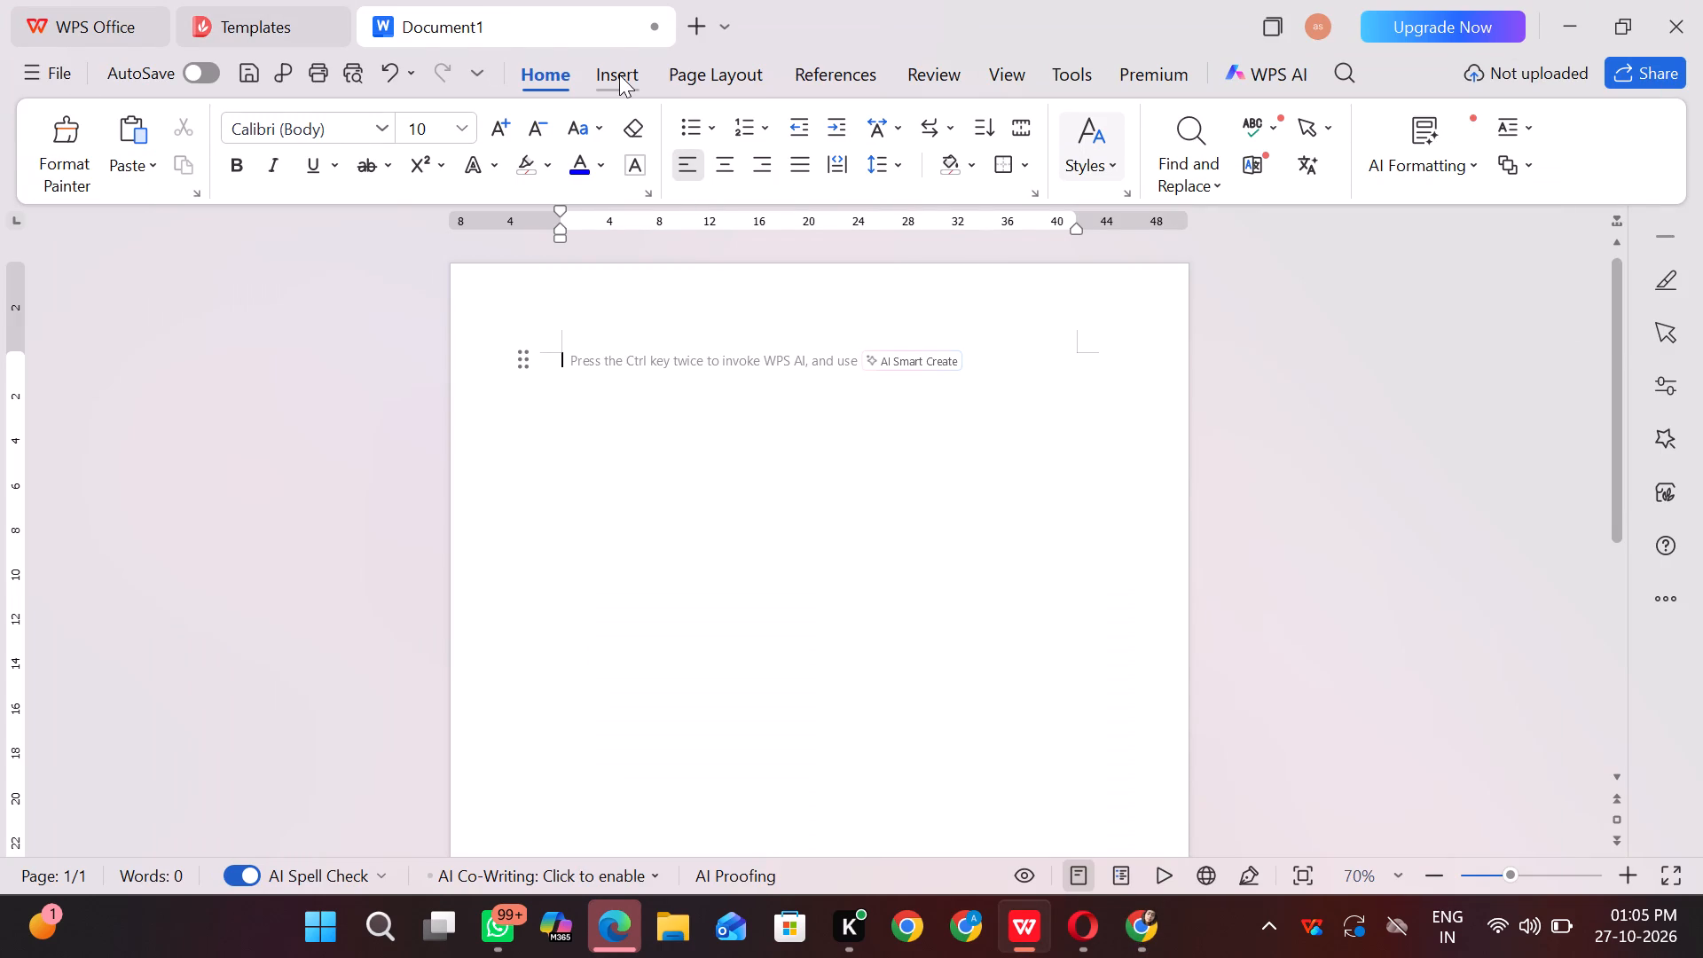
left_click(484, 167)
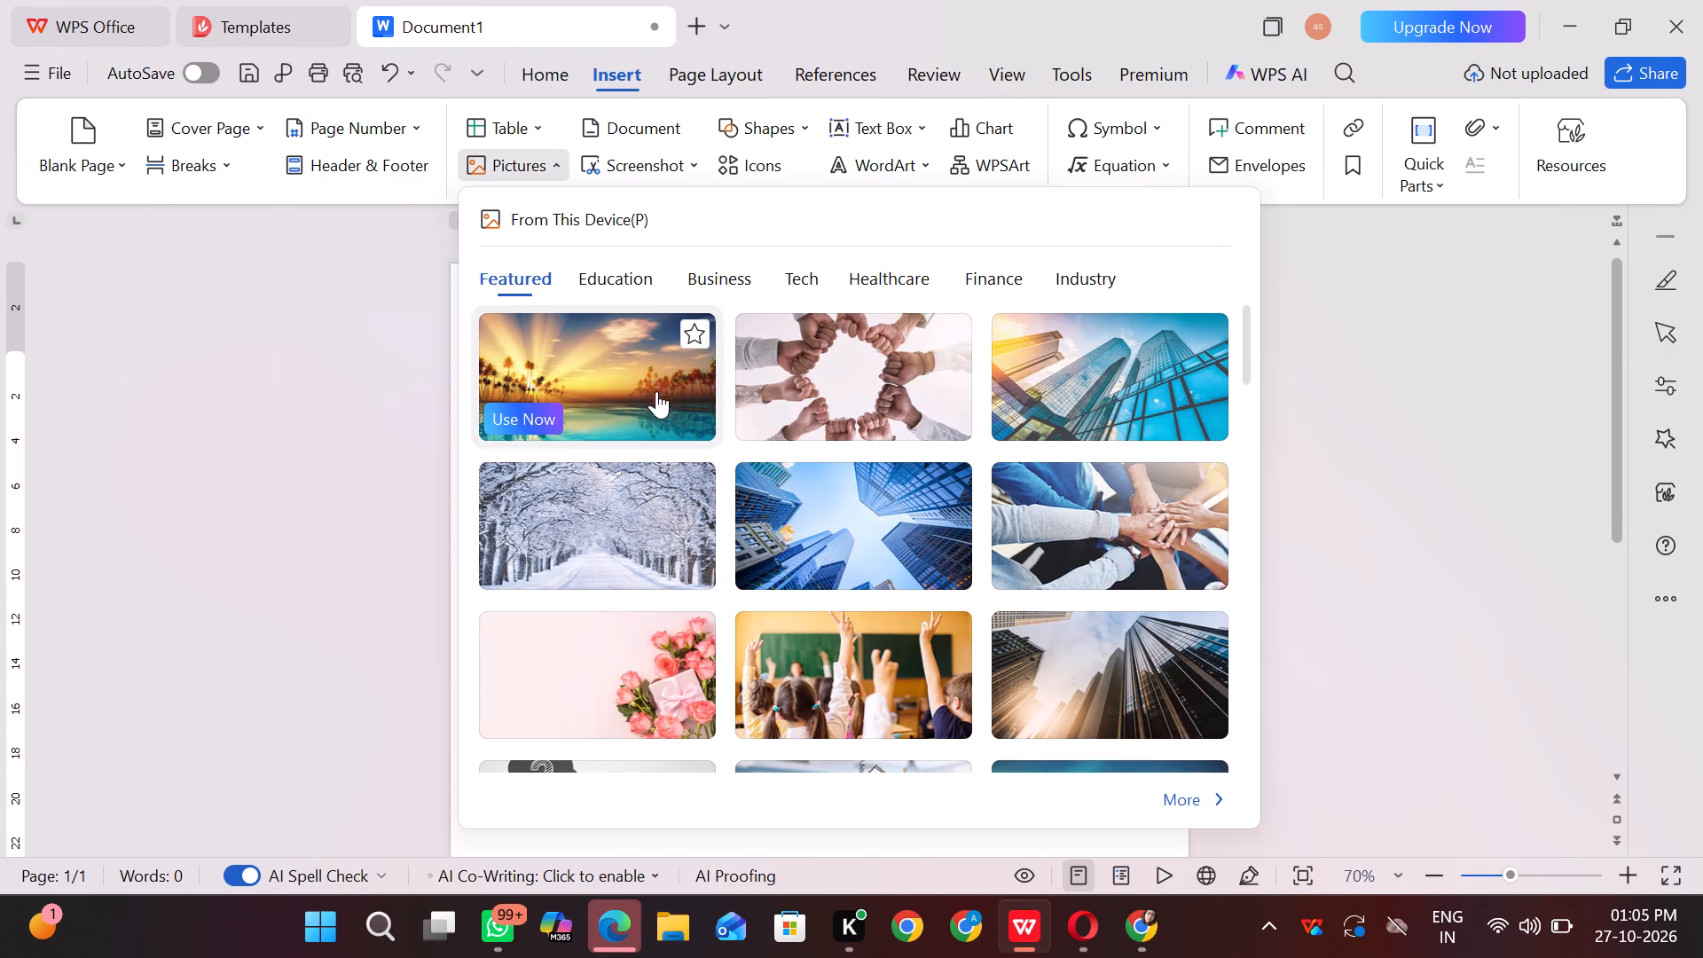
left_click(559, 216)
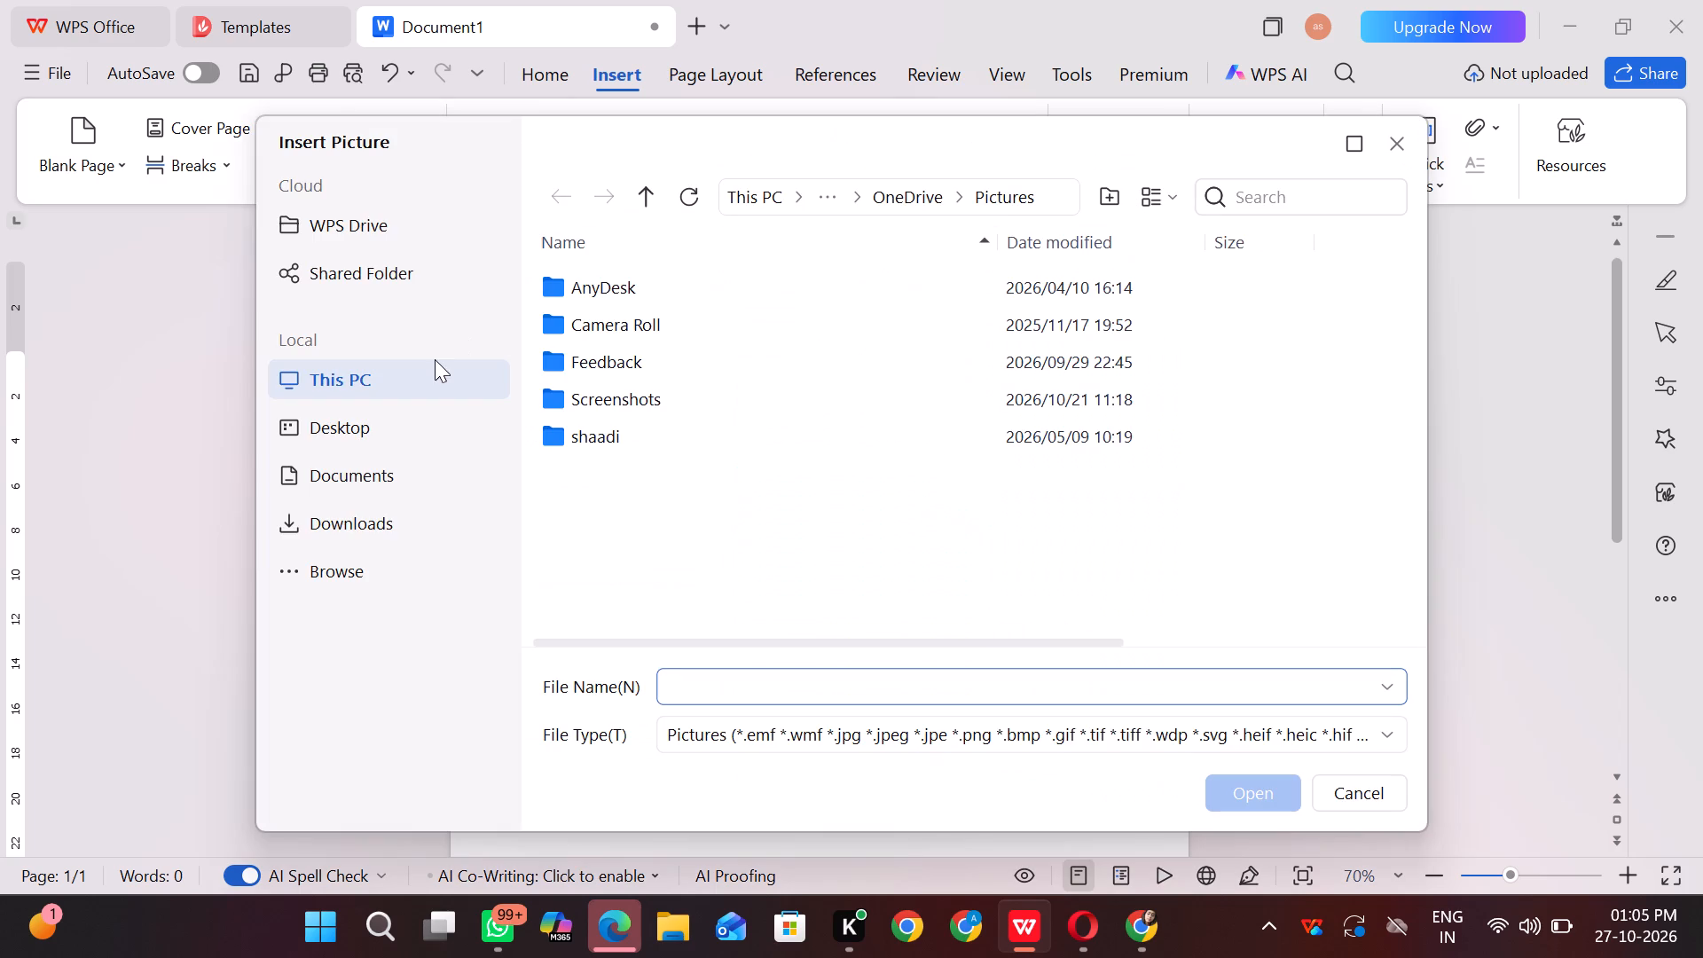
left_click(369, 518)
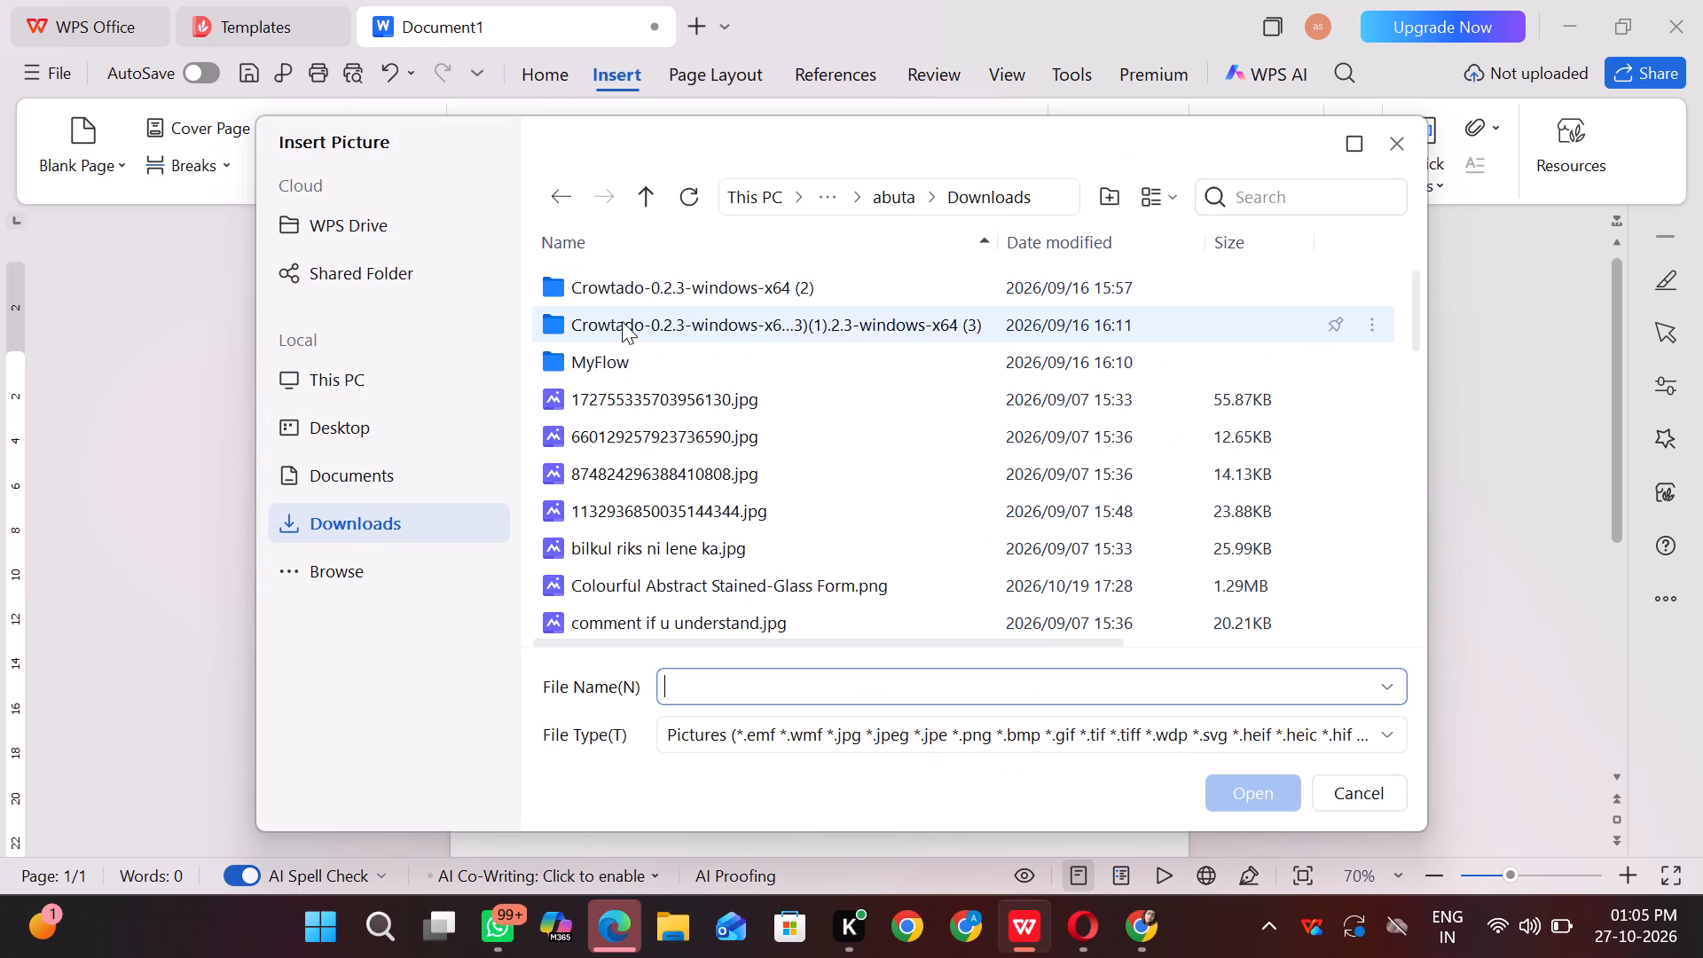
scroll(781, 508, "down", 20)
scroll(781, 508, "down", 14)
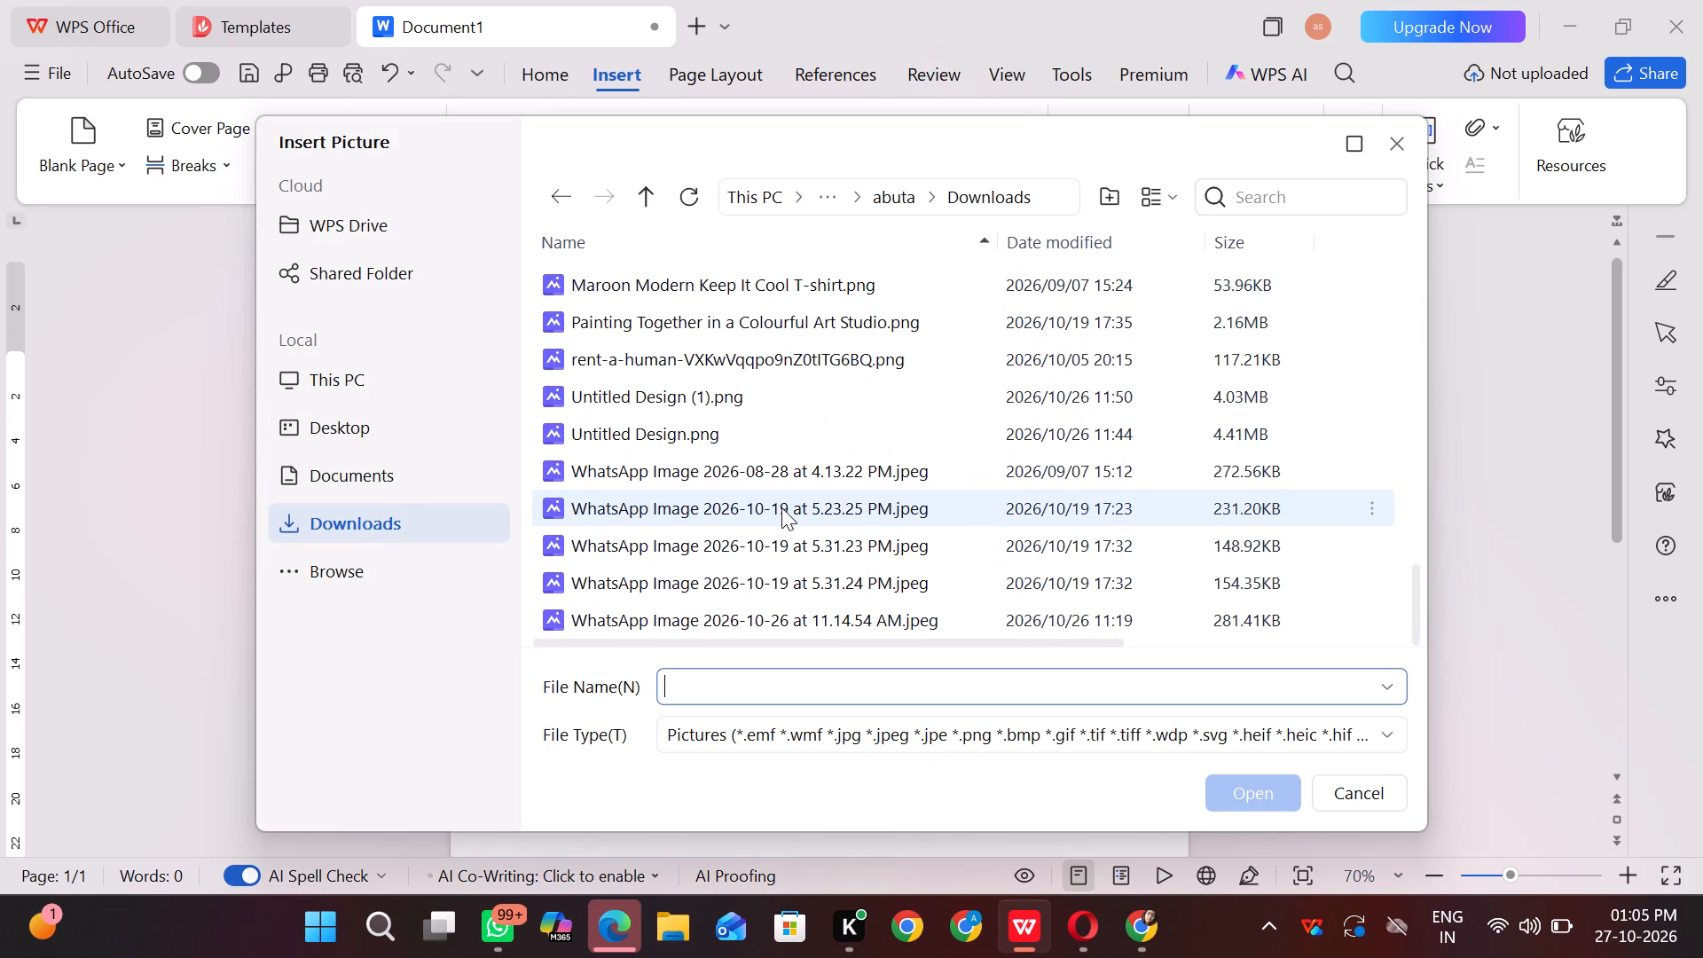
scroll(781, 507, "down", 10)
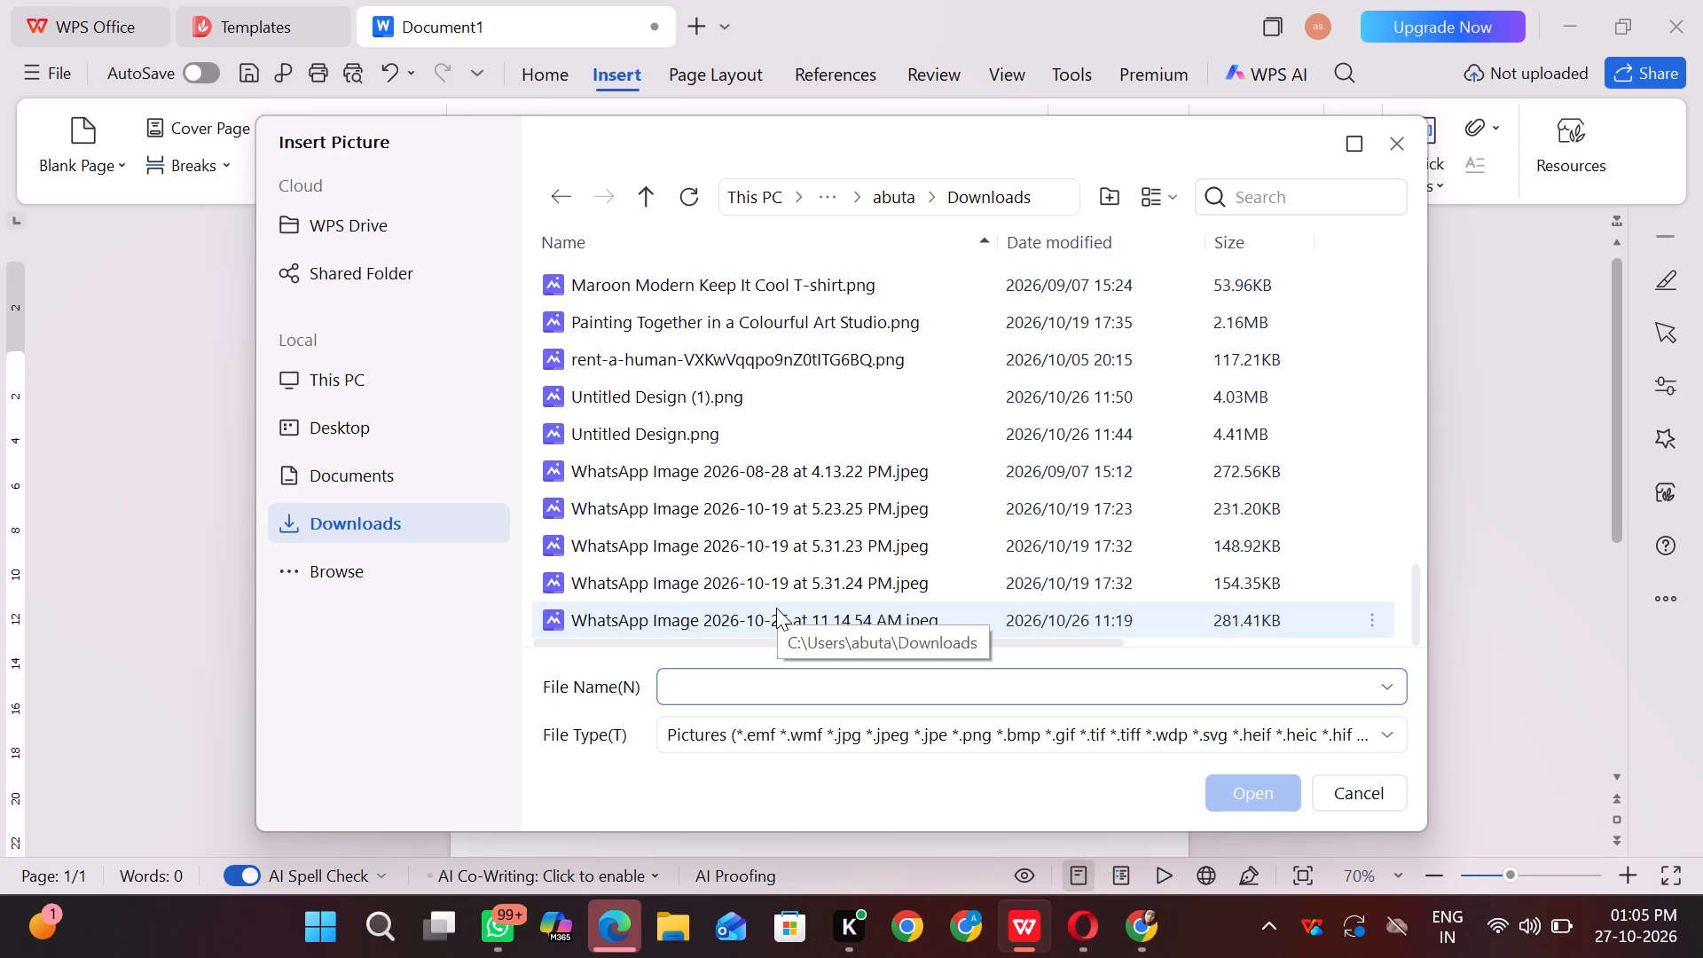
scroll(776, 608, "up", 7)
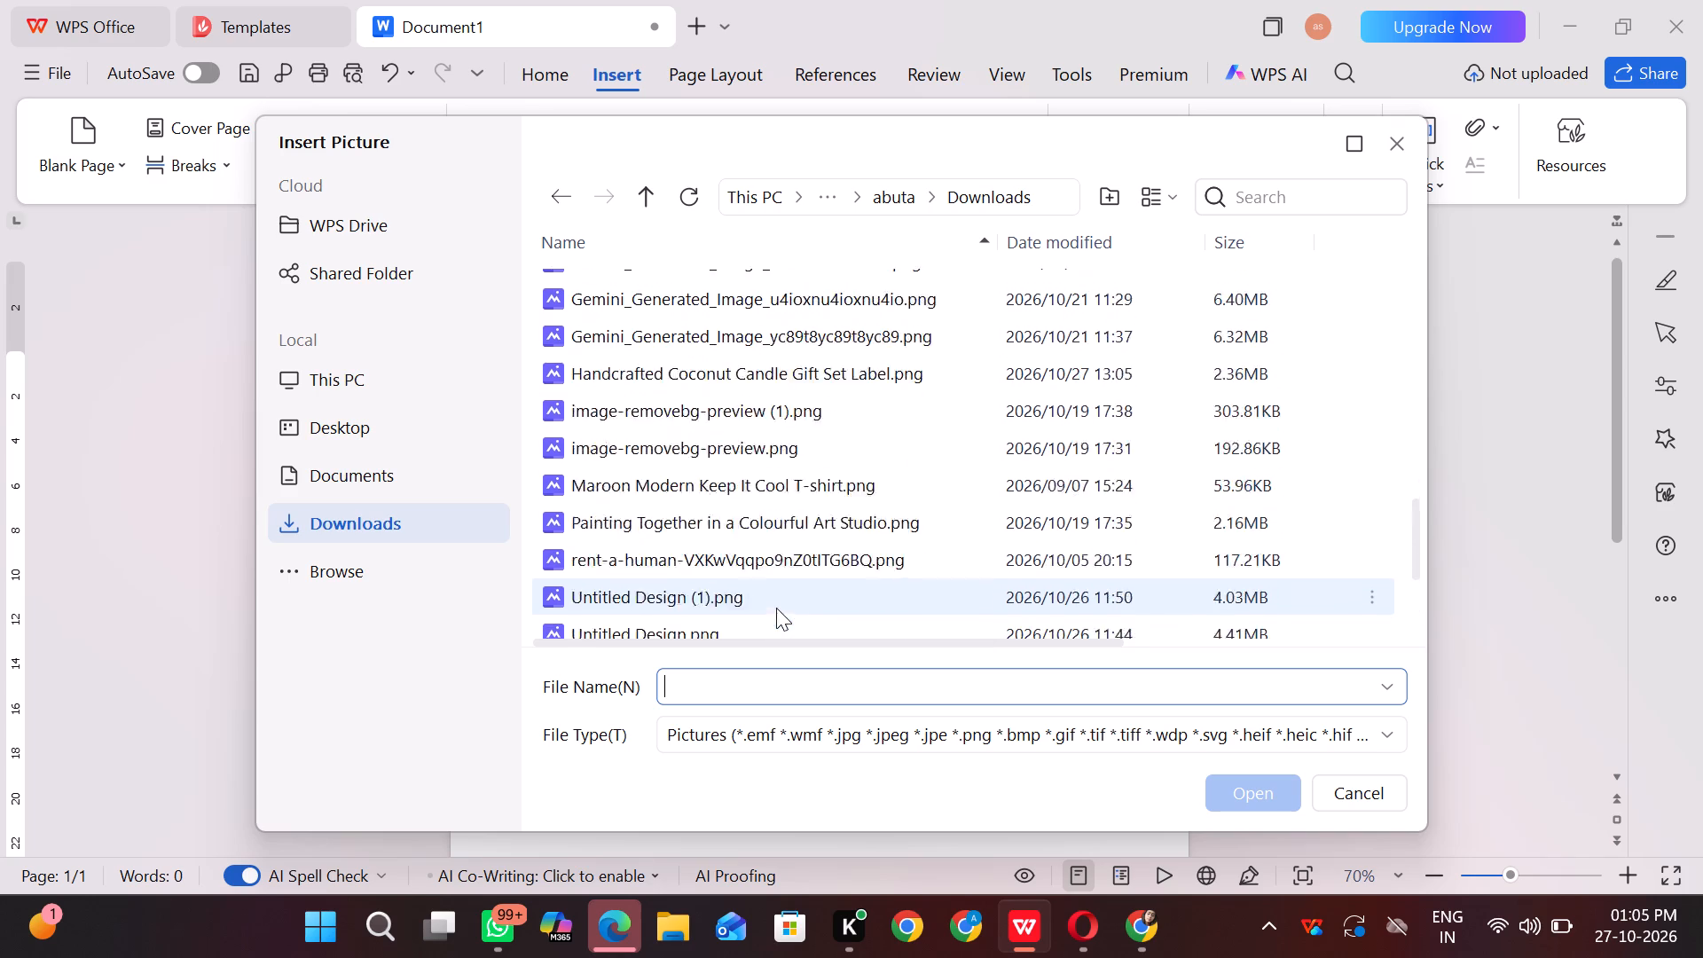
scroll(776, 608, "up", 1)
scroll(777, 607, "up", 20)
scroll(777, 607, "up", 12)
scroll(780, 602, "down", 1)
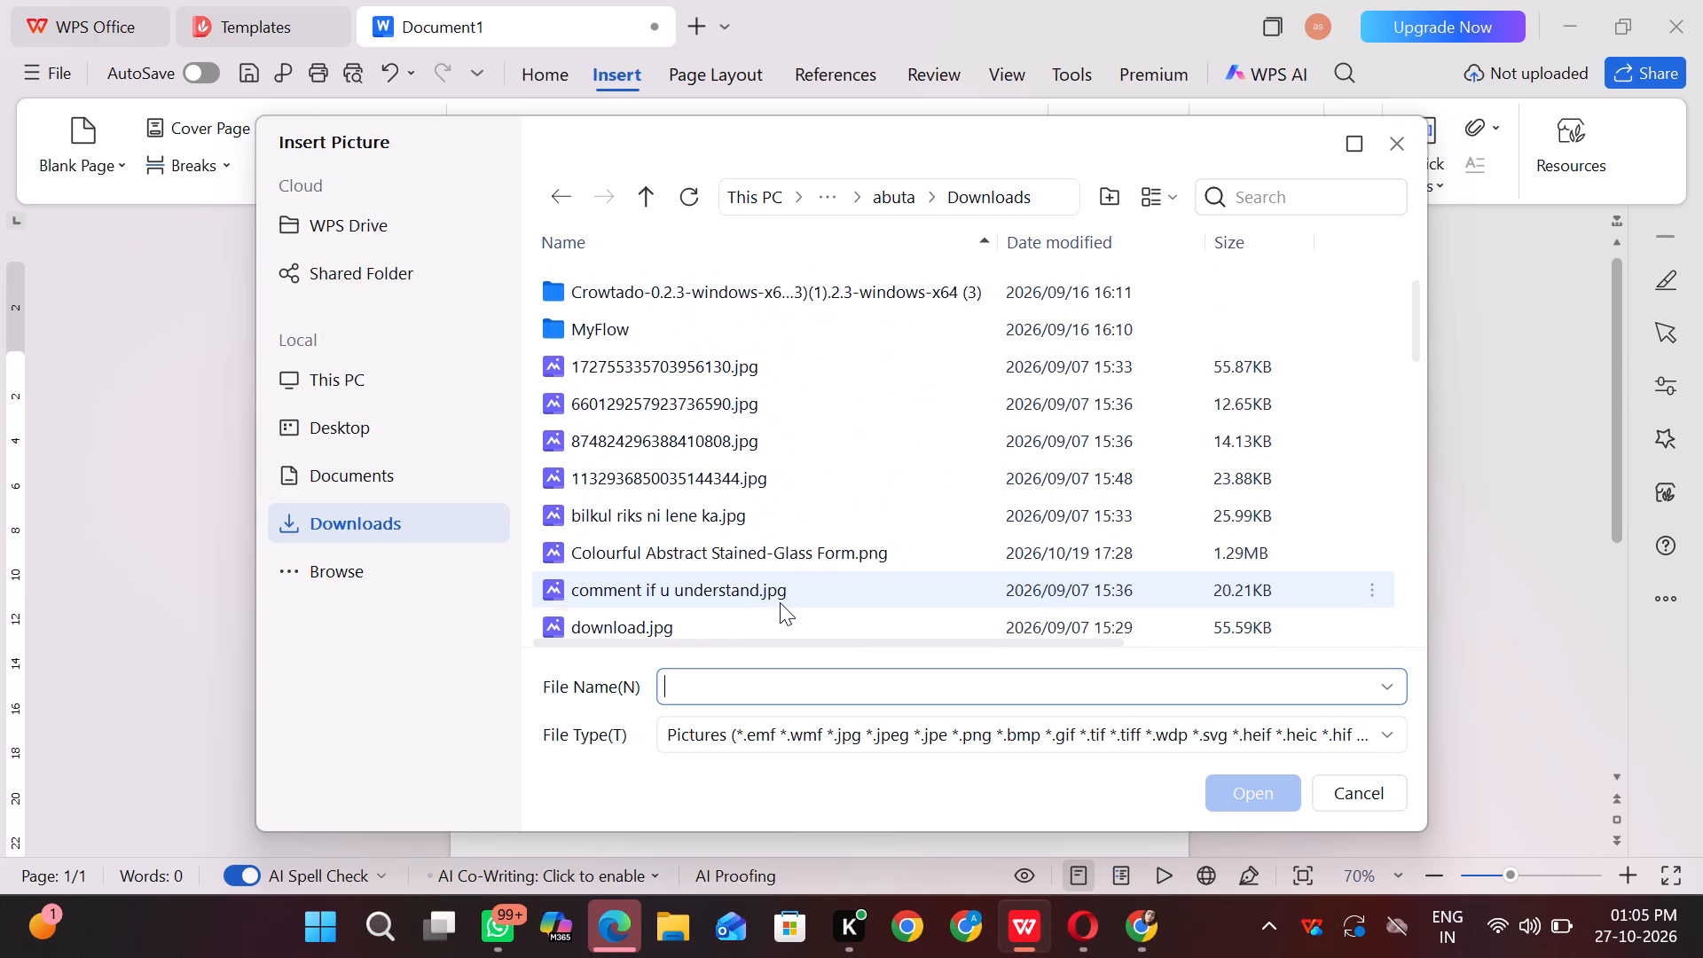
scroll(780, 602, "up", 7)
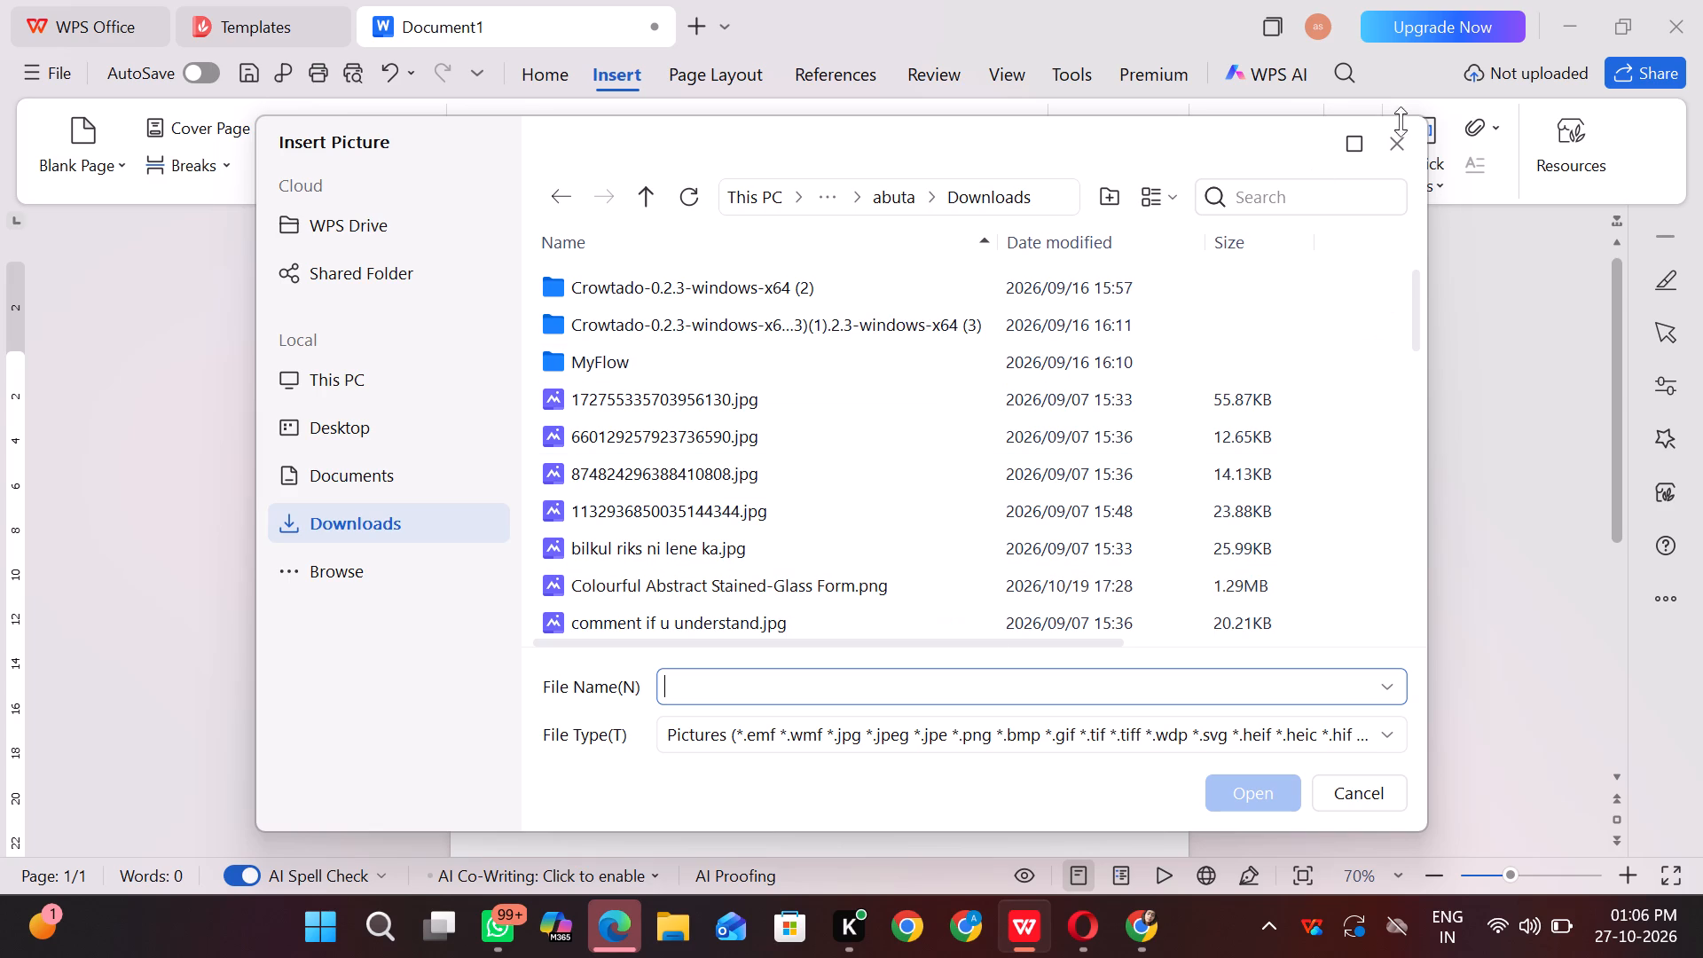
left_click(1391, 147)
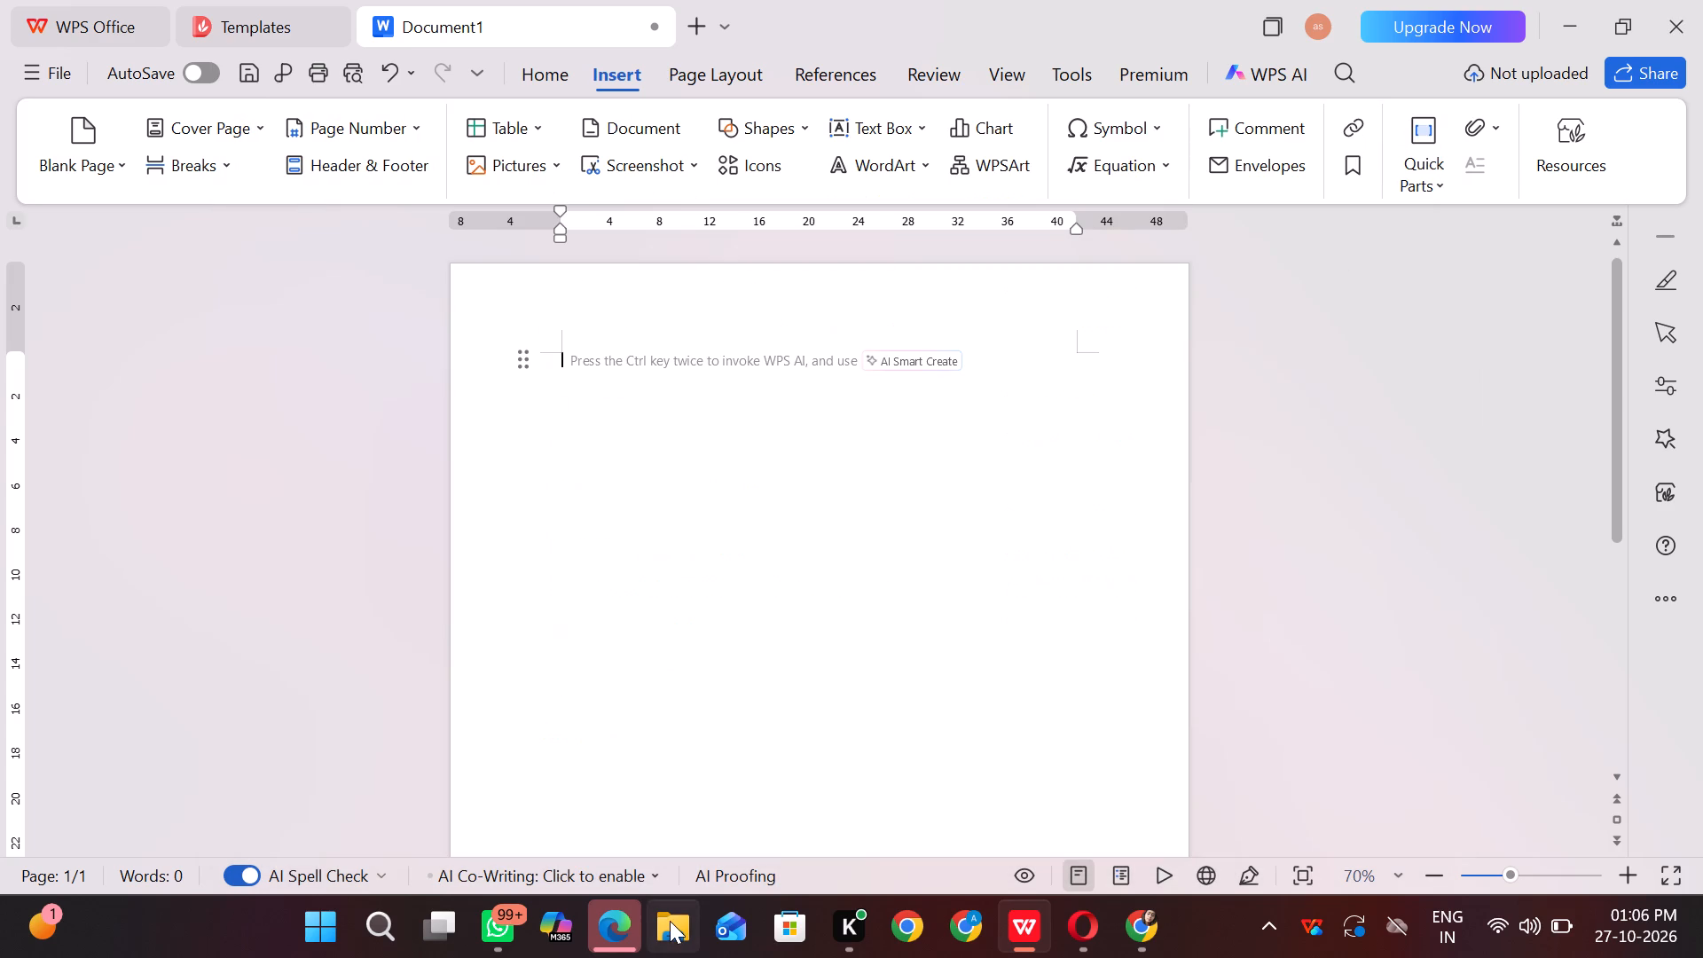
Copy the Handcrafted Coconut Candle Gift Set Label image from the Downloads folder and paste it uncompressed into the blank WPS document.
left_click(670, 921)
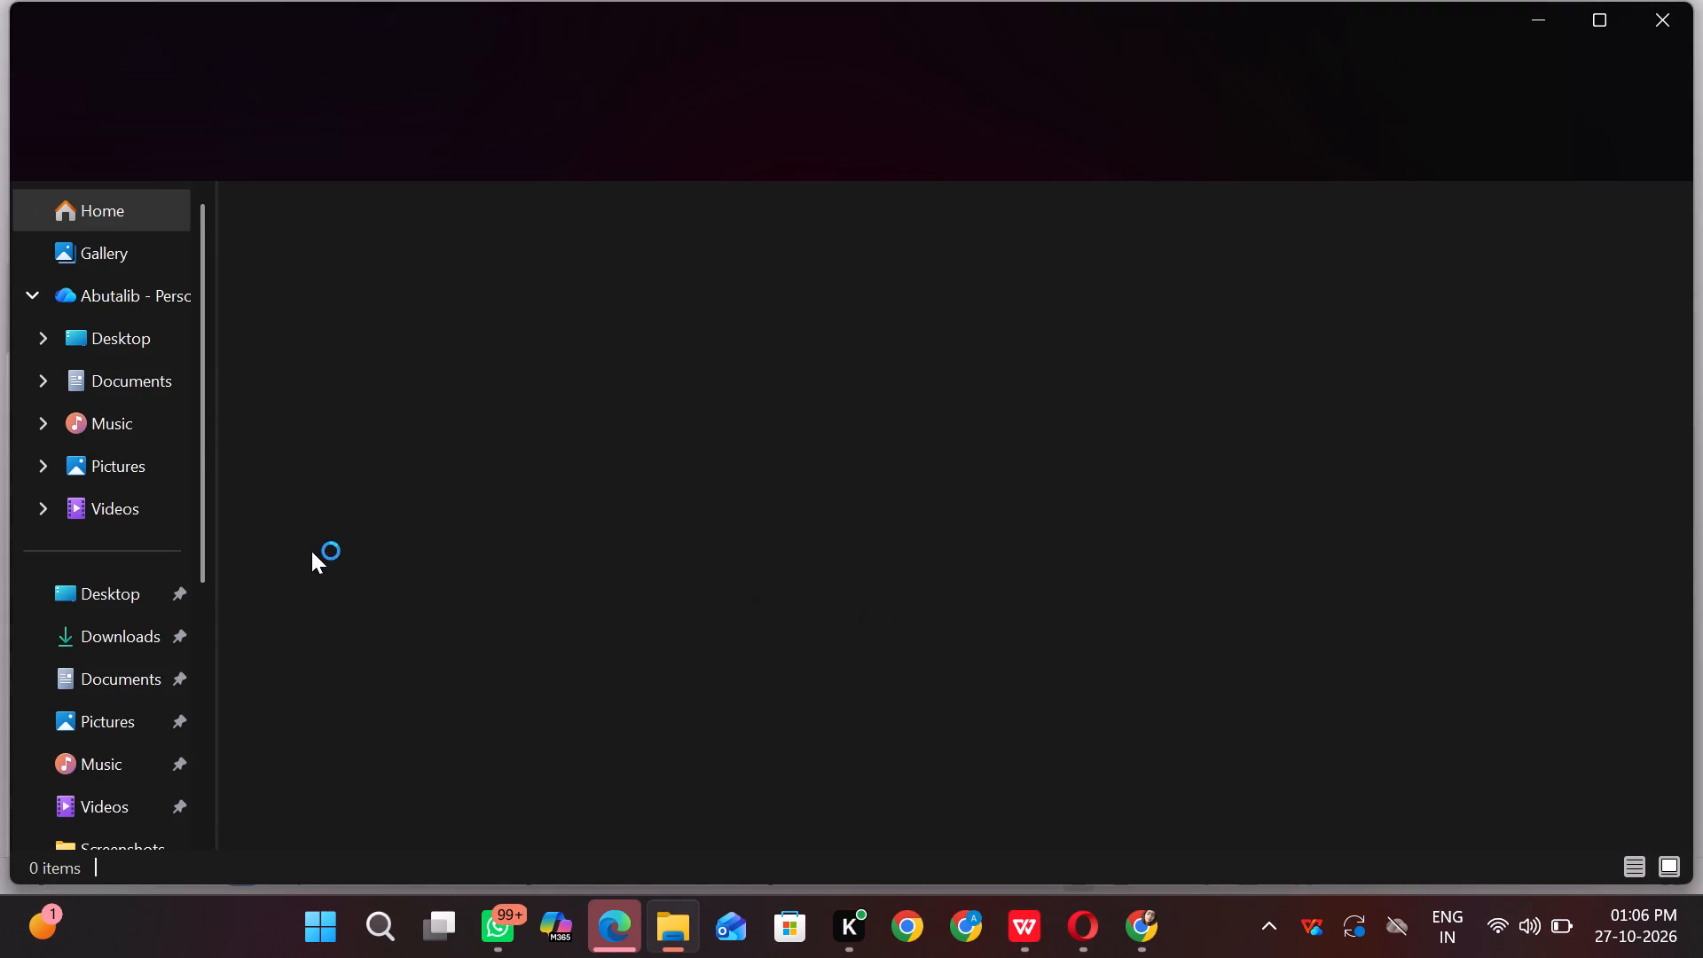
left_click(123, 652)
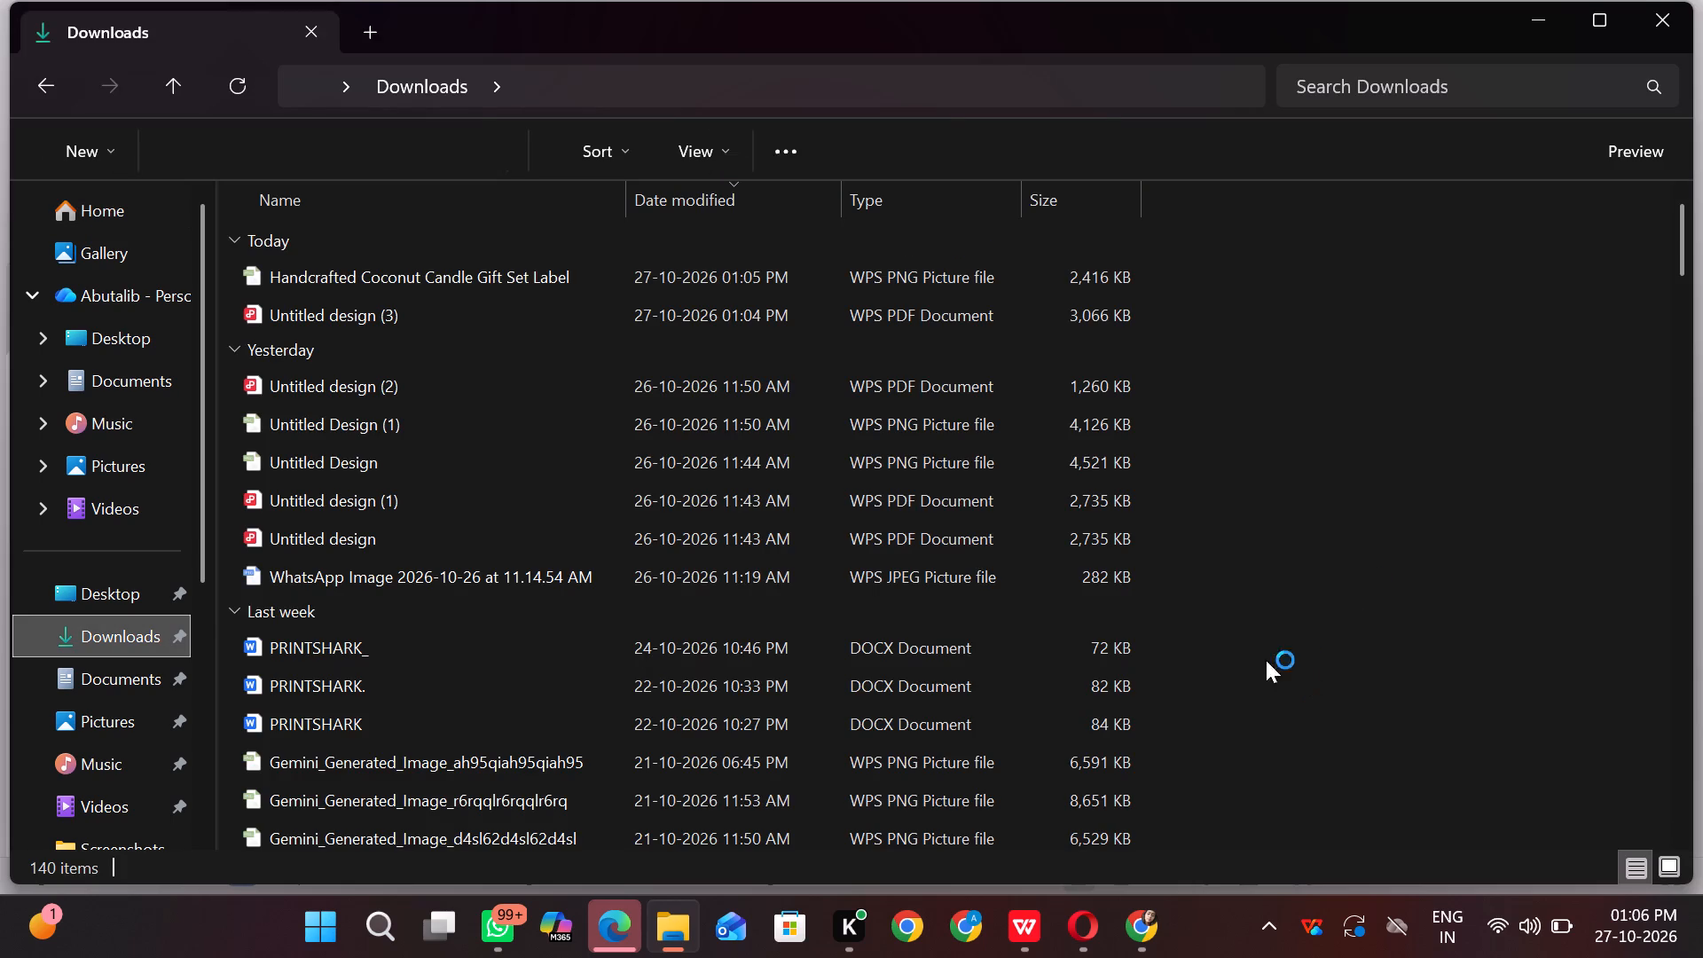
right_click(390, 272)
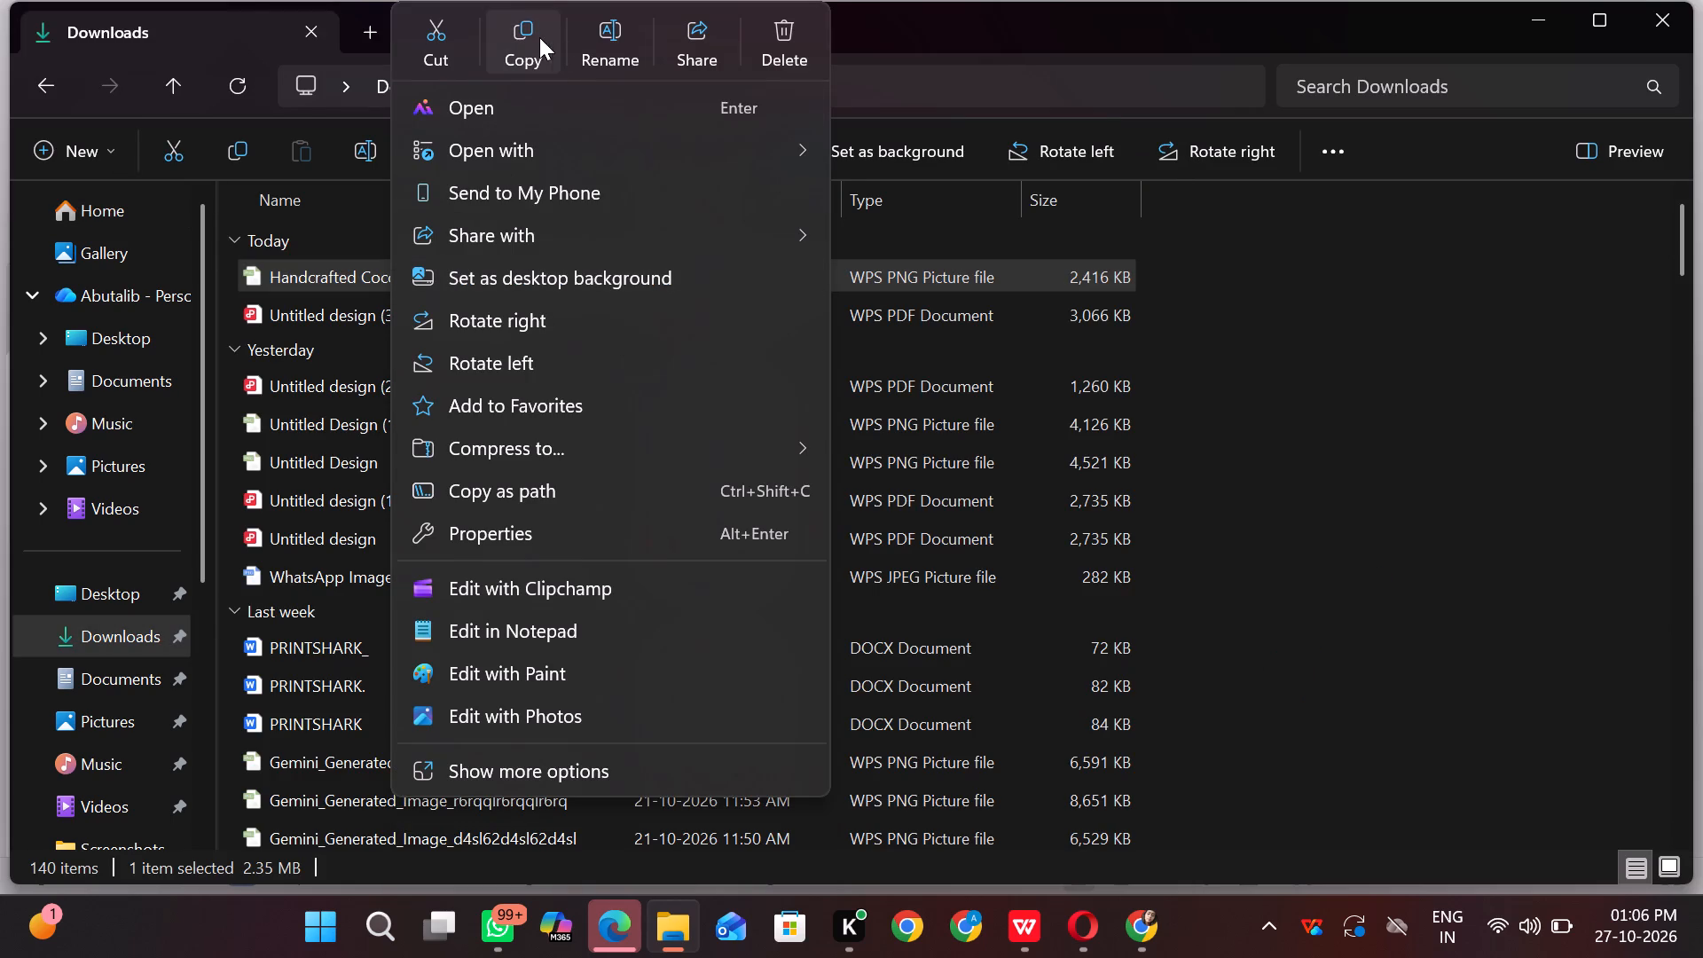
left_click(533, 39)
left_click(1533, 16)
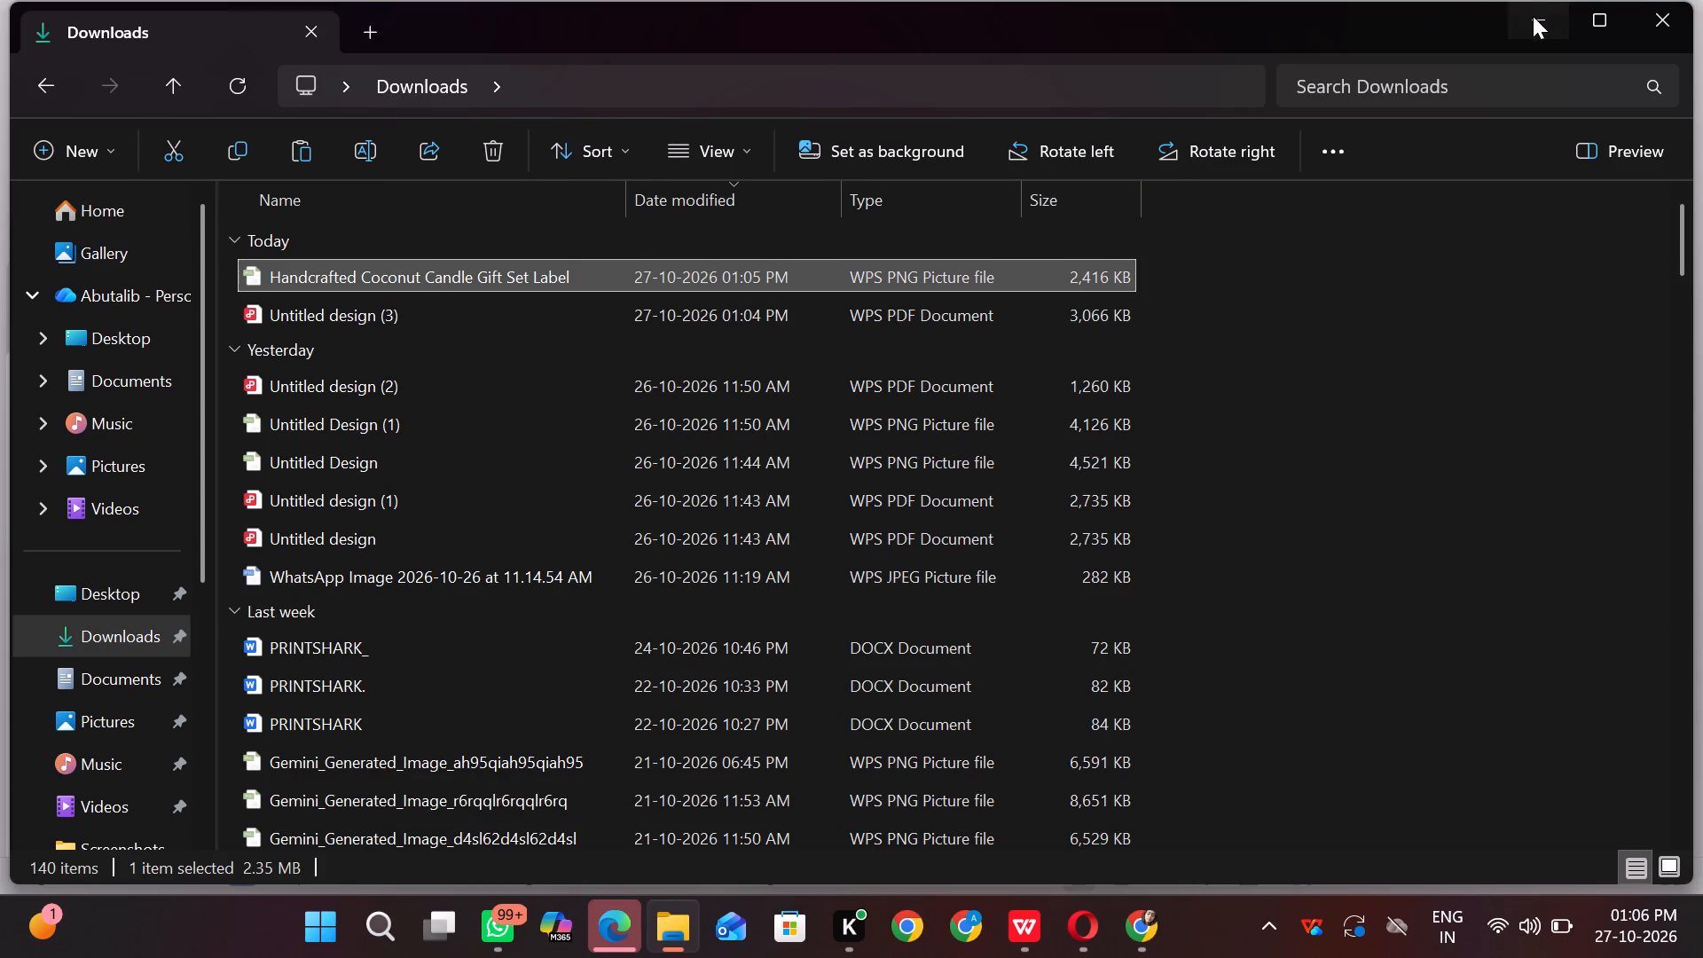
key("ctrl+v")
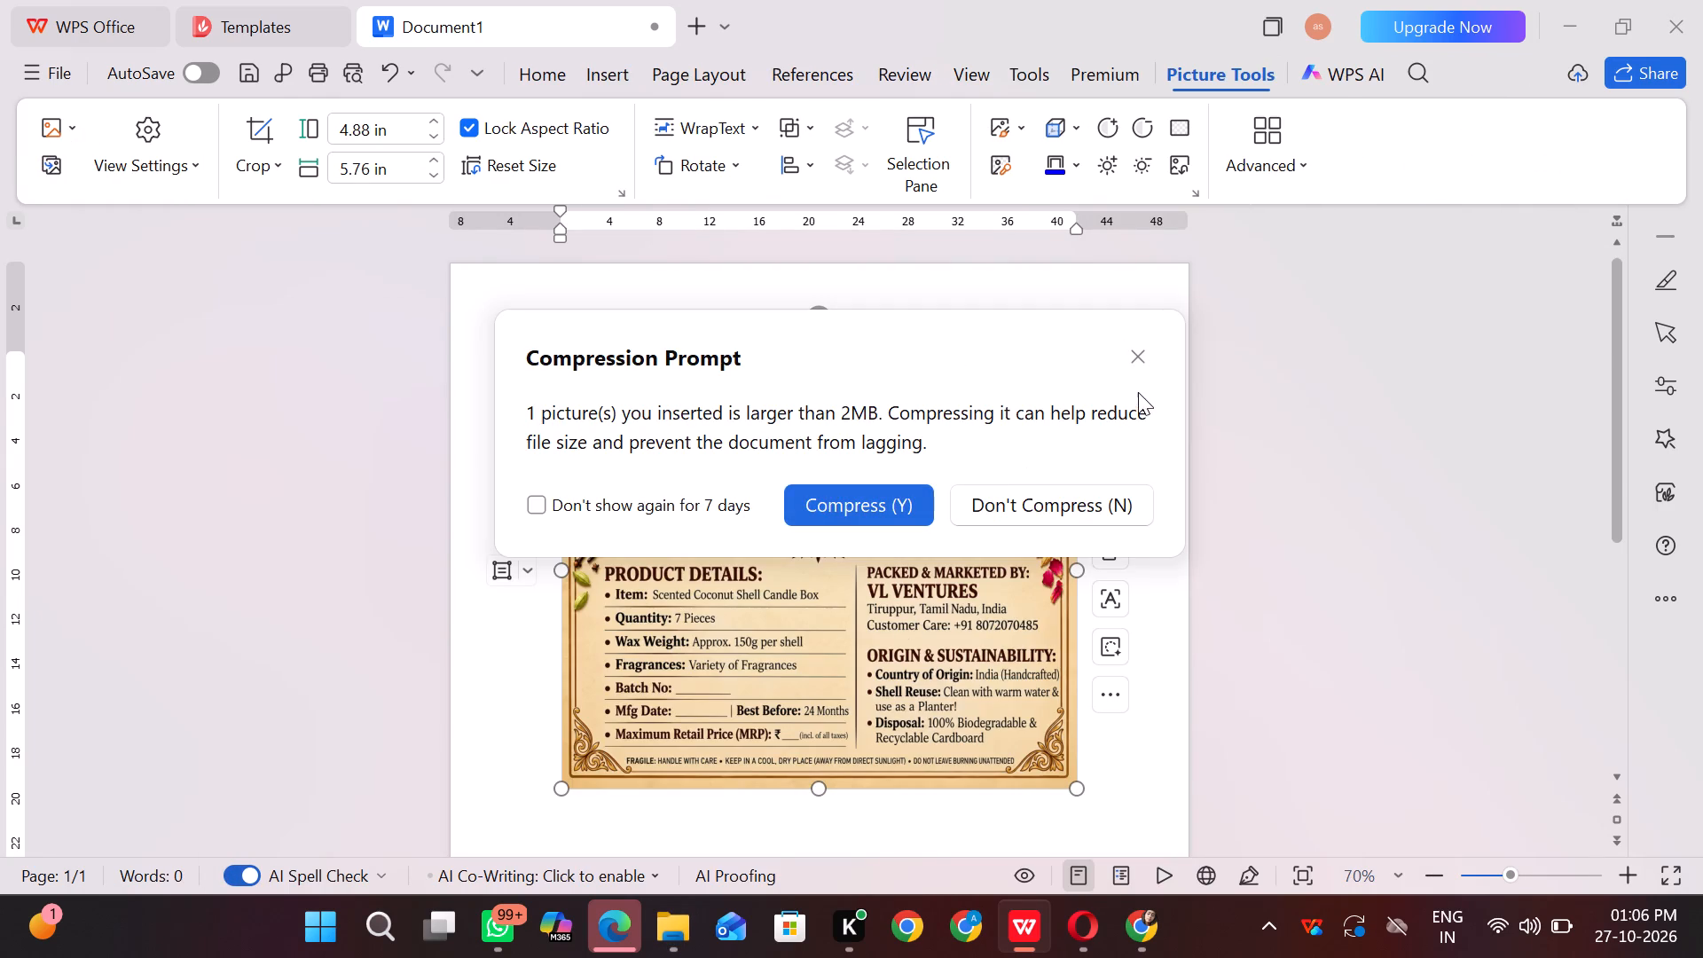
left_click(1142, 367)
Set the pasted label picture's height to 5.08 in with the aspect ratio locked.
left_click(797, 677)
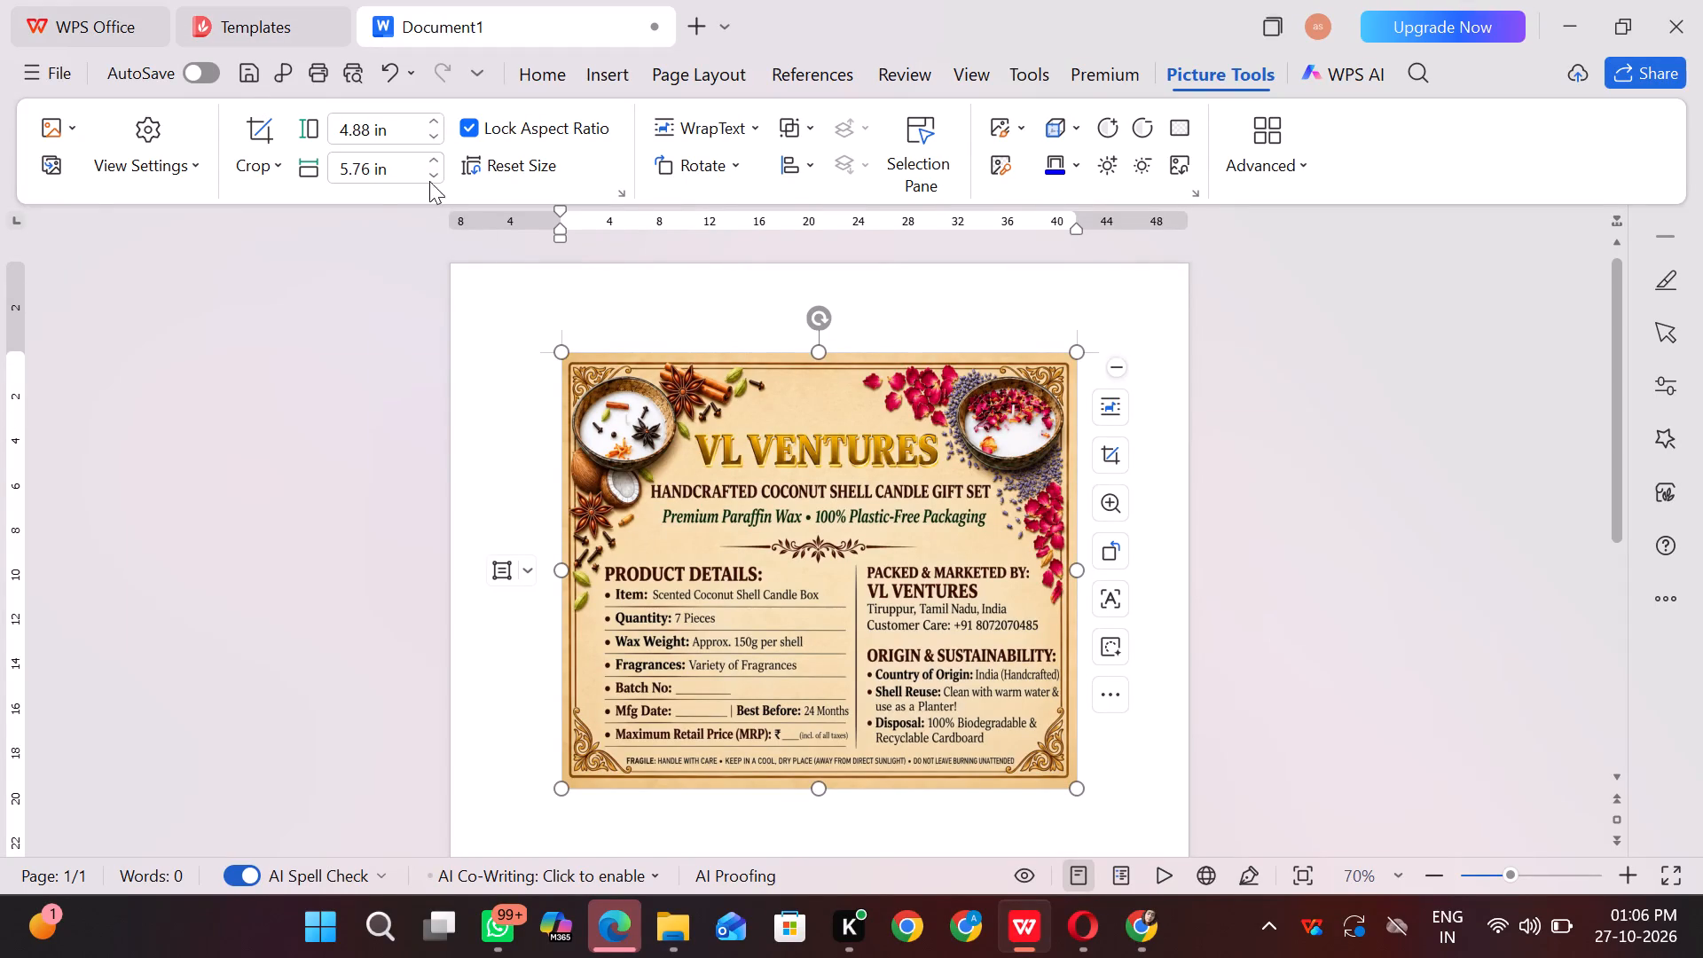
left_click_drag(372, 129, 270, 147)
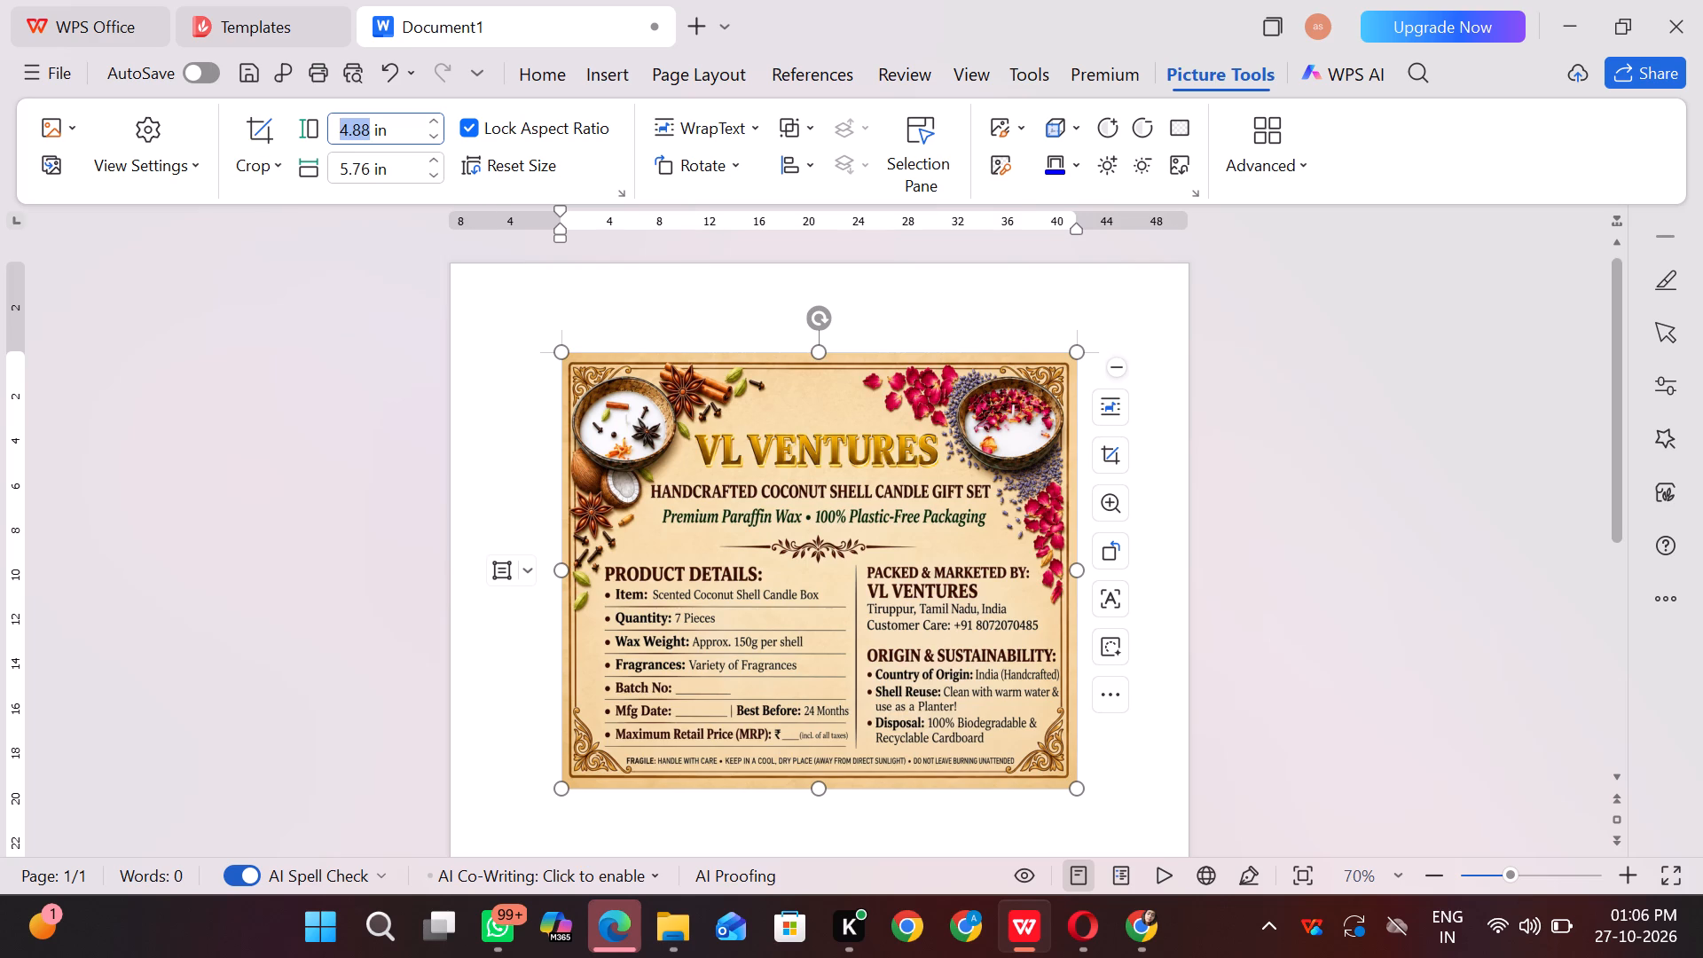
key("2")
key("BackSpace")
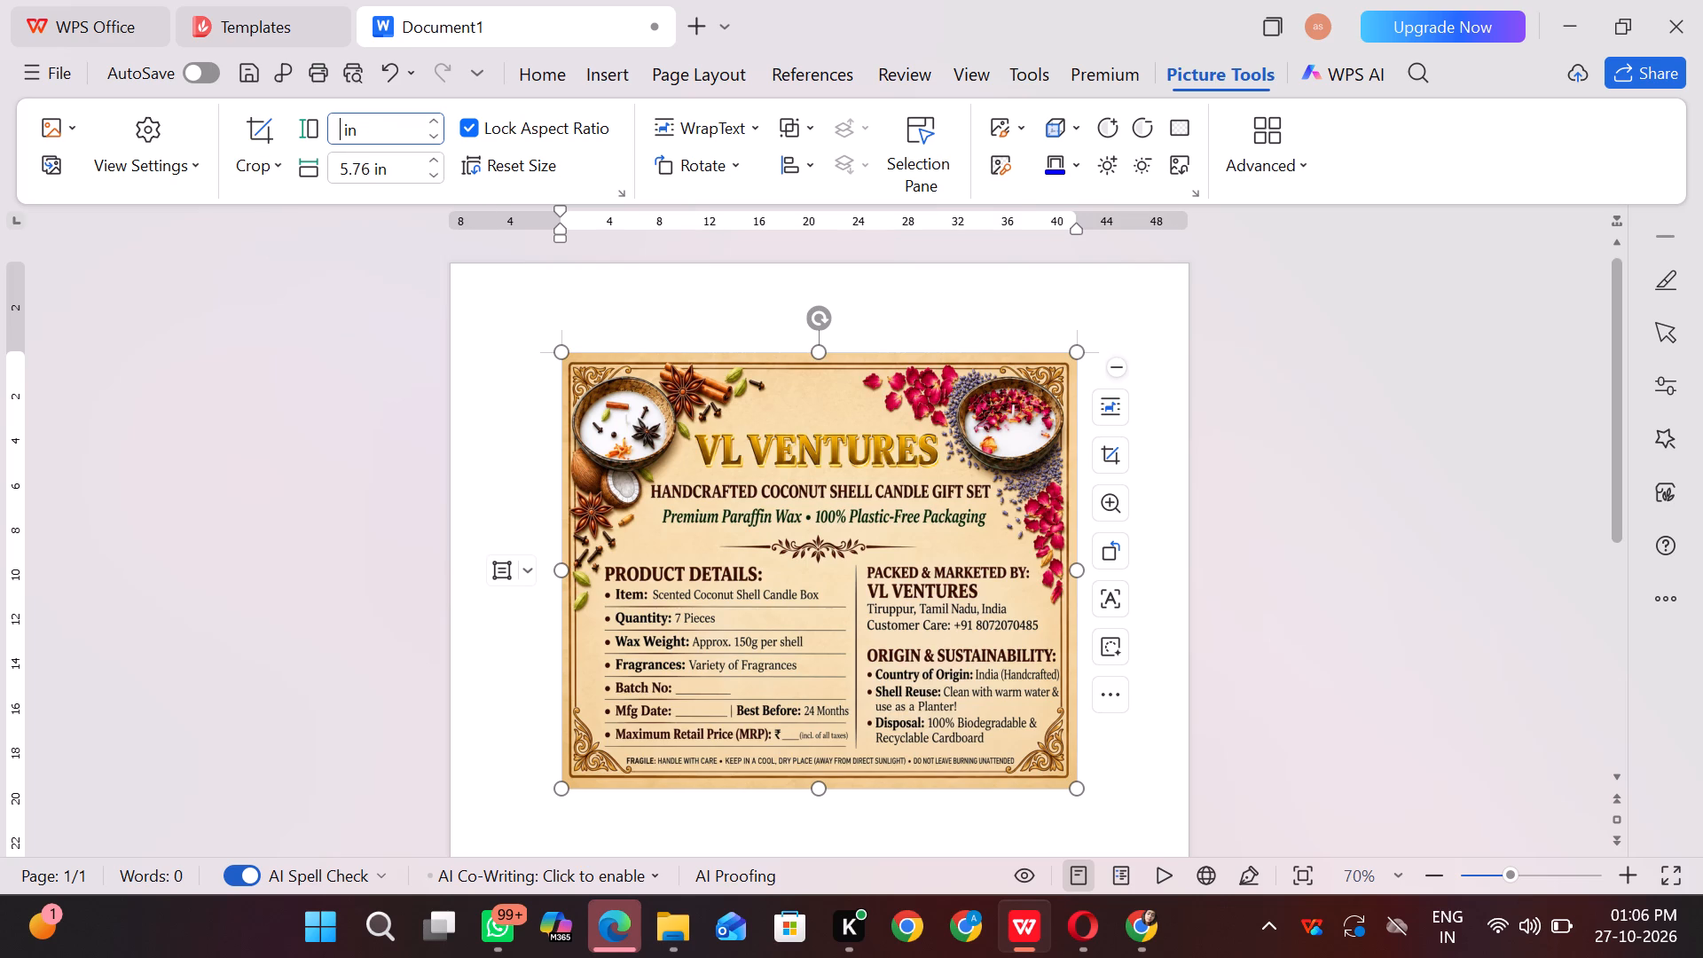
key("5")
key("period")
key("0")
key("8")
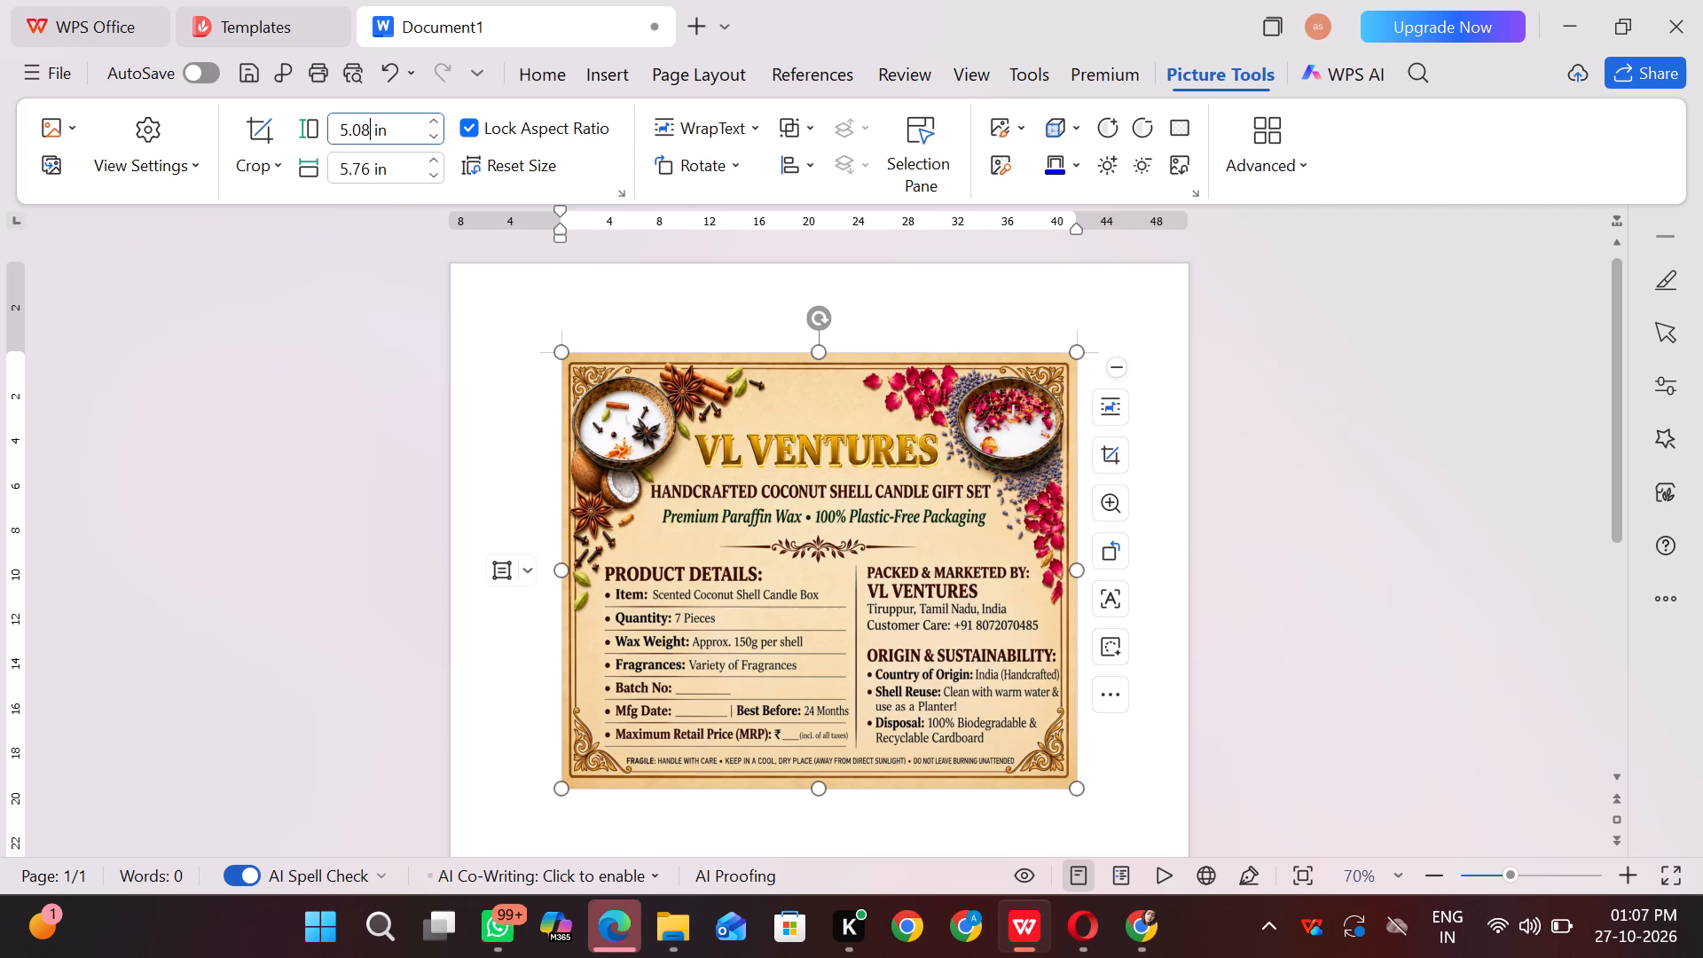
left_click(835, 650)
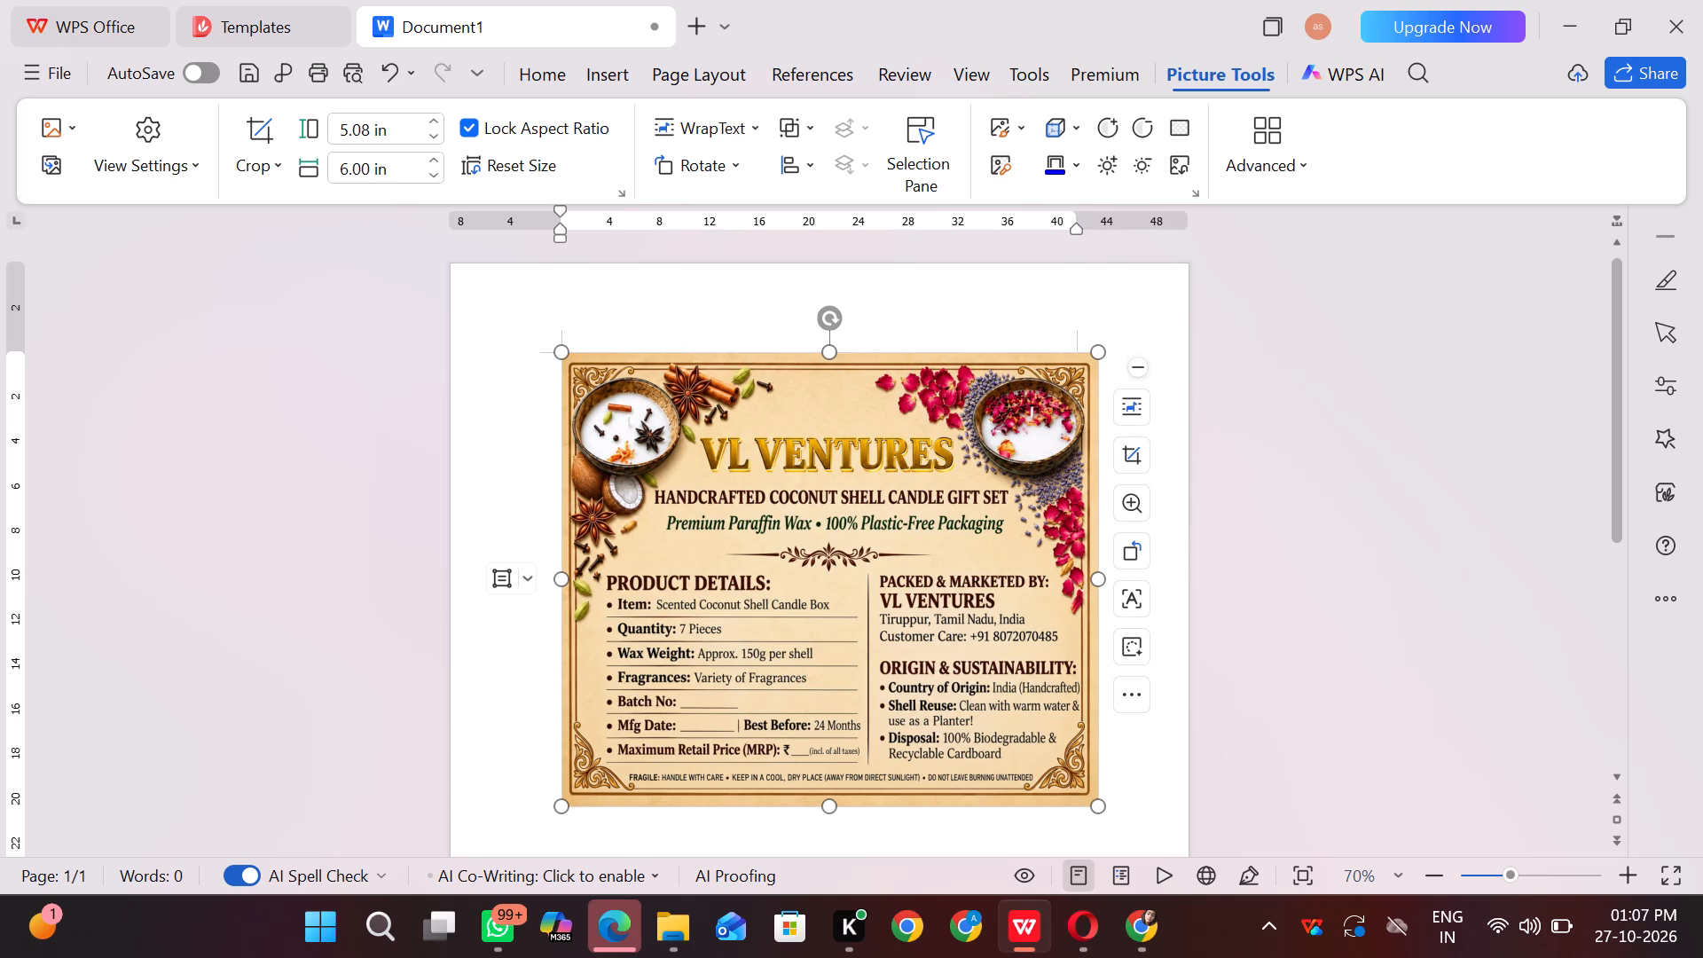
Copy the resized 7-piece label picture from the WPS document.
right_click(770, 624)
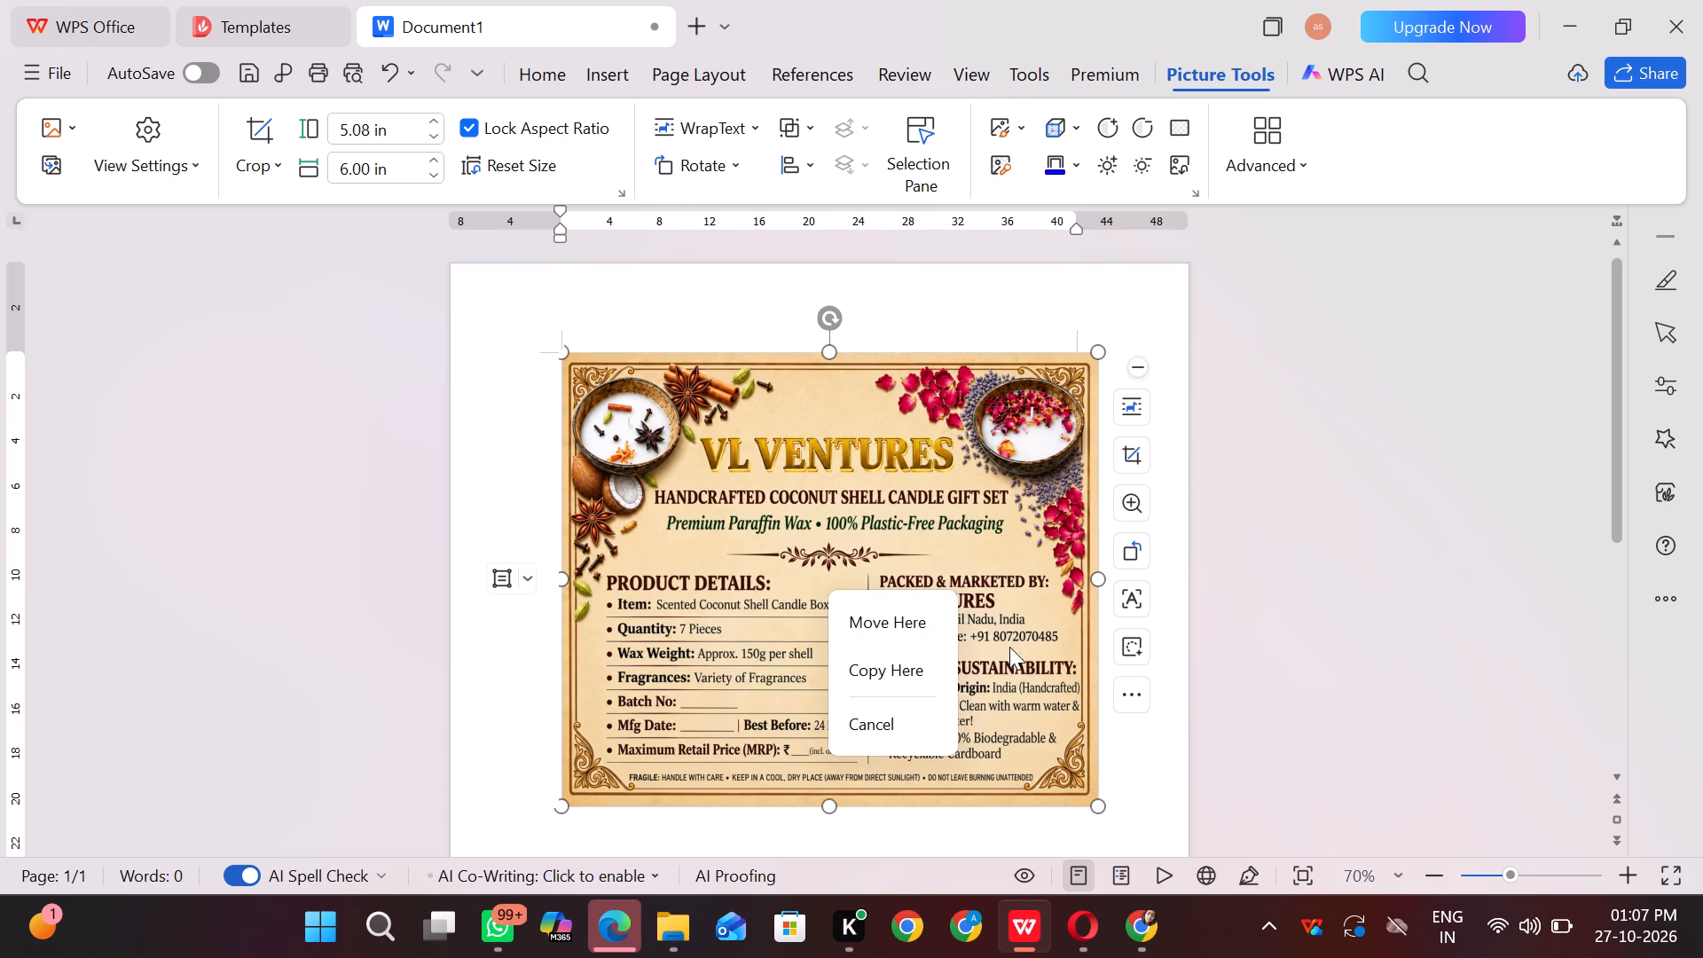
right_click(714, 483)
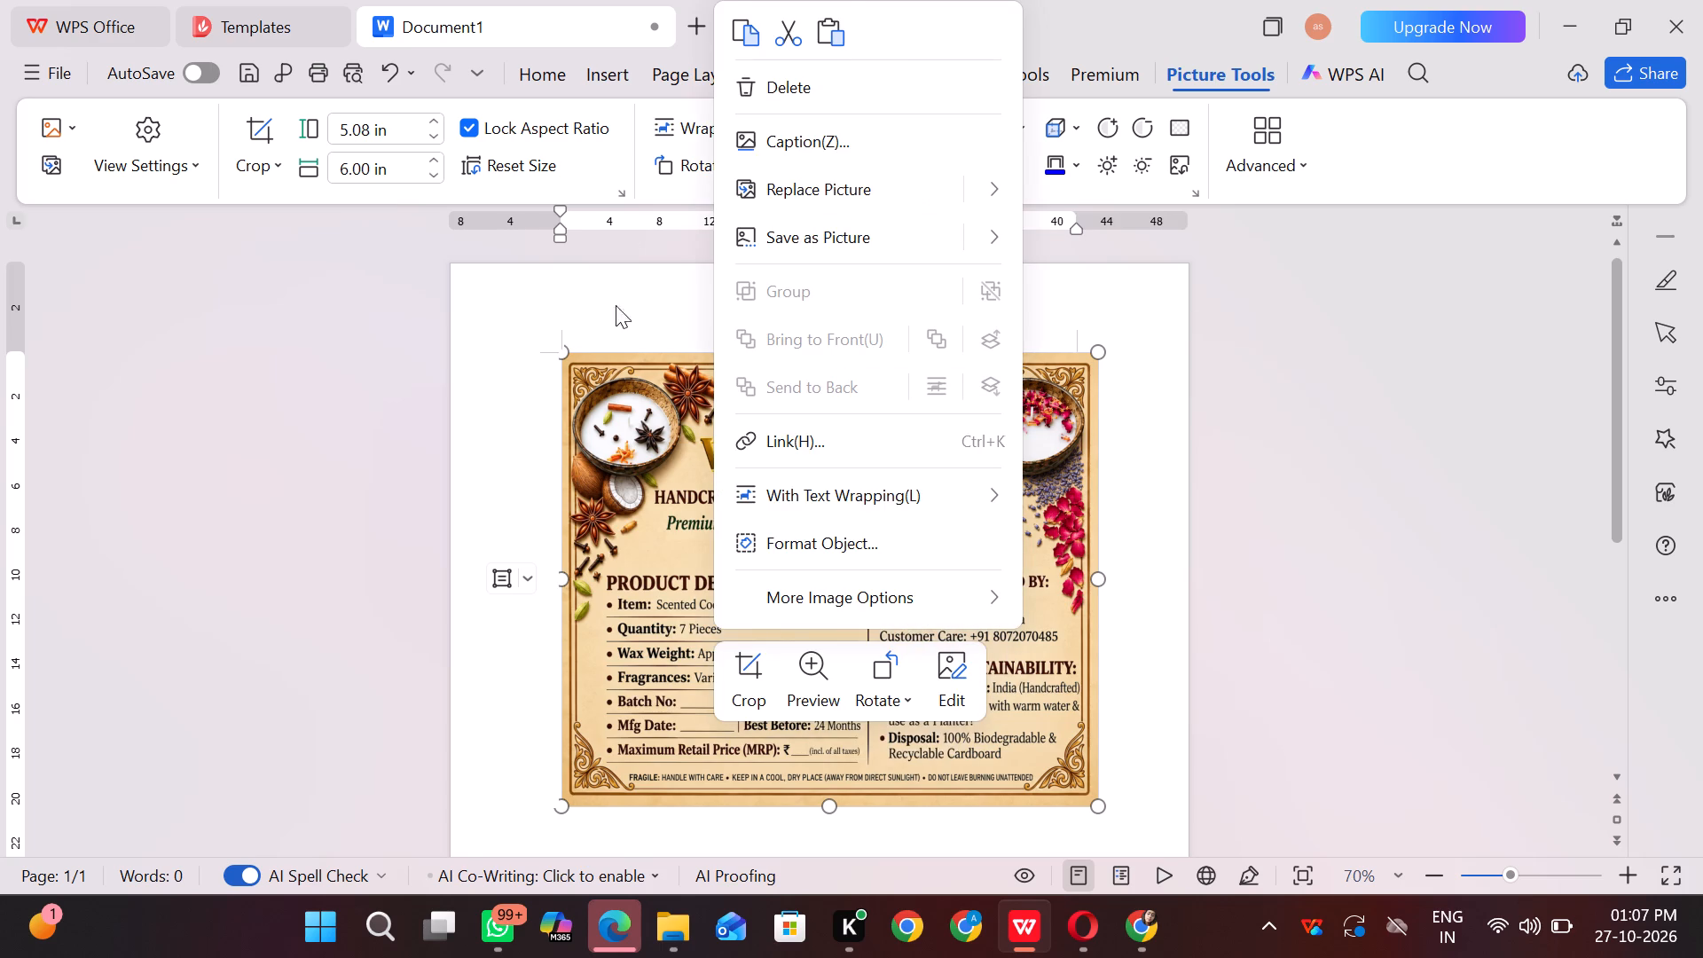
left_click(741, 46)
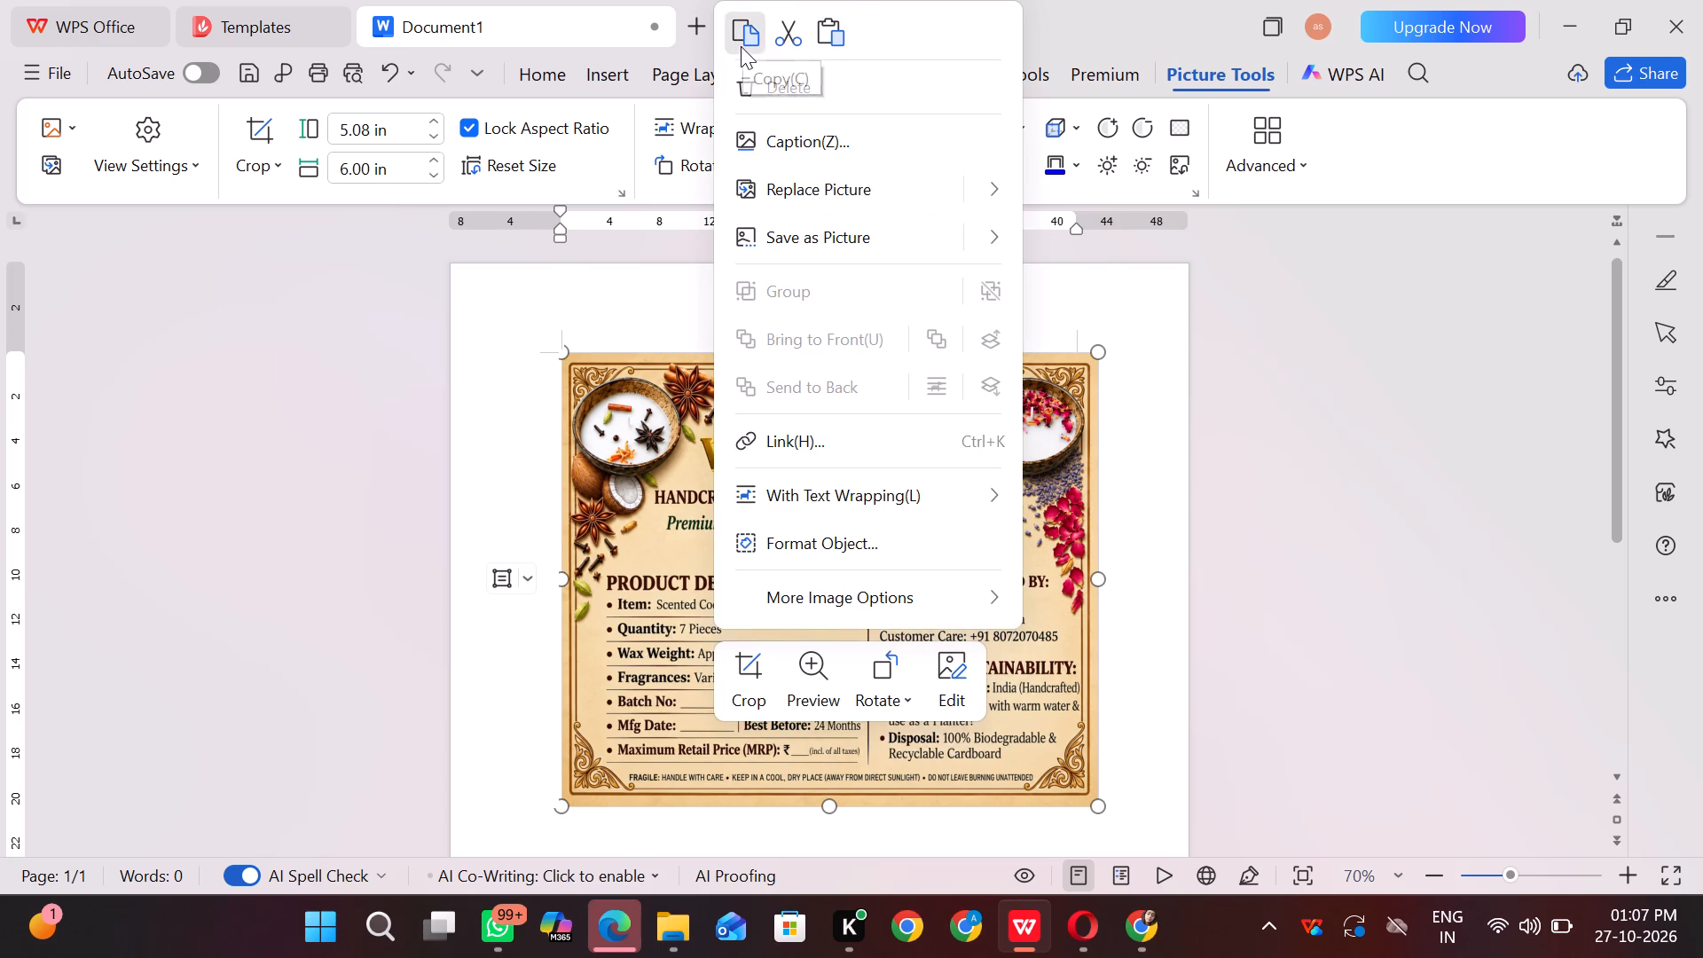
Switch to Canva in Chrome and open the first recent VL Ventures label design from the home page.
left_click(1131, 937)
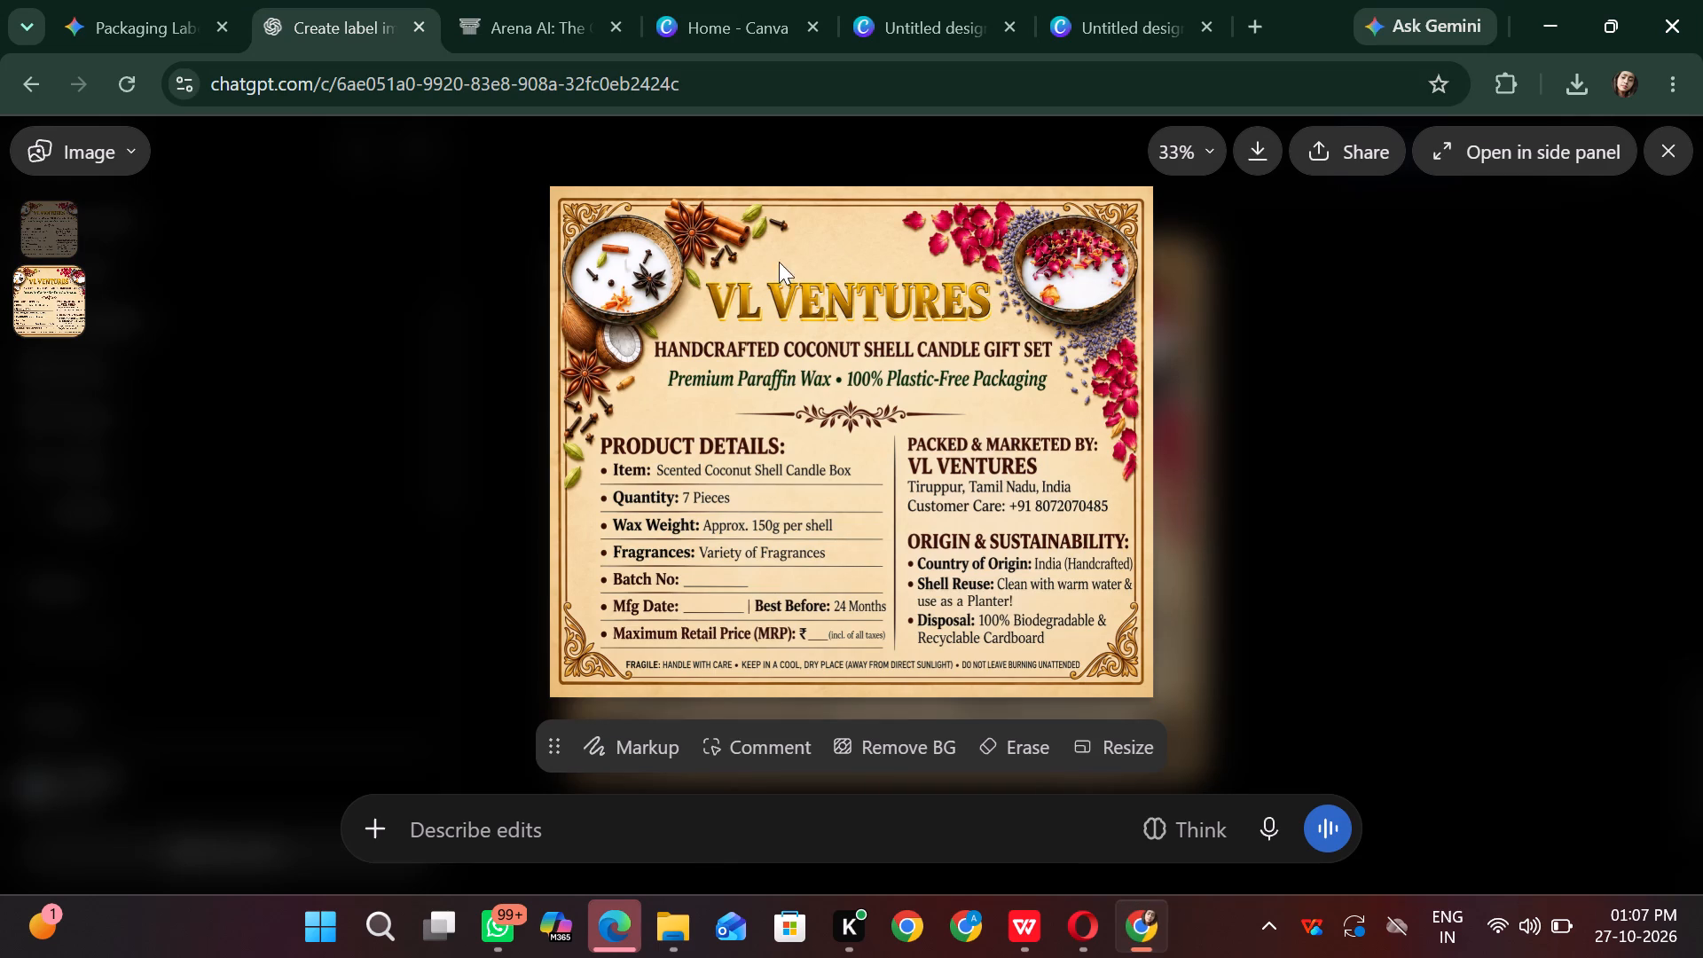
left_click(726, 19)
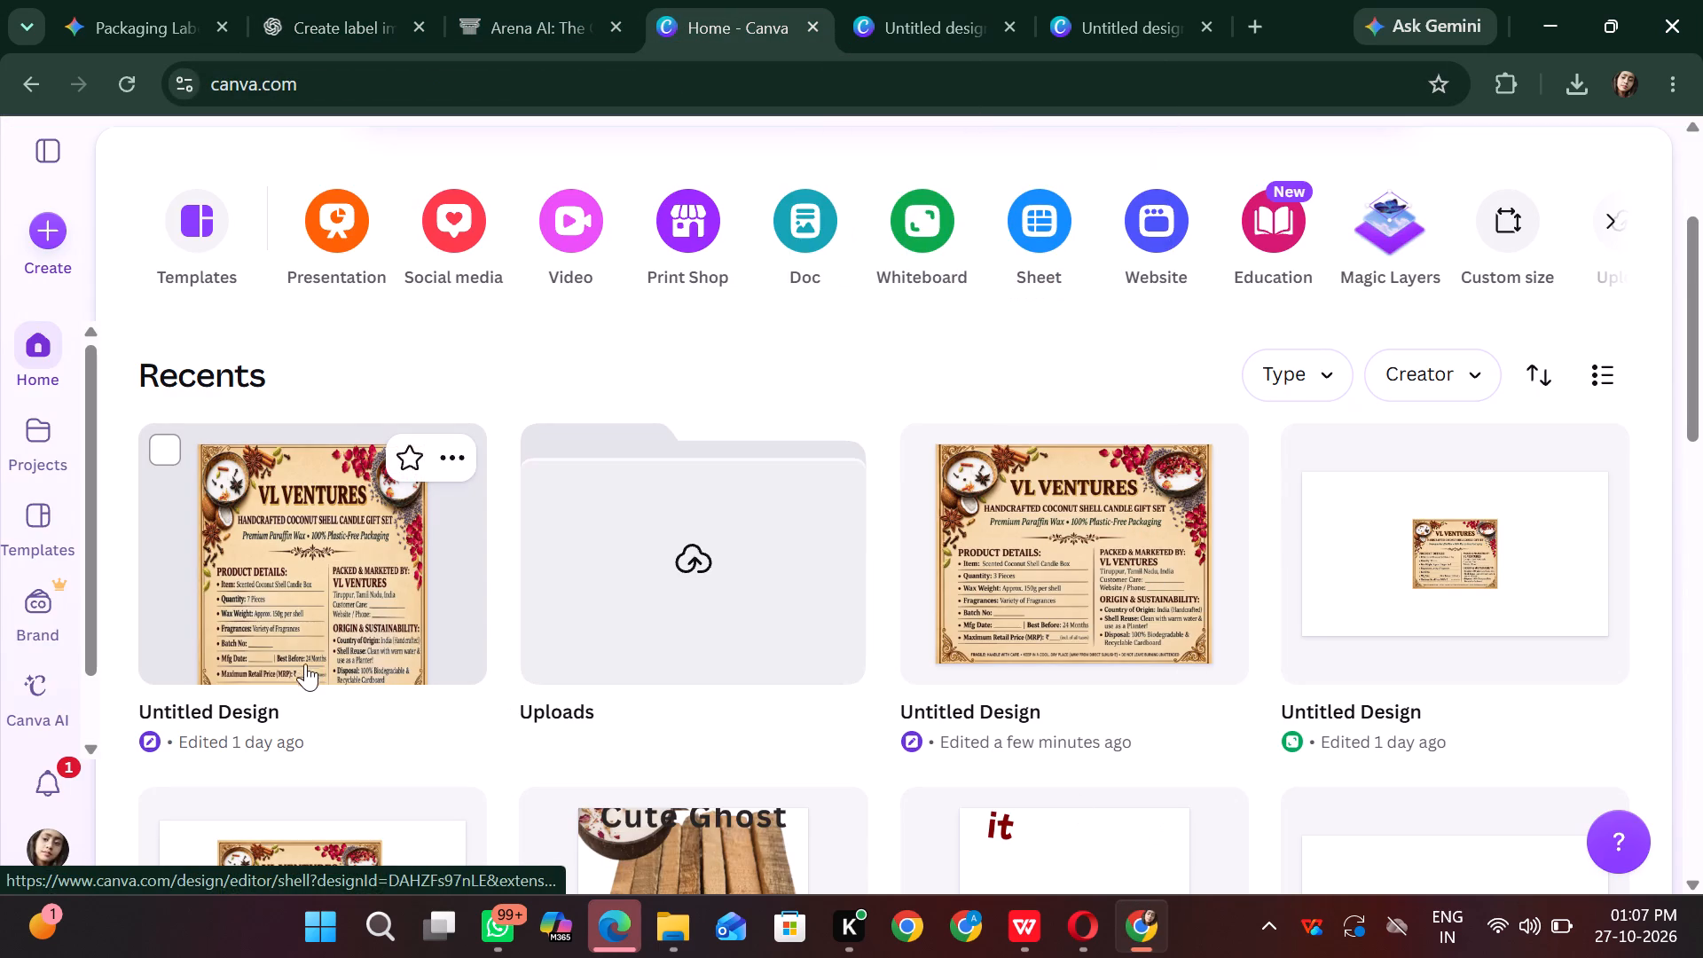
left_click(292, 639)
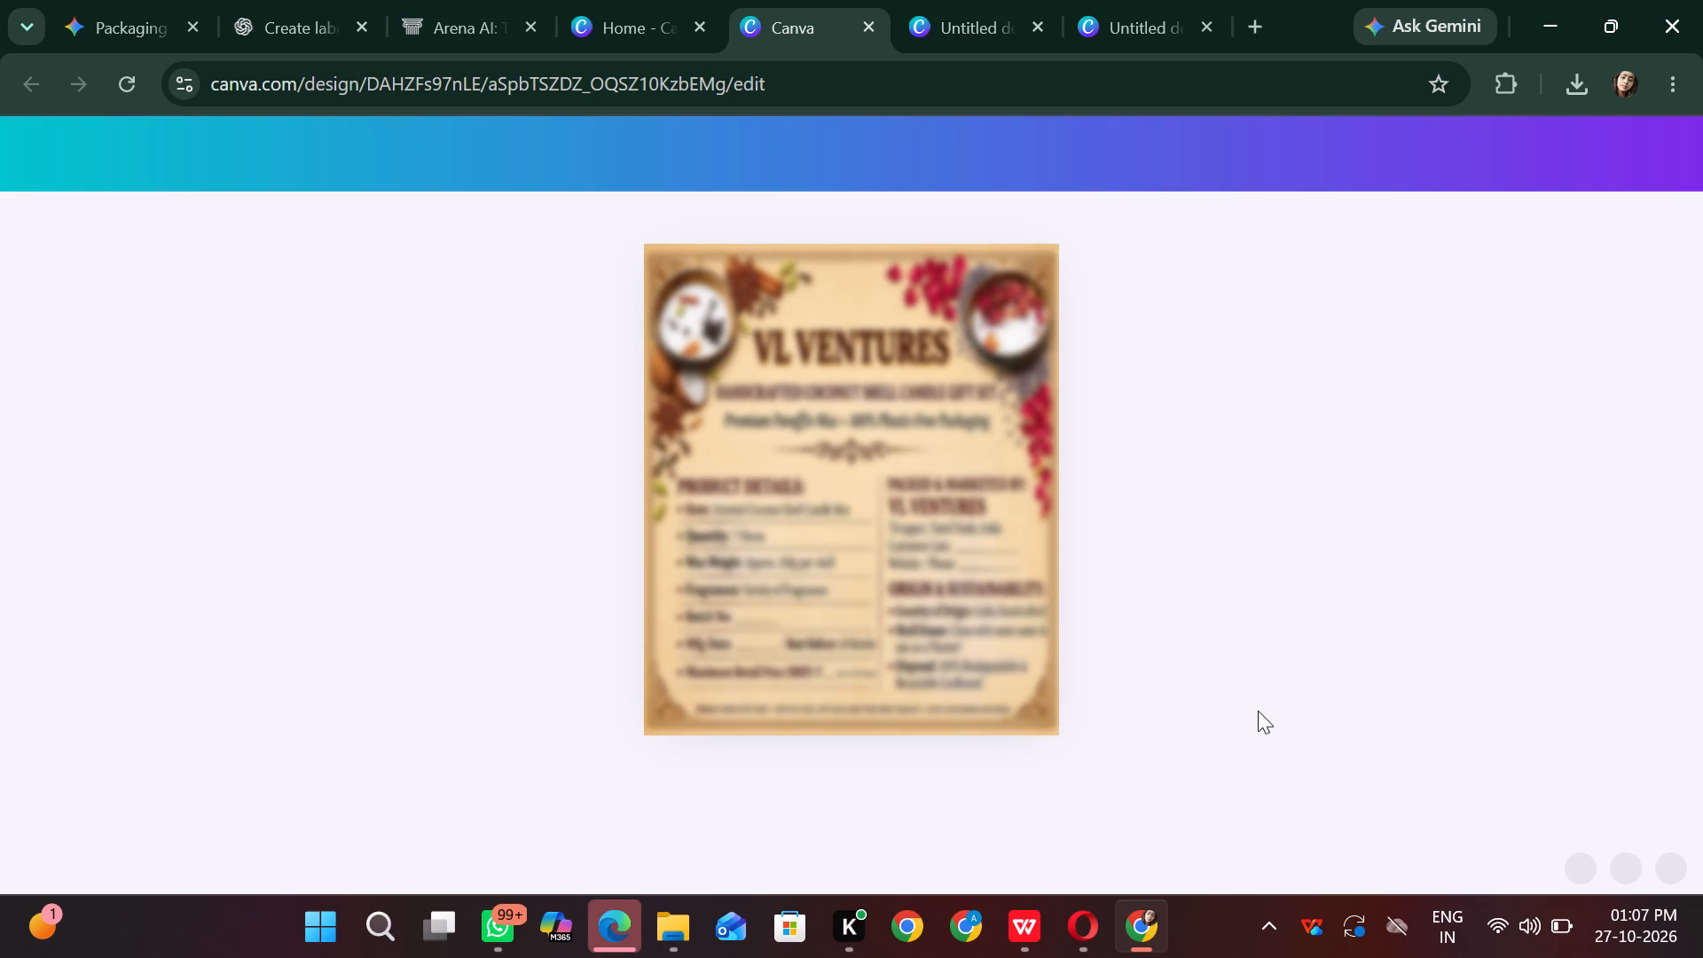
Delete the old label image from the 25.4 cm × 30 cm page and paste the copied 7-piece label in its place.
right_click(902, 476)
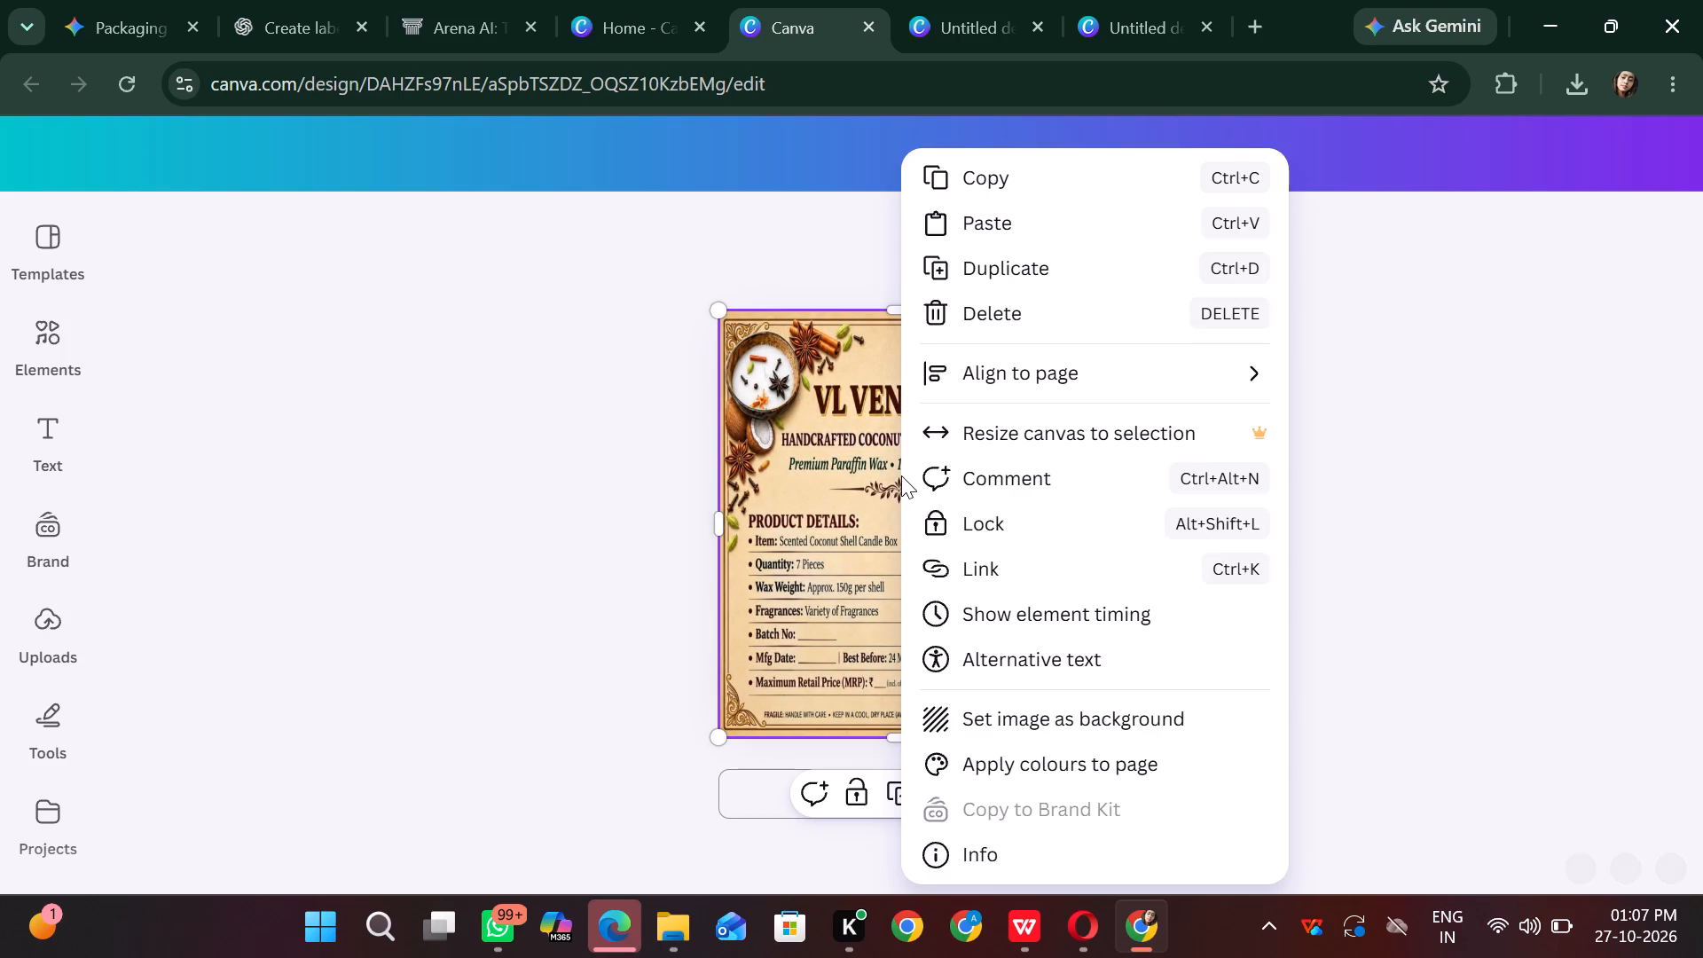
left_click(970, 278)
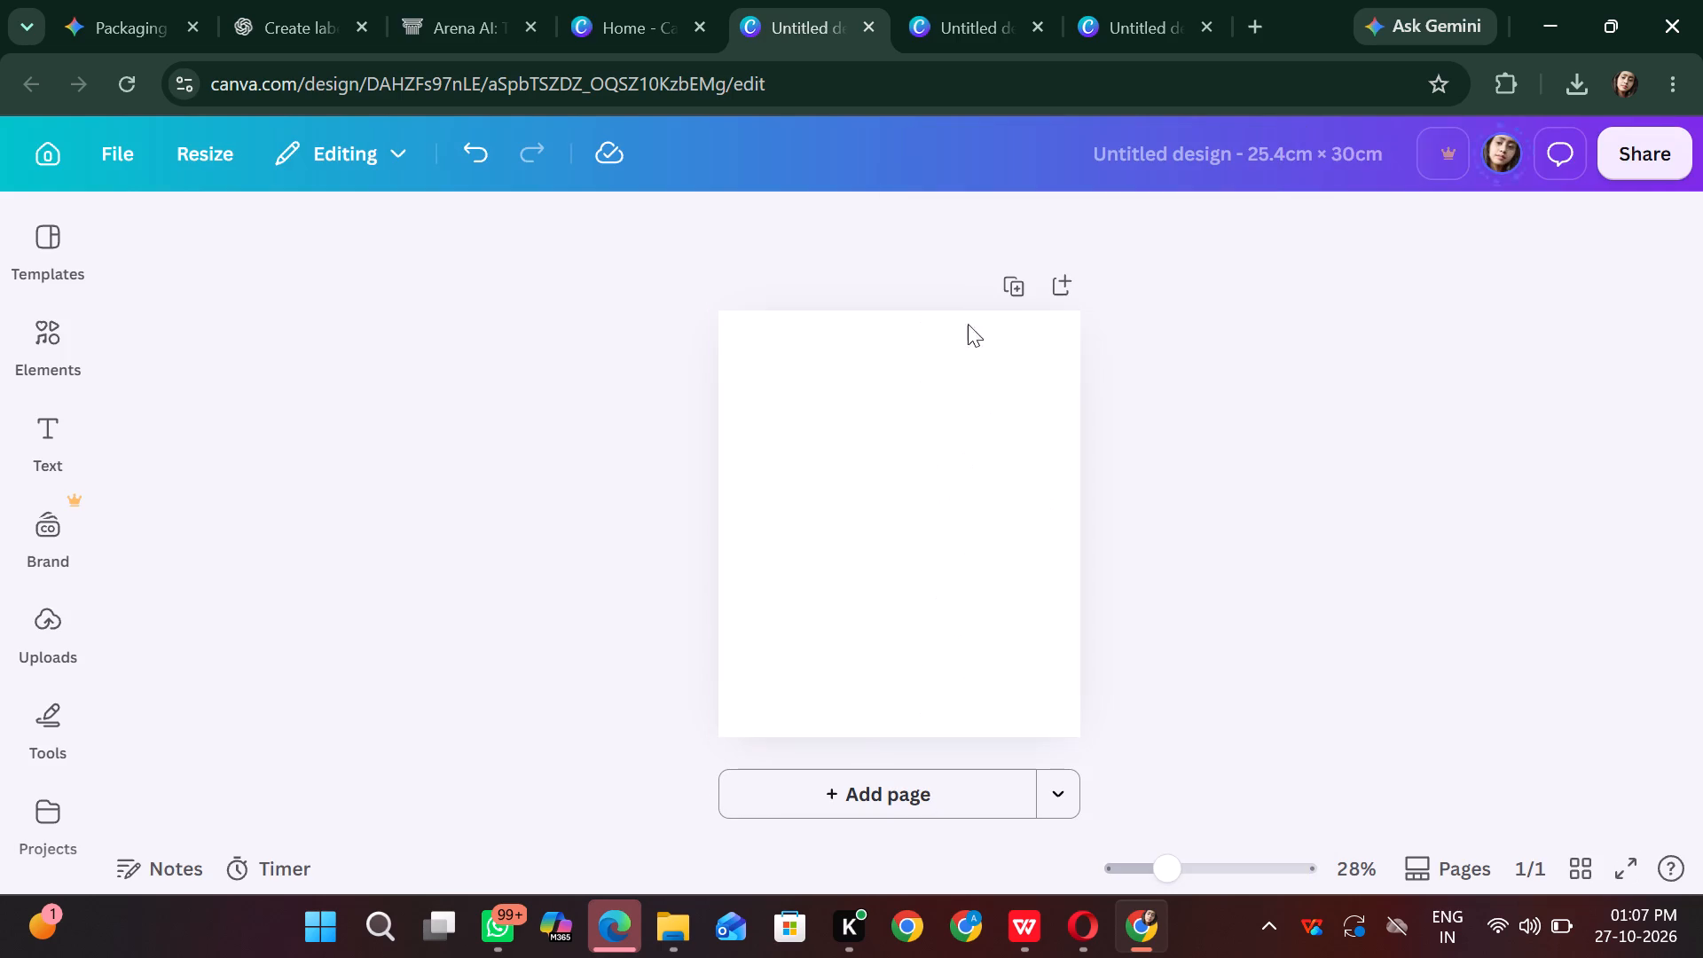
left_click(953, 407)
key("ctrl+v")
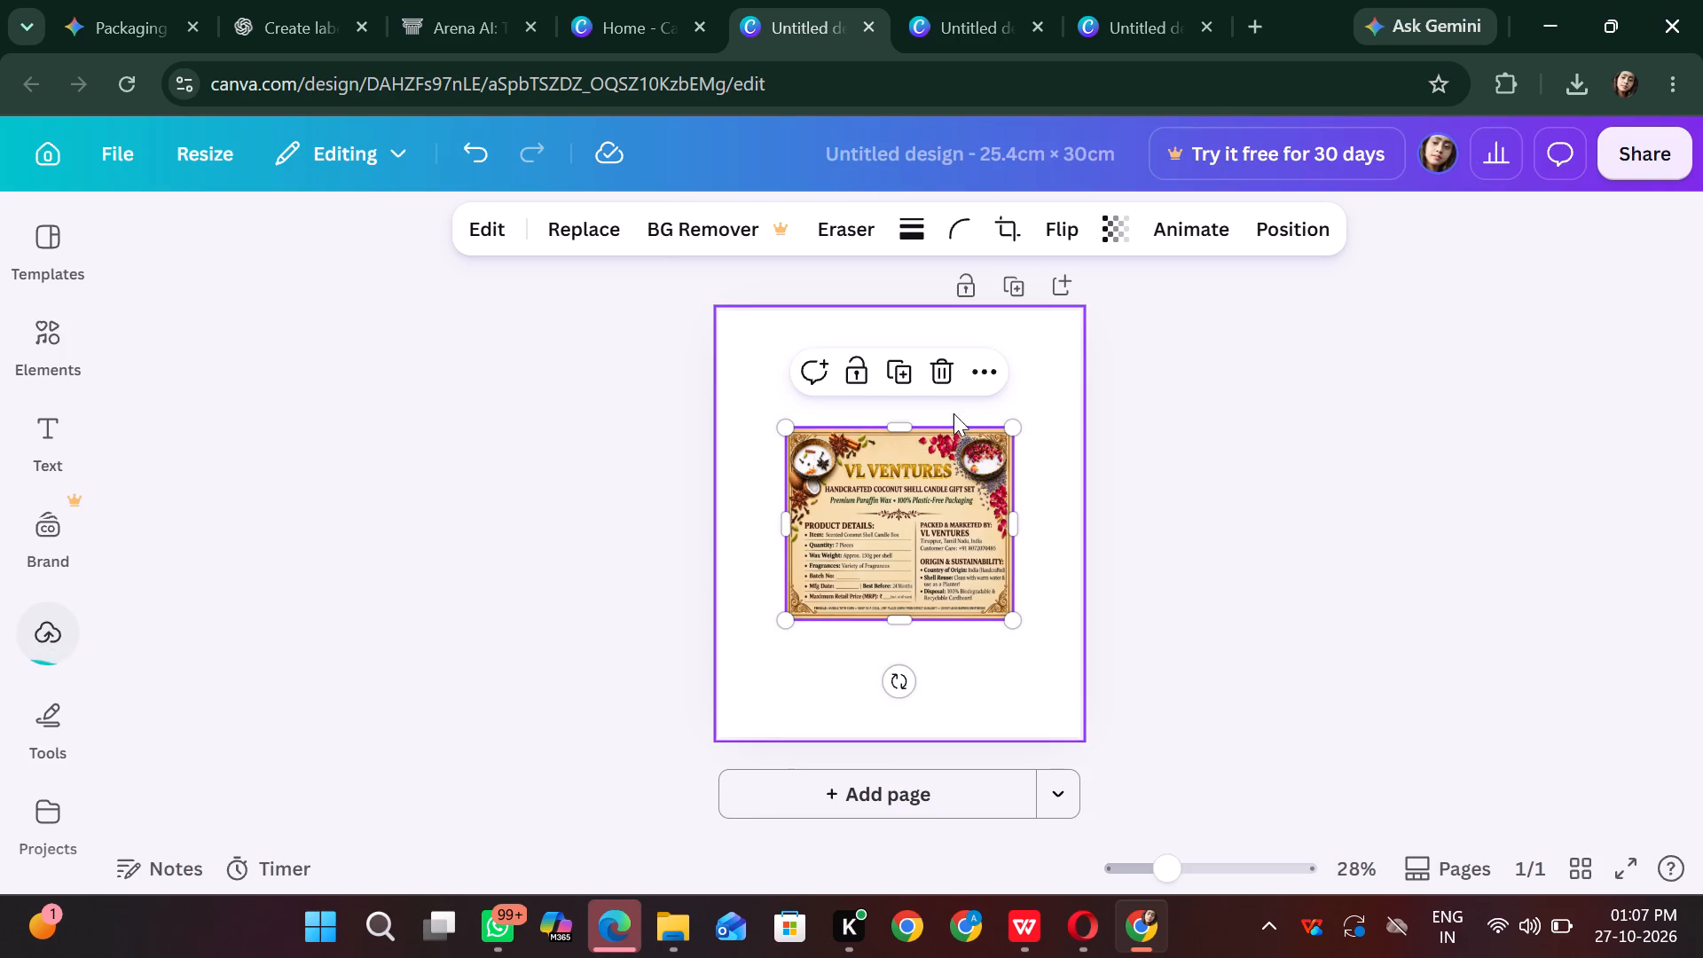
Enlarge the pasted 7-piece label proportionally until it spans the full width of the page.
left_click_drag(1017, 424, 1047, 381)
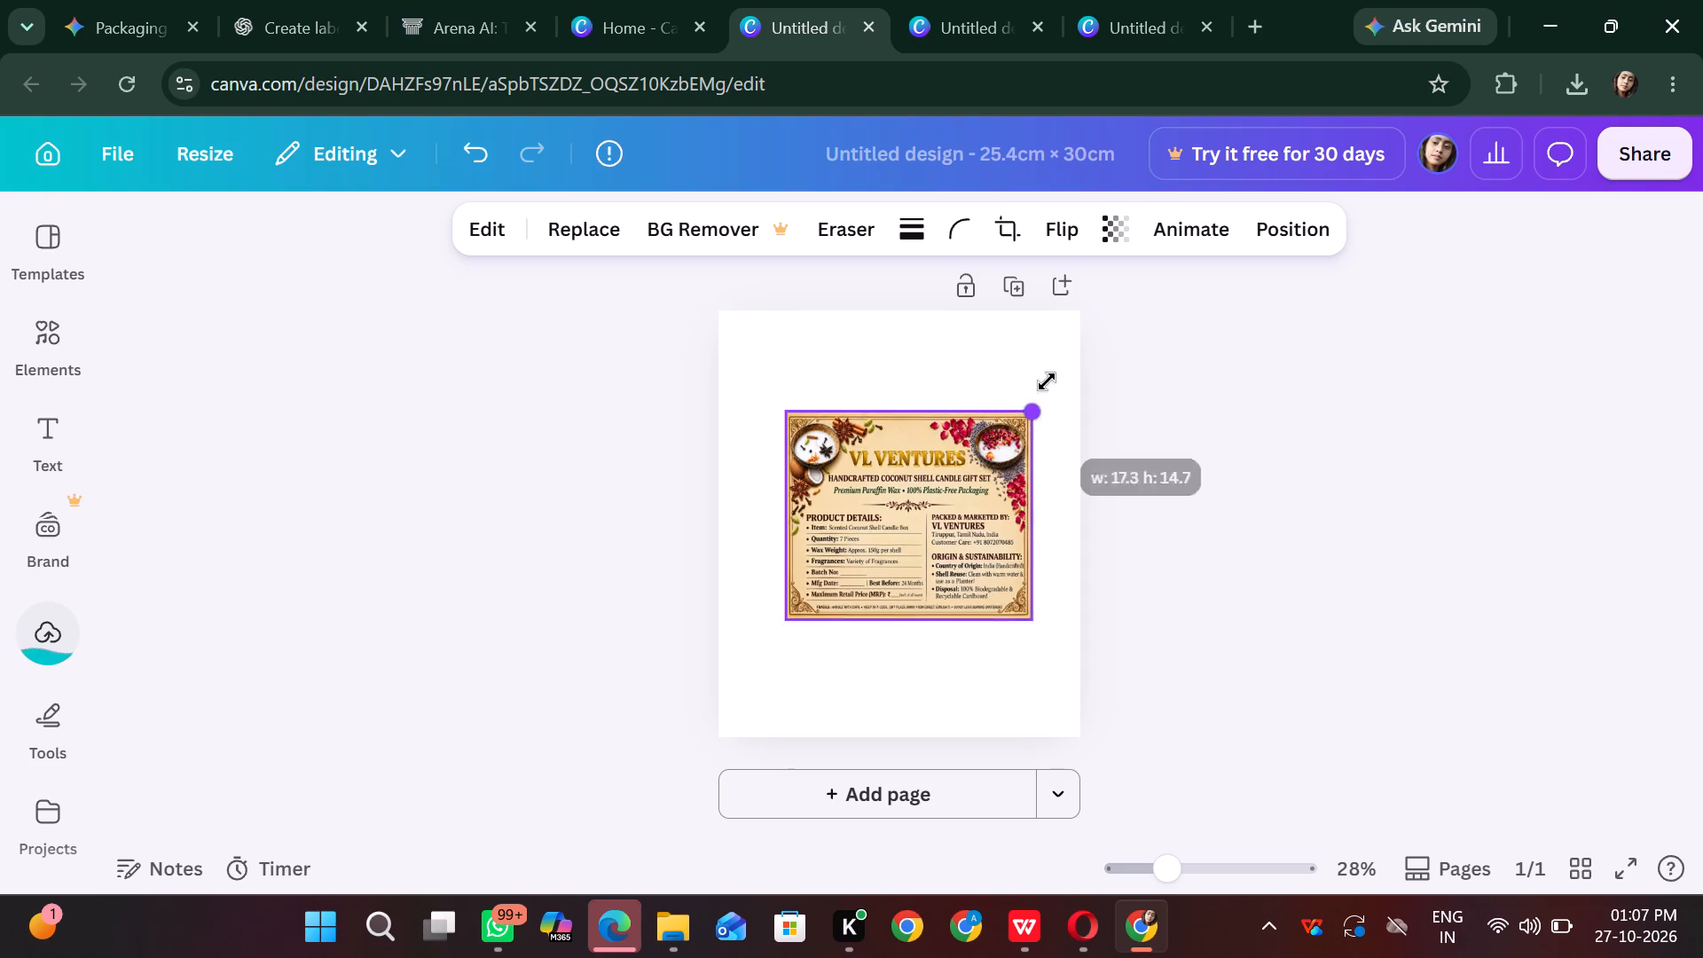
left_click_drag(1047, 381, 1065, 337)
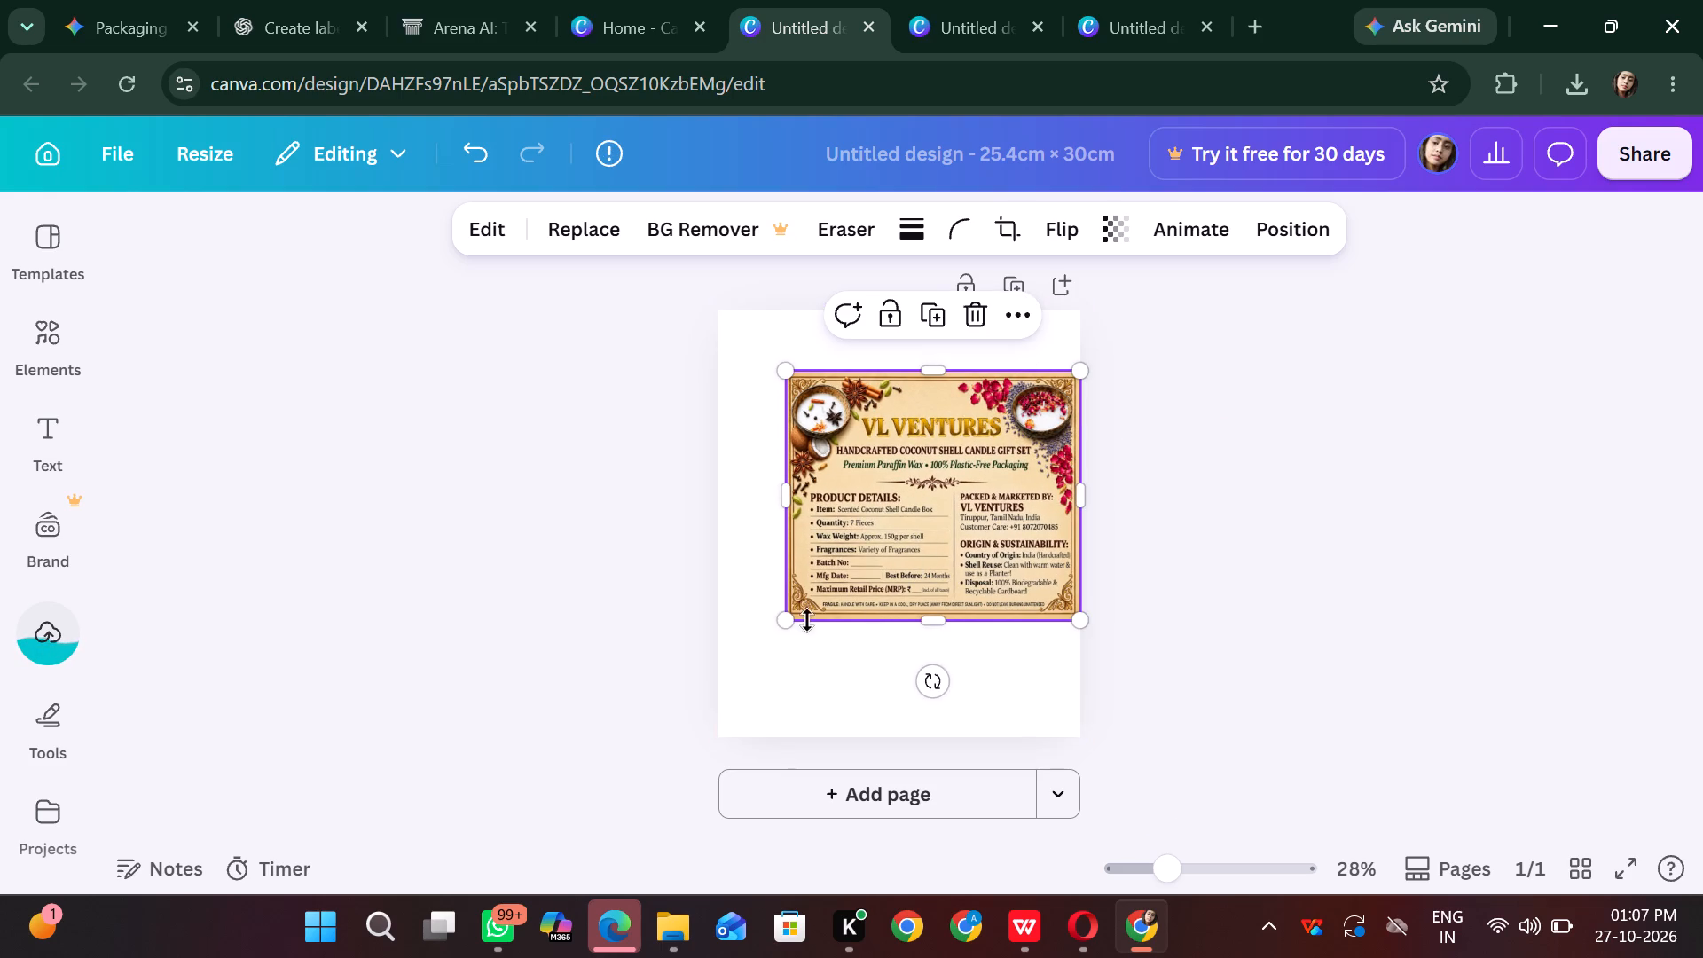
left_click_drag(787, 626, 706, 744)
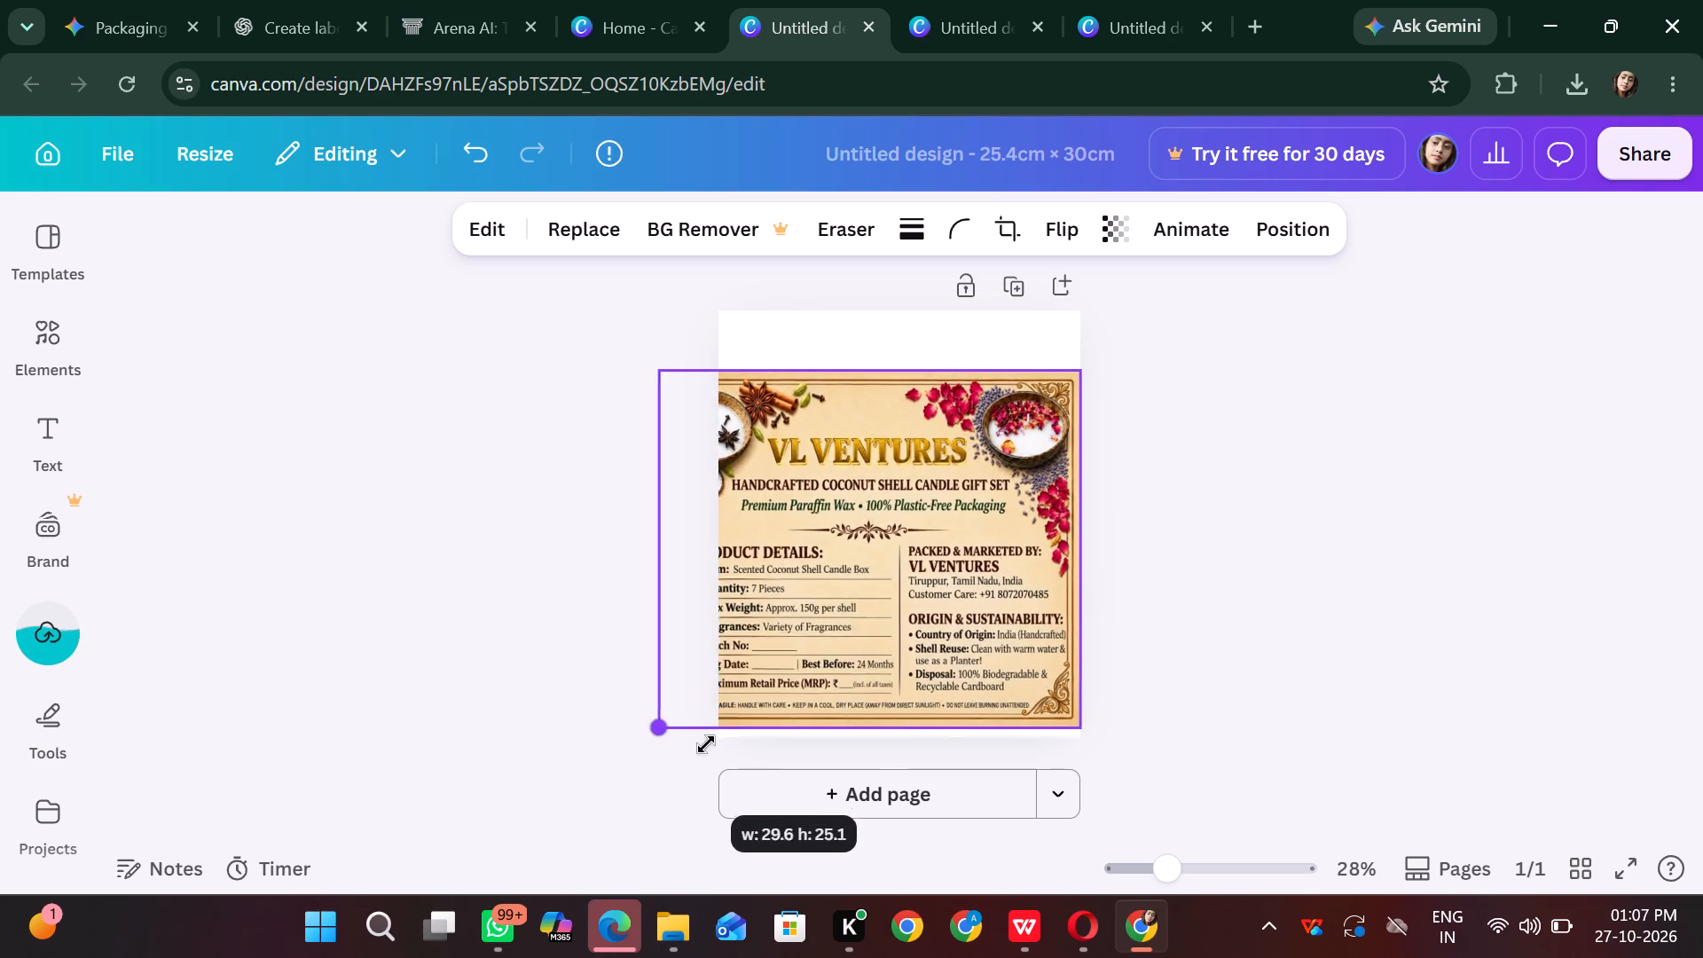
left_click_drag(706, 744, 752, 712)
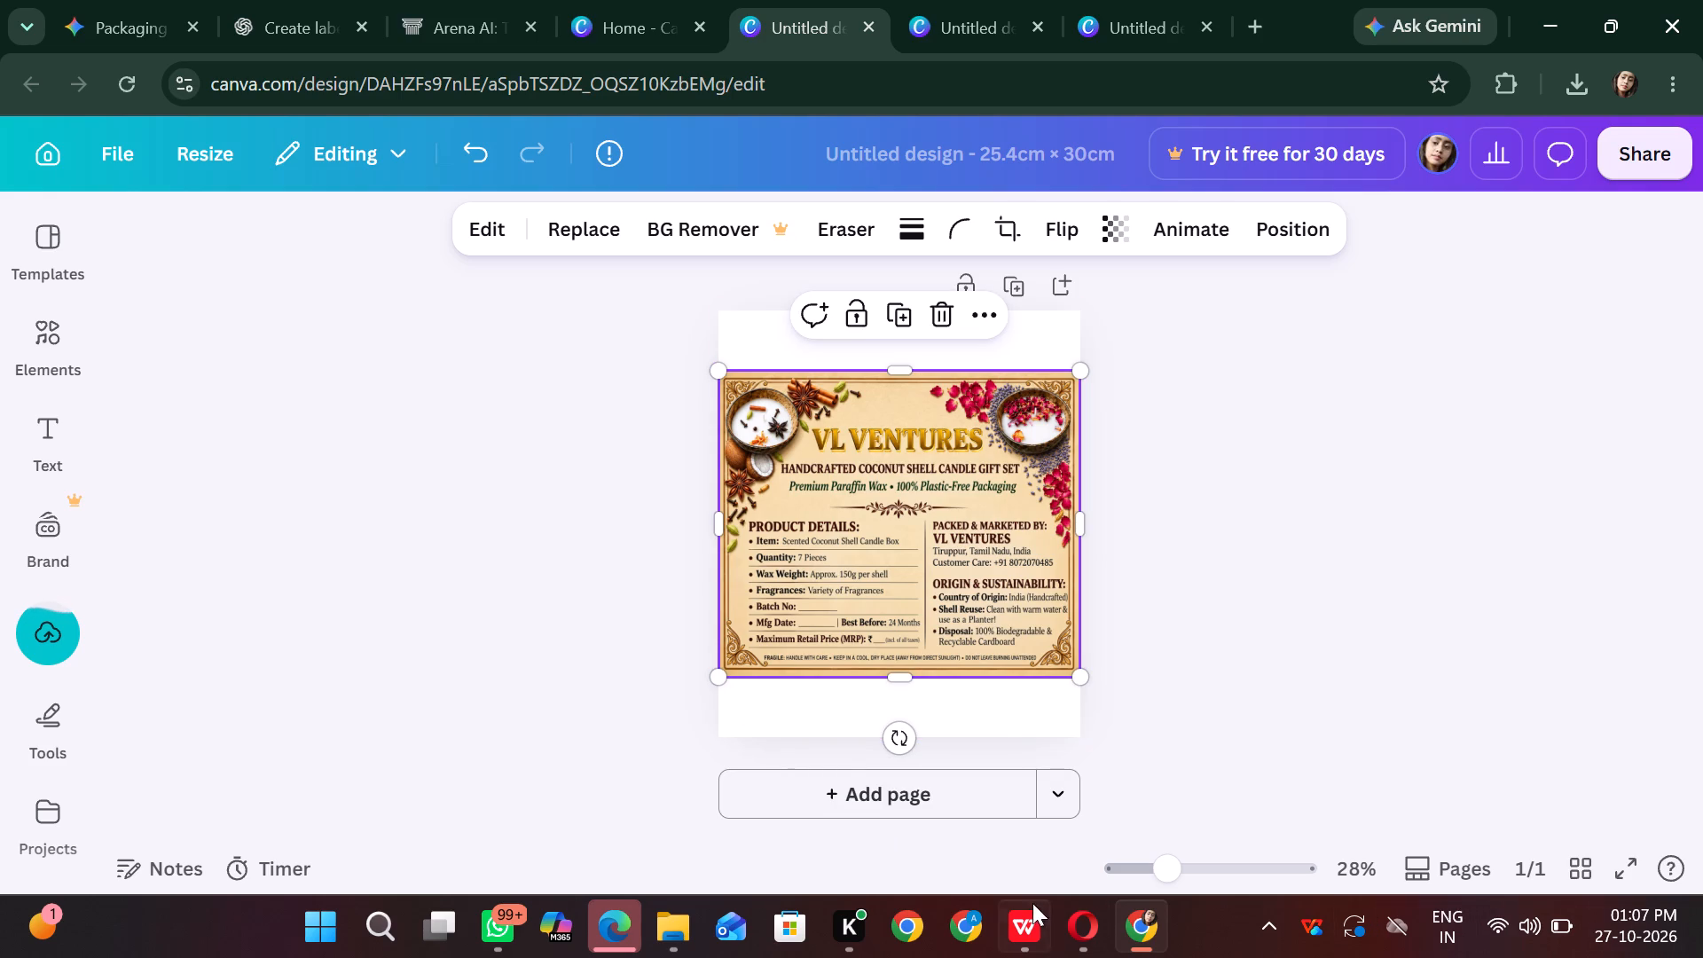
Switch to the WPS document and select the 7-piece label picture to examine its size and layout.
left_click(1142, 924)
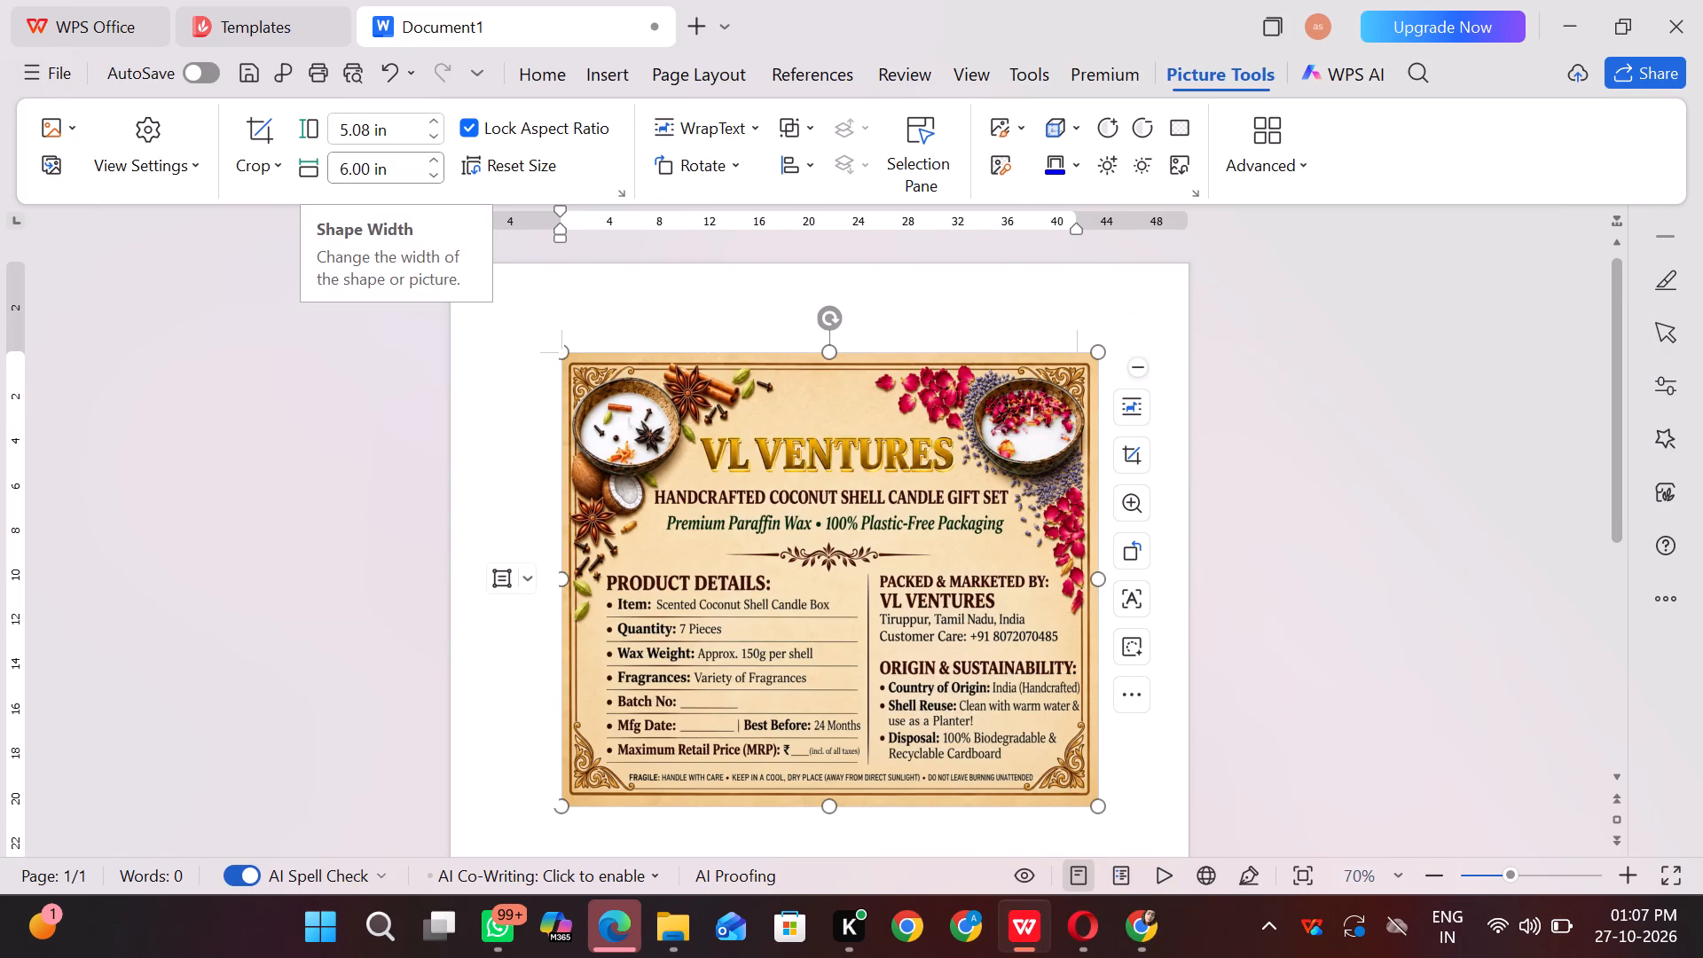
left_click(629, 590)
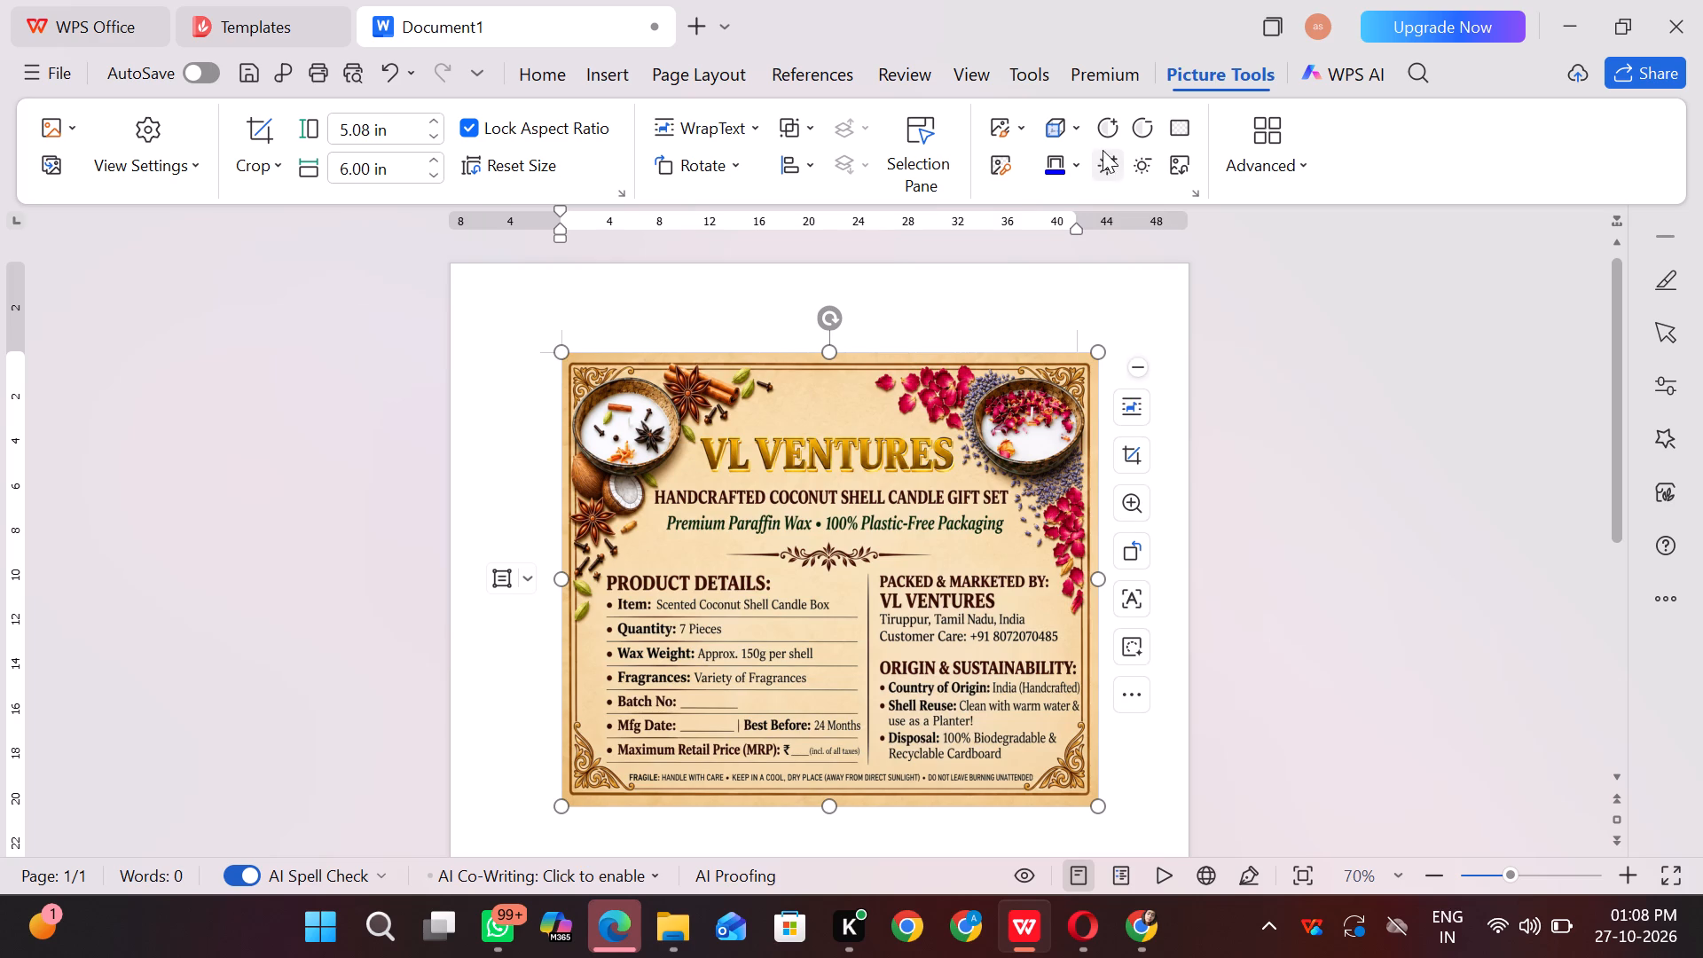
left_click(975, 303)
left_click(863, 481)
scroll(912, 614, "down", 2)
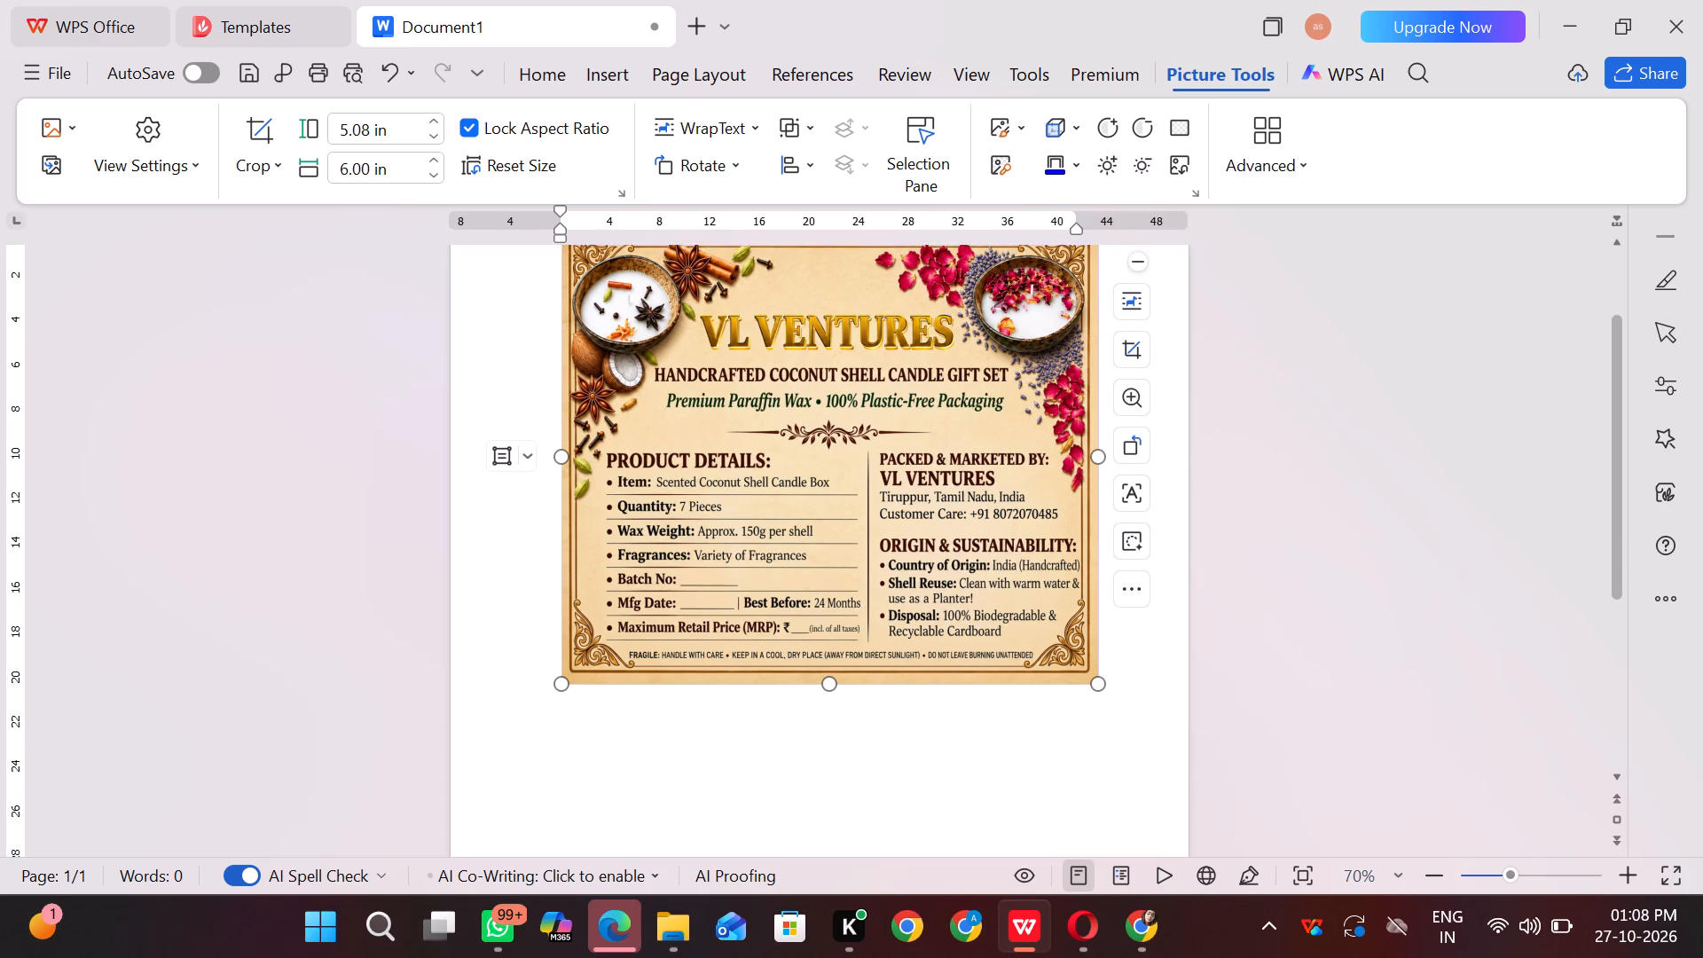
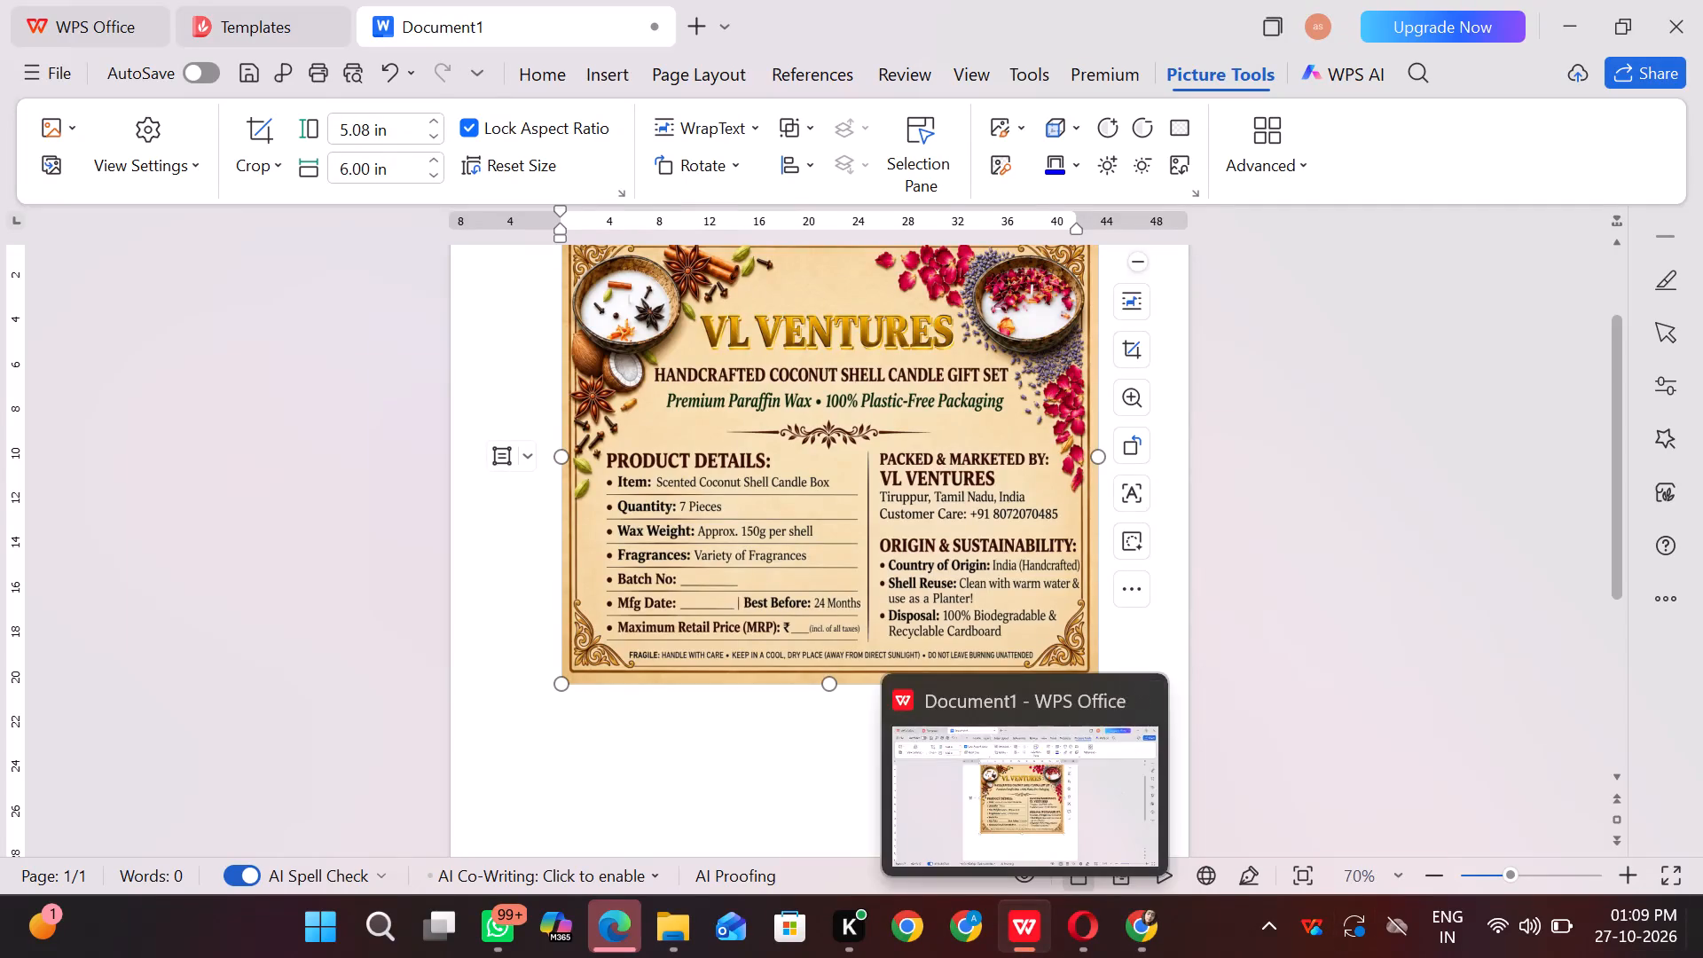
Switch to Chrome, return to the Canva home page and start creating a new design.
left_click(1134, 947)
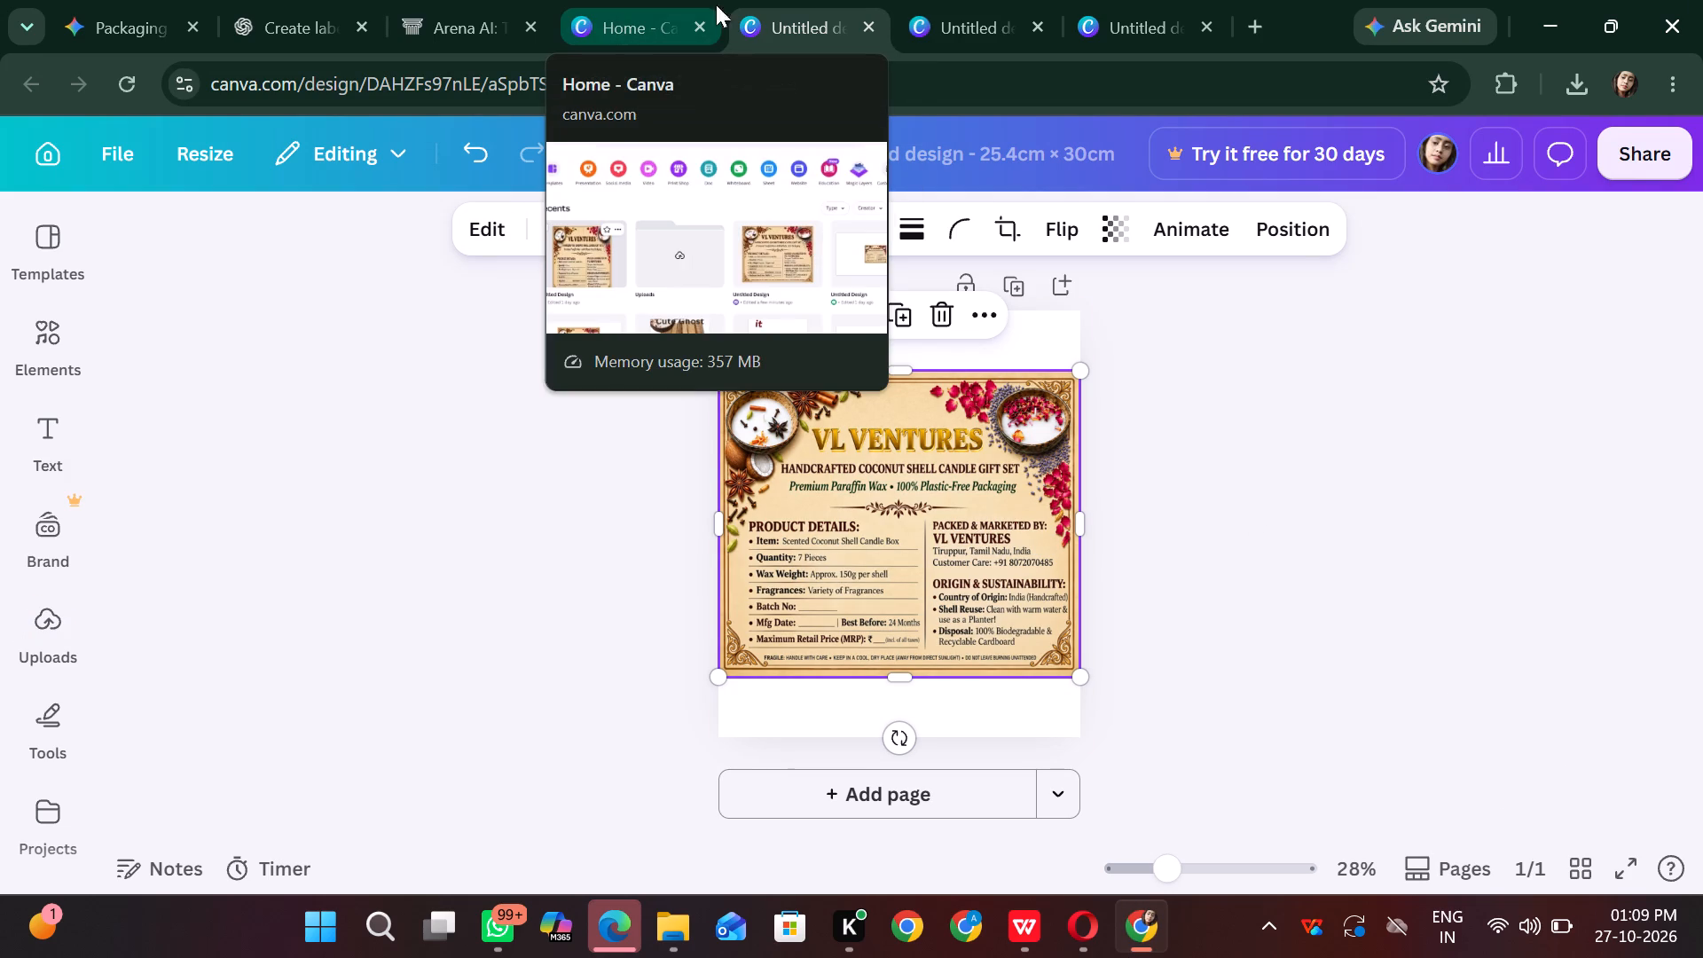
left_click(1086, 1)
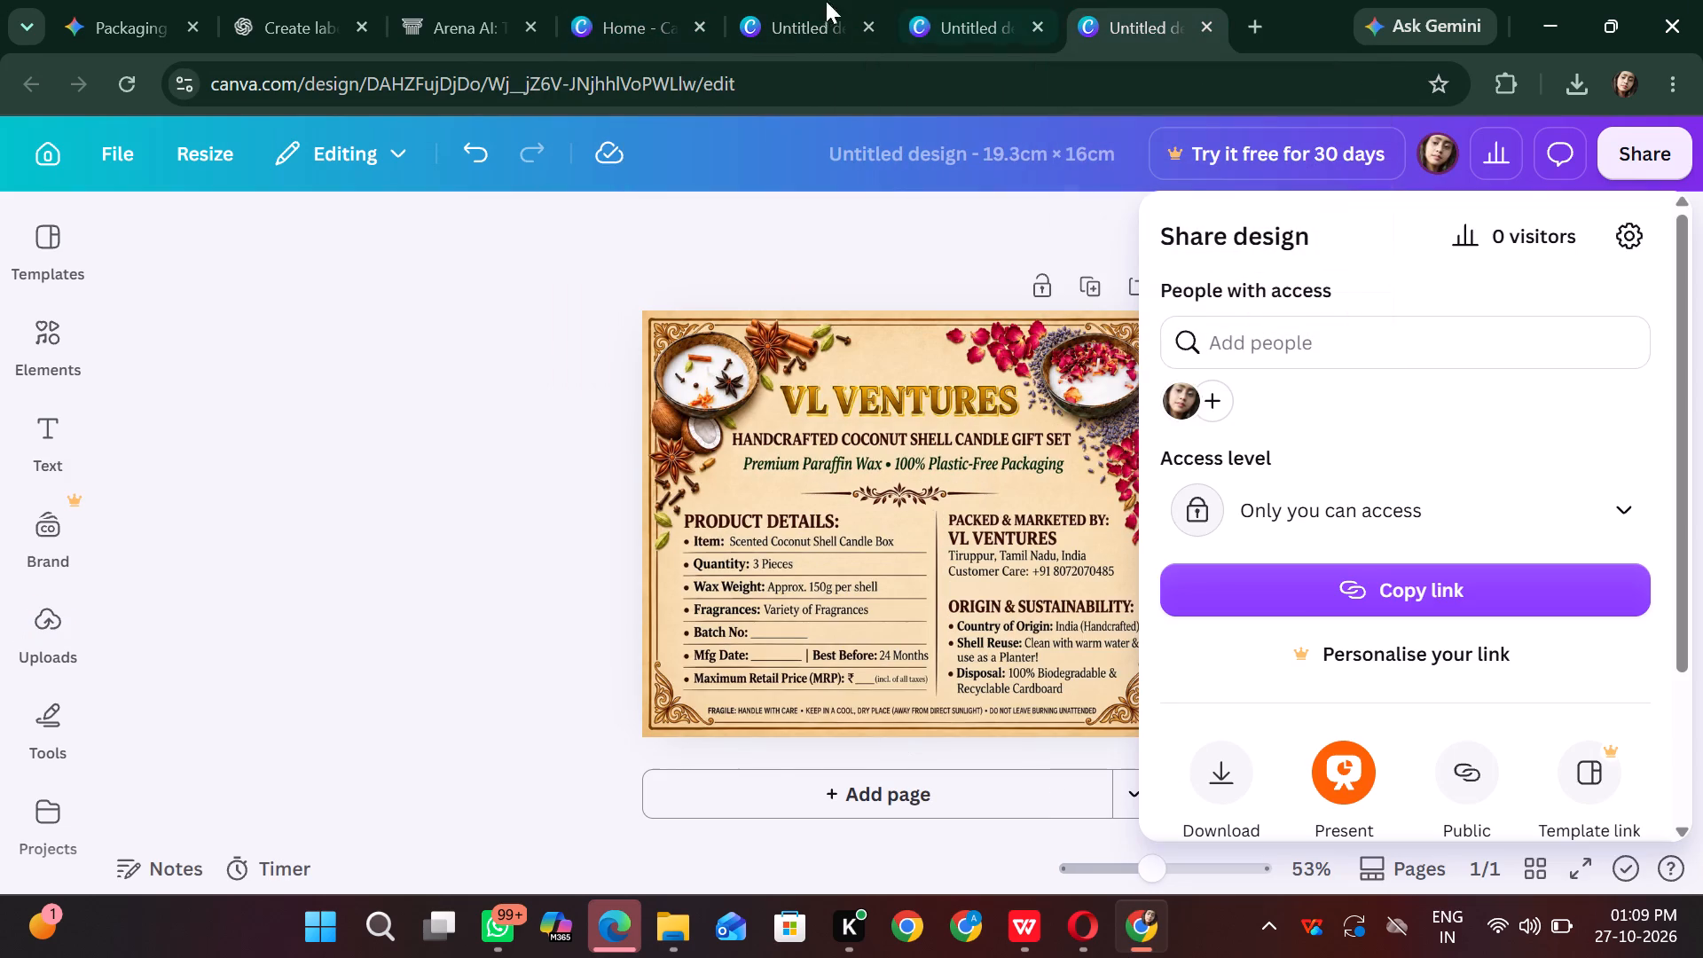
left_click(635, 3)
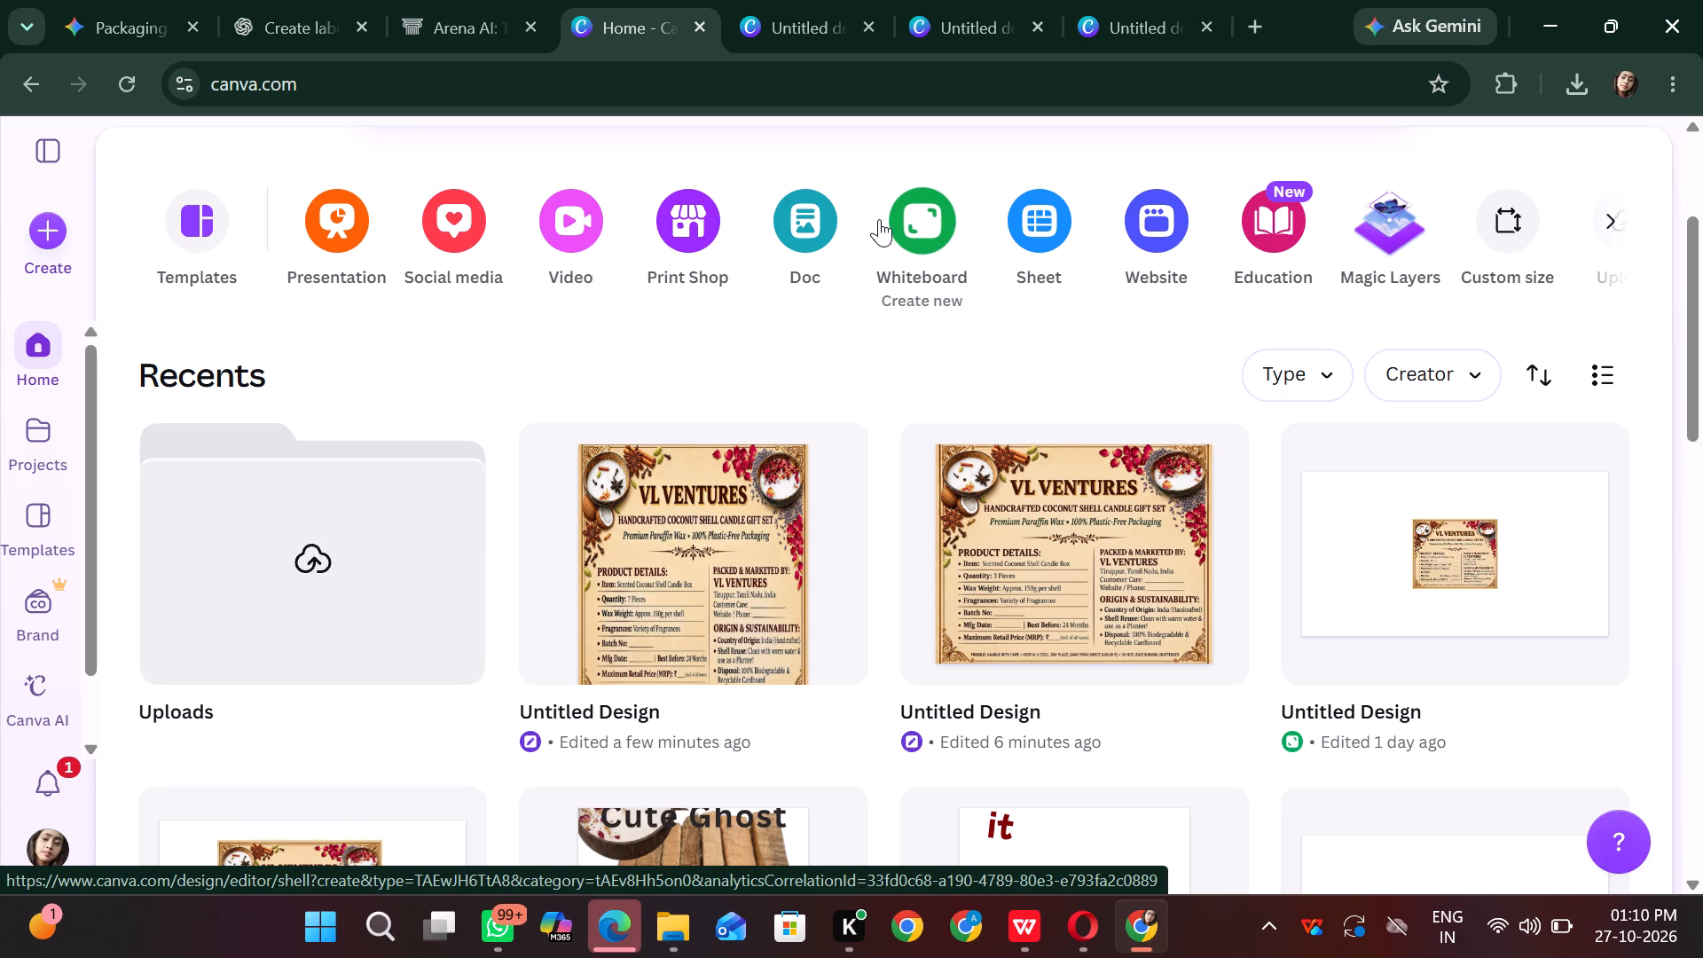
scroll(993, 569, "up", 4)
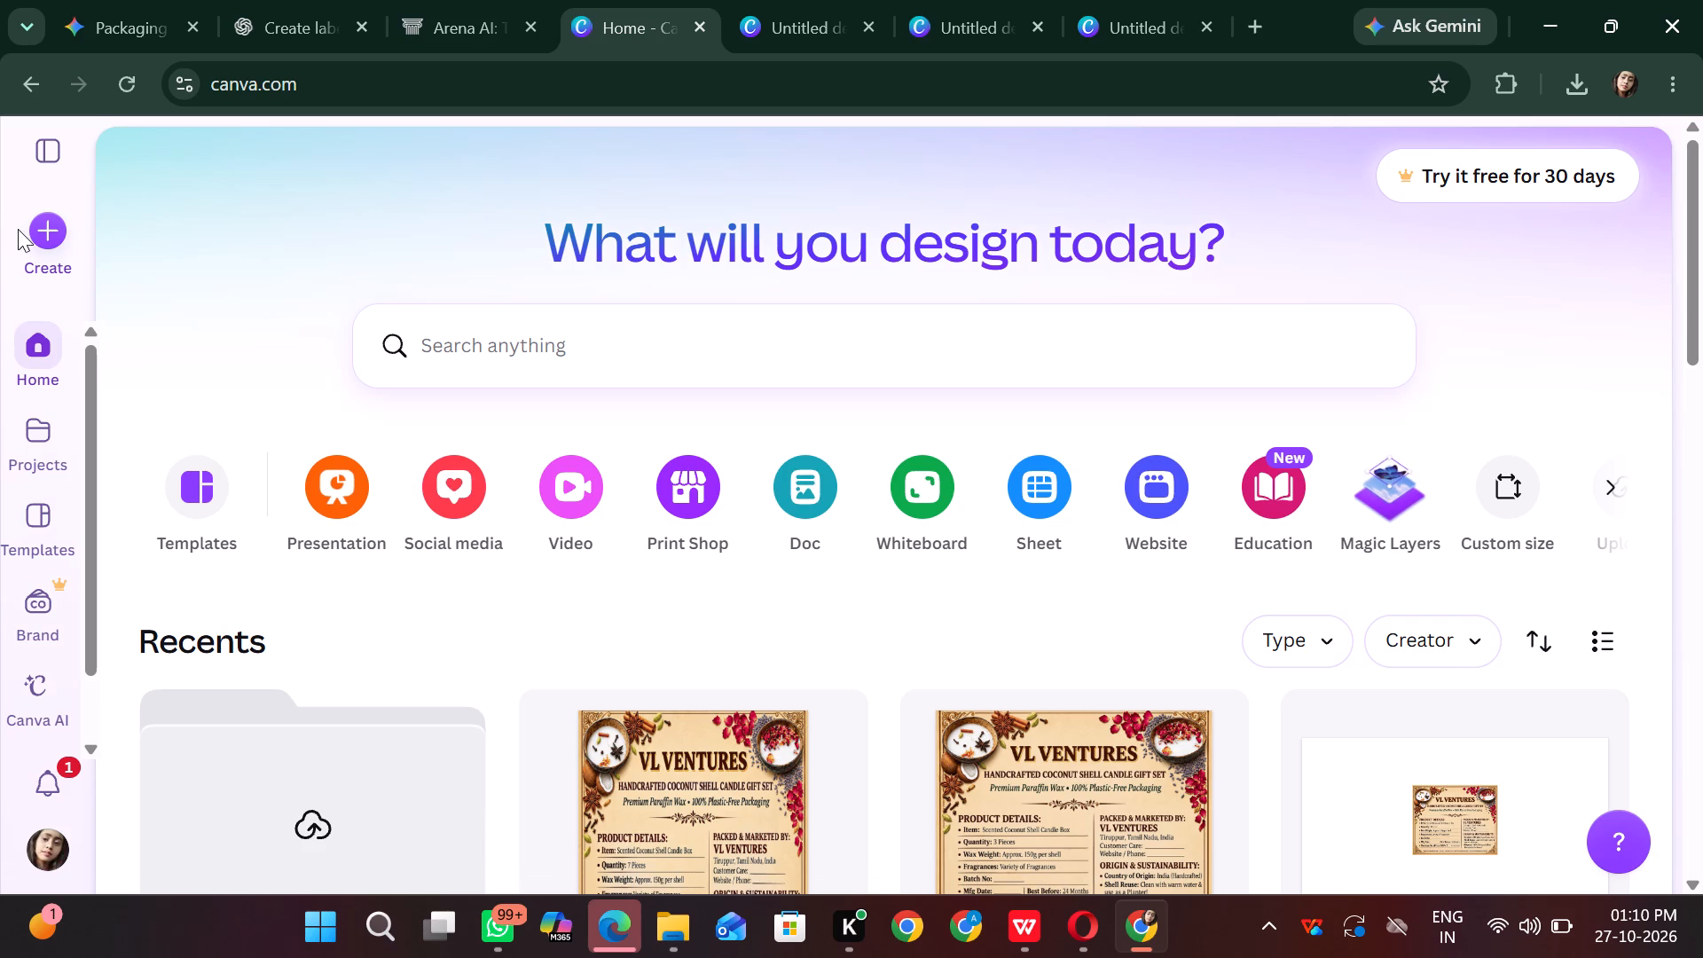
left_click(55, 242)
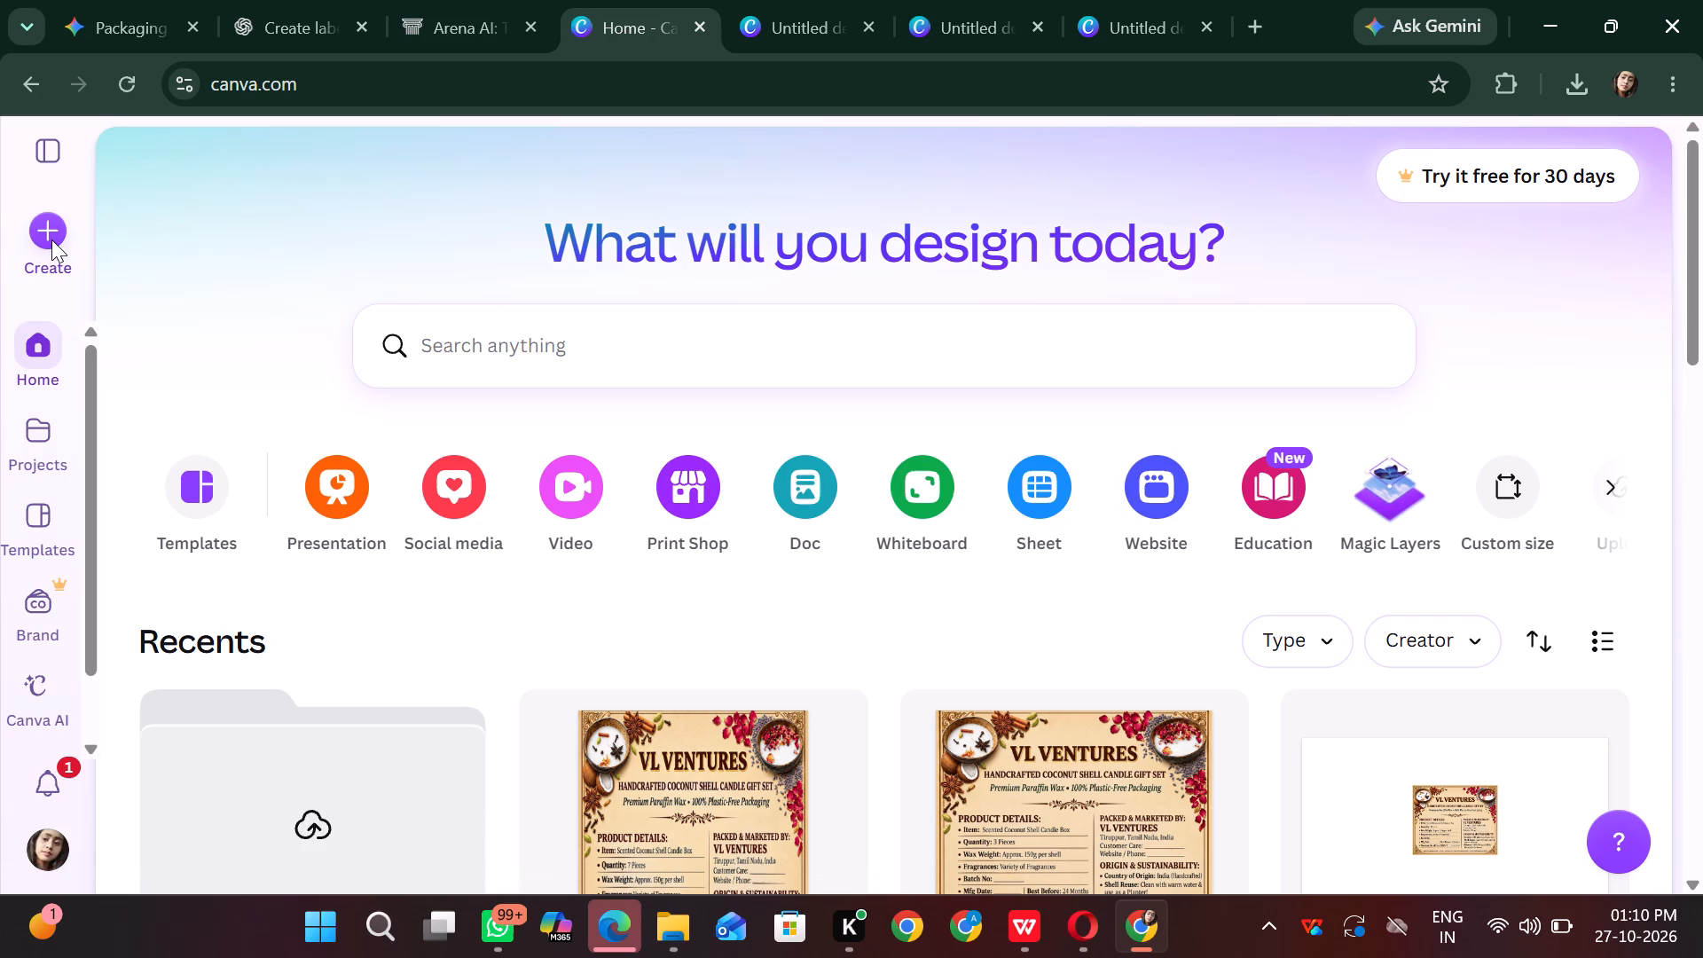
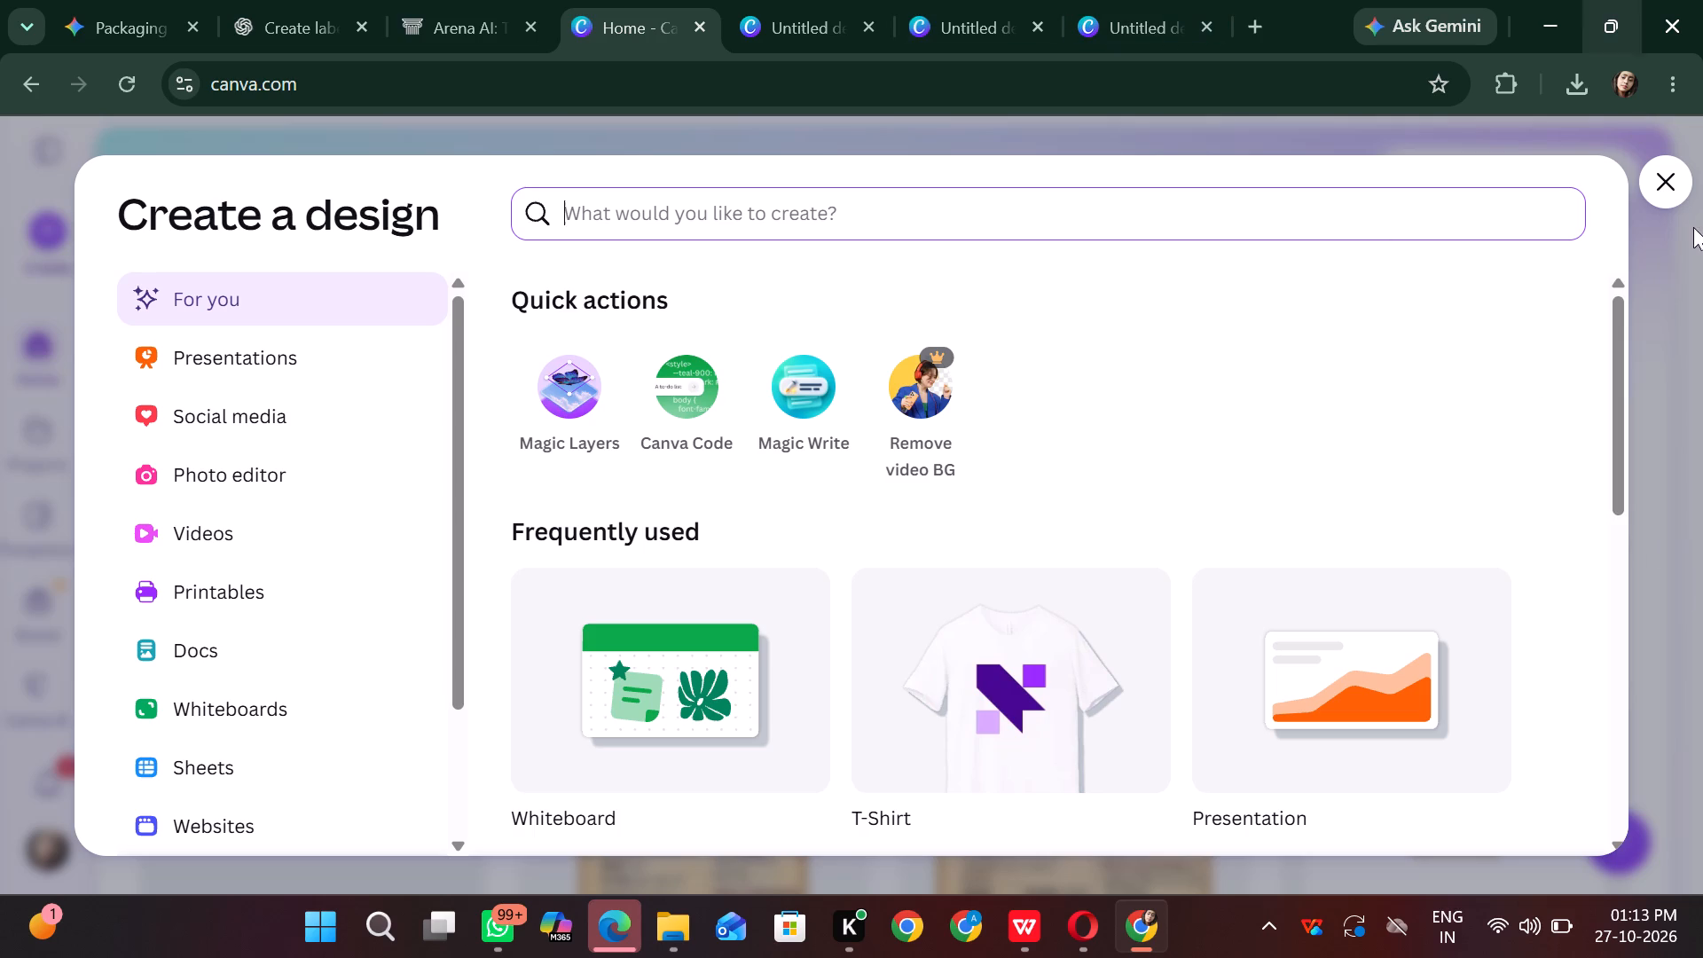
Dismiss the new-design chooser, check the open 19.3 cm × 16 cm label design, and return to the Canva home page.
left_click(1672, 176)
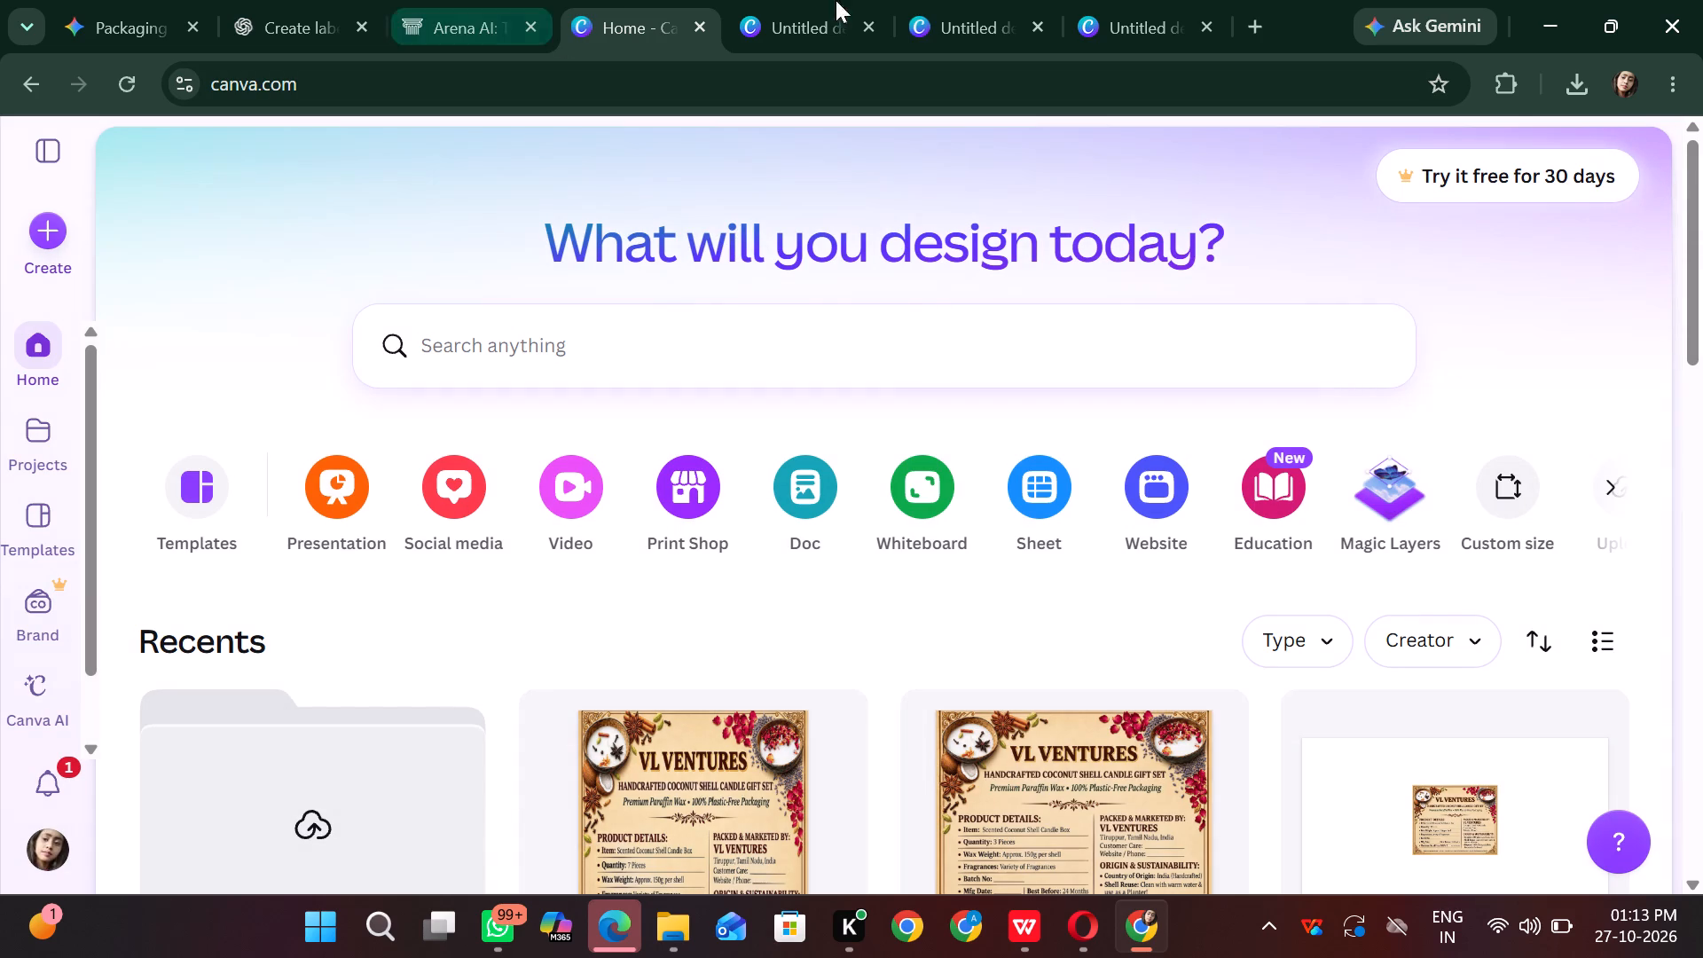
left_click(1174, 14)
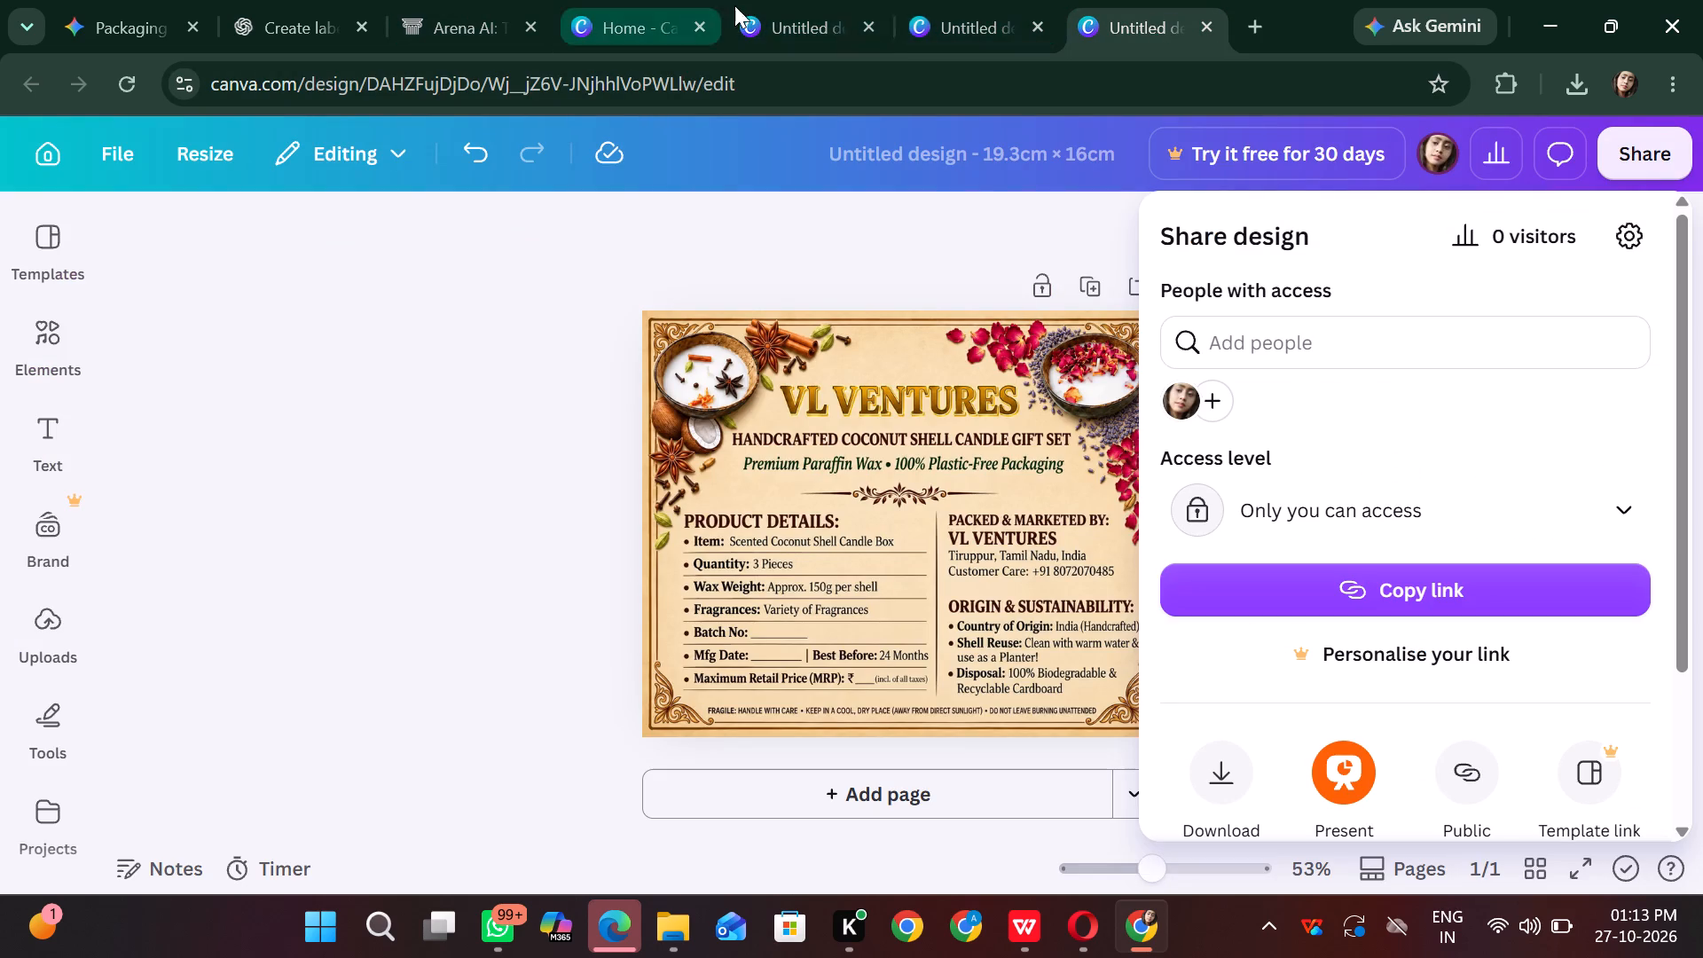
left_click(766, 9)
left_click(615, 5)
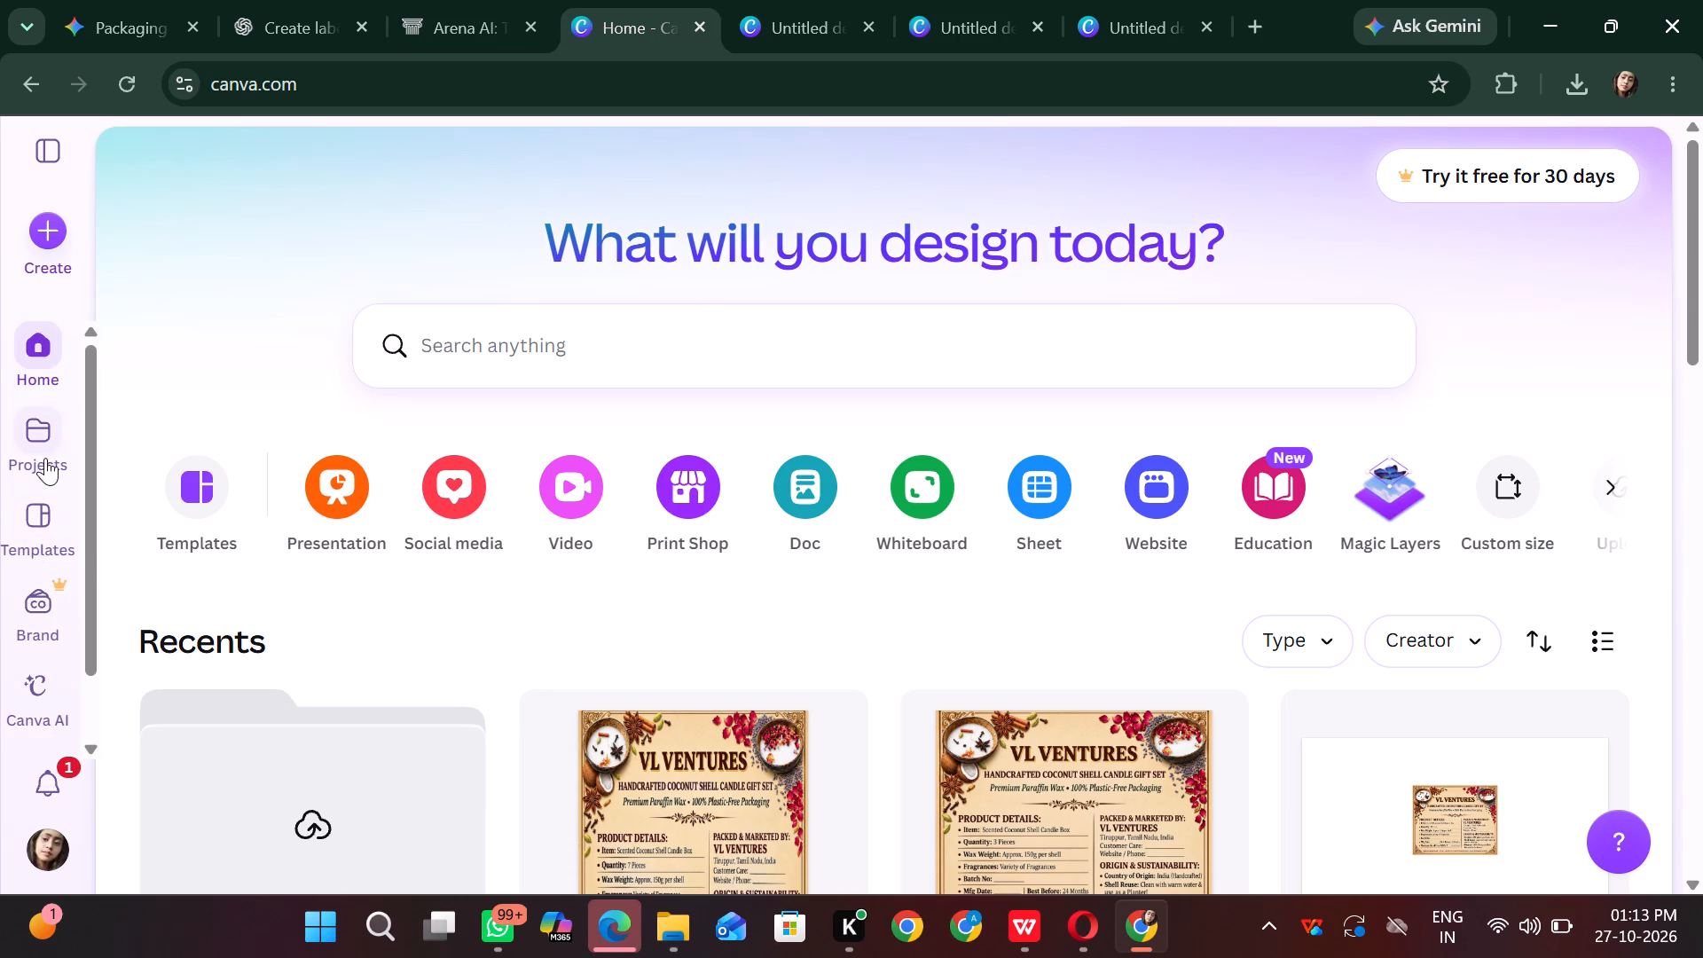
Start creating a new design from the Canva home page.
left_click(61, 243)
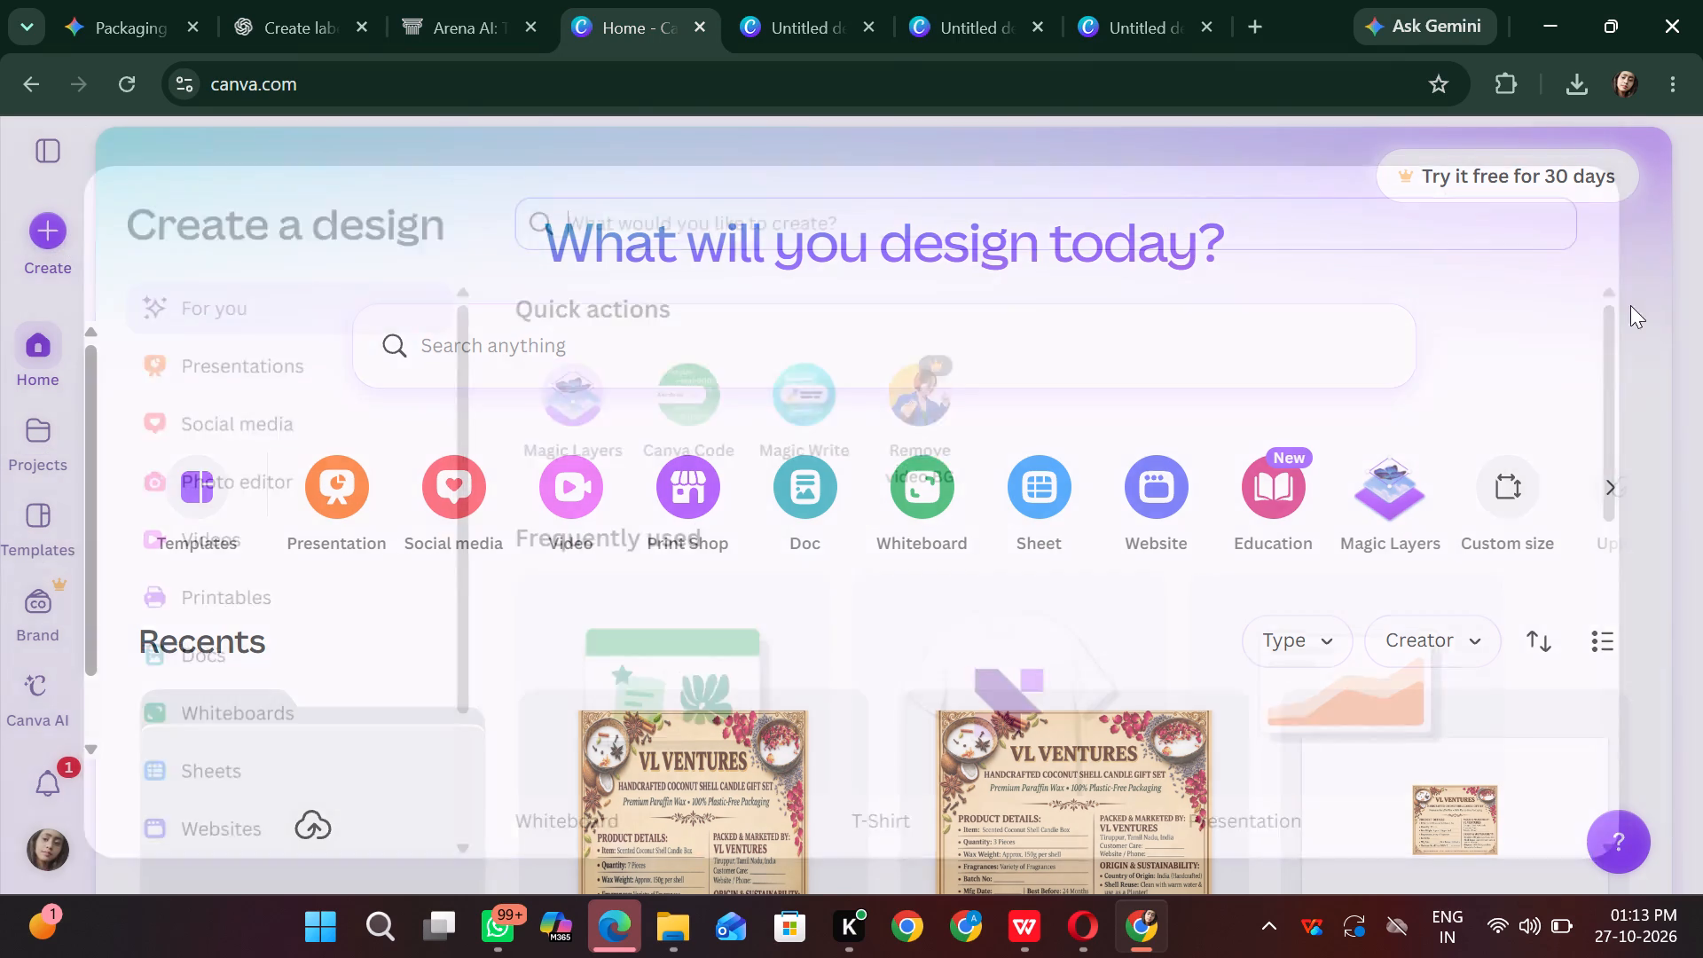
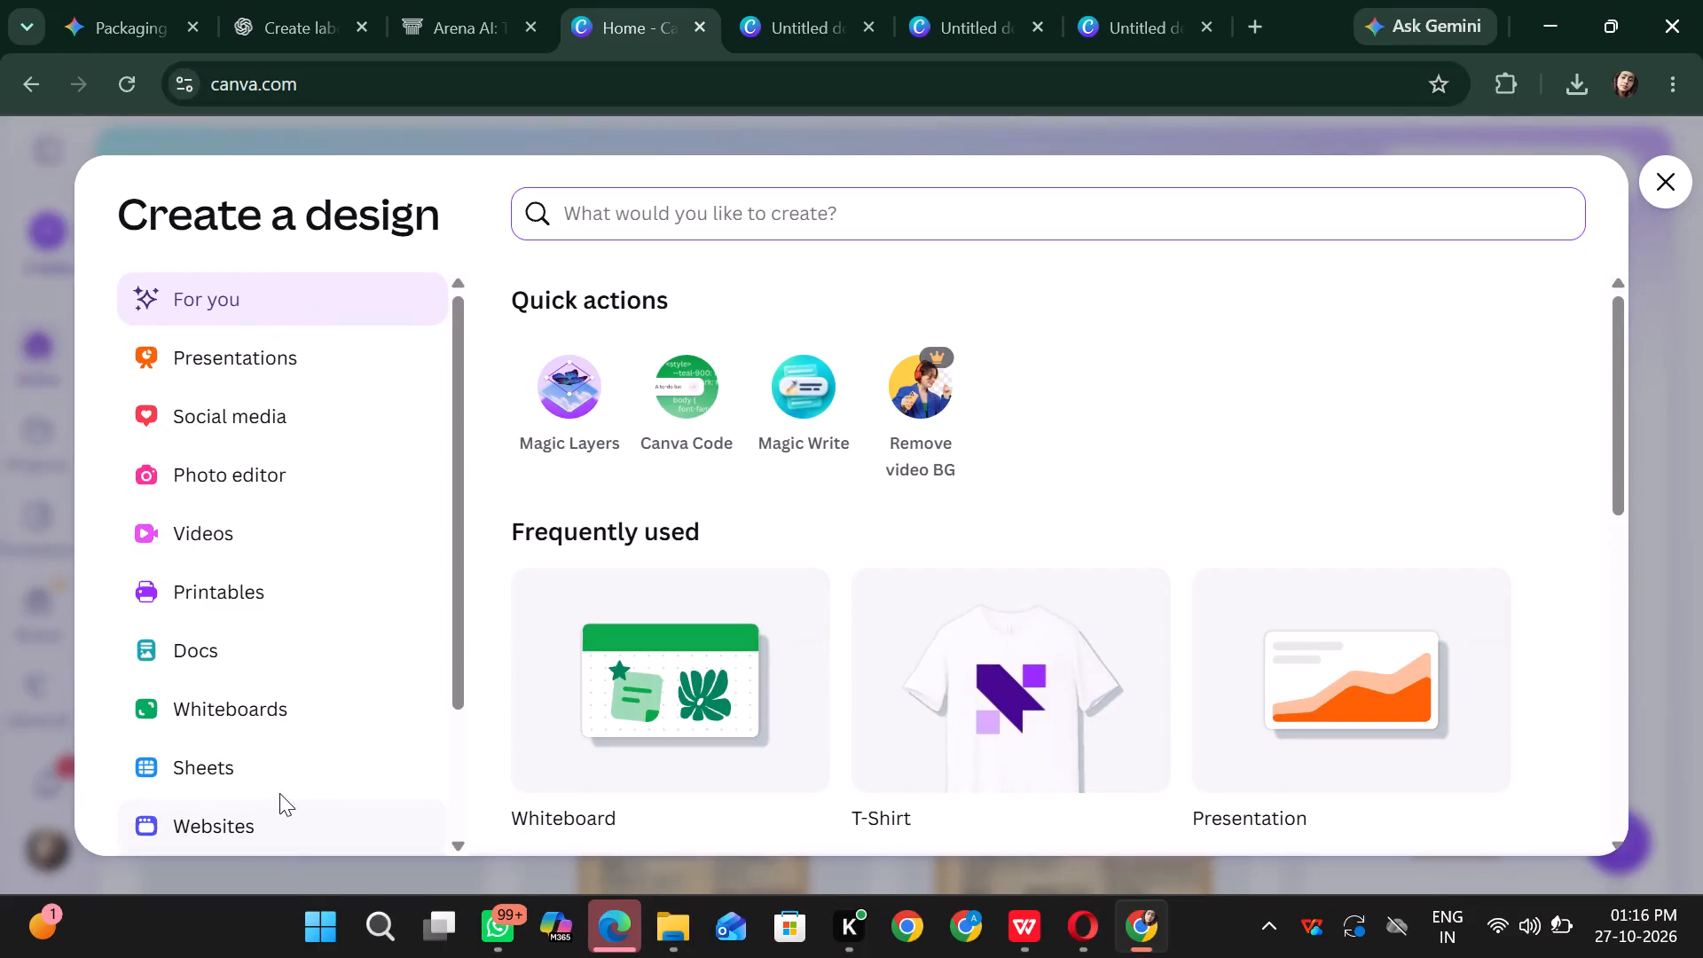
Create a new custom-size design 13 in wide and 19 in high.
scroll(271, 734, "down", 8)
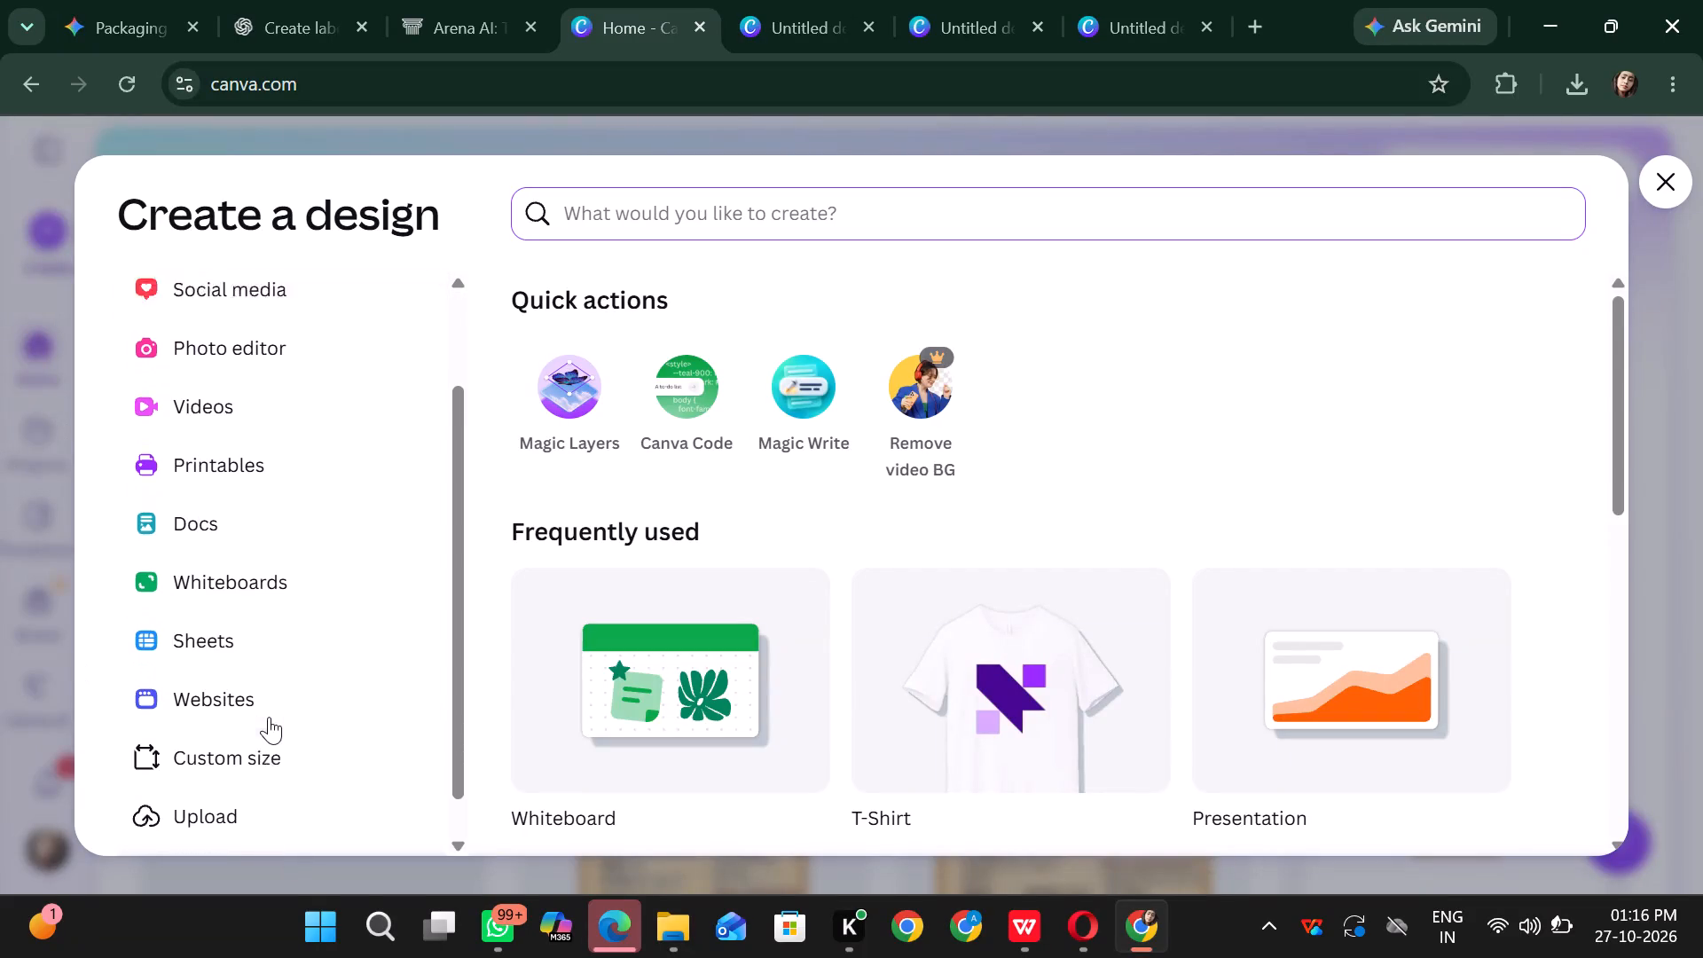
scroll(269, 717, "down", 7)
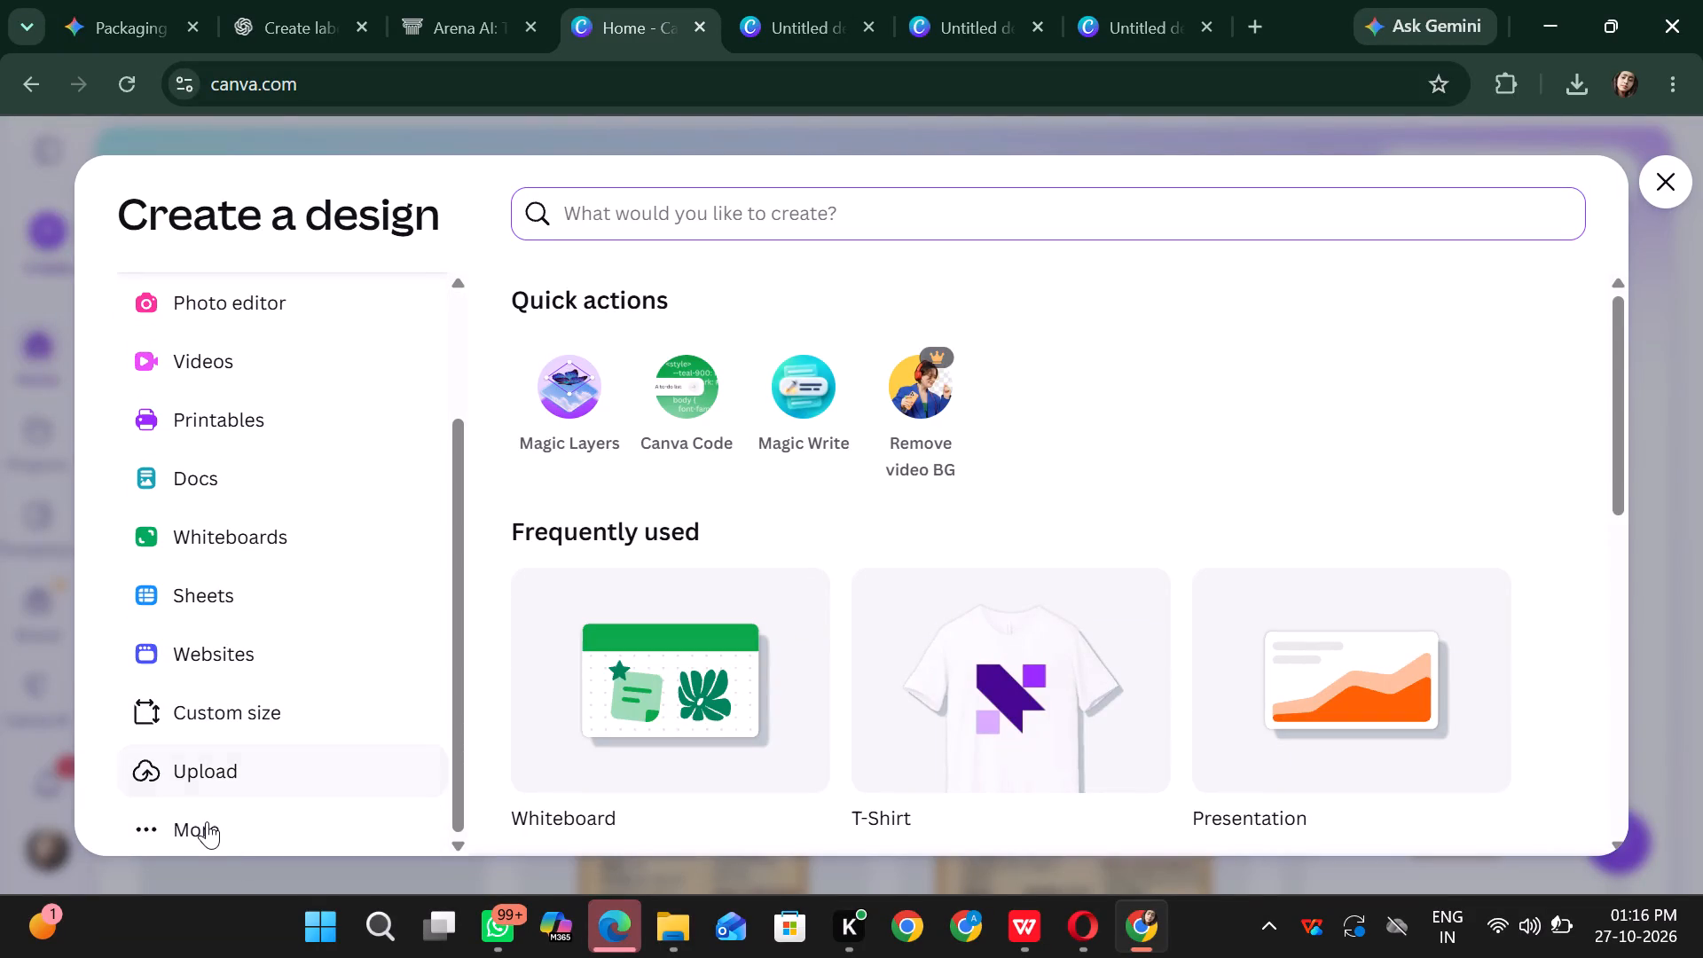
left_click(232, 713)
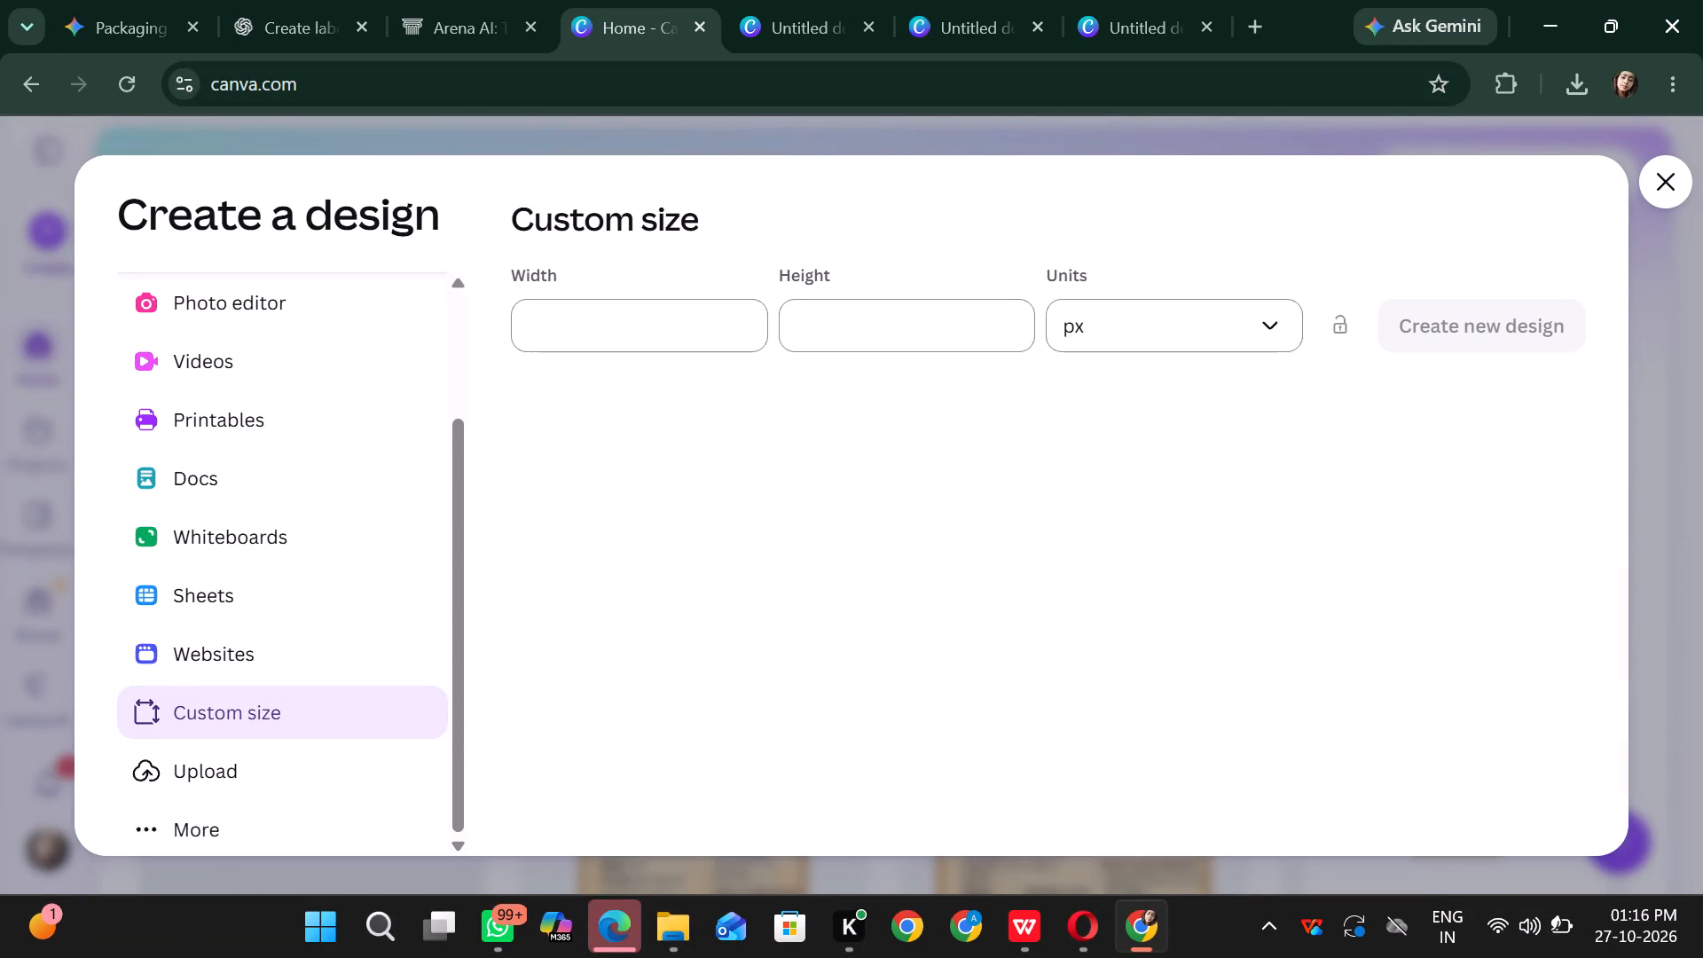
left_click(636, 334)
left_click(1208, 334)
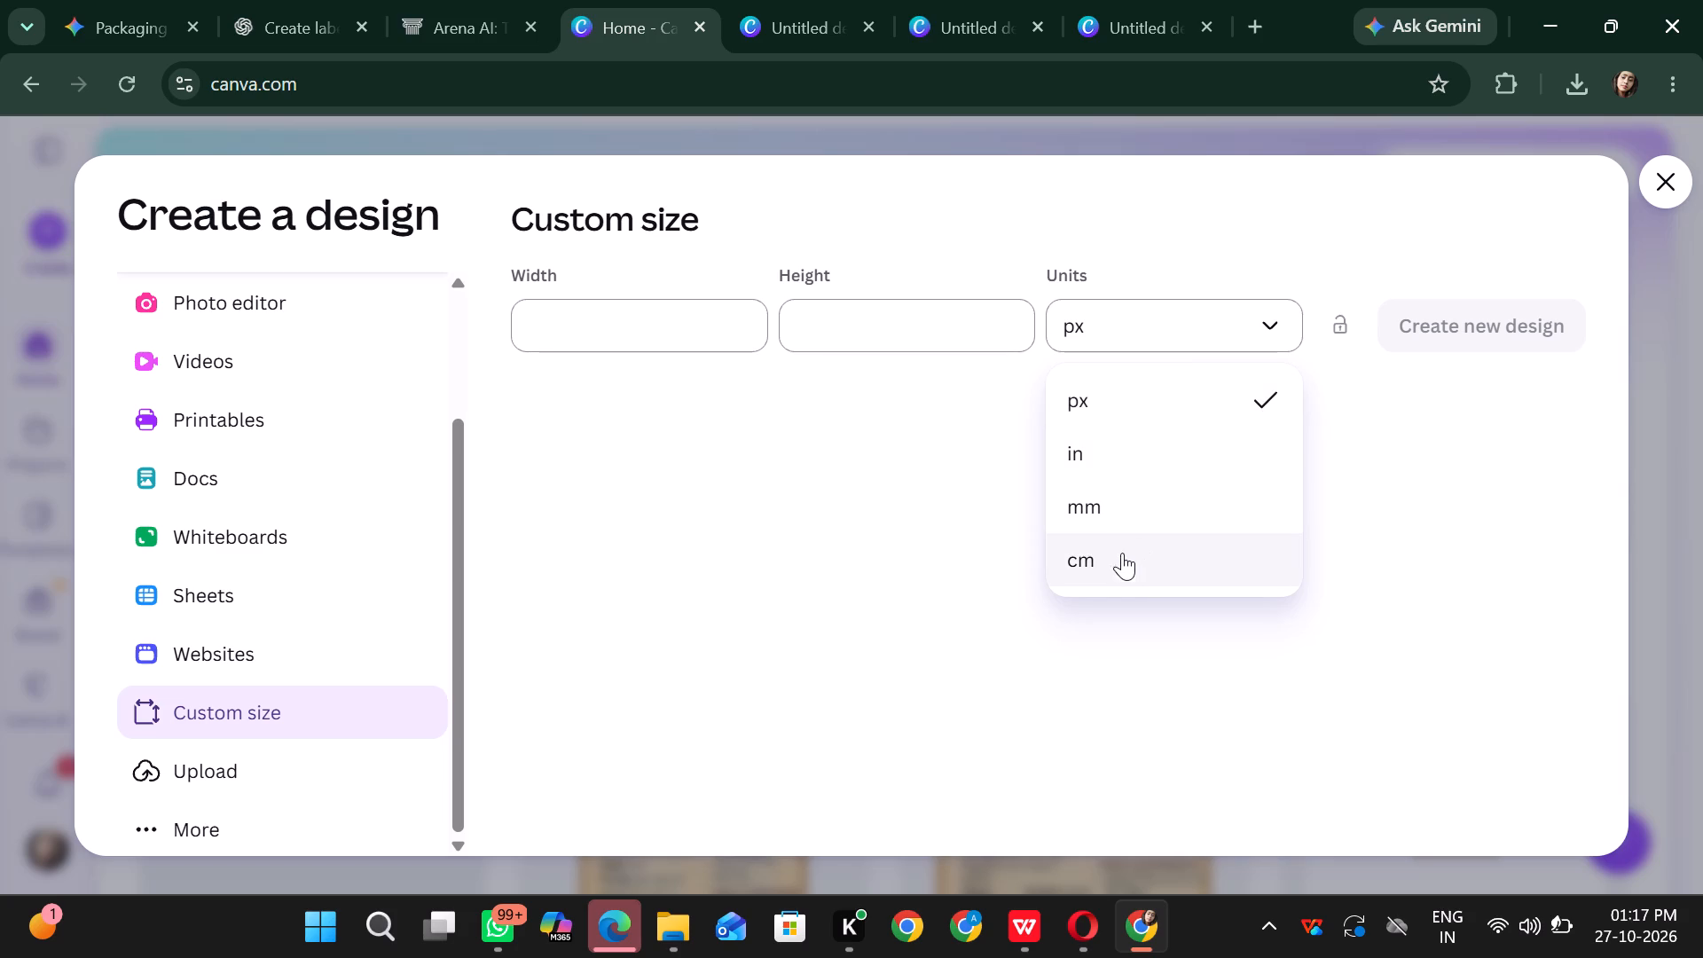
left_click(1118, 461)
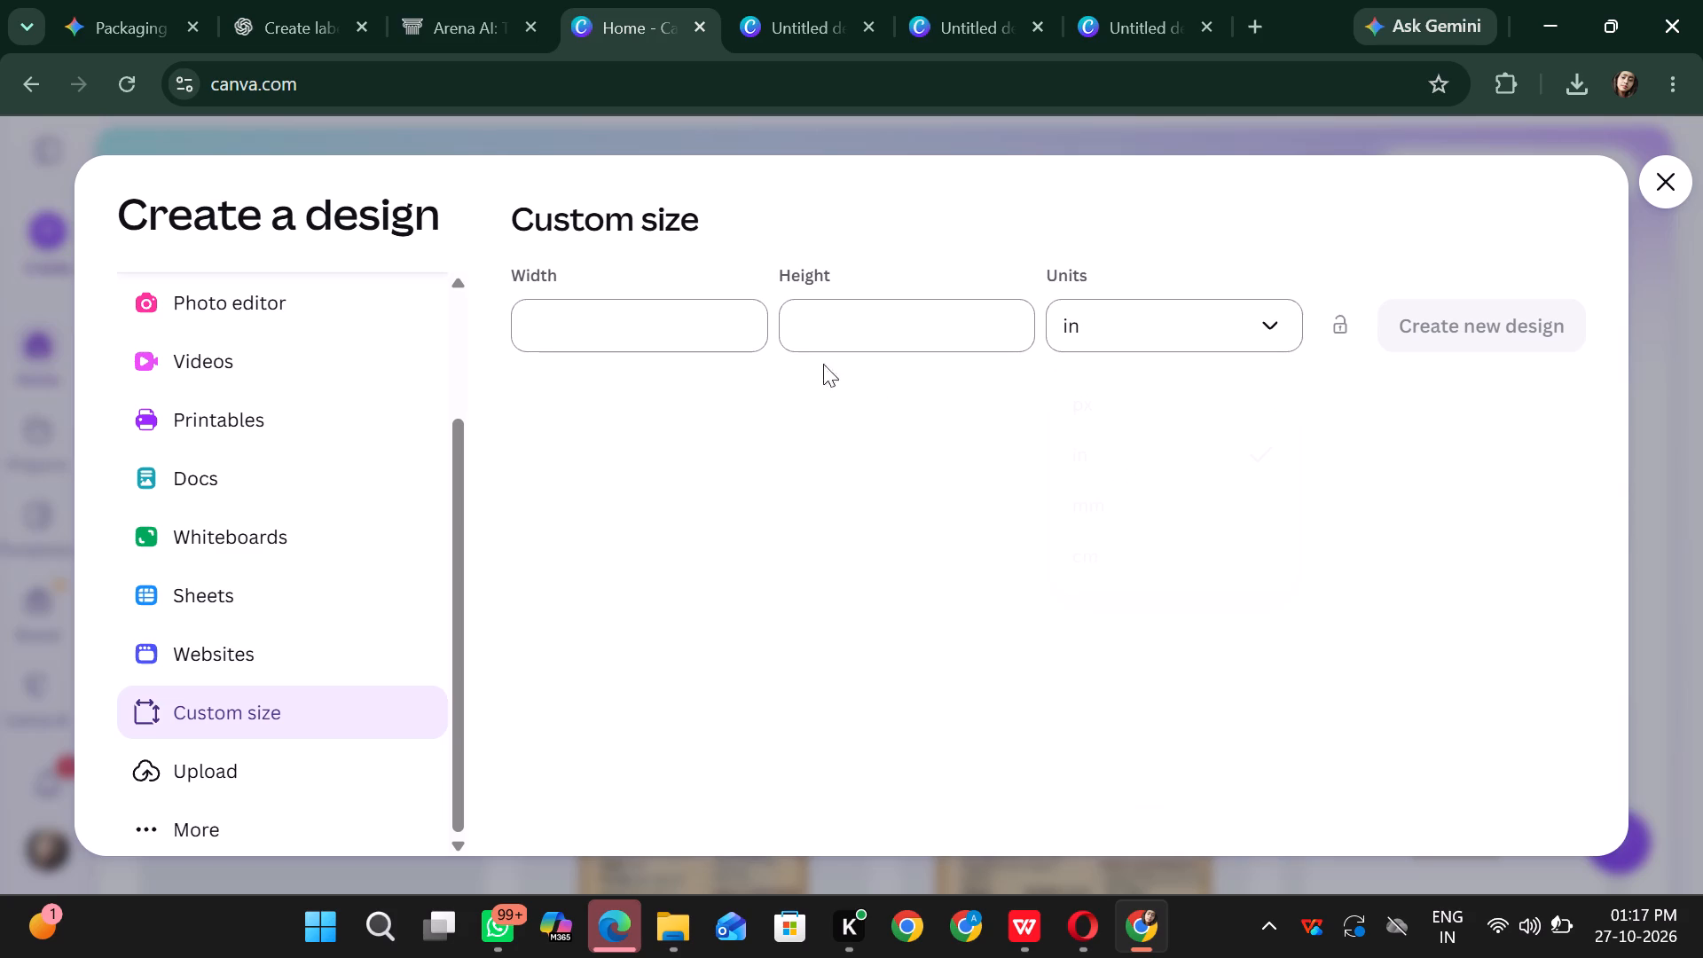
left_click(725, 344)
key("ctrl+v")
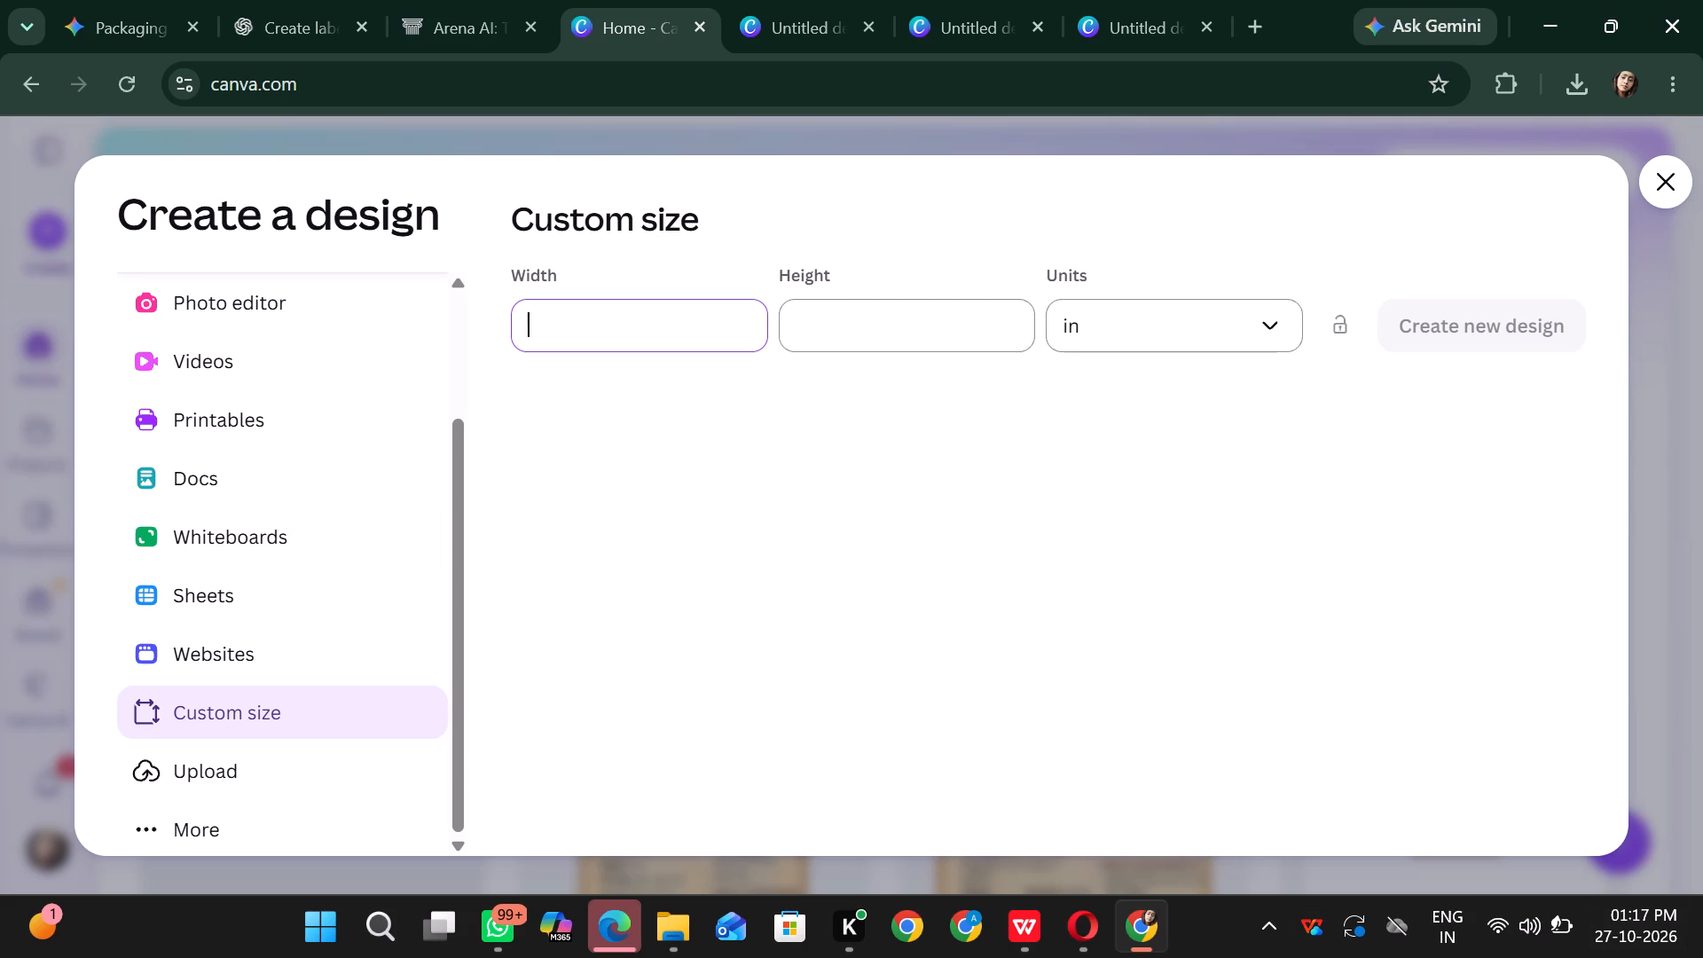
right_click(623, 325)
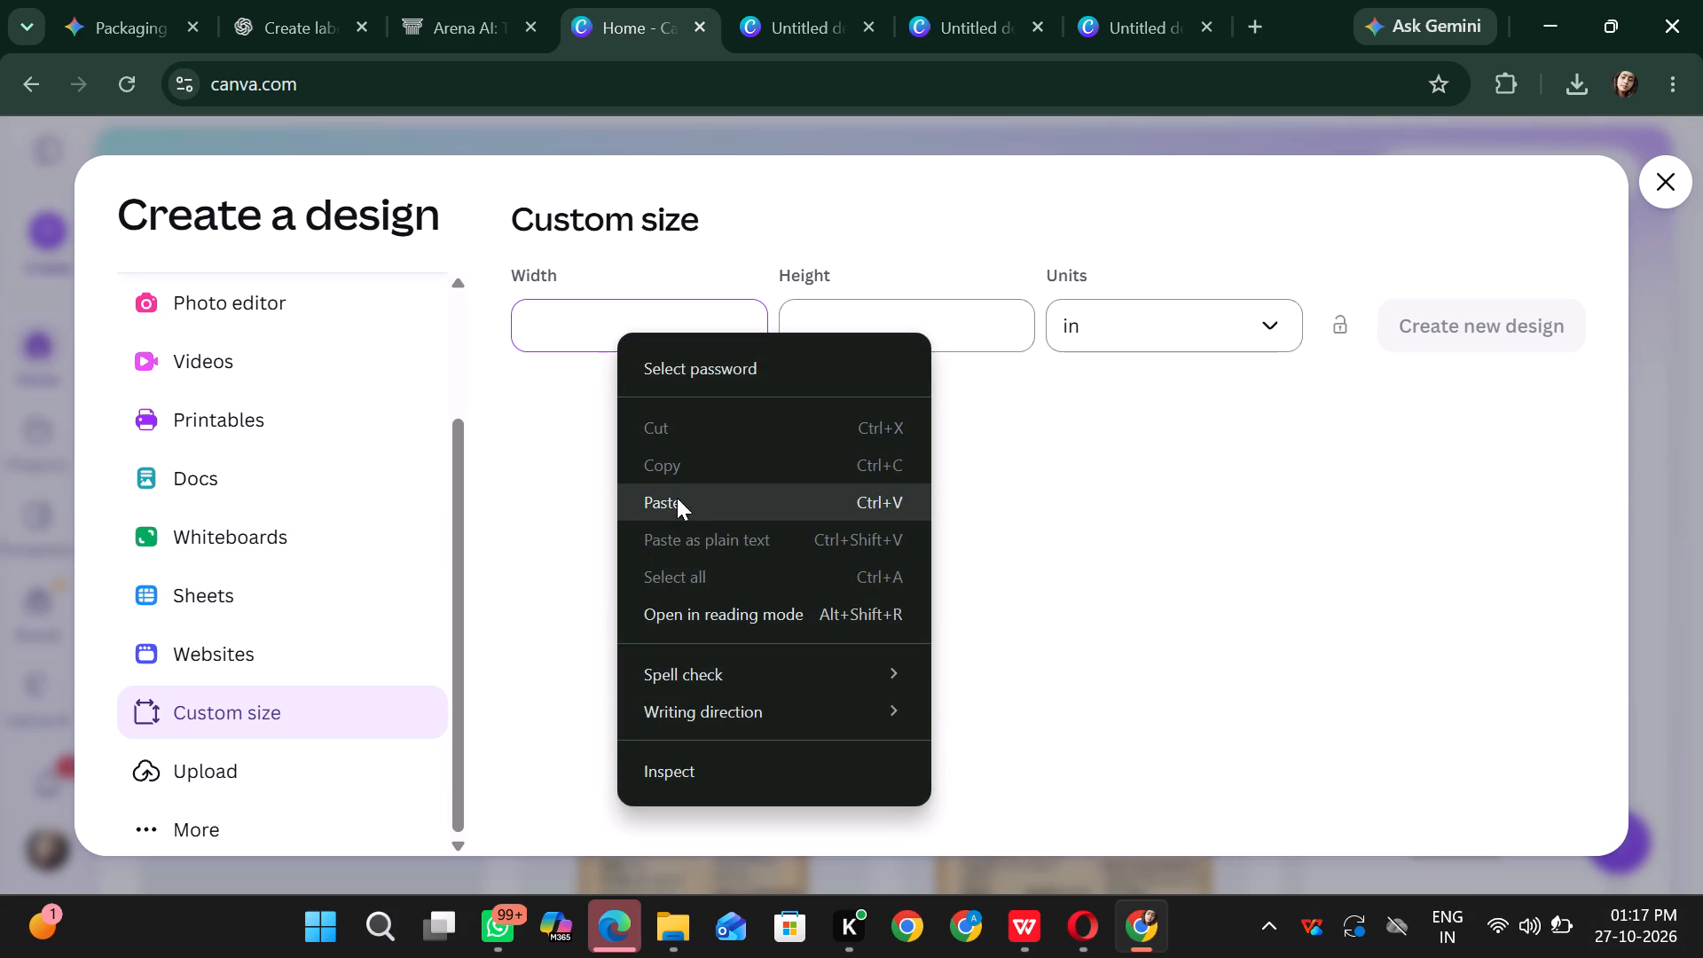
left_click(677, 498)
left_click(631, 319)
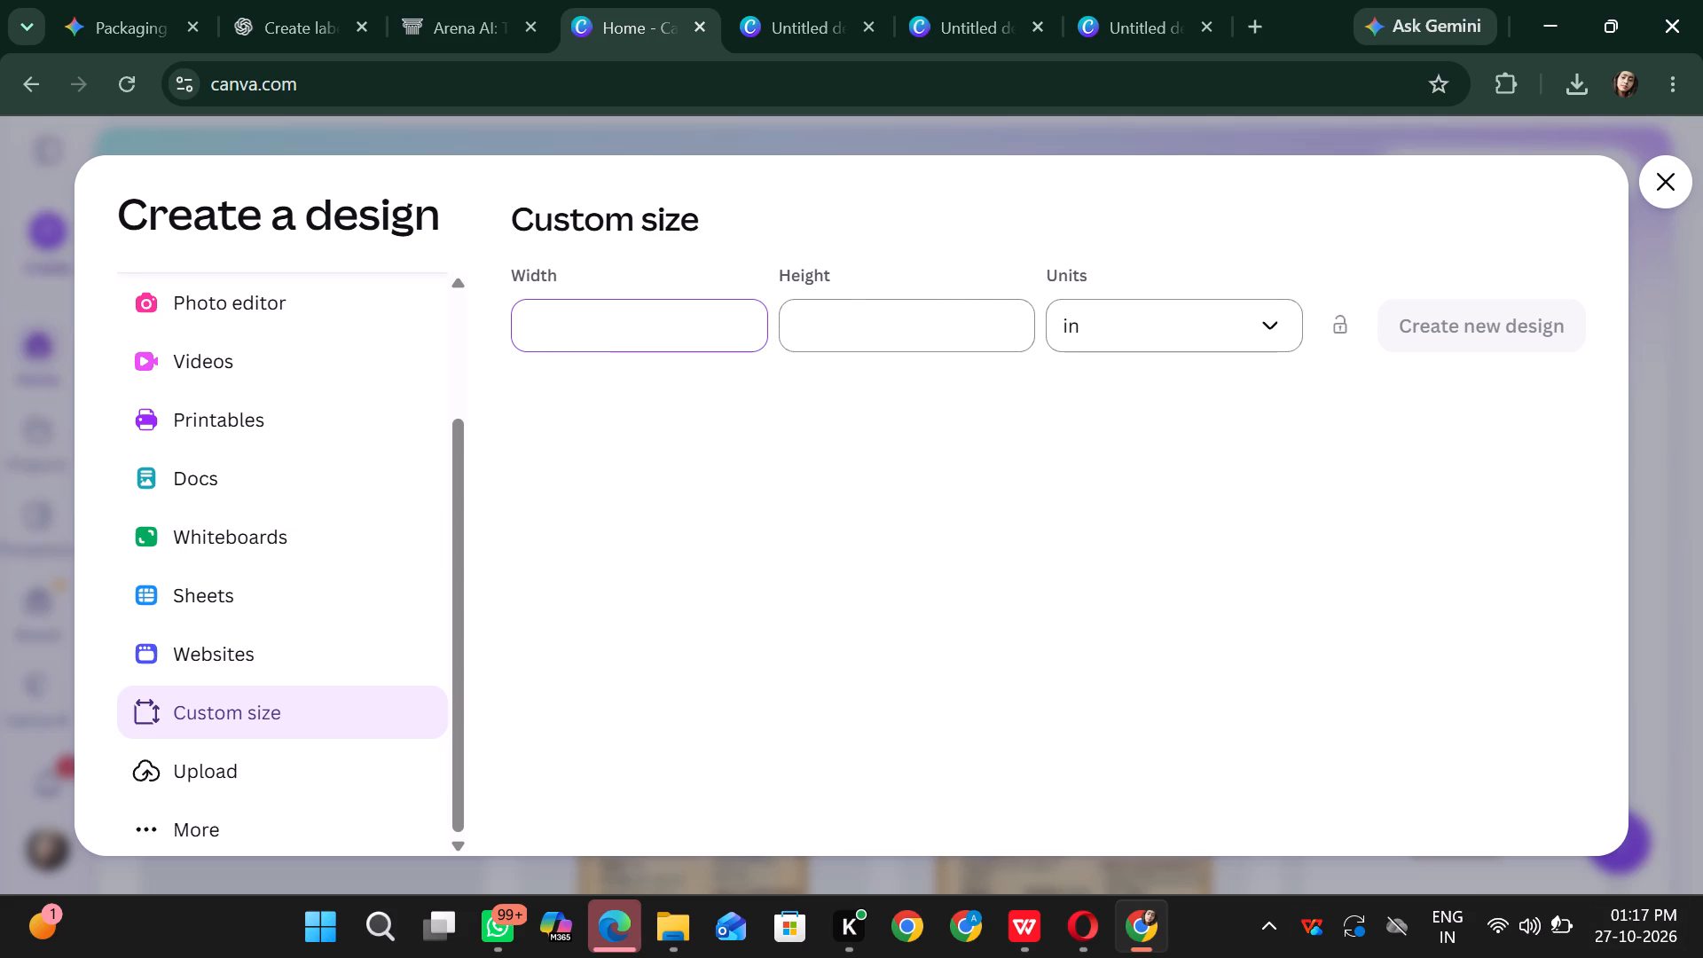
key("BackSpace")
key("1")
key("3")
left_click(843, 331)
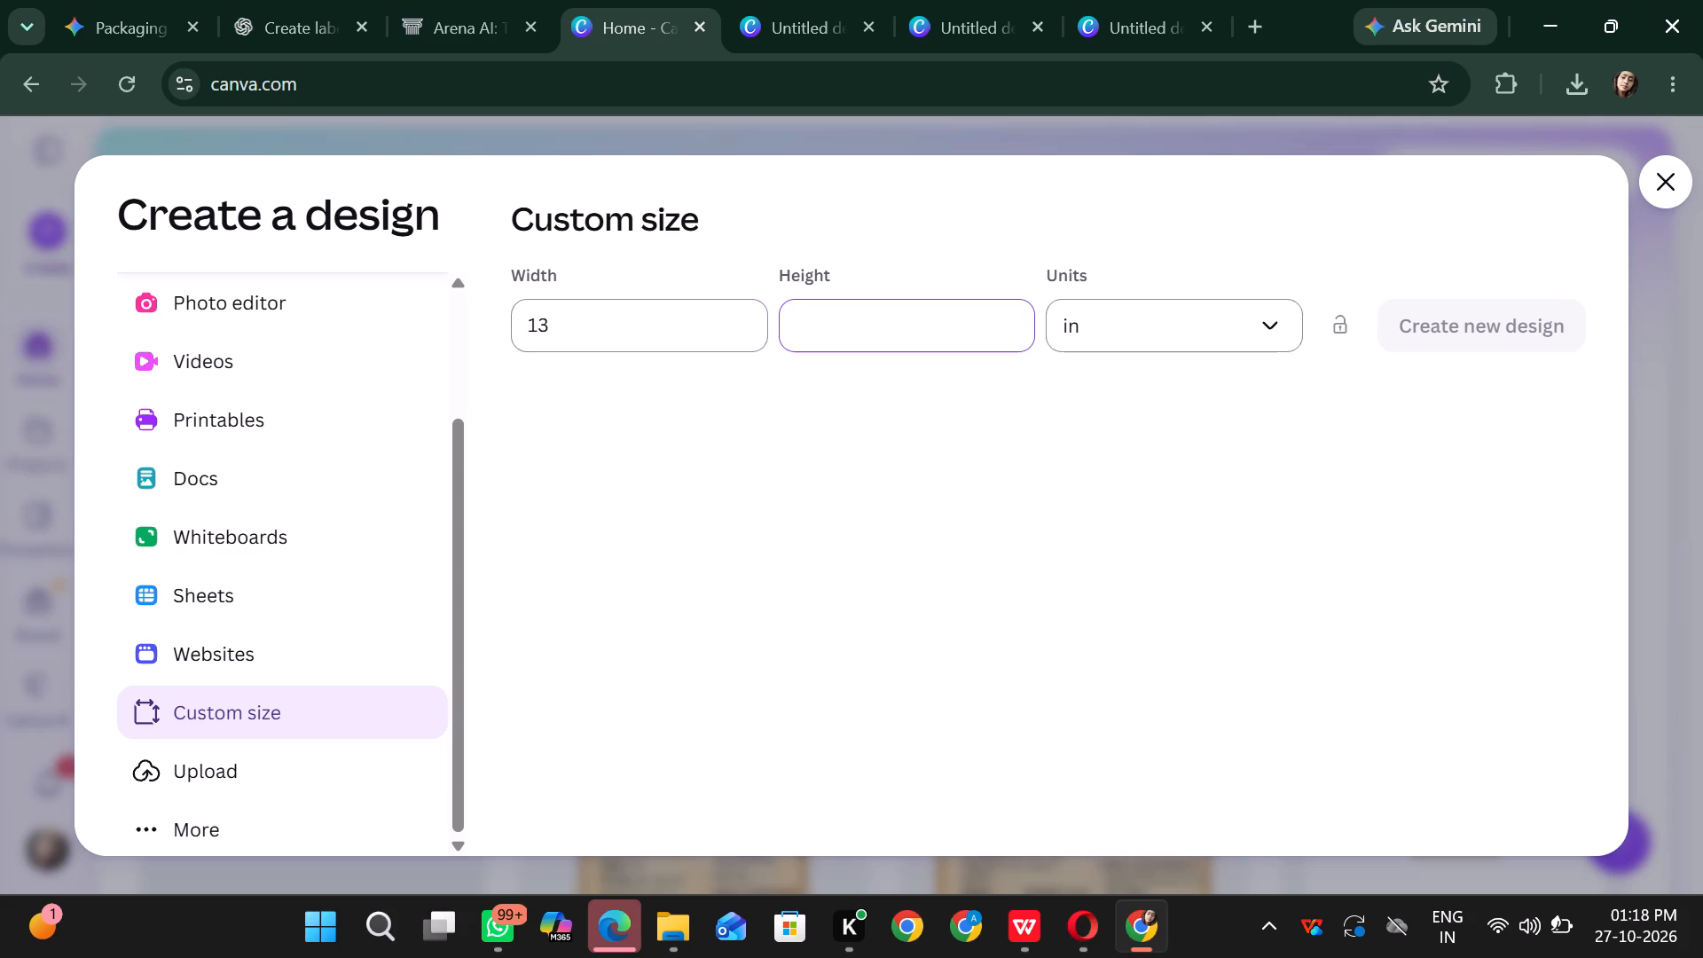
key("1")
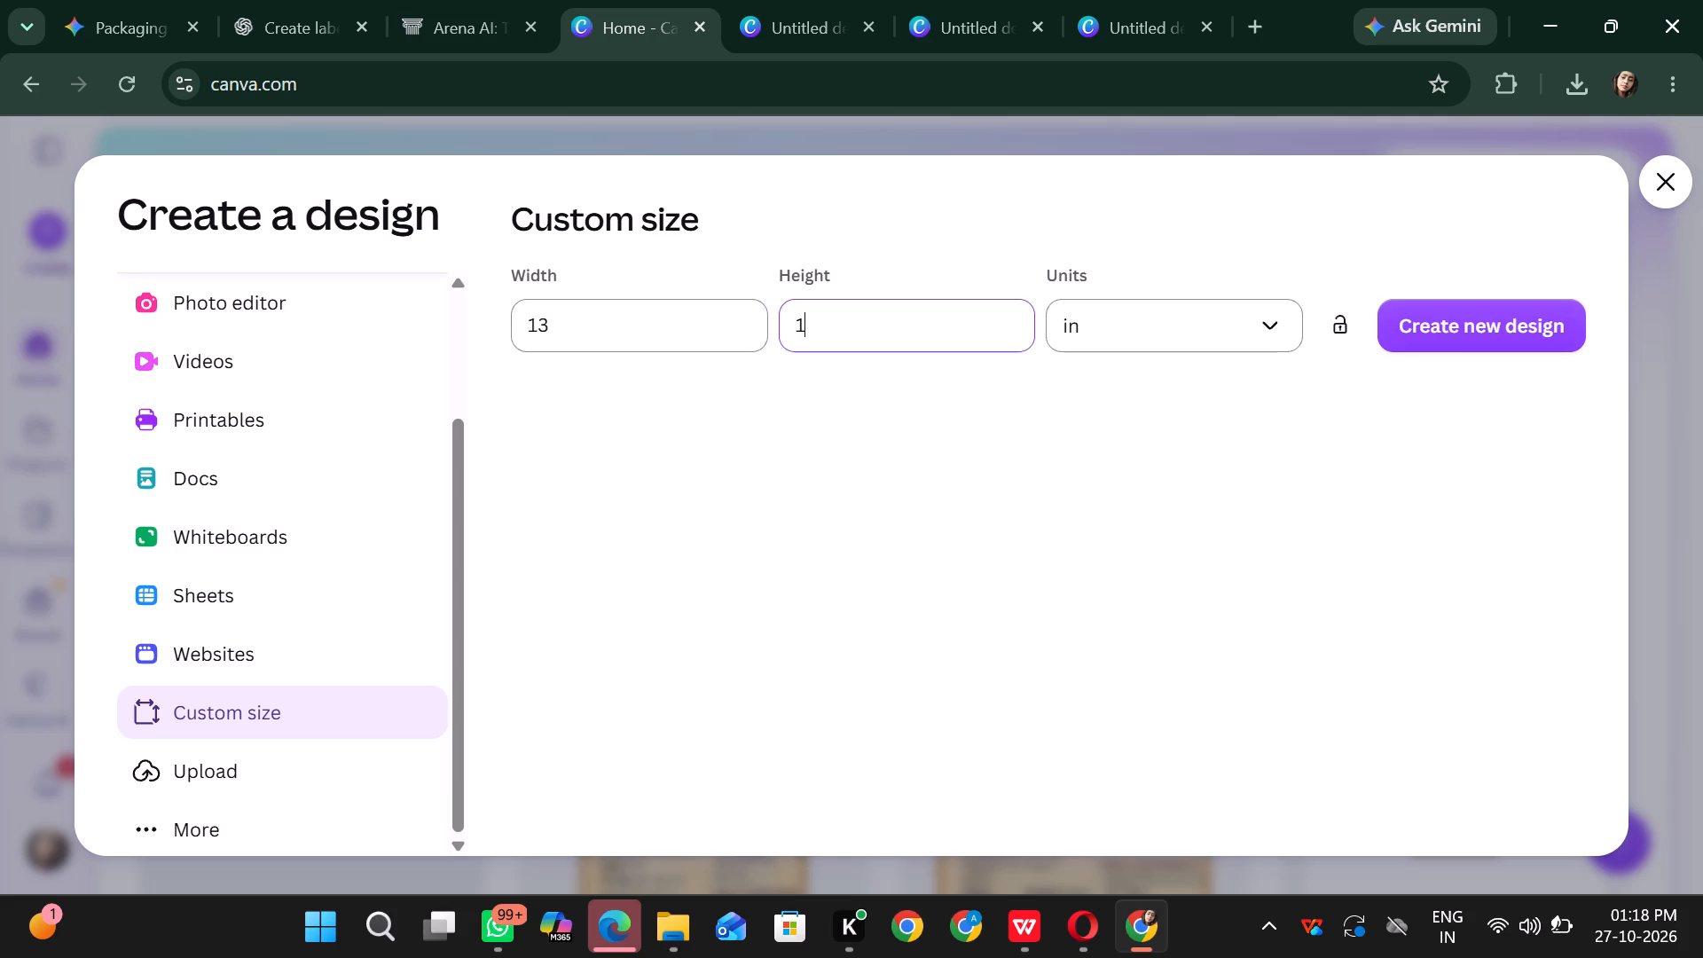
key("9")
left_click(1462, 322)
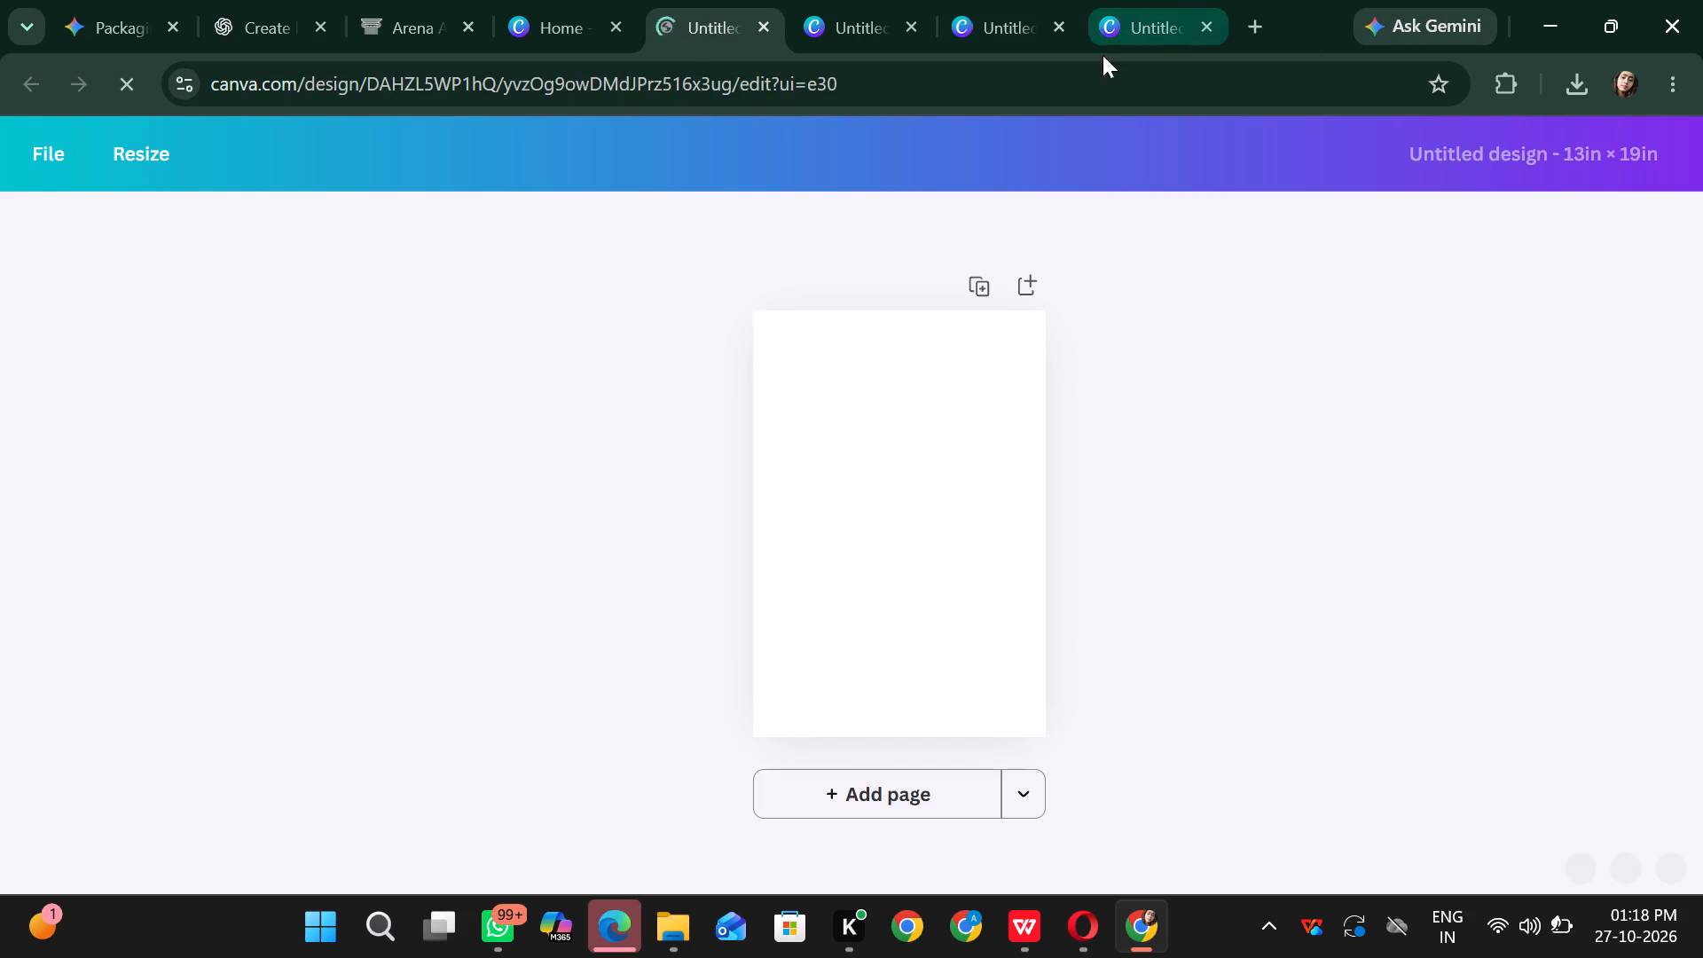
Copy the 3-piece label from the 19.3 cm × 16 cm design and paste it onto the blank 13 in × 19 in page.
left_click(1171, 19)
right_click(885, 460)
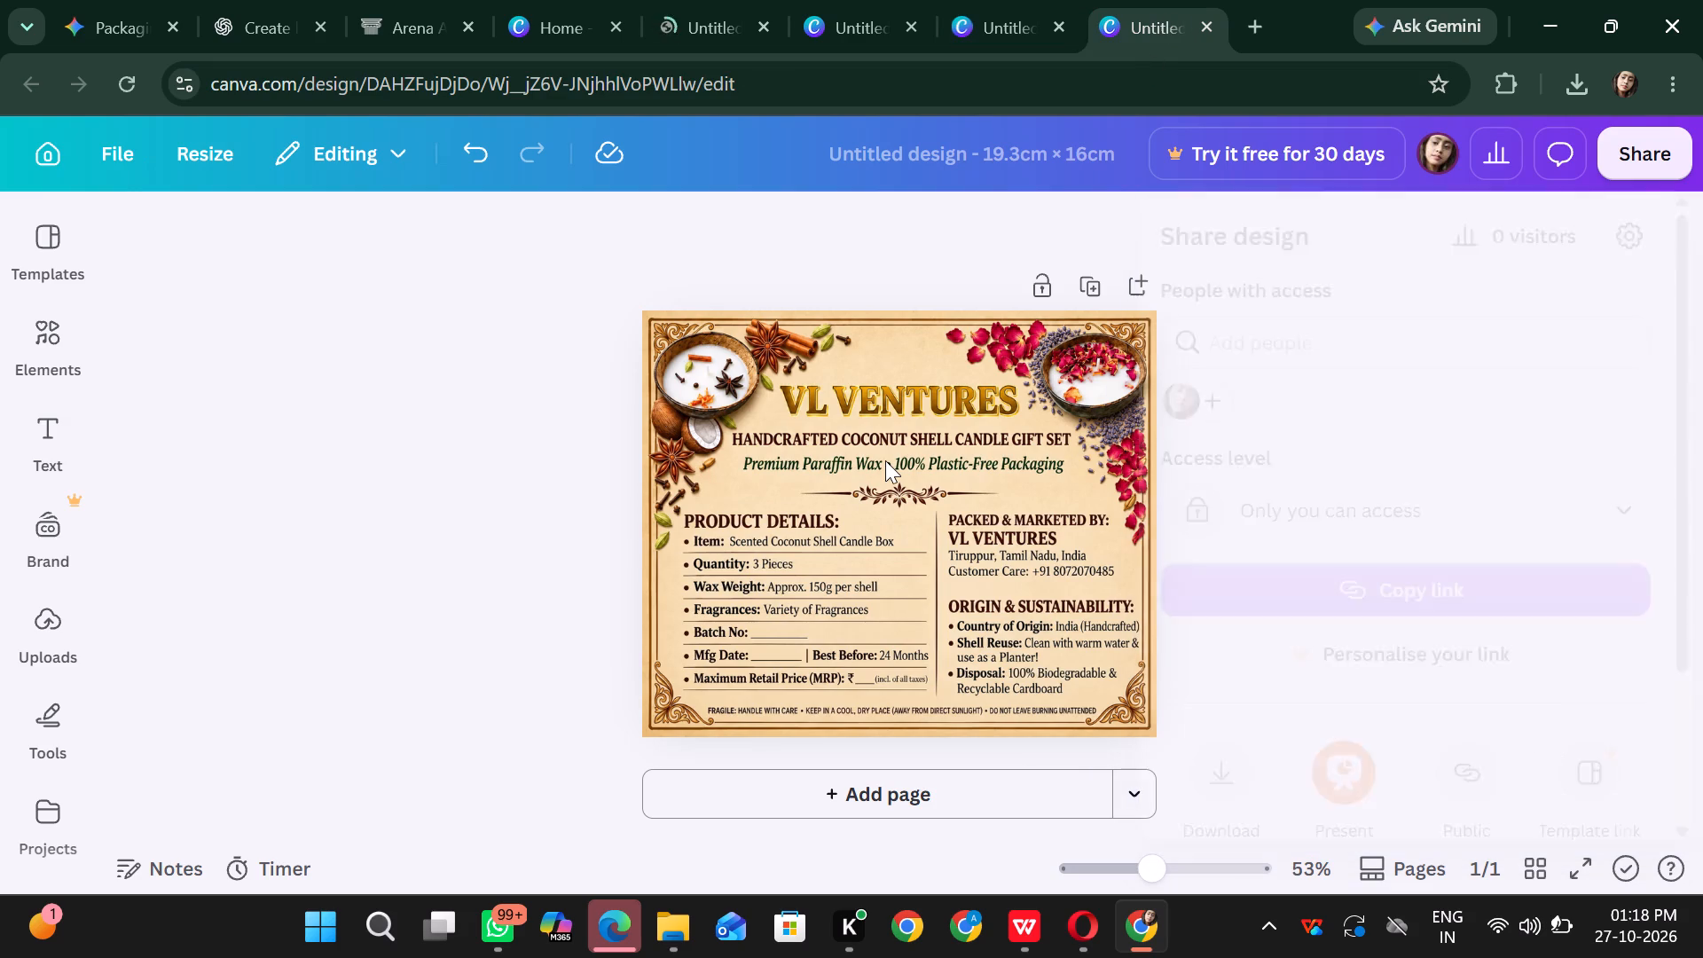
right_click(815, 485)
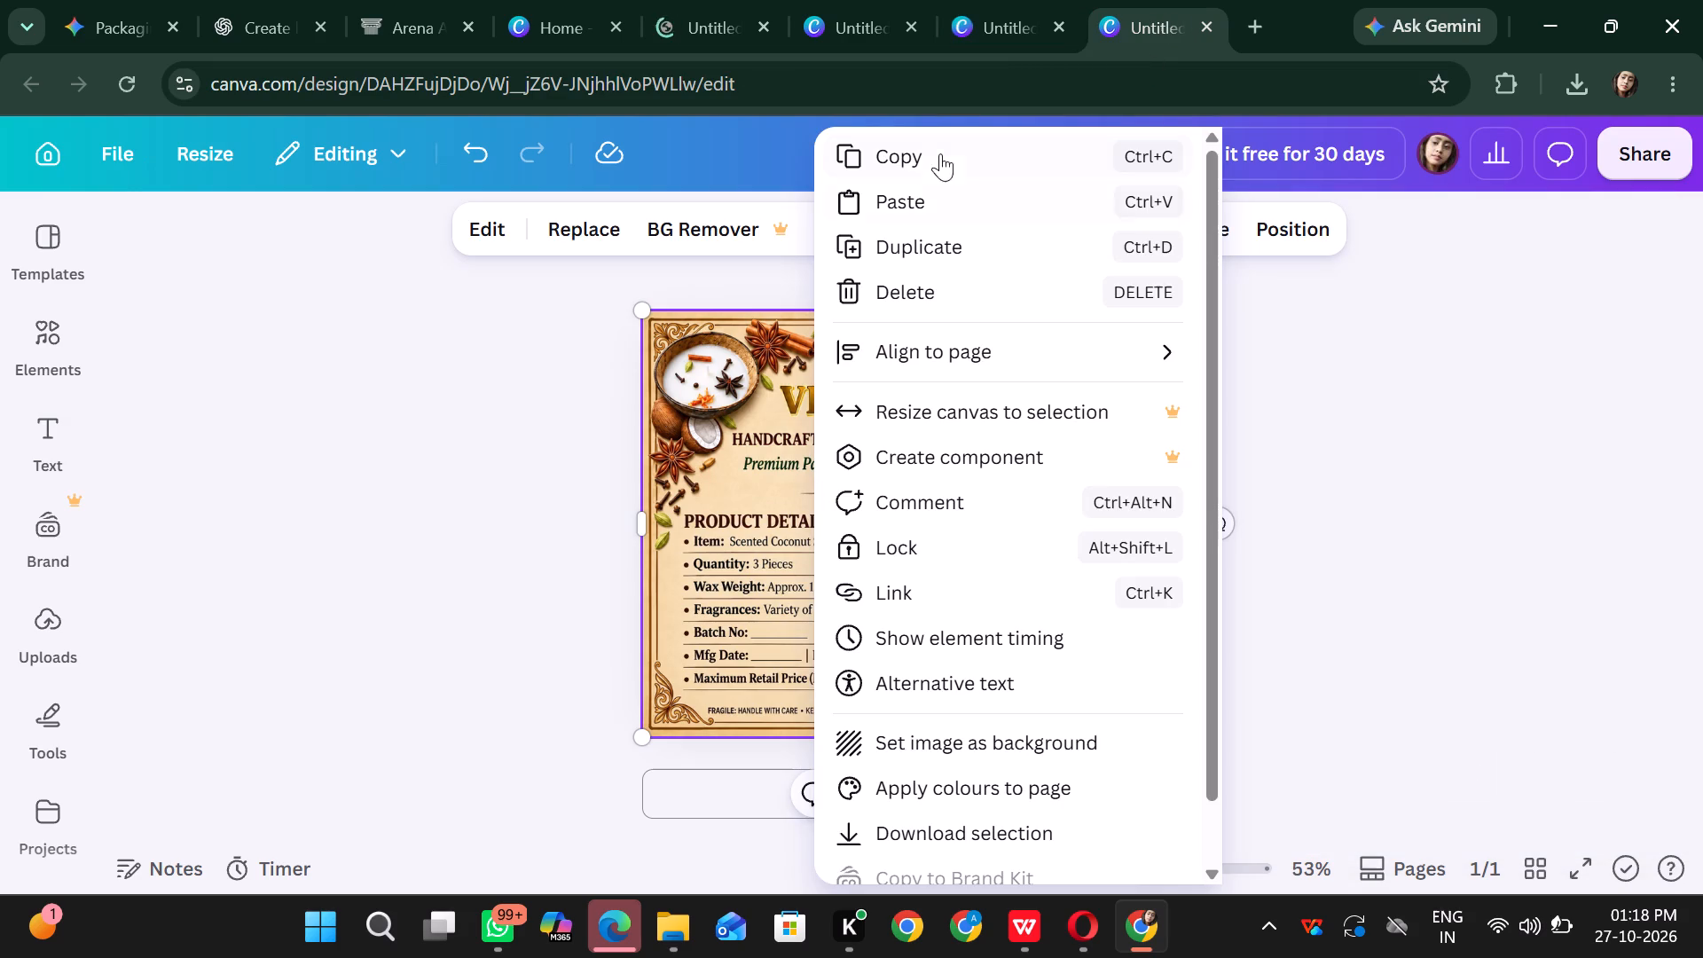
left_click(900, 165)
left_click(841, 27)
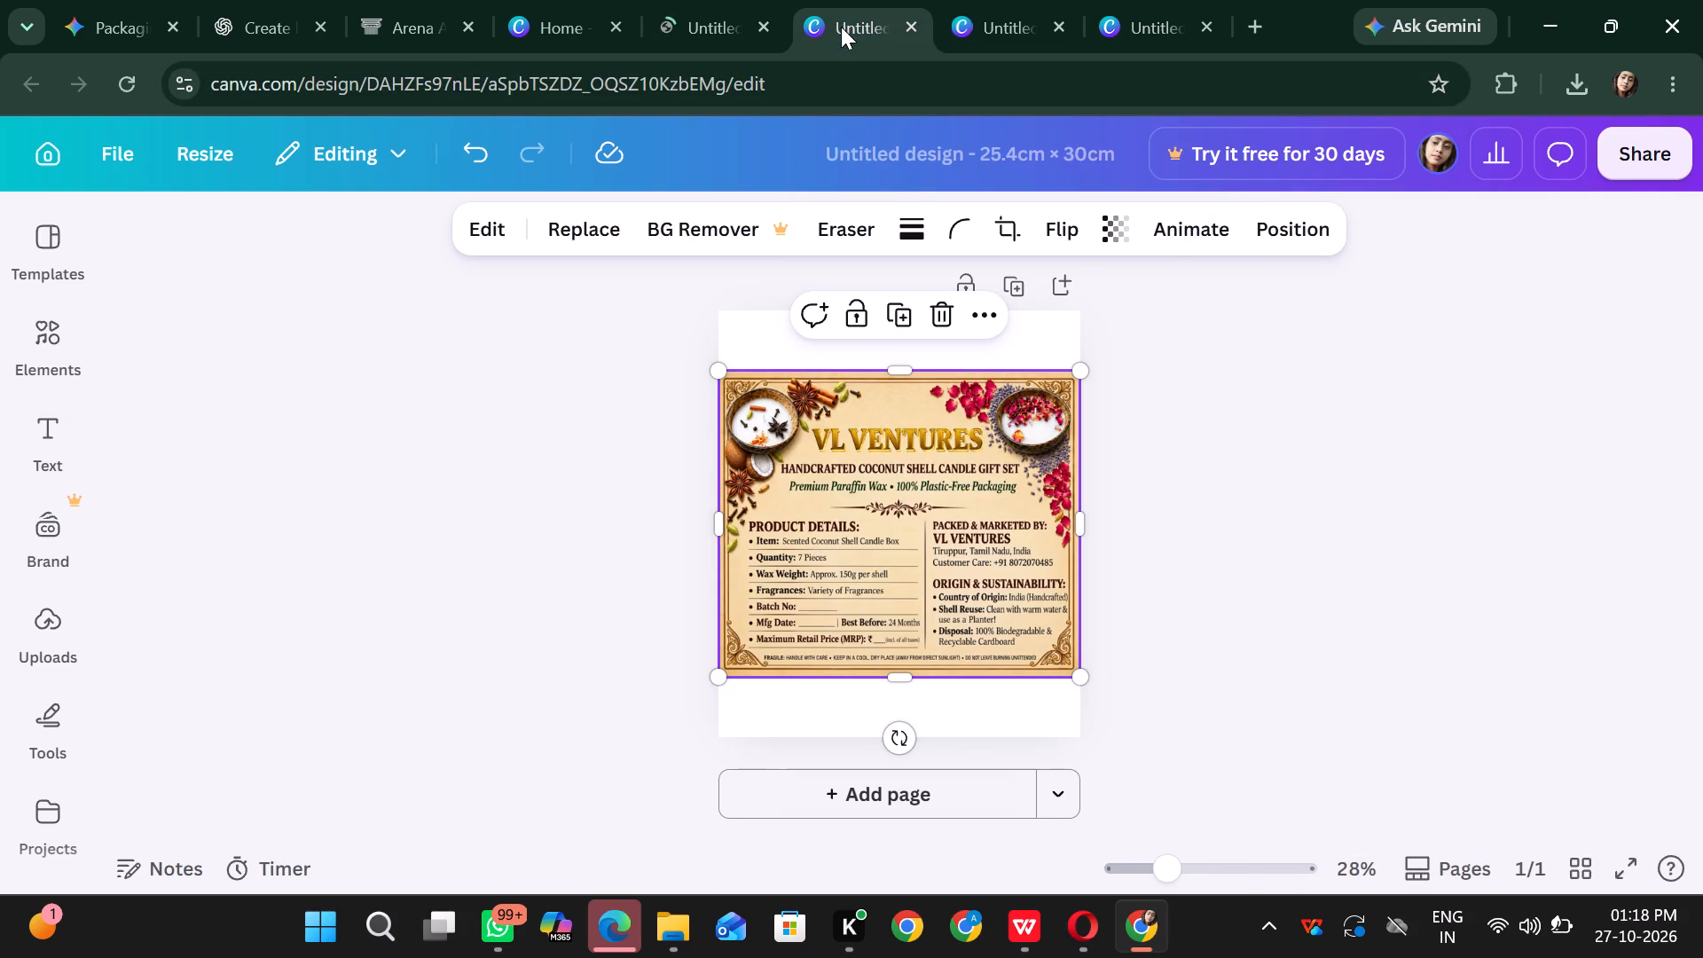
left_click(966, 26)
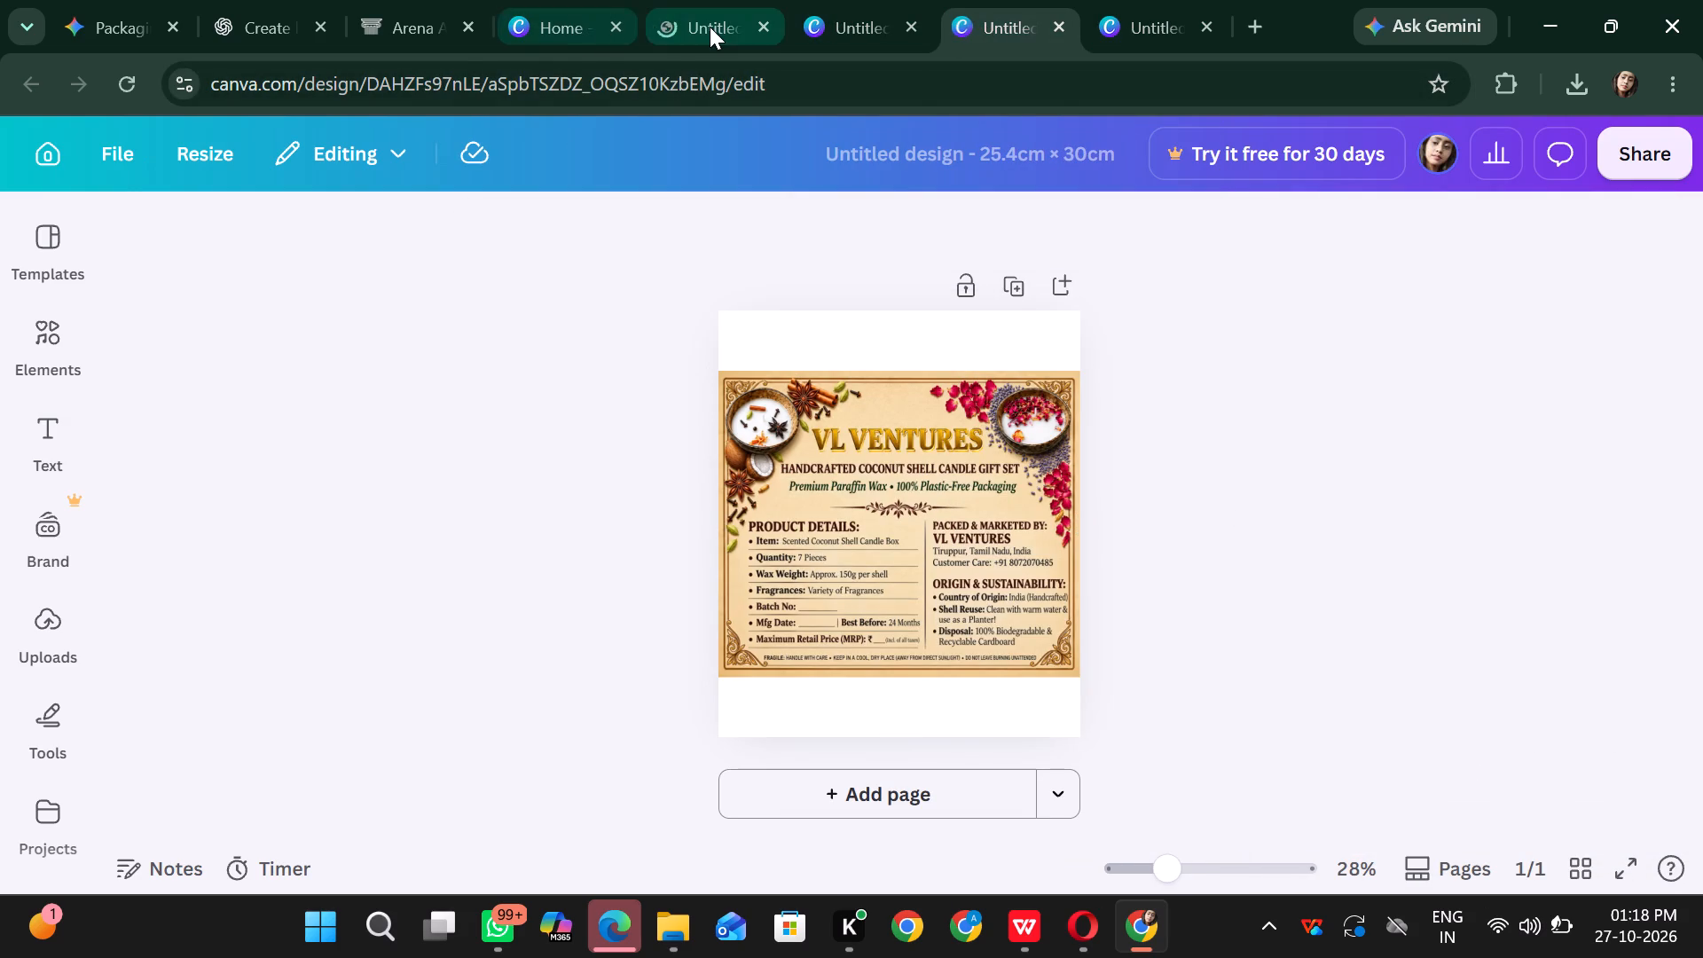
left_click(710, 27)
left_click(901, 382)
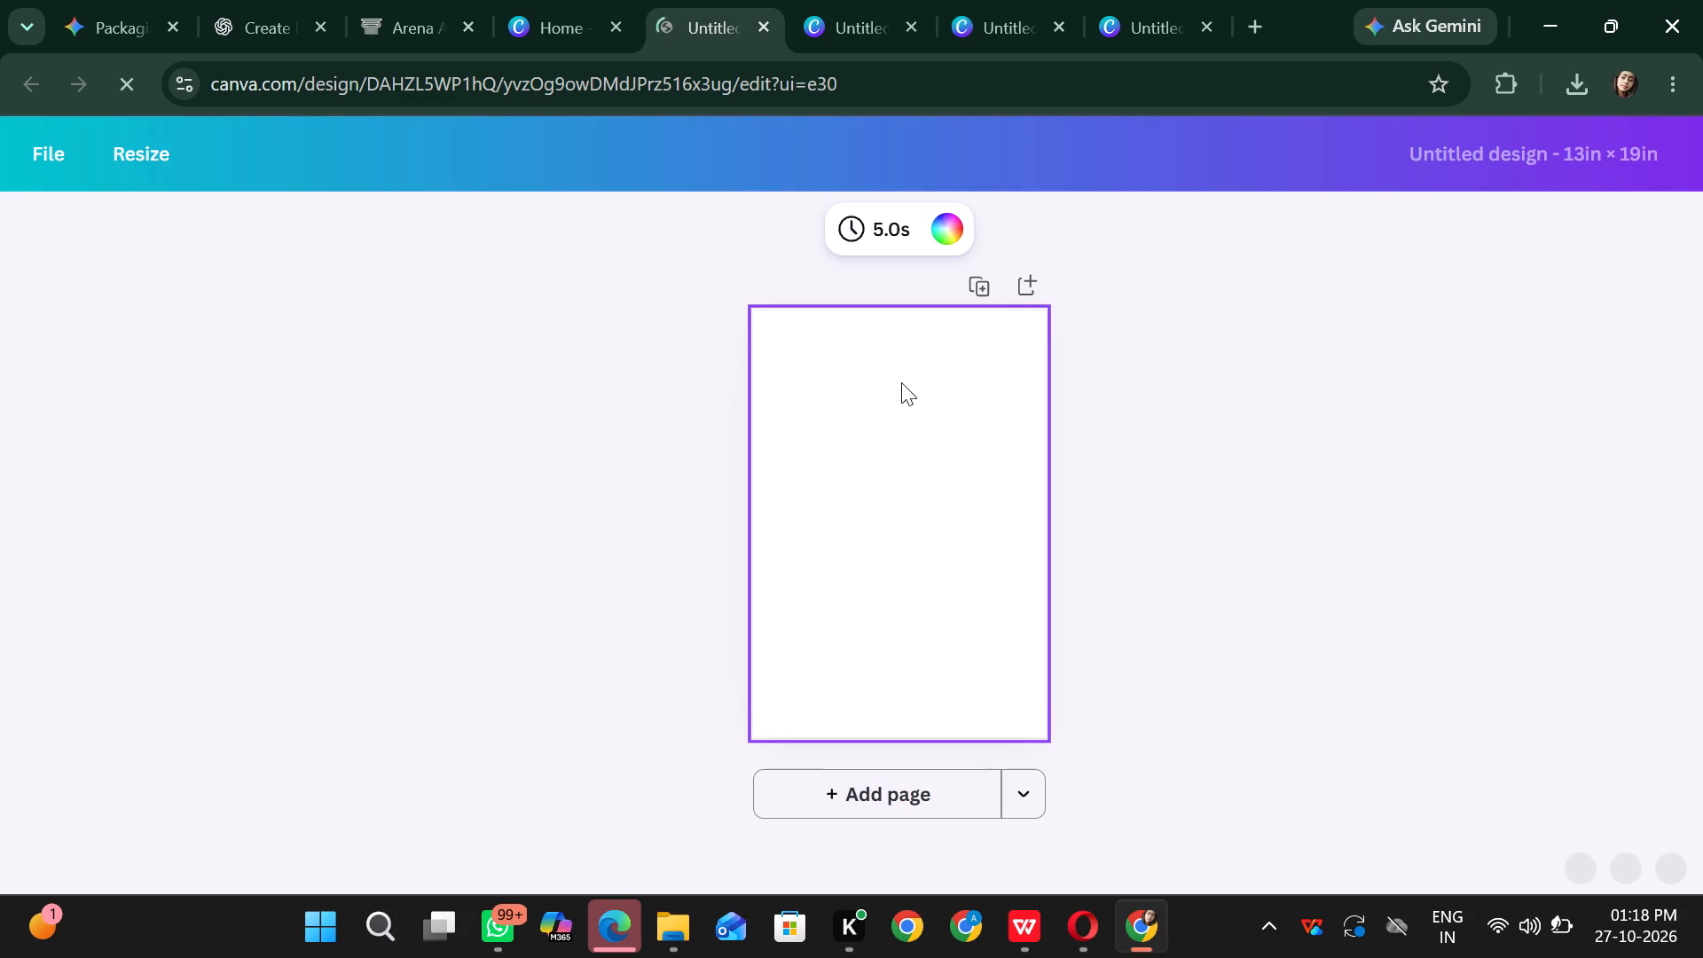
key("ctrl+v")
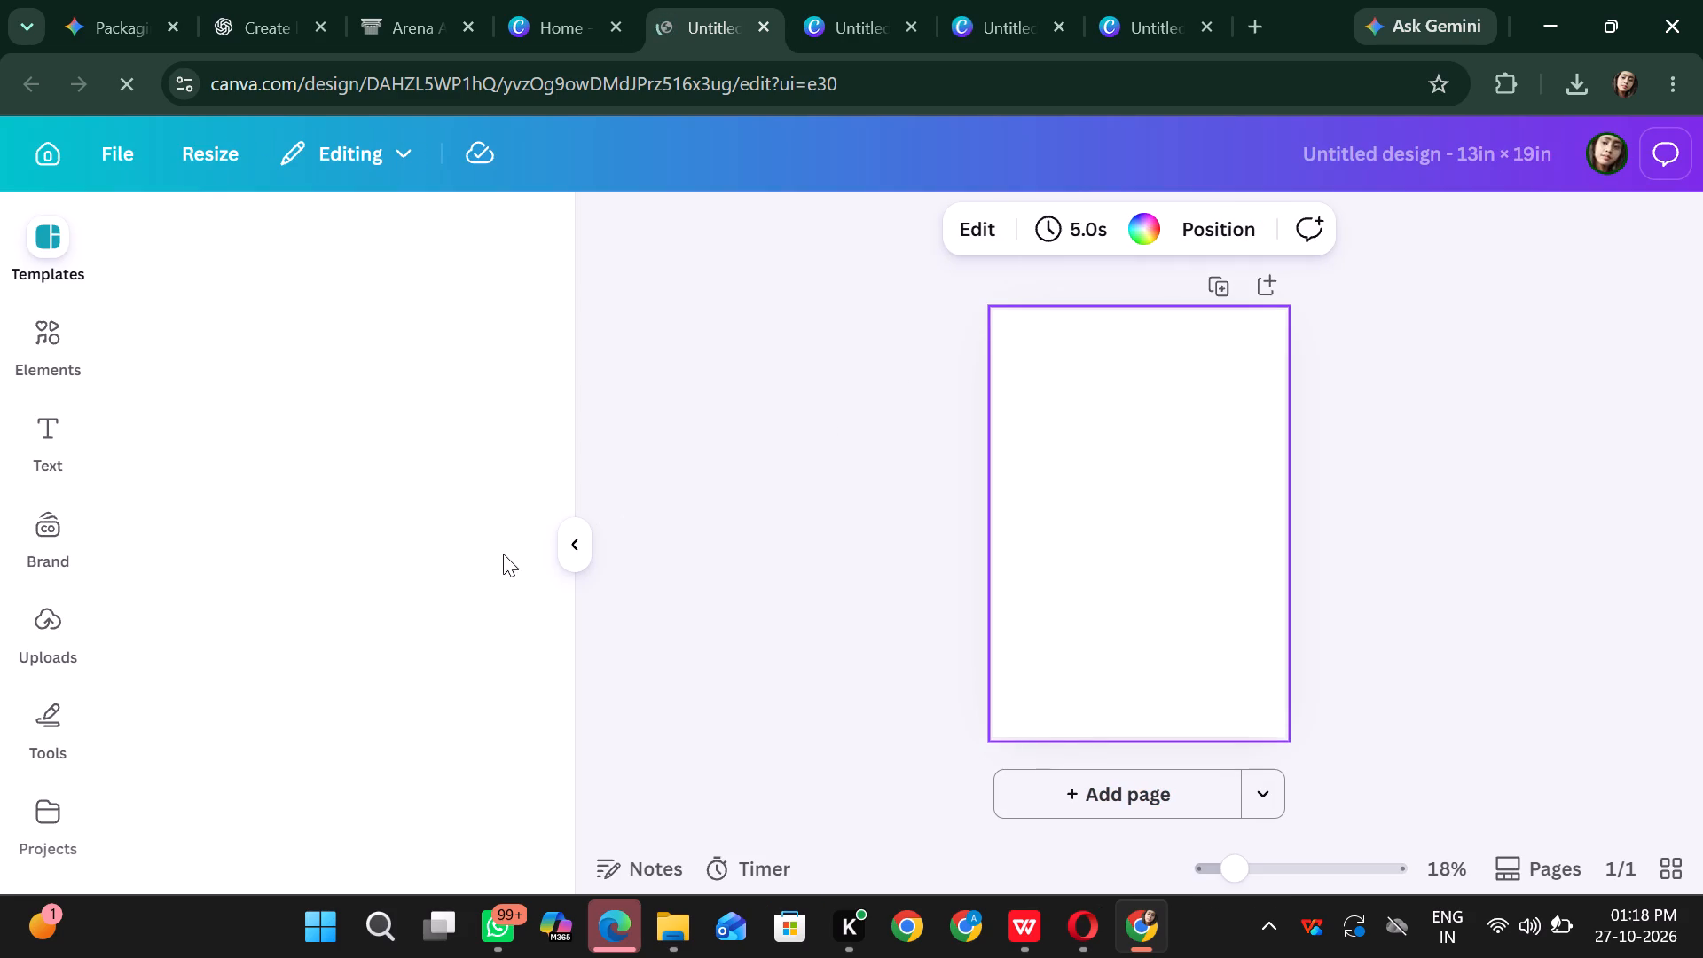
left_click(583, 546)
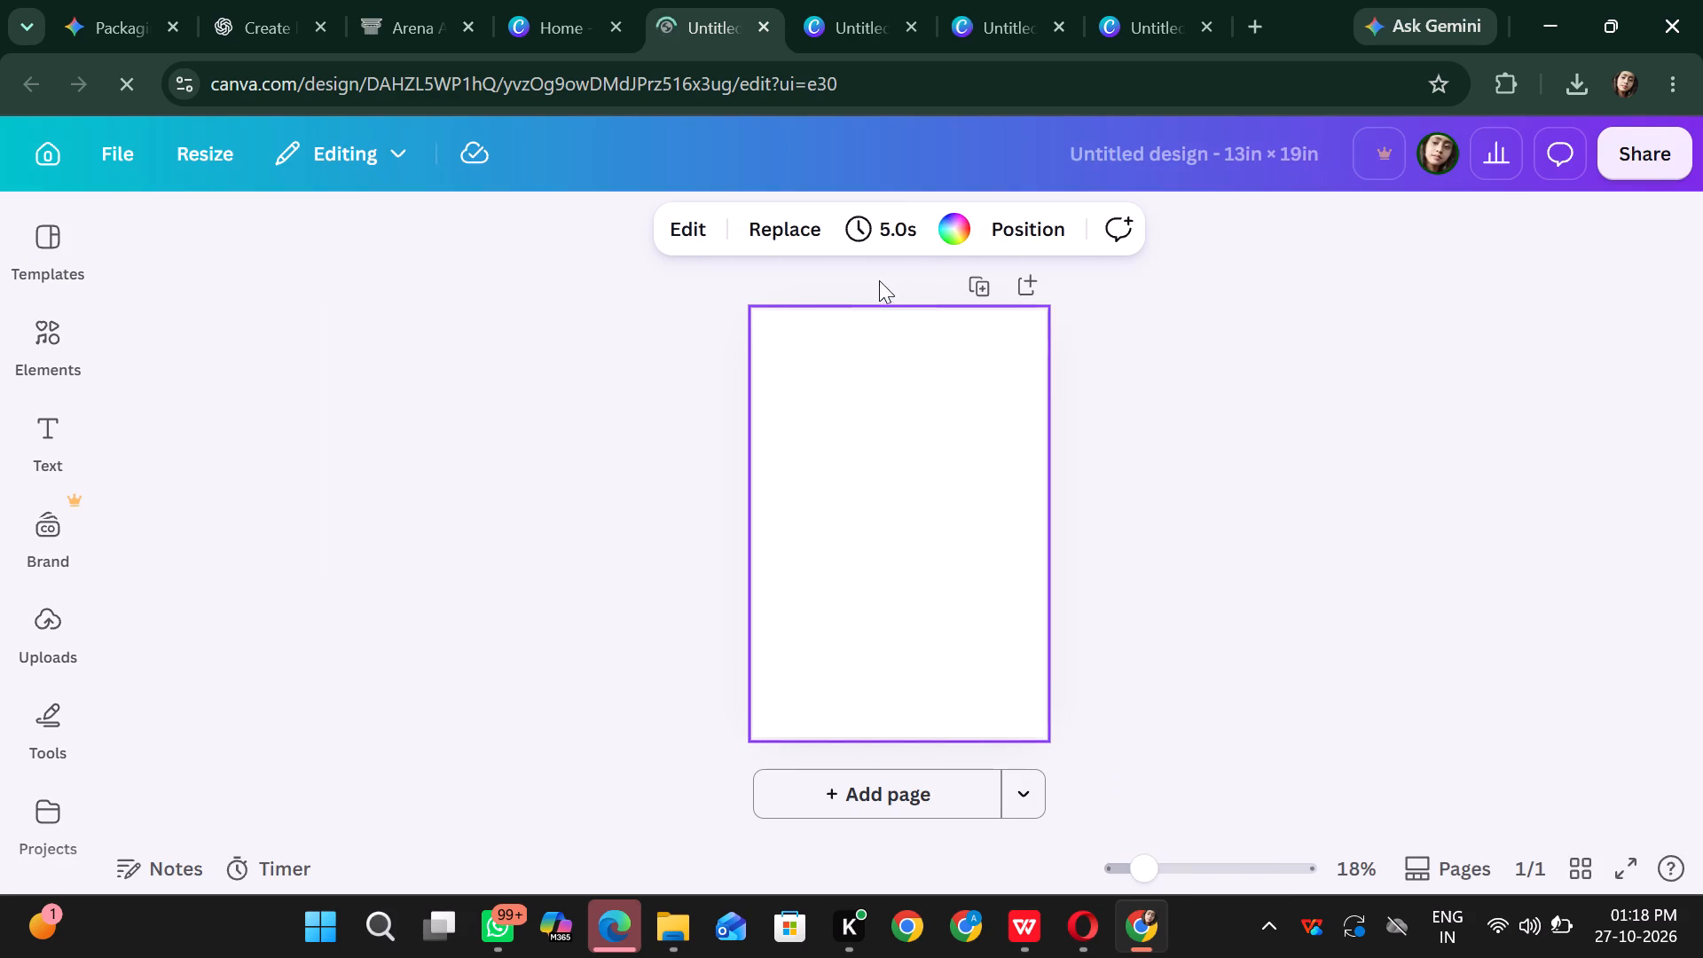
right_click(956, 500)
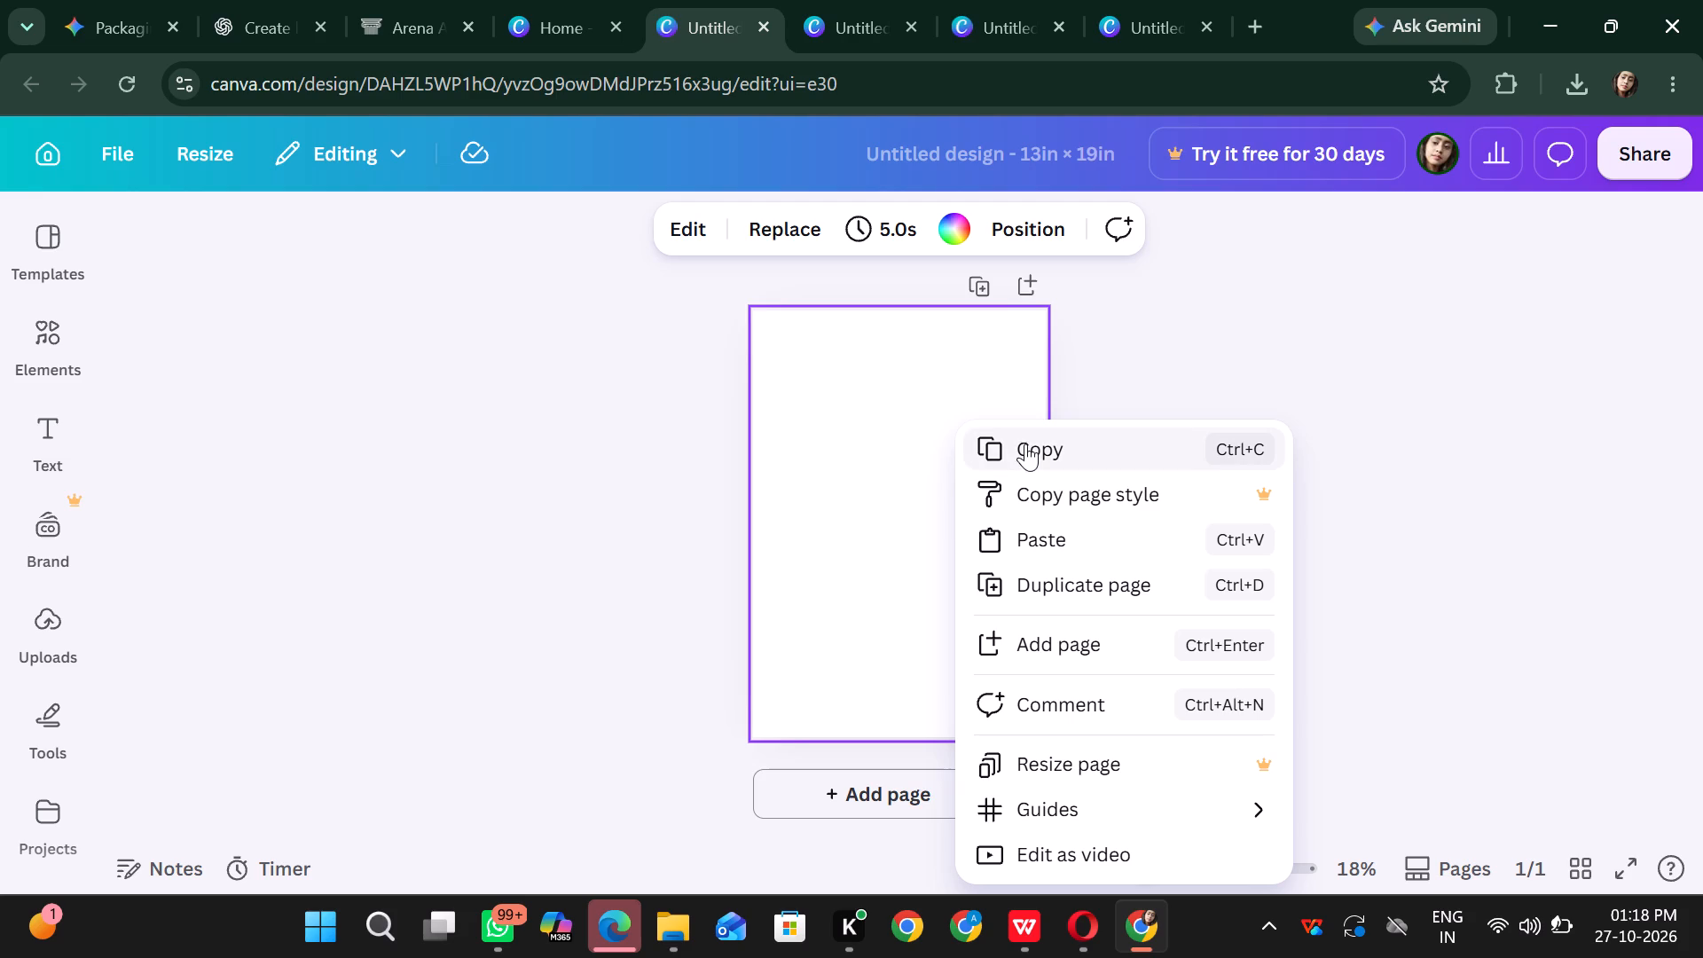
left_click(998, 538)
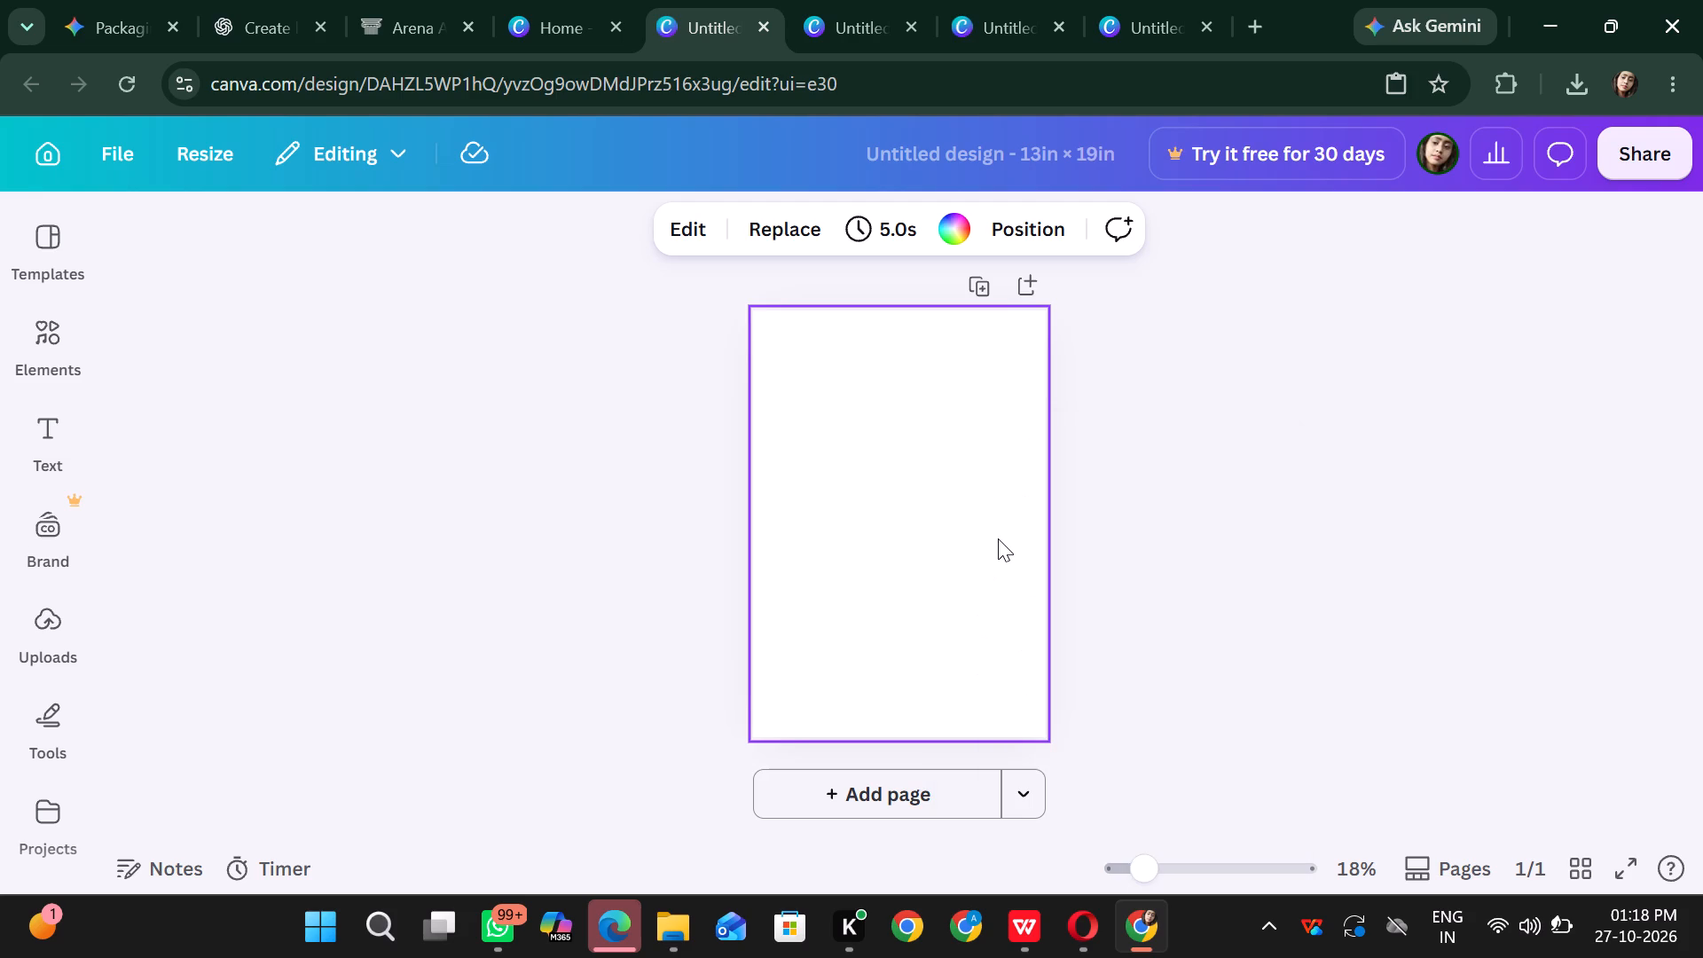
Copy the 3-piece label from the 19.3 cm × 16 cm design again and return to the 13 in × 19 in design.
right_click(1095, 18)
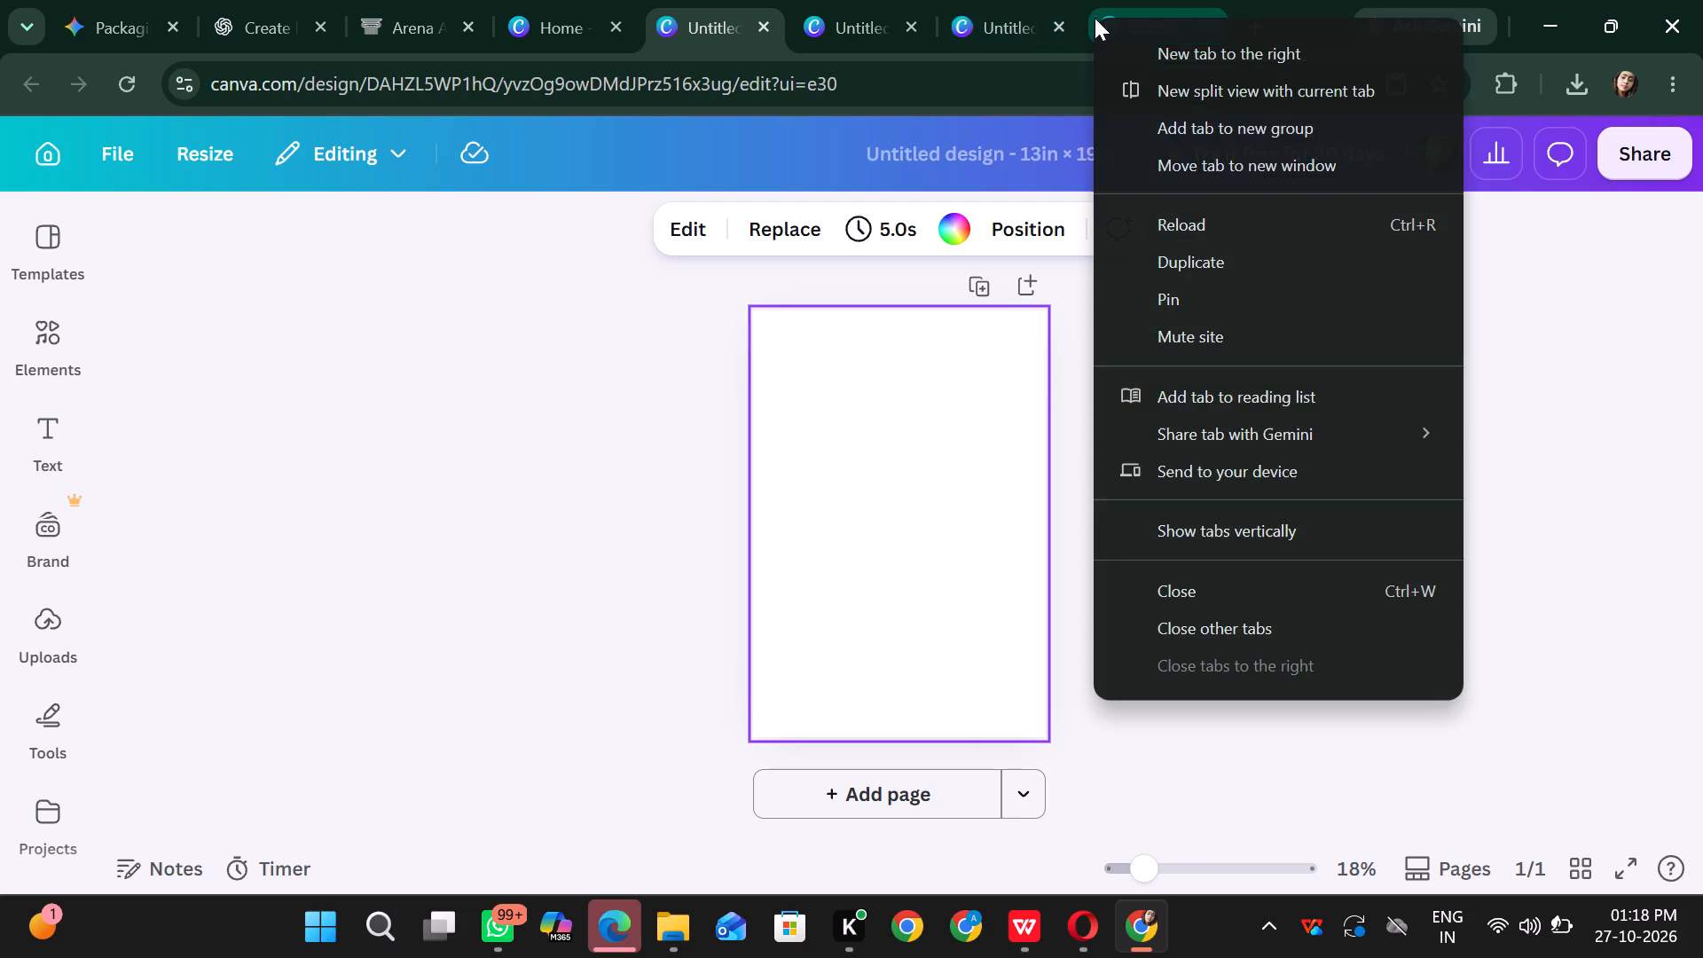
left_click(980, 16)
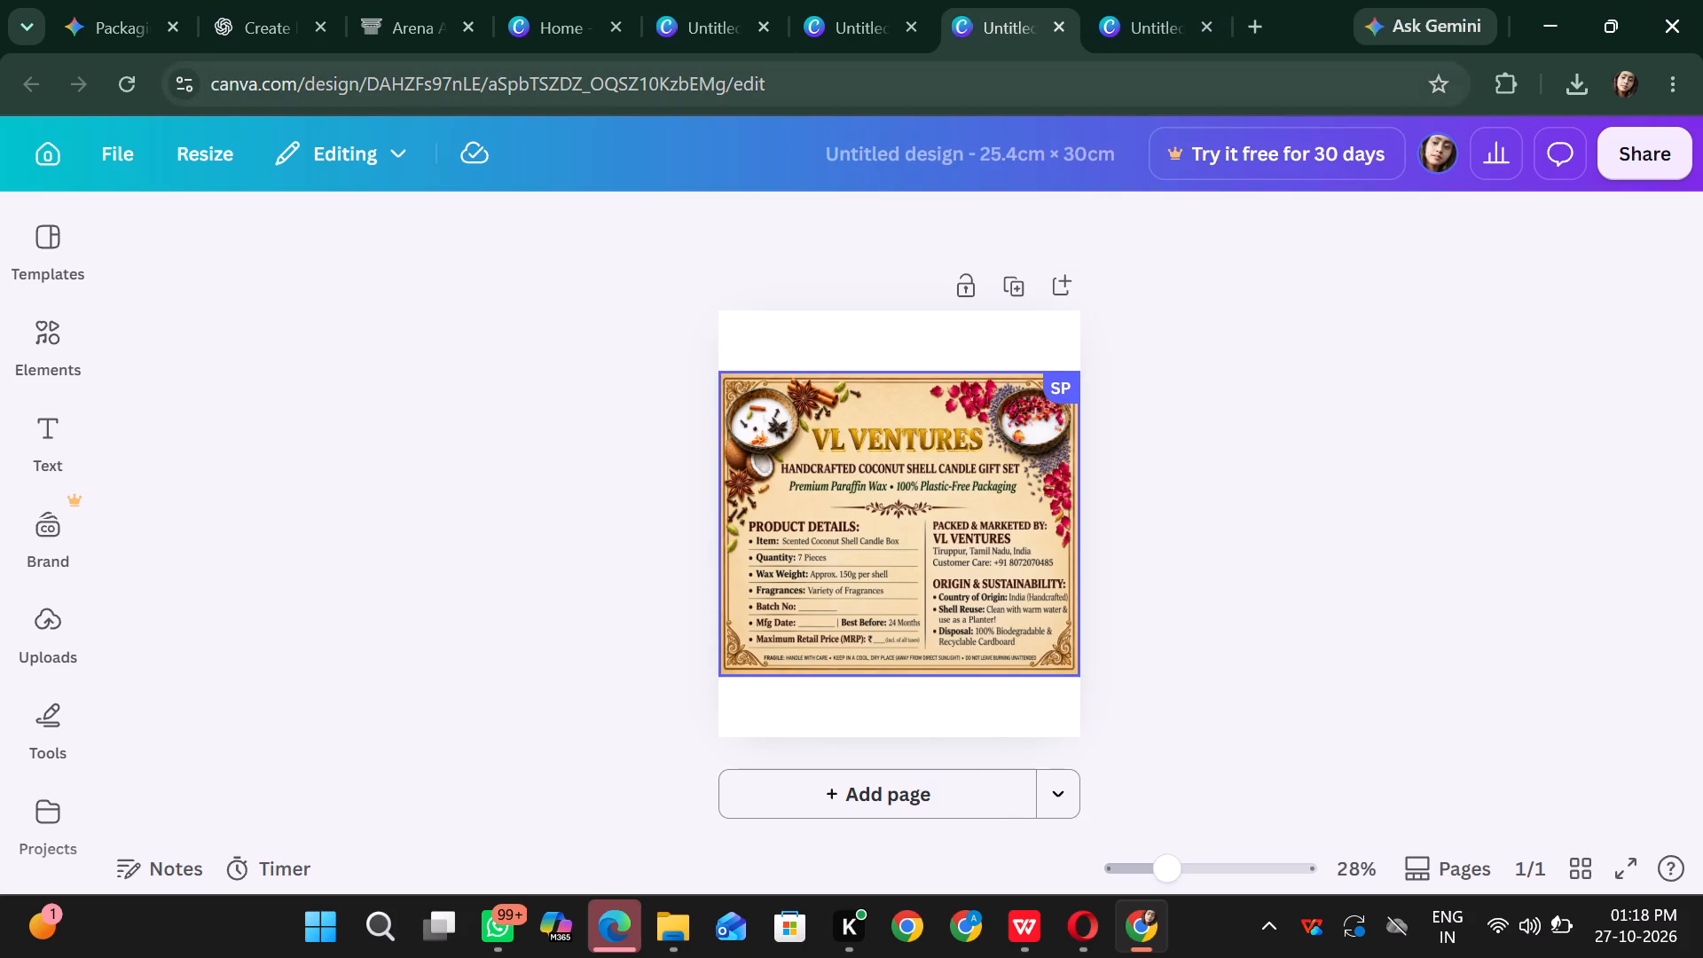
left_click(850, 9)
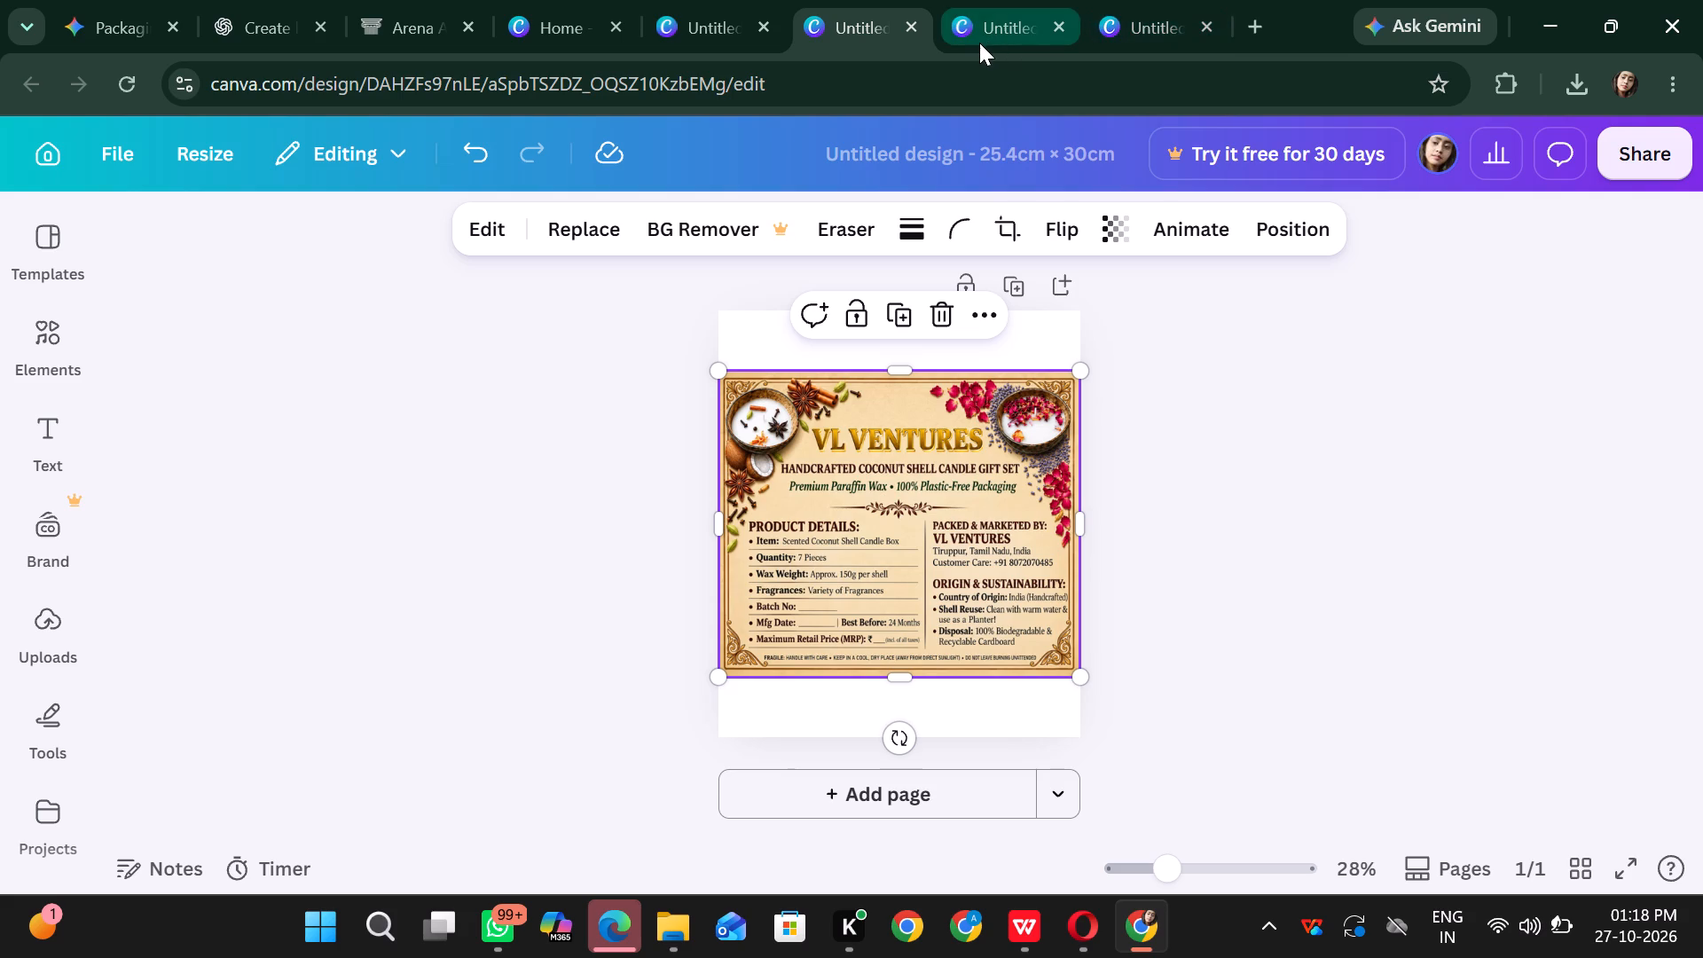
left_click(1142, 12)
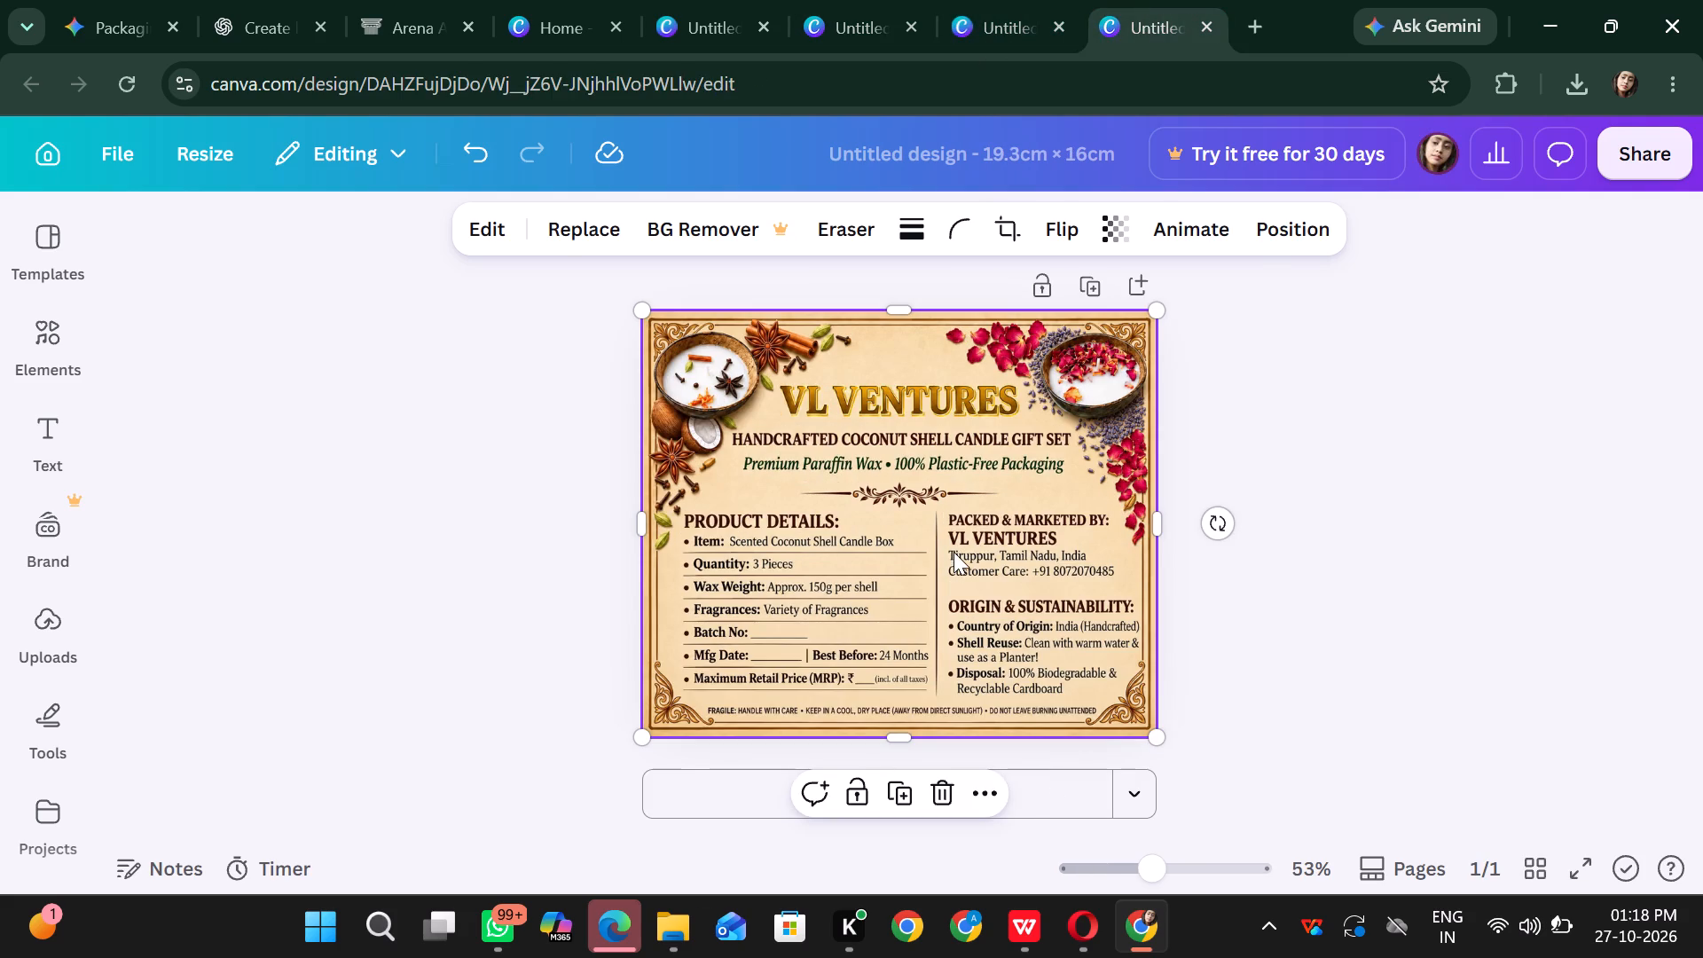
right_click(954, 552)
left_click(1025, 154)
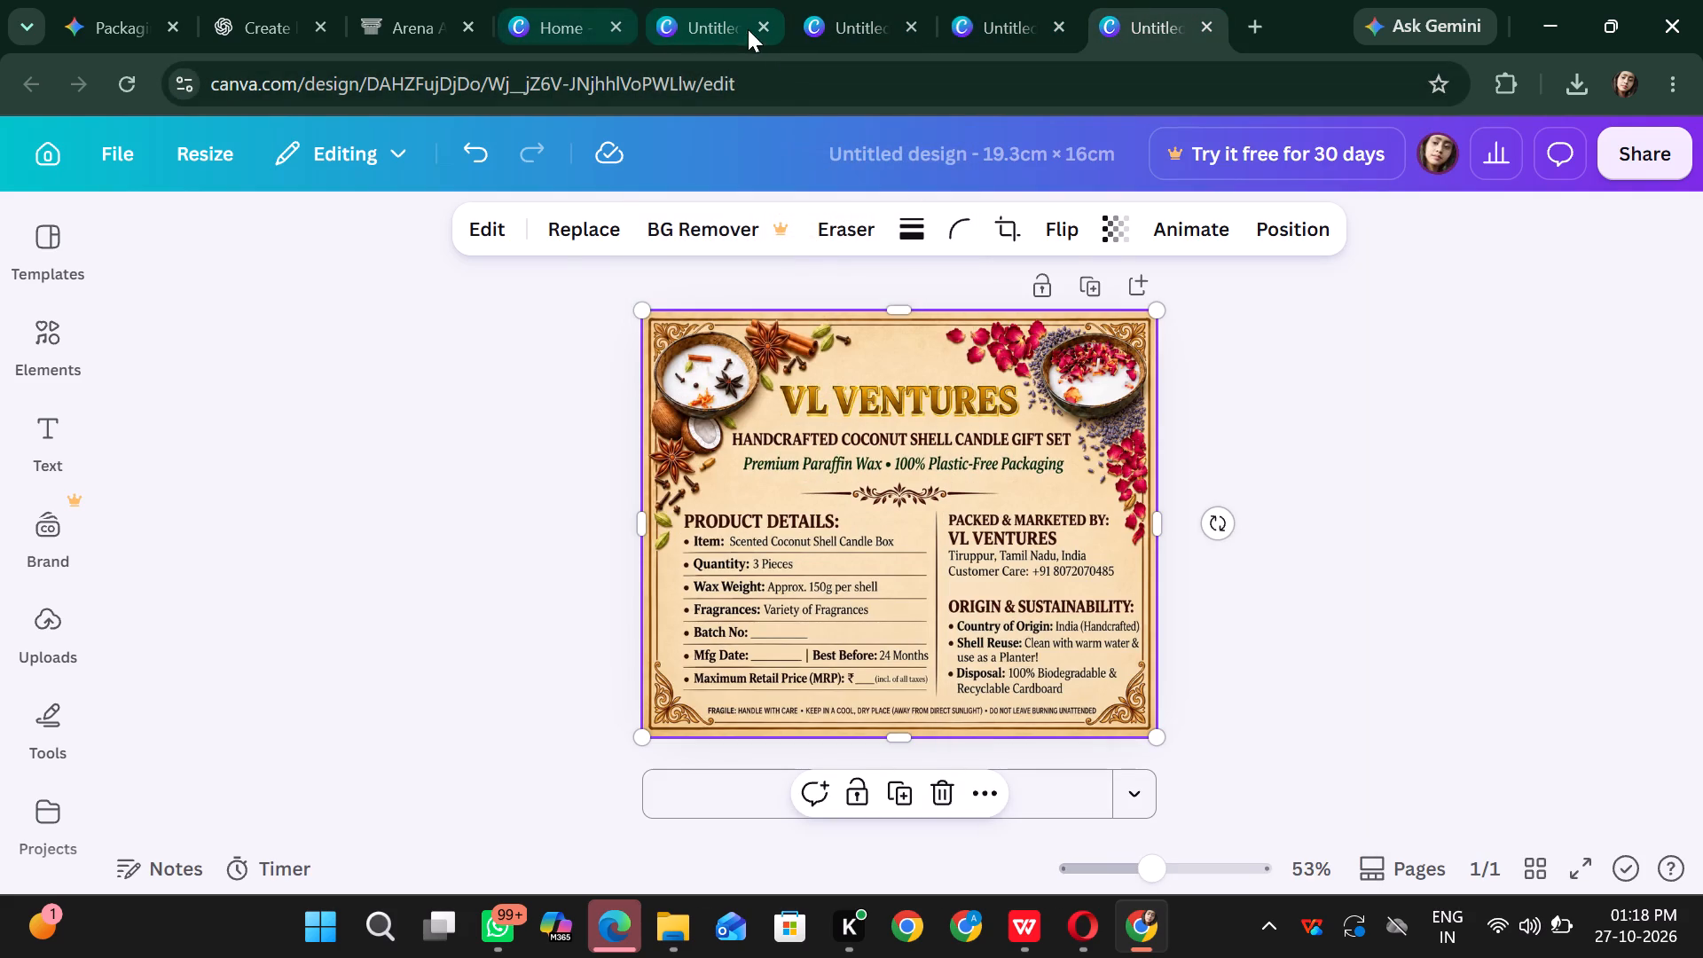
left_click(697, 28)
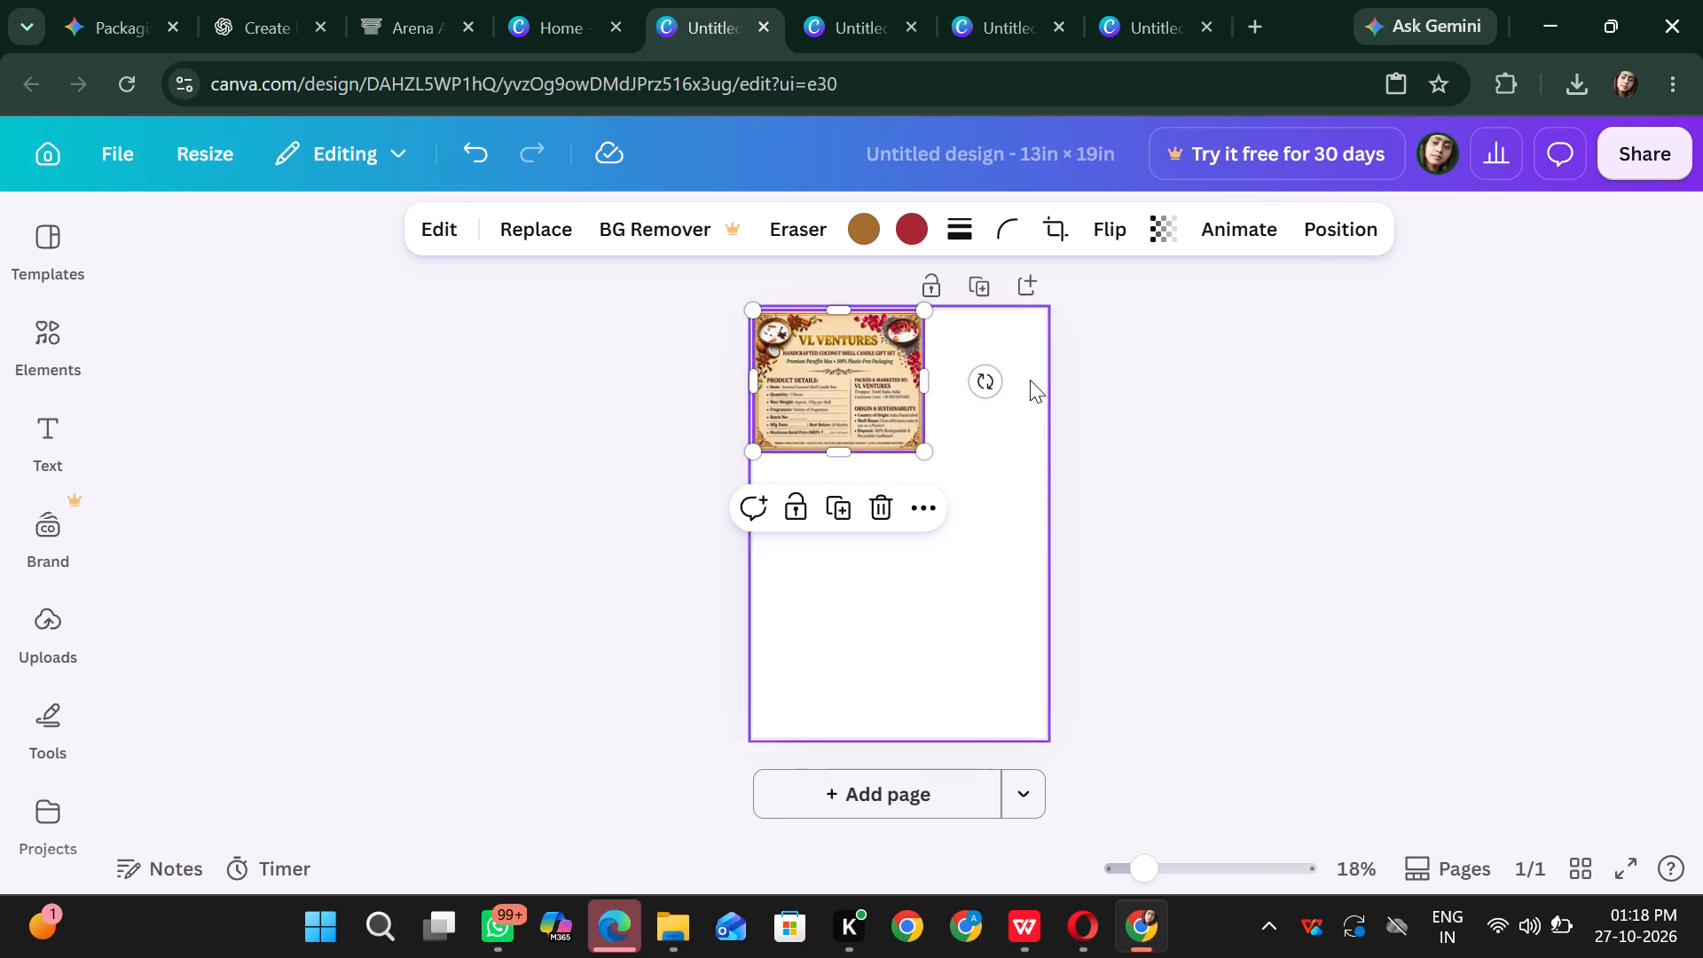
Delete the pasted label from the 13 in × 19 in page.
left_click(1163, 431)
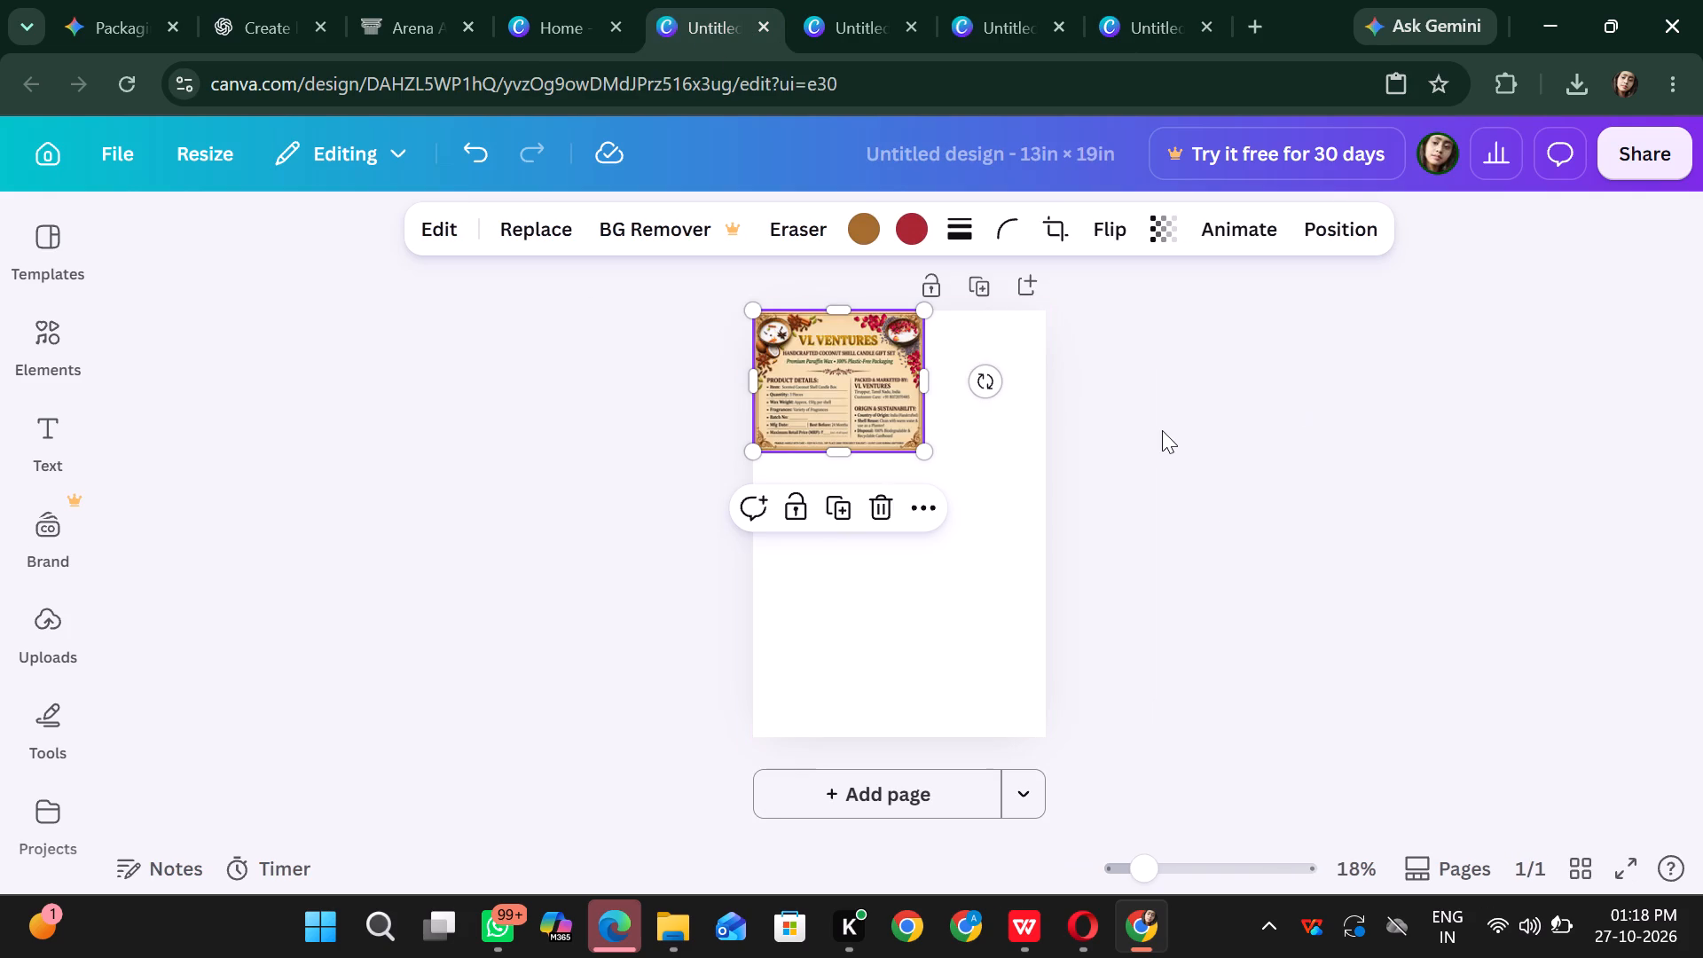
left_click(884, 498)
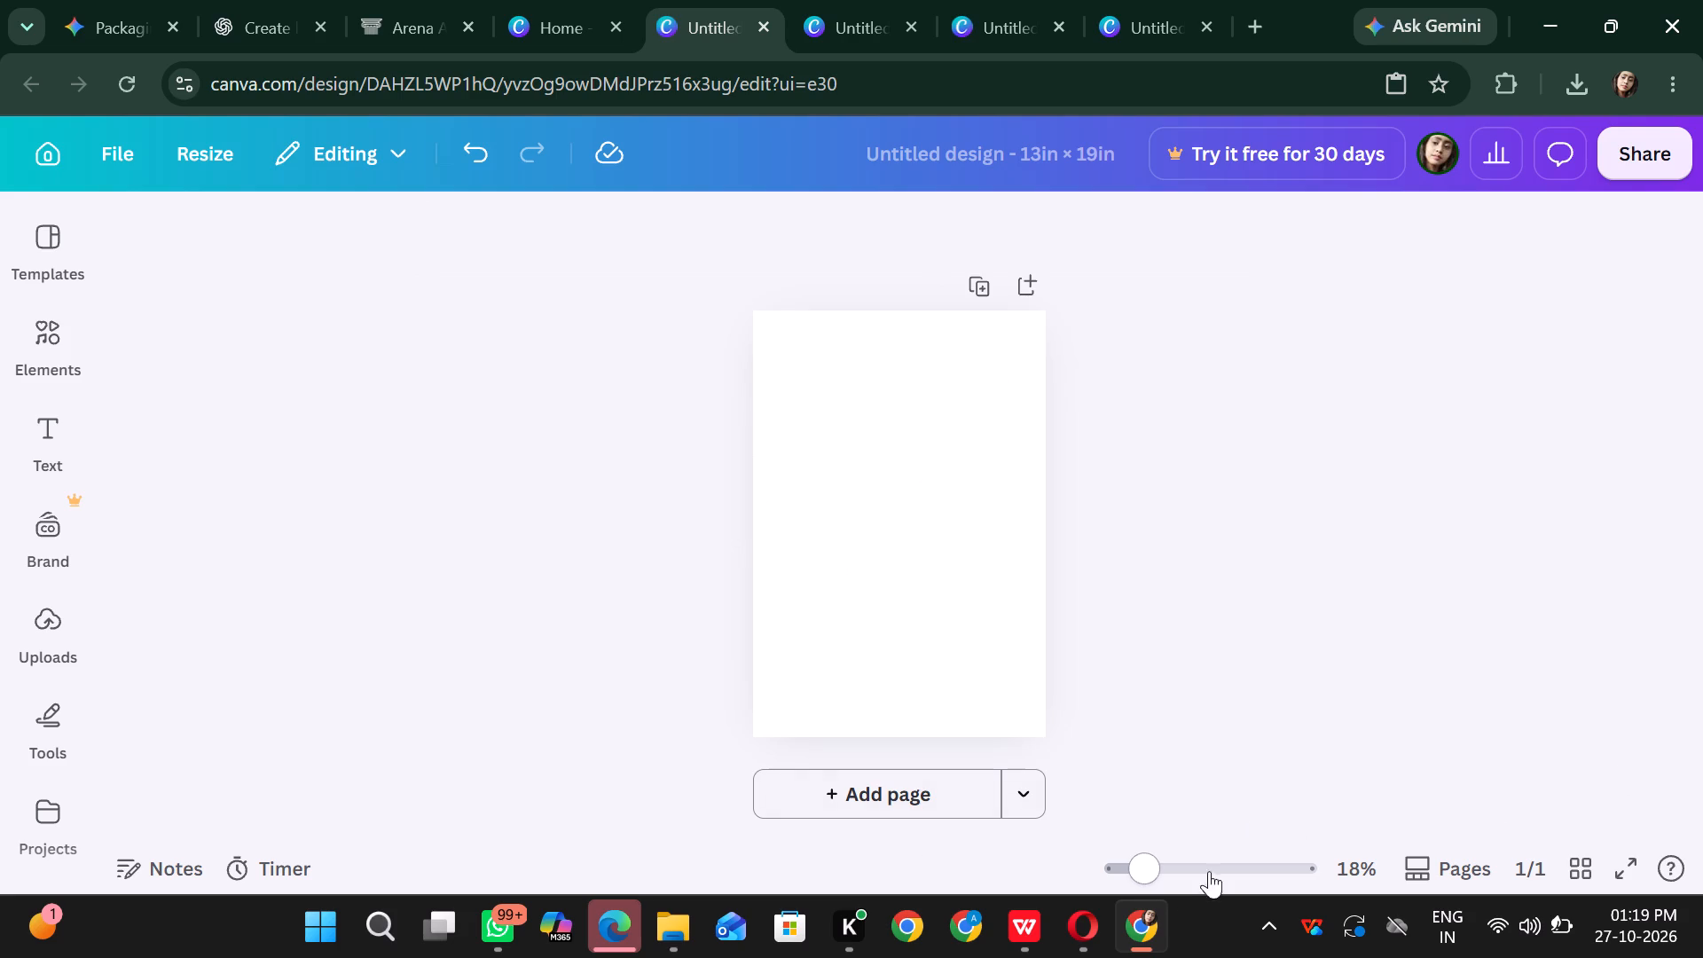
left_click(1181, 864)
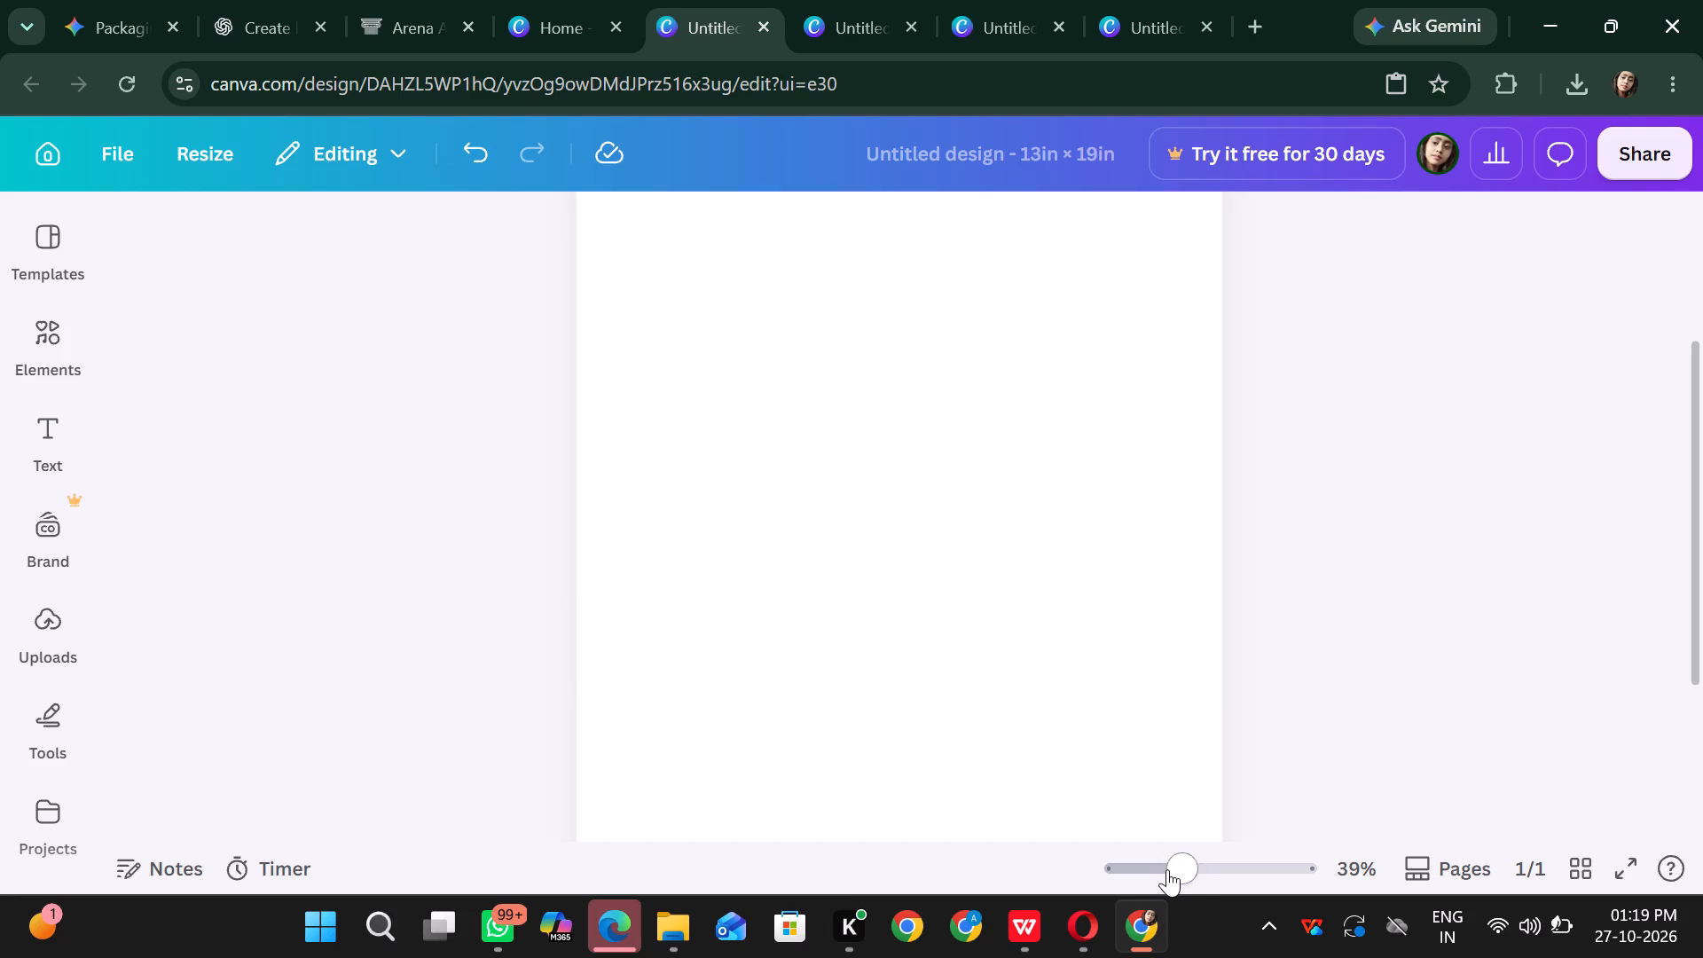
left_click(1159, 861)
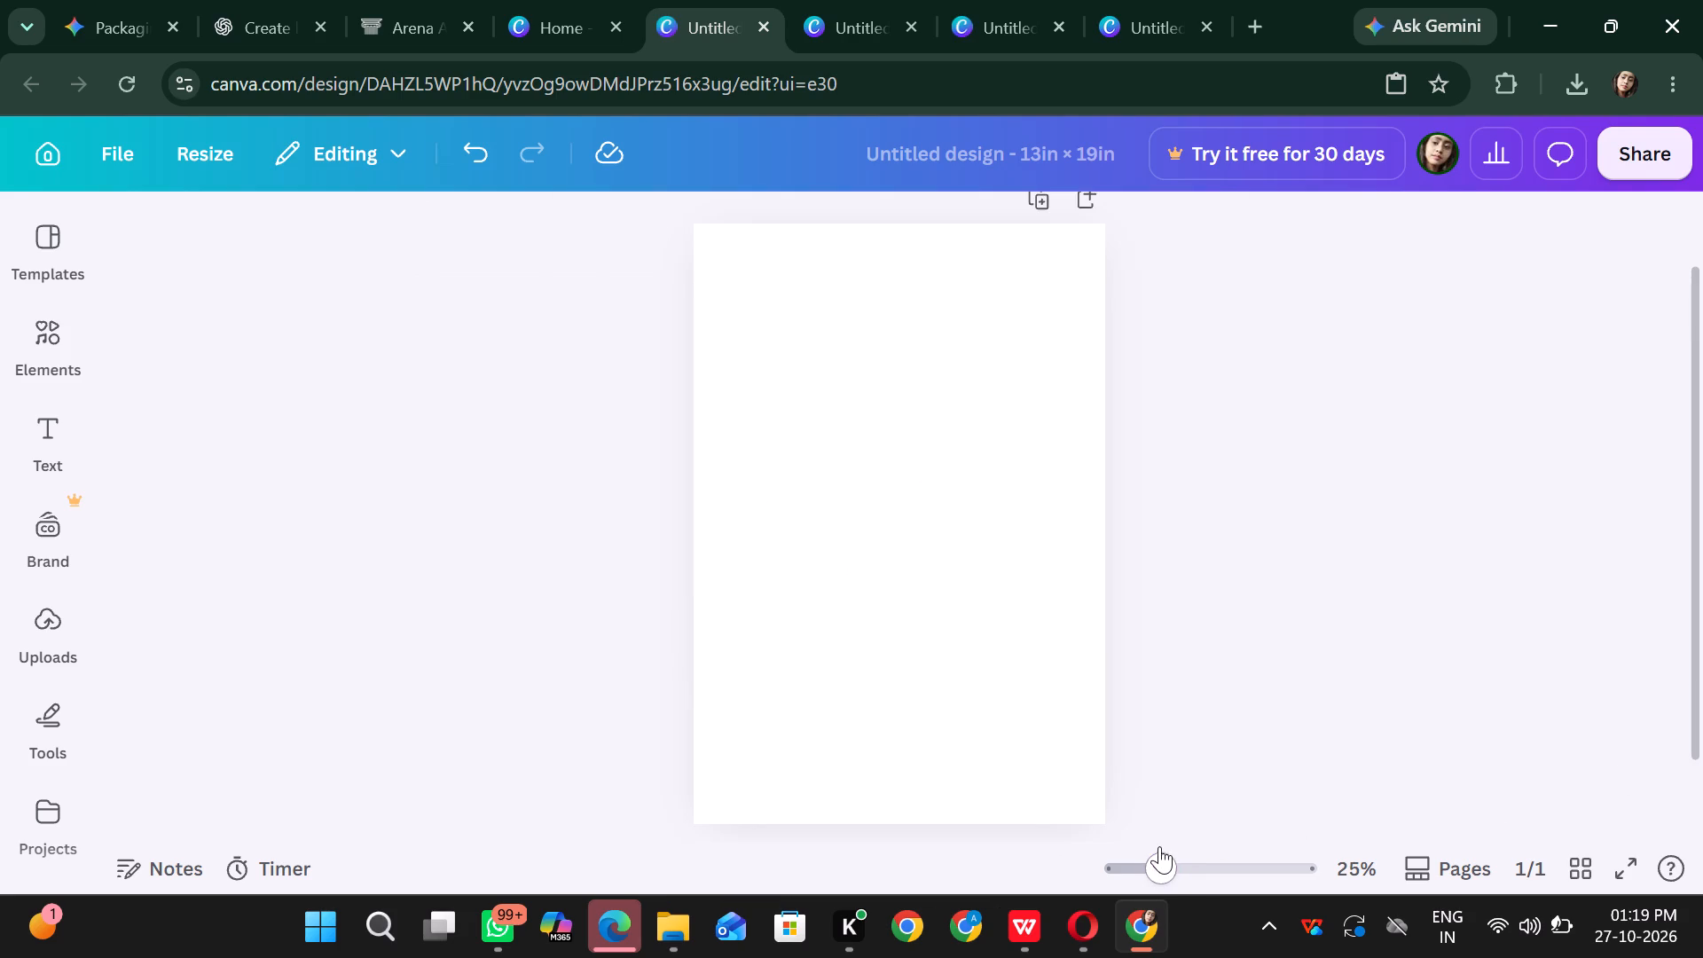
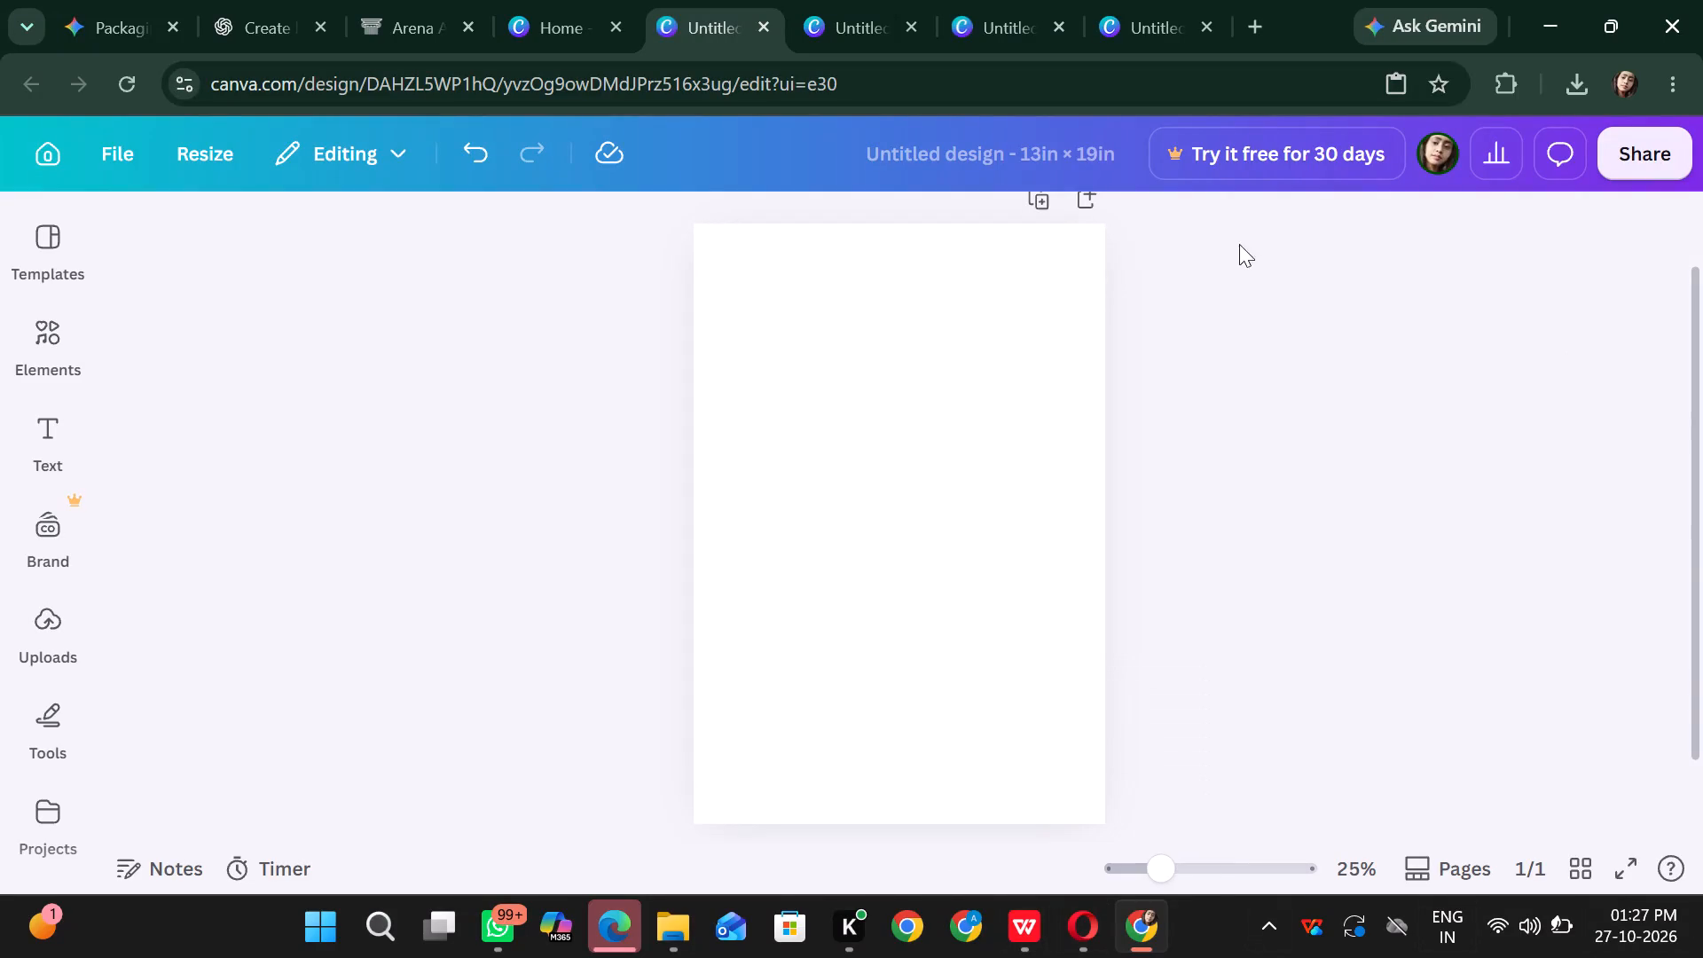
Create a new custom-size design 4 in wide and 3 in high.
left_click(701, 6)
left_click(570, 2)
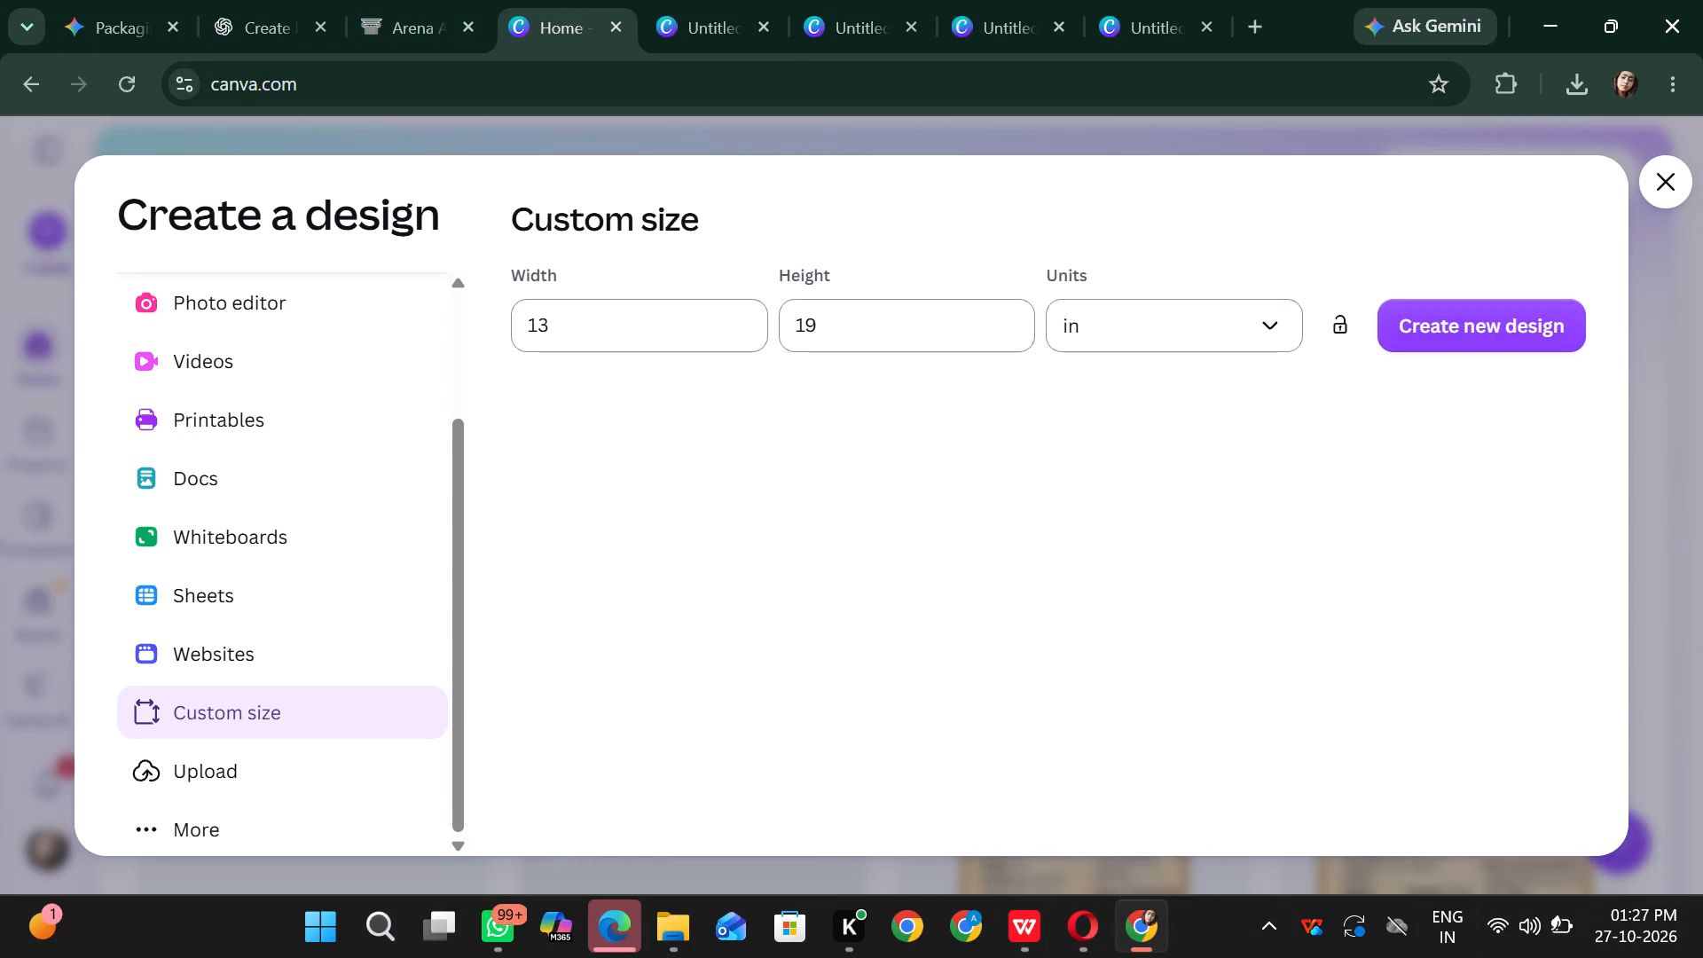
left_click(638, 328)
key("BackSpace")
key("BackSpace")
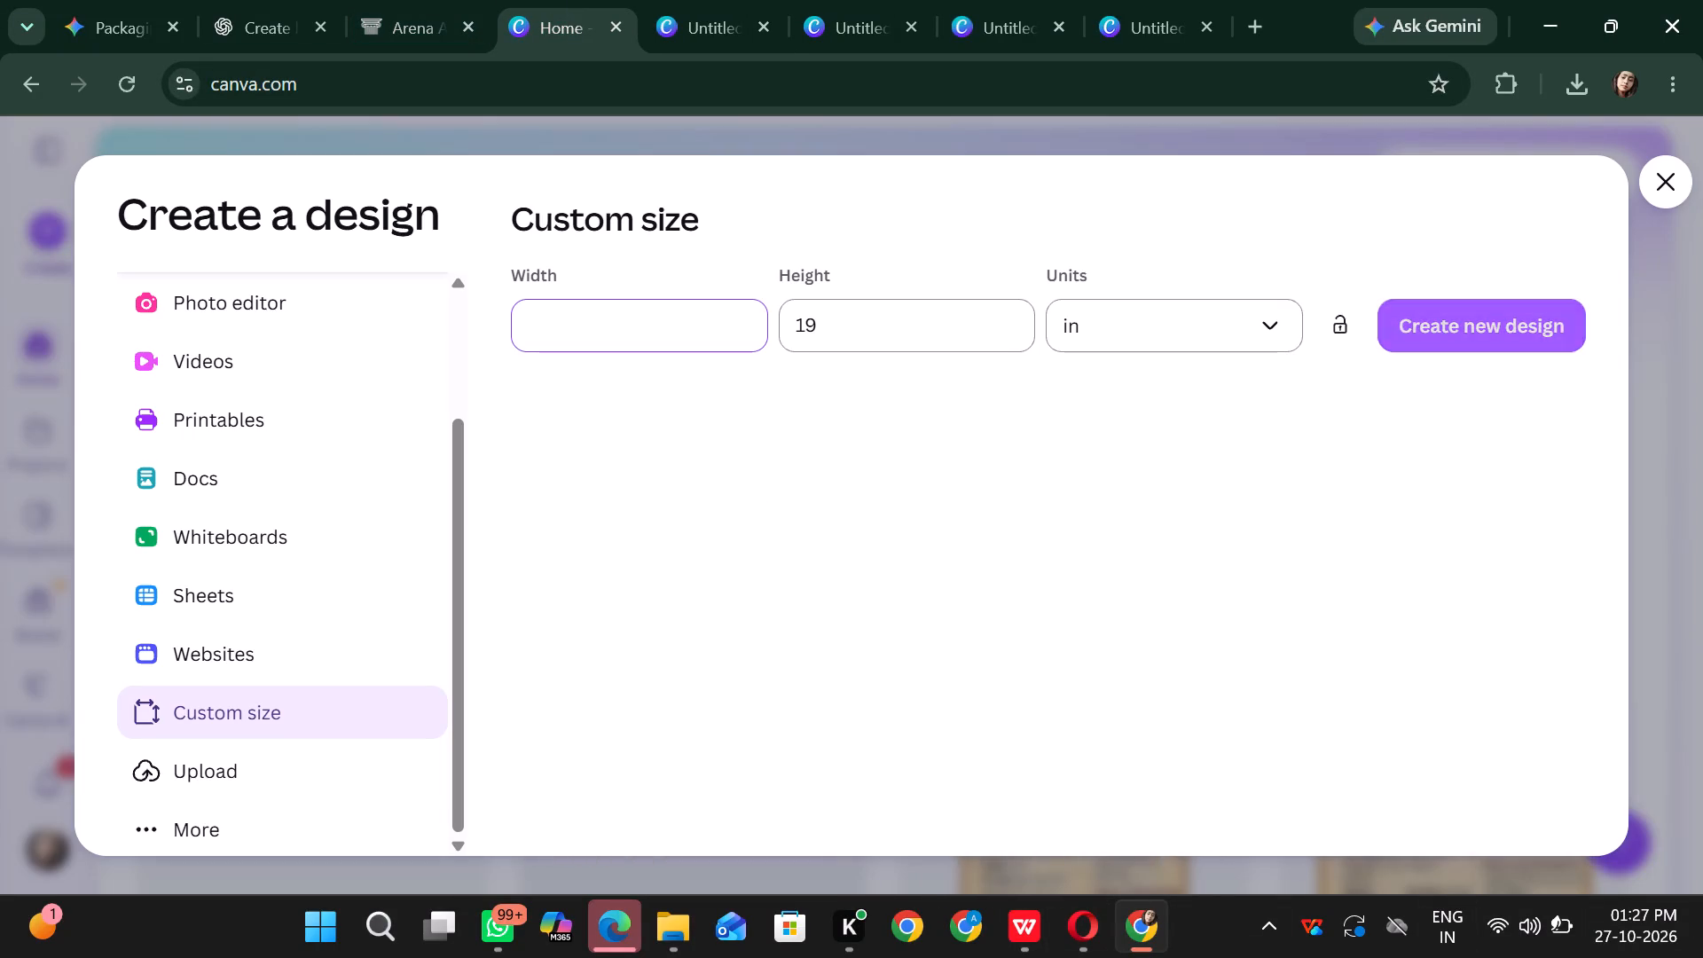
key("BackSpace")
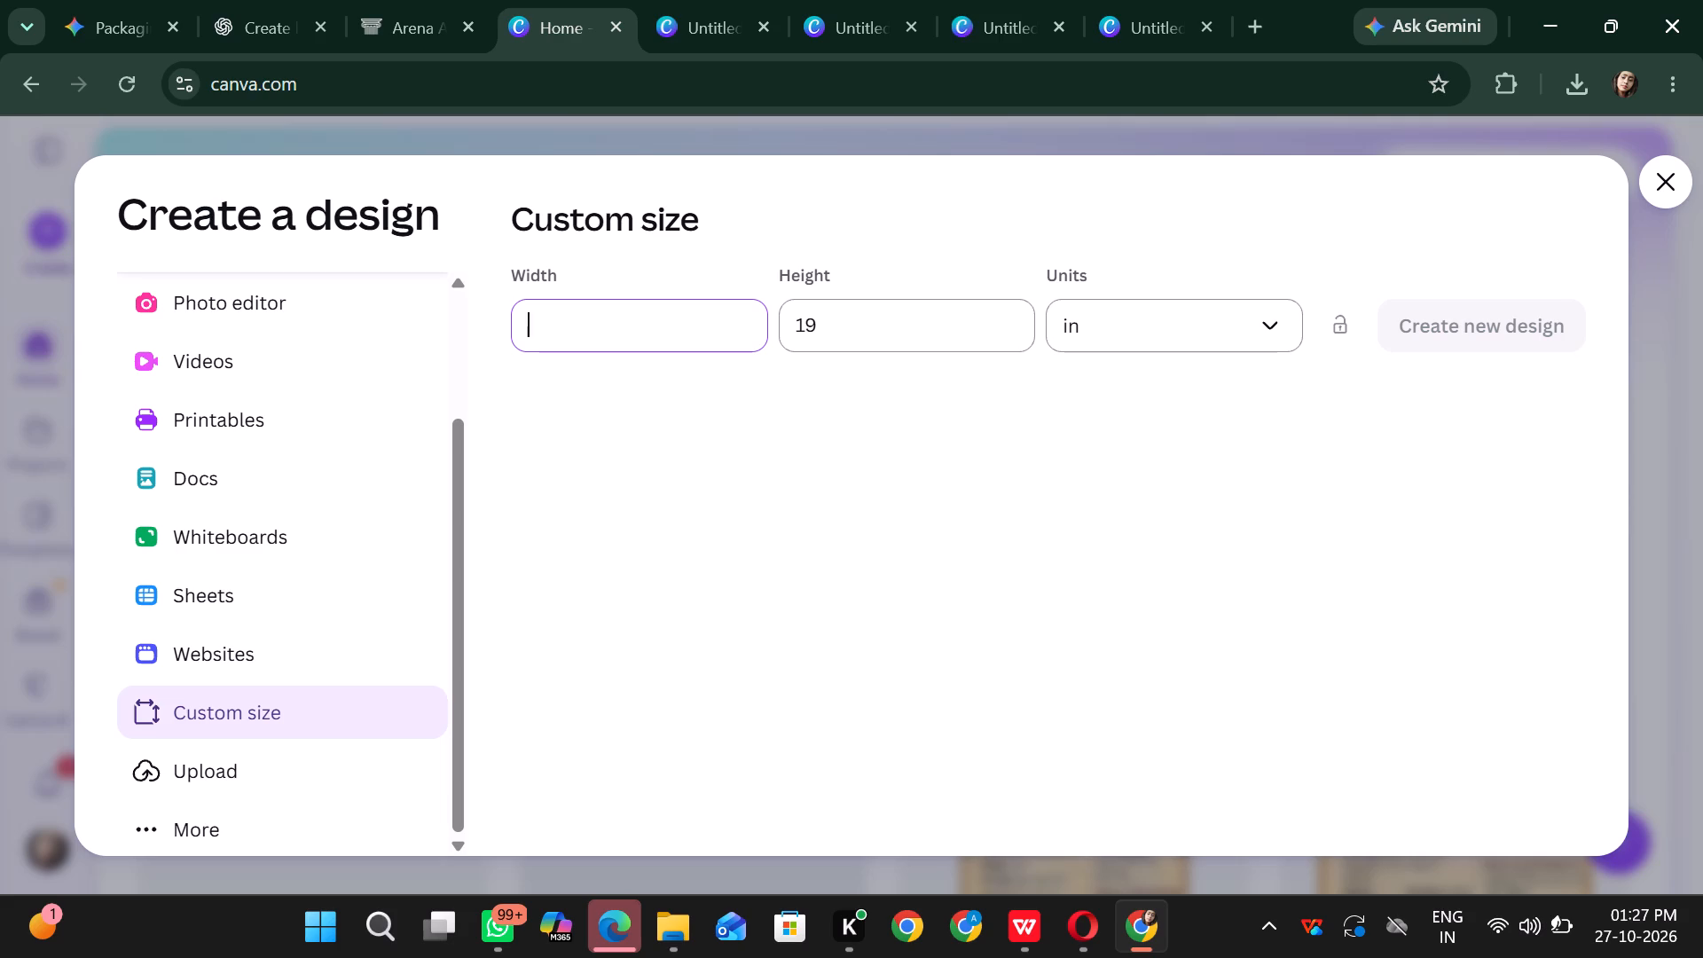
key("4")
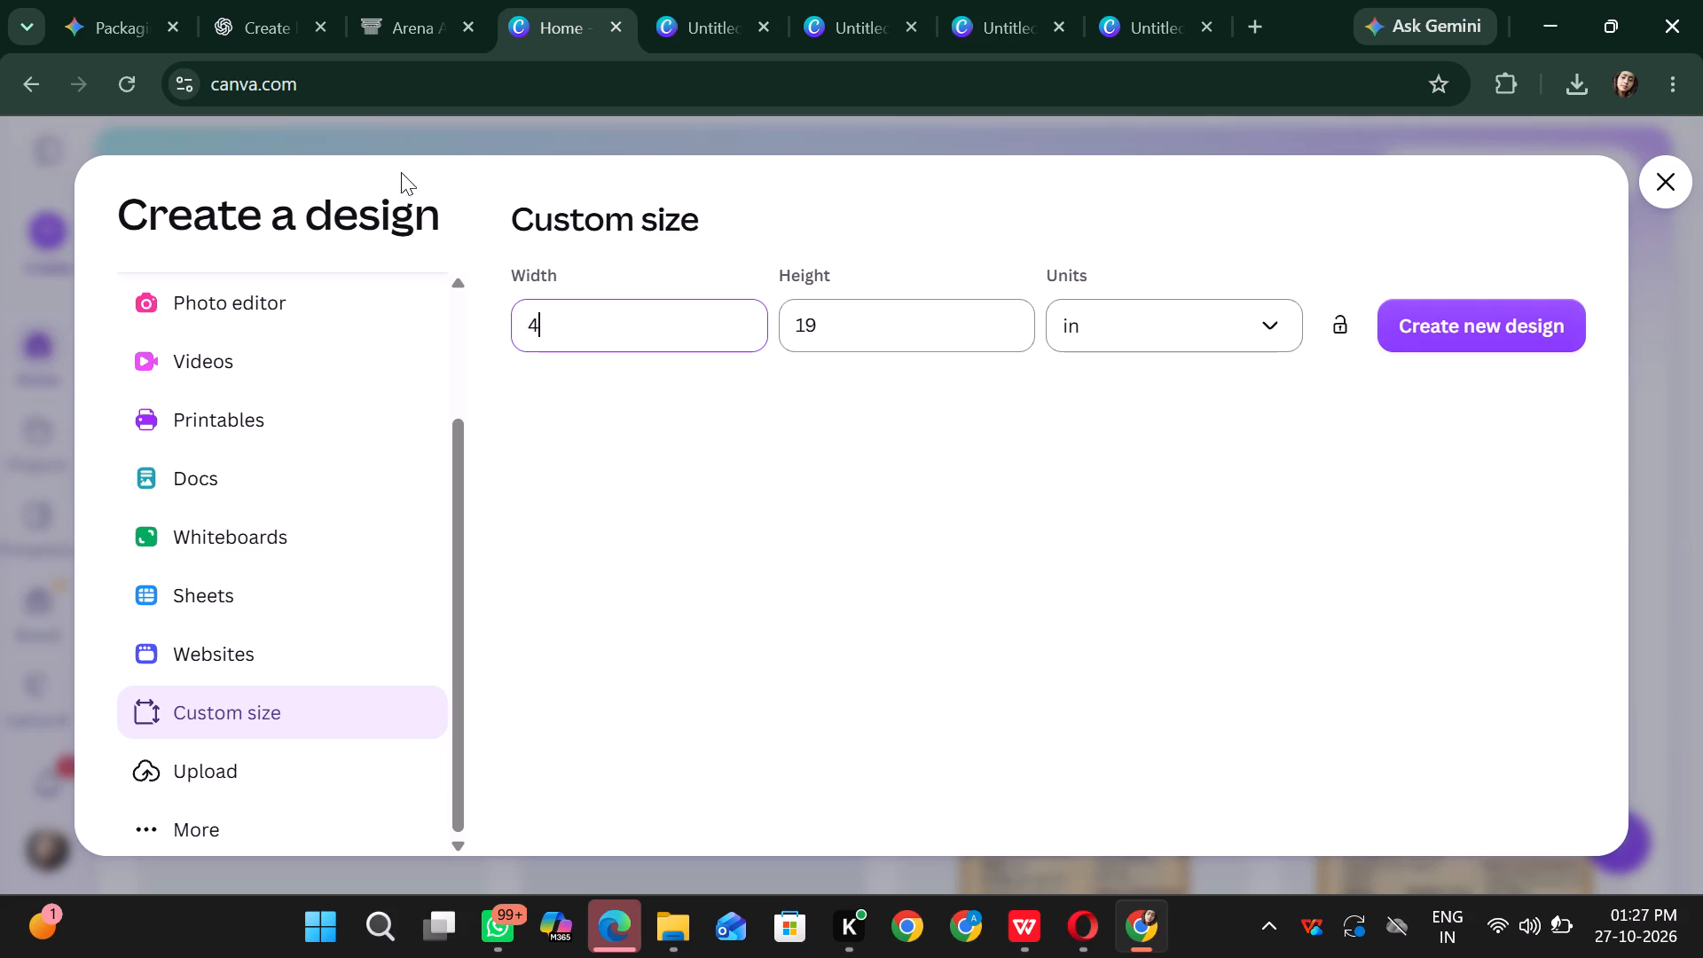
left_click_drag(937, 339, 585, 339)
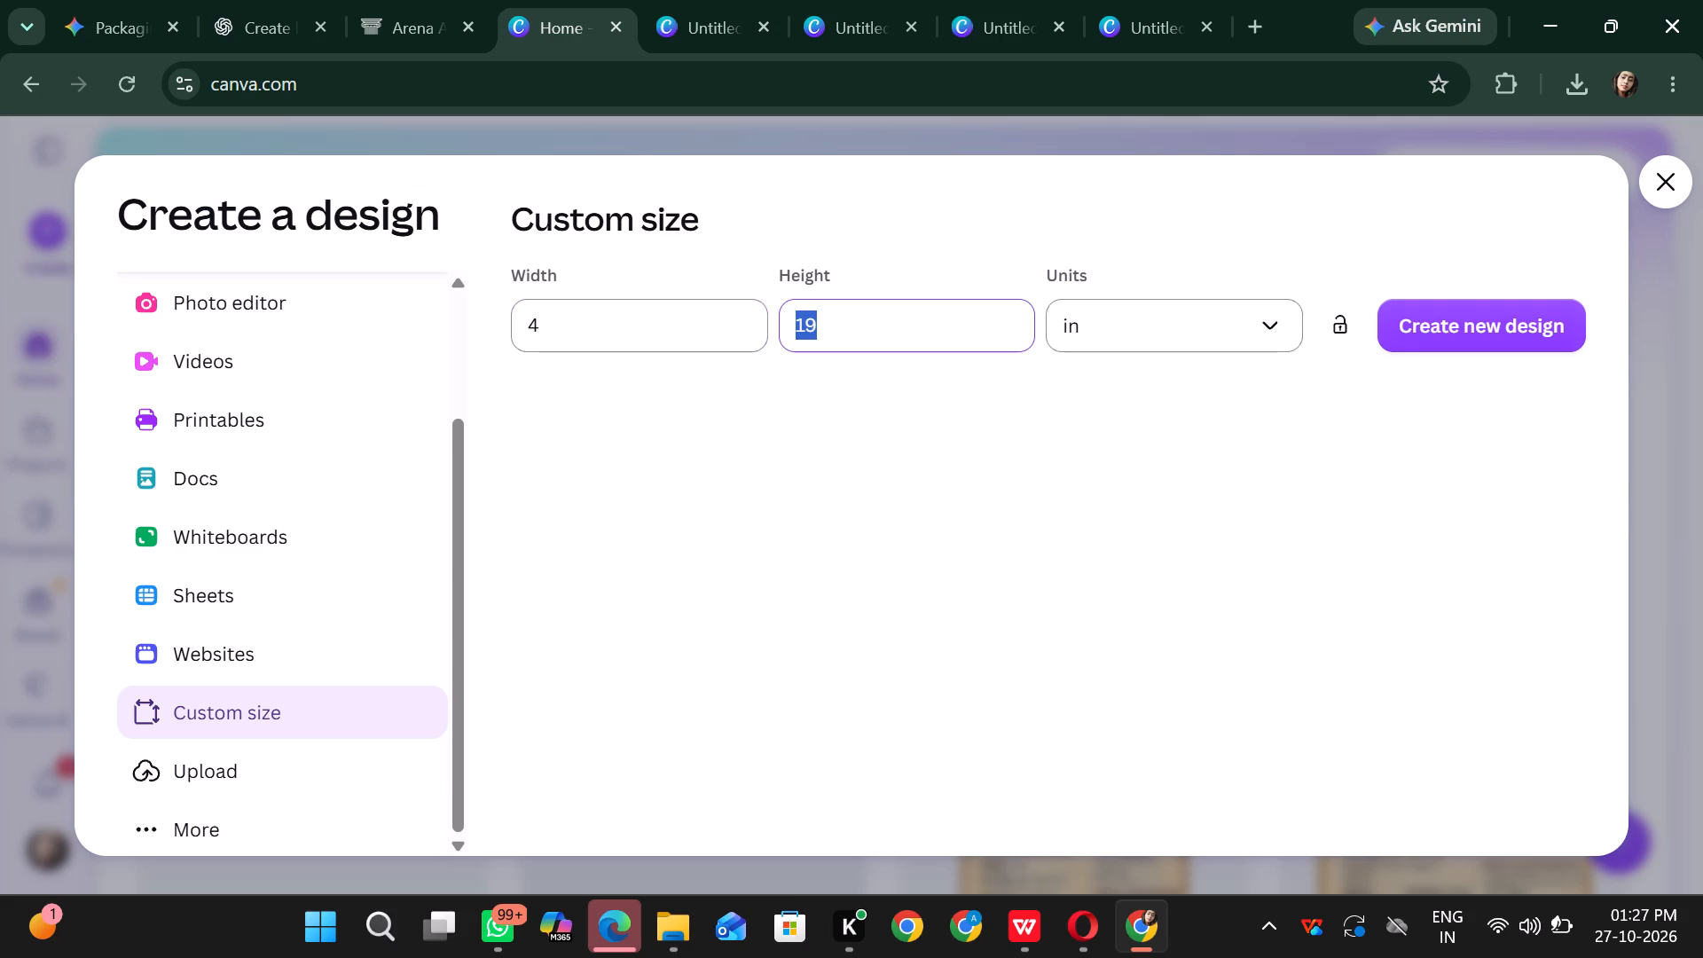
key("3")
left_click(1401, 316)
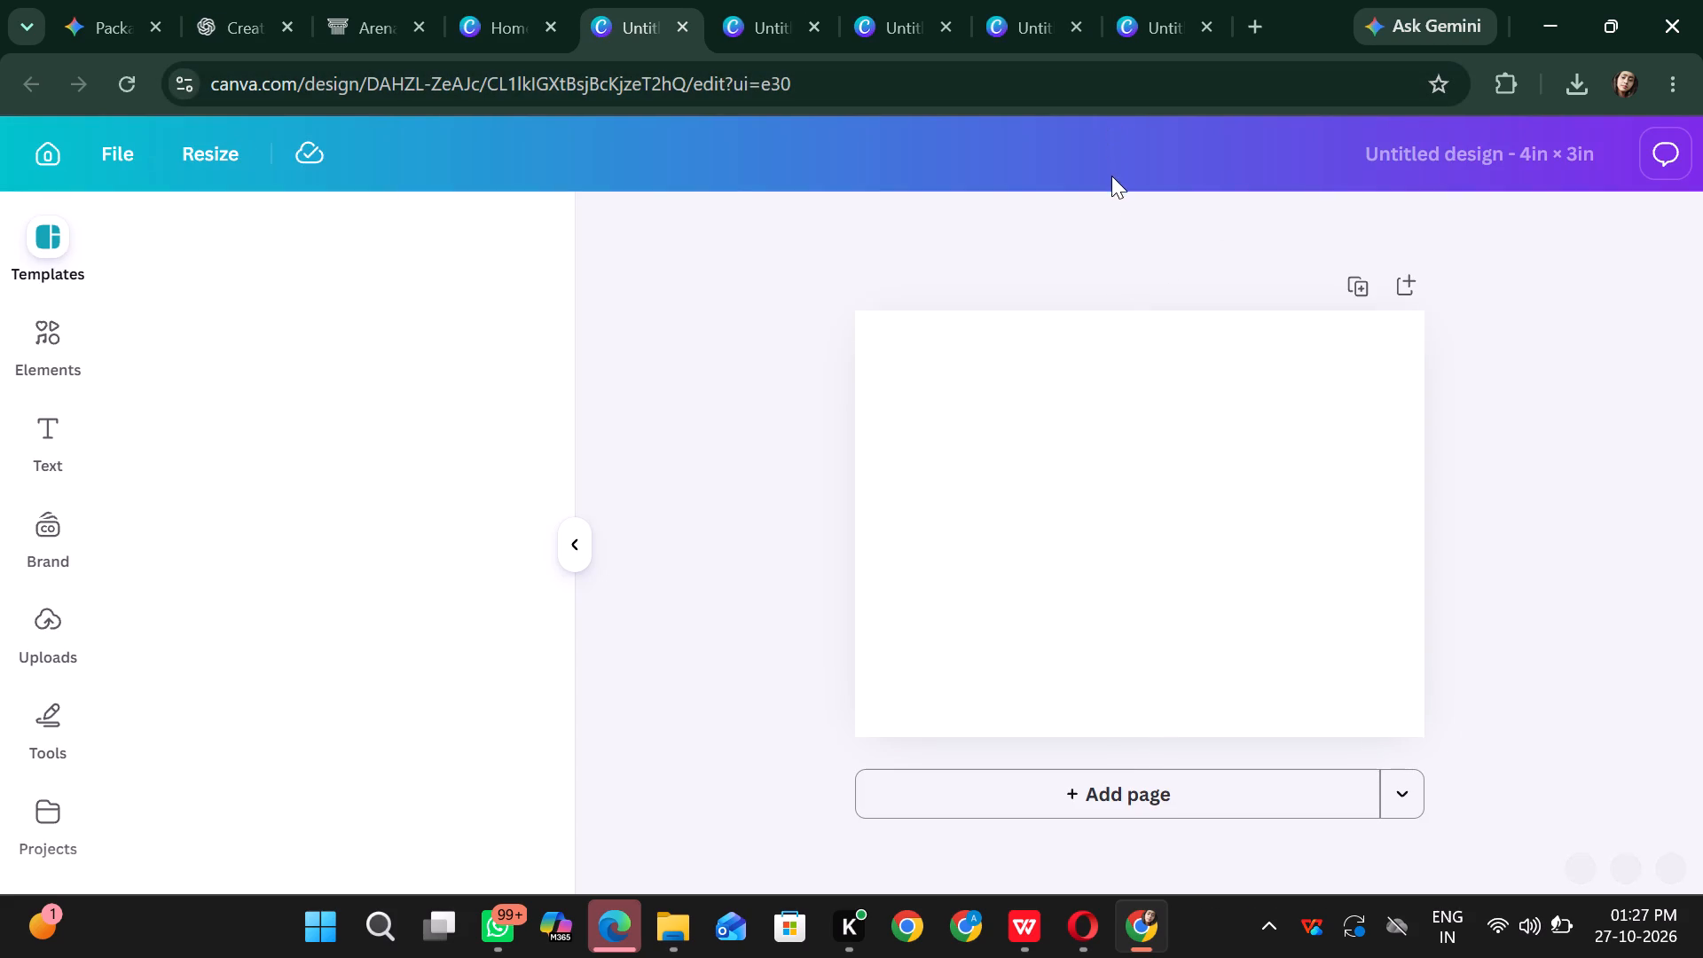
left_click(583, 546)
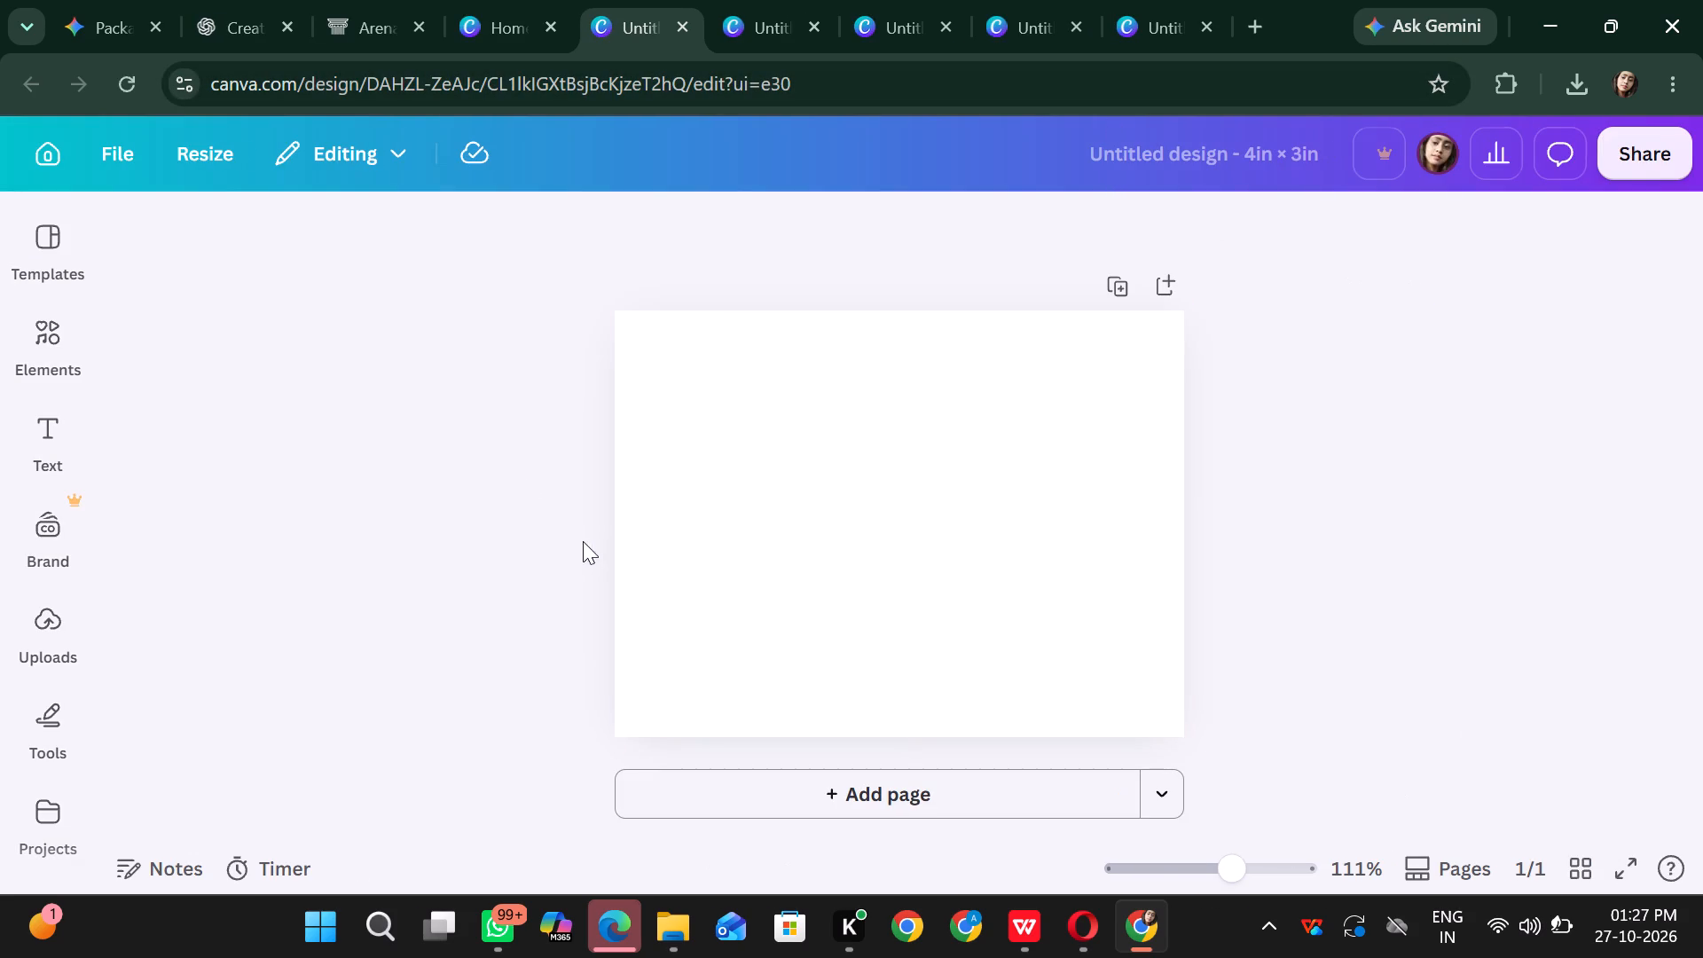
Copy the 3-piece label from the 19.3 cm × 16 cm design and paste it onto the blank 4 in × 3 in page.
right_click(847, 446)
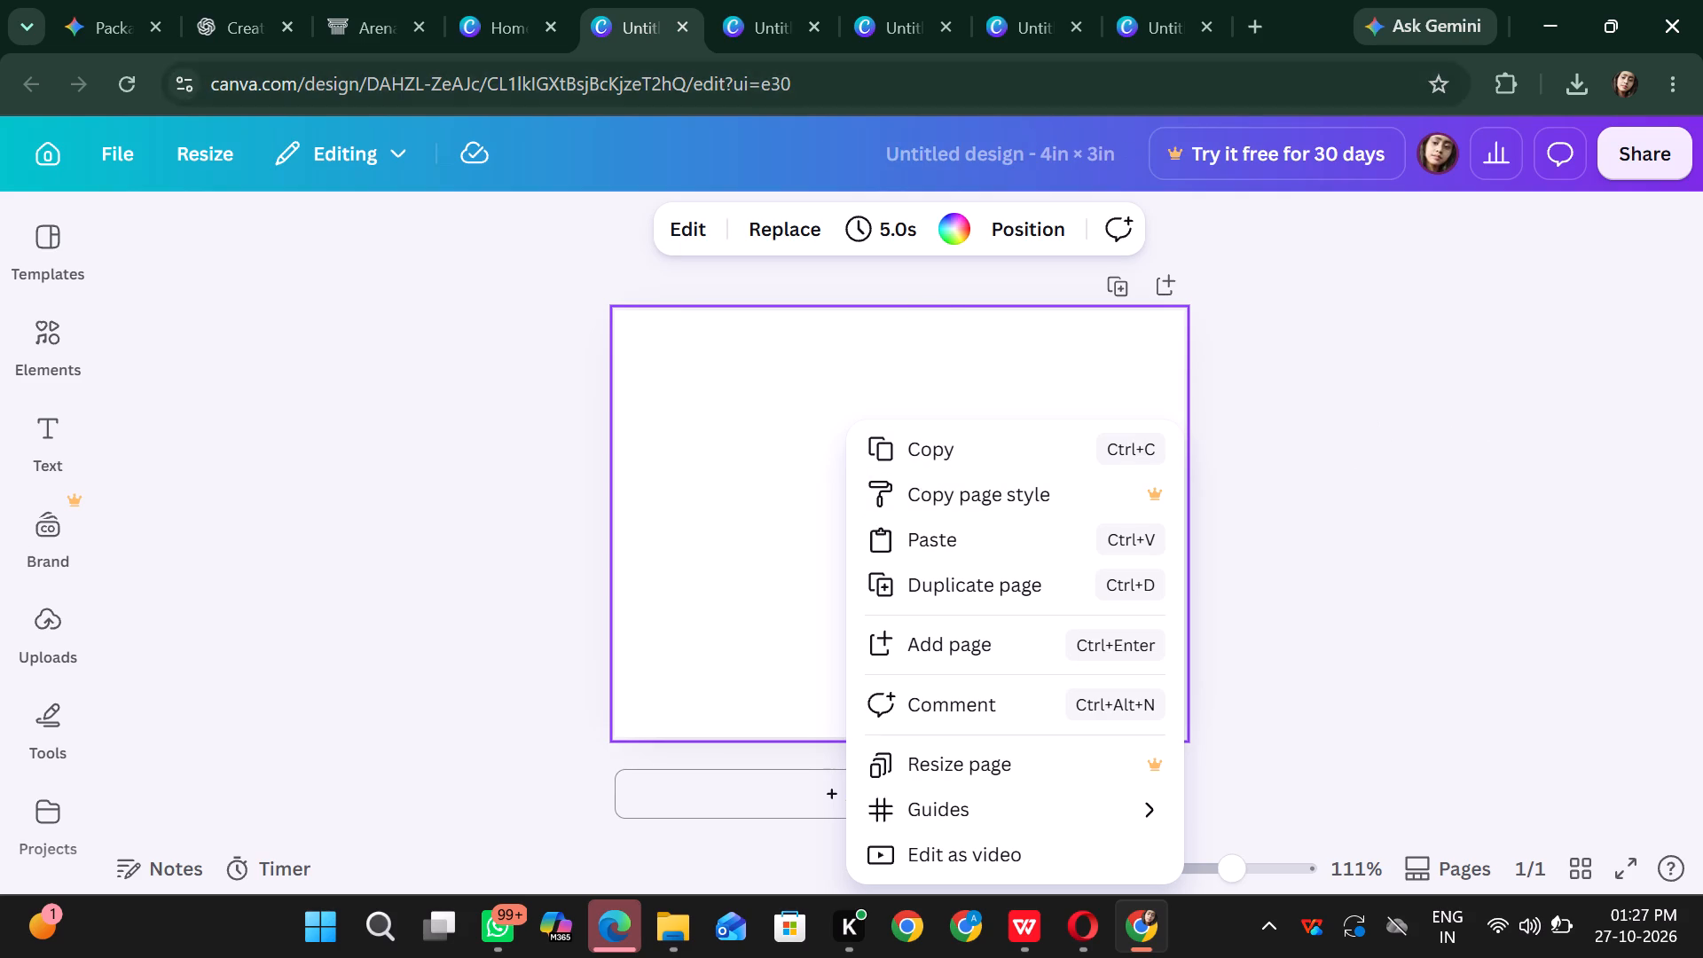
left_click(1119, 4)
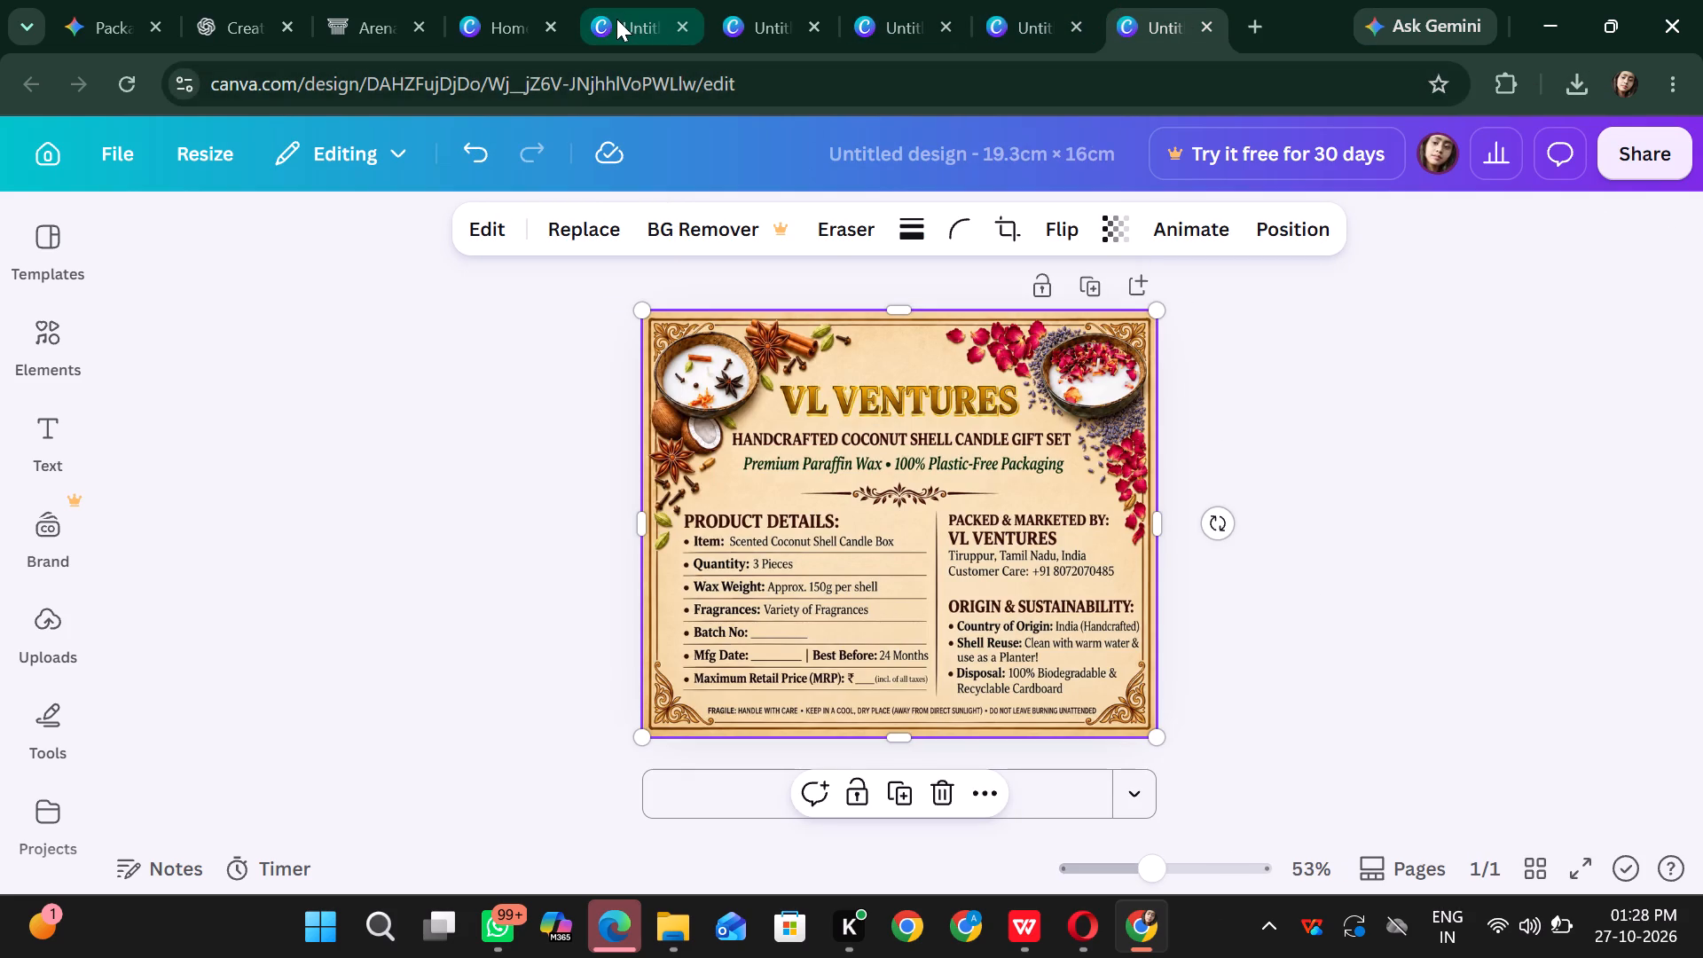
right_click(929, 534)
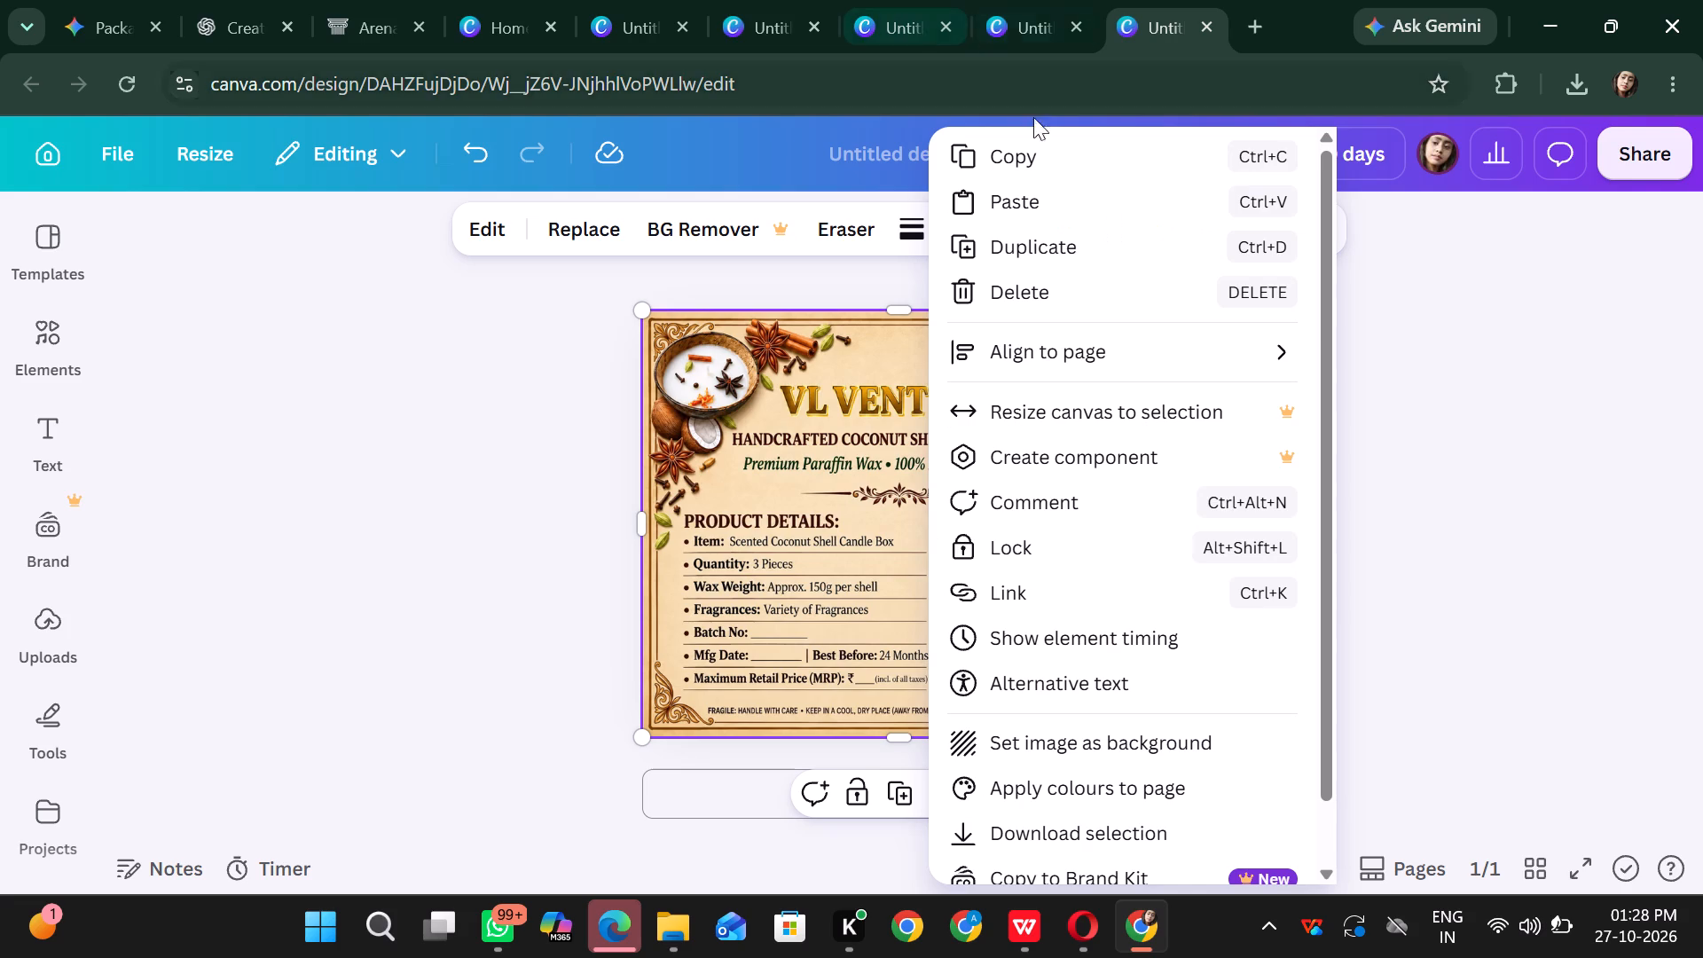
left_click(983, 163)
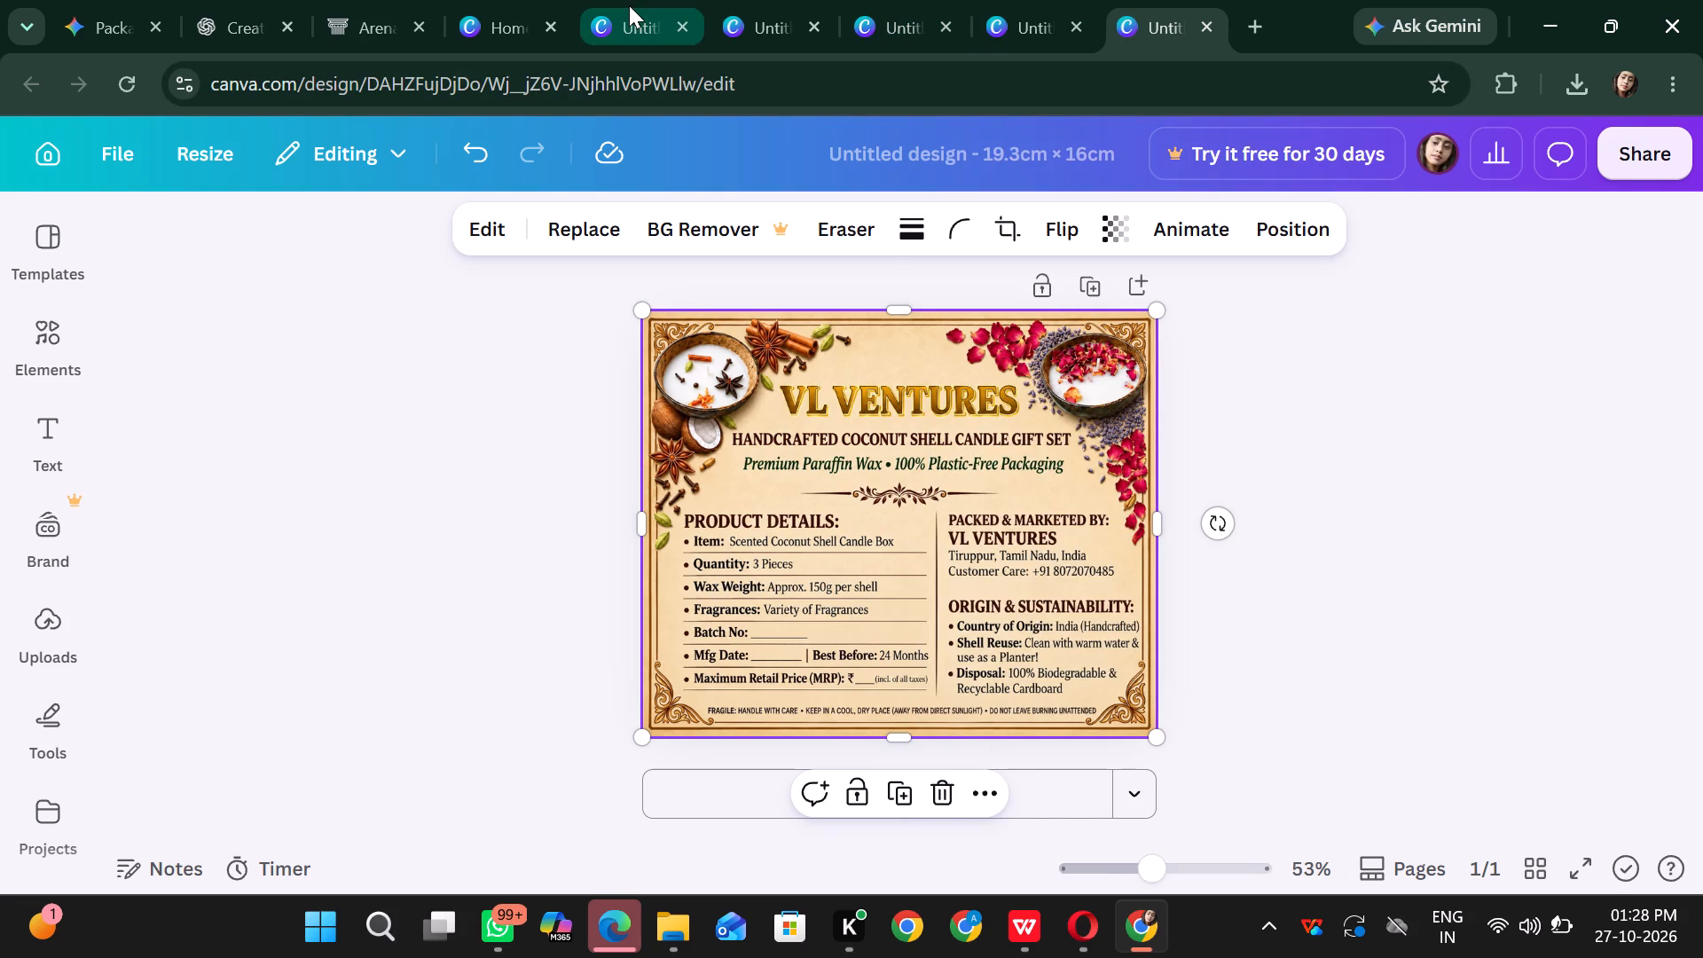
left_click(629, 5)
left_click(747, 450)
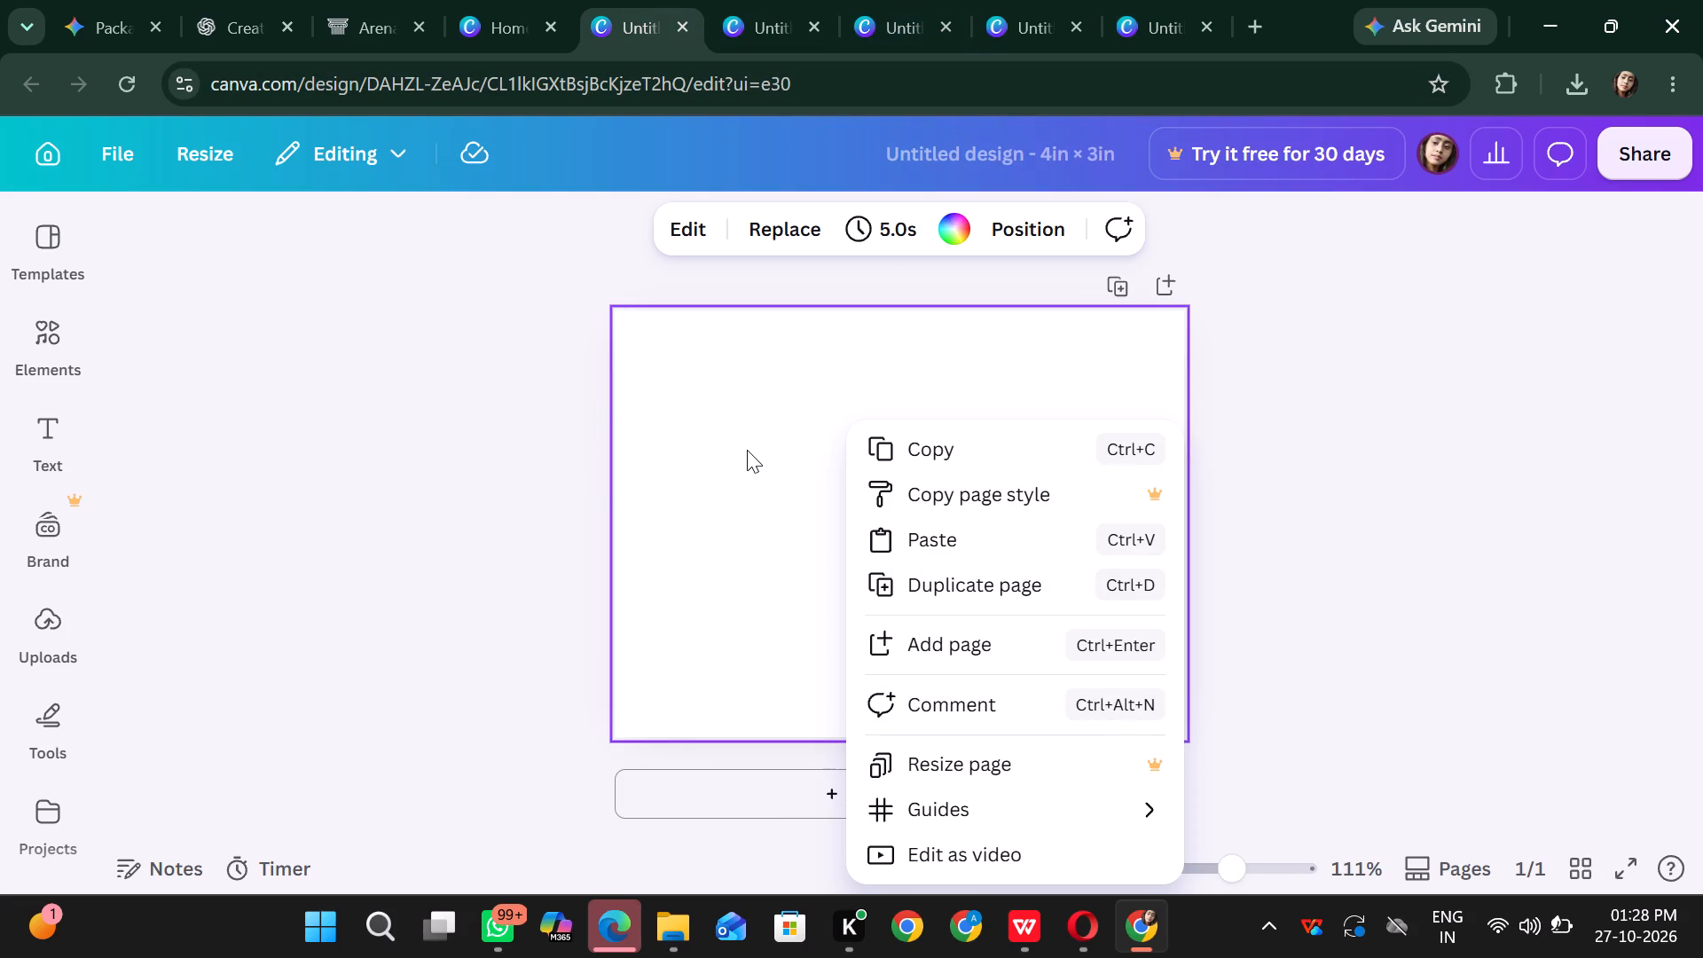
key("ctrl+v")
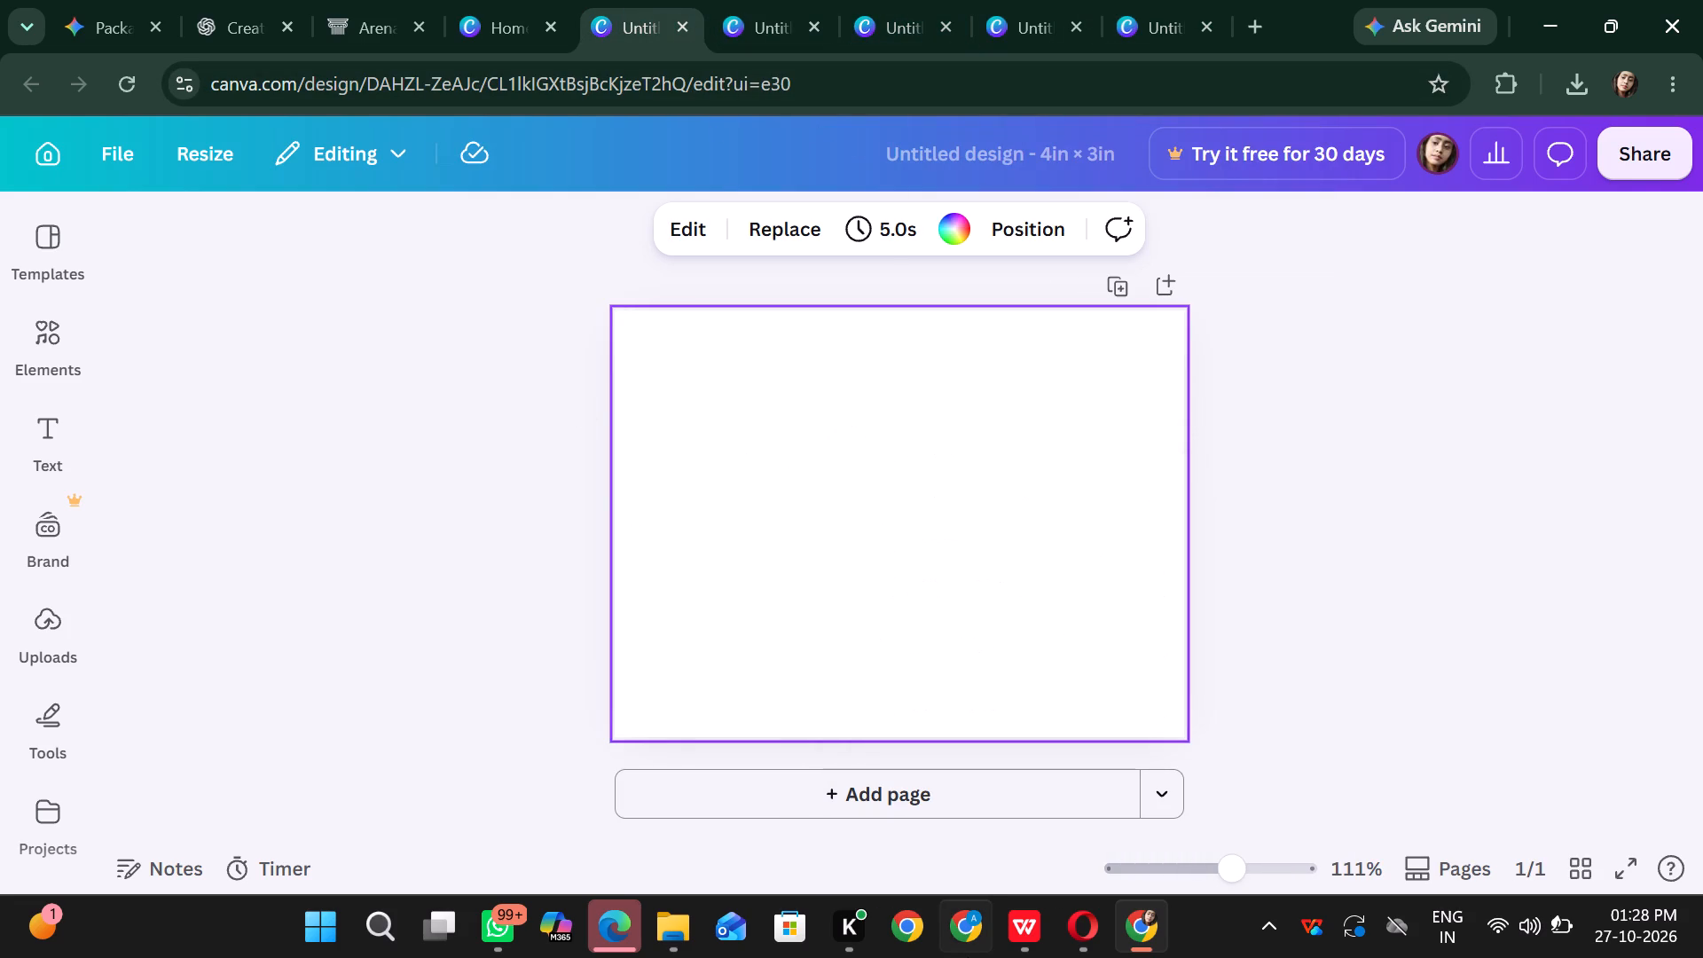
Switch to WPS Office and delete the 7-piece label picture from Document1.
left_click(1005, 924)
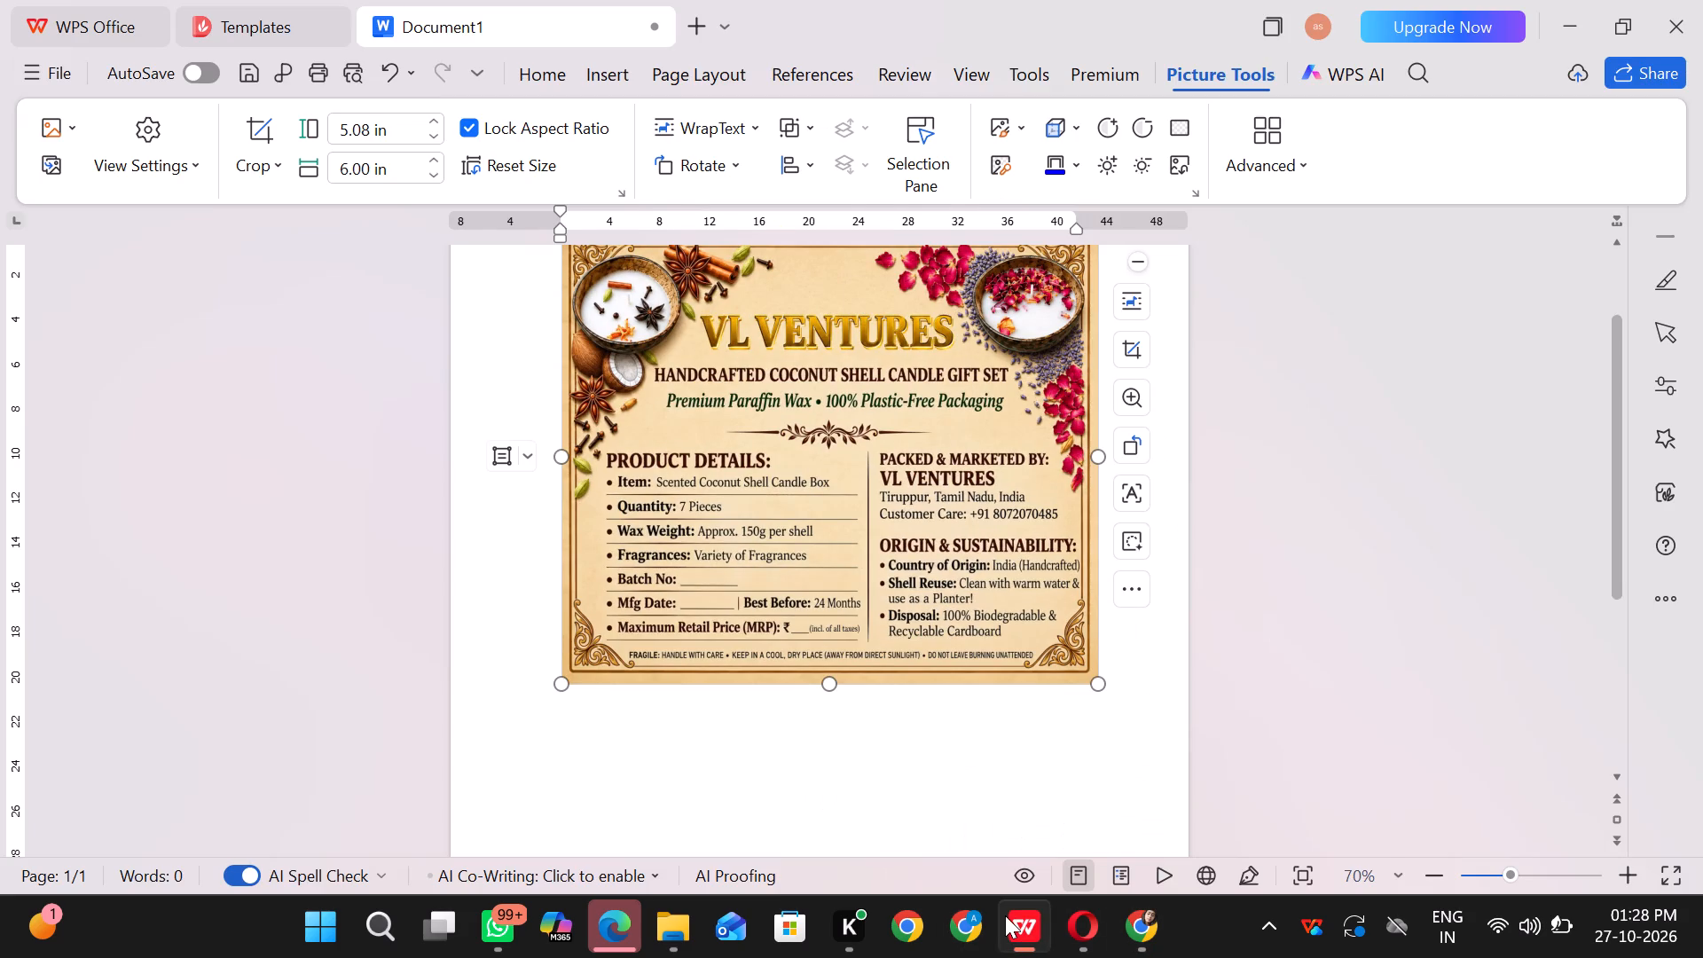
left_click(1005, 915)
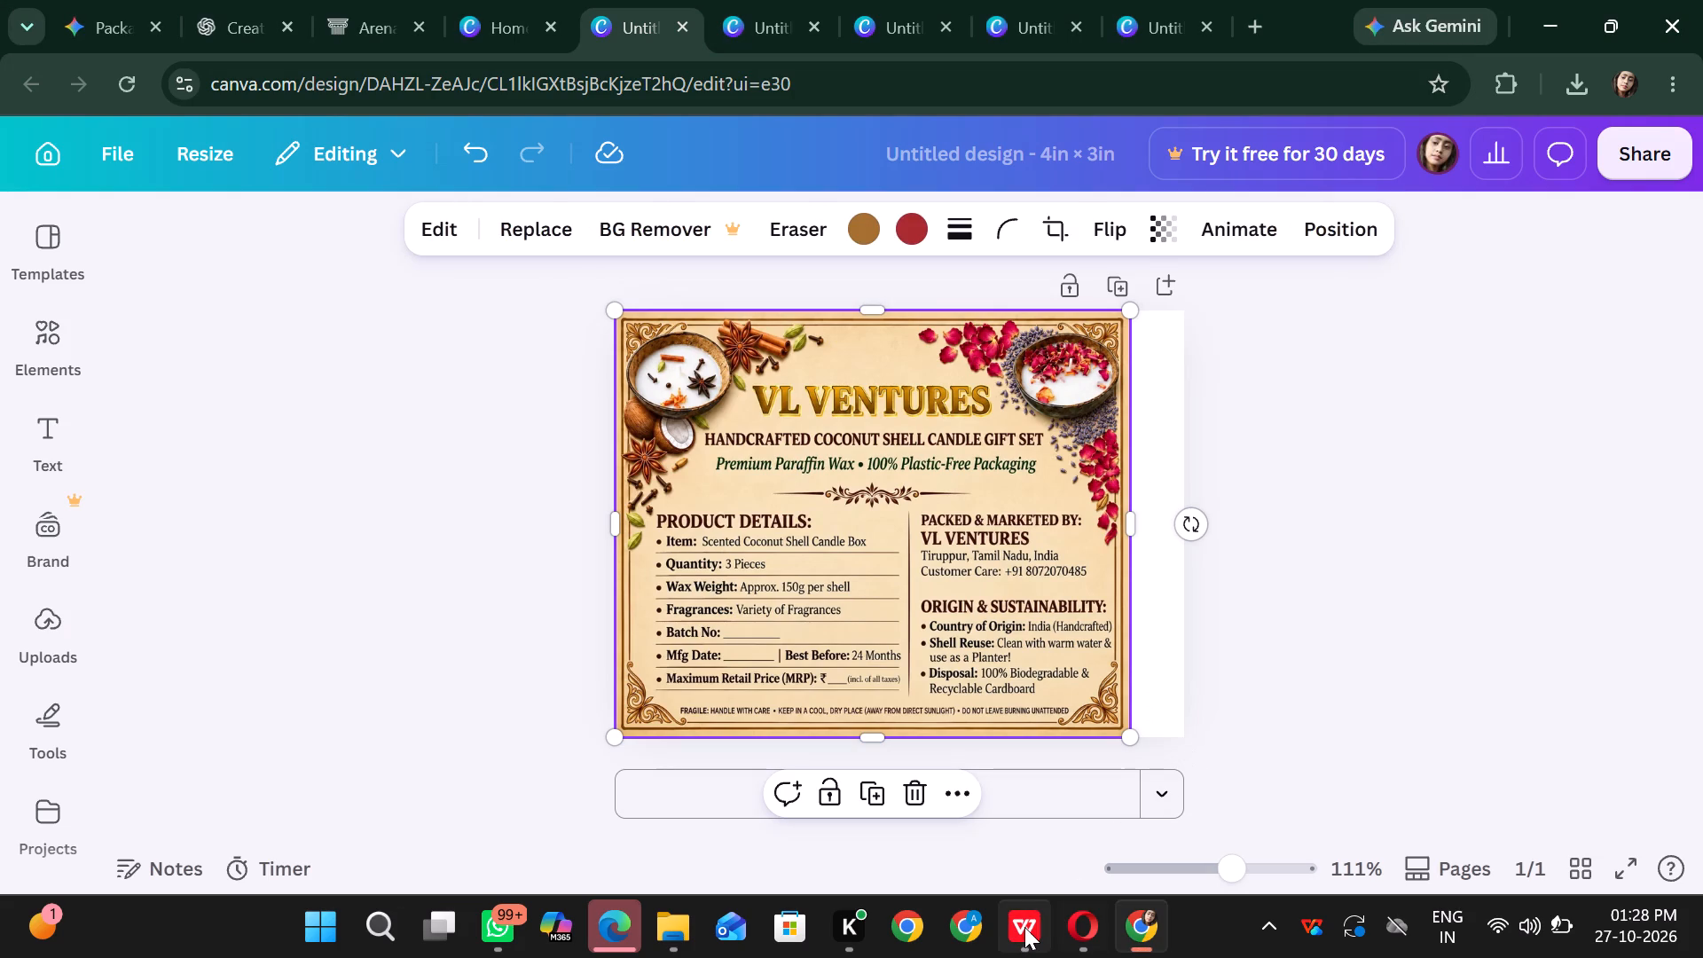
left_click(1024, 927)
left_click(902, 509)
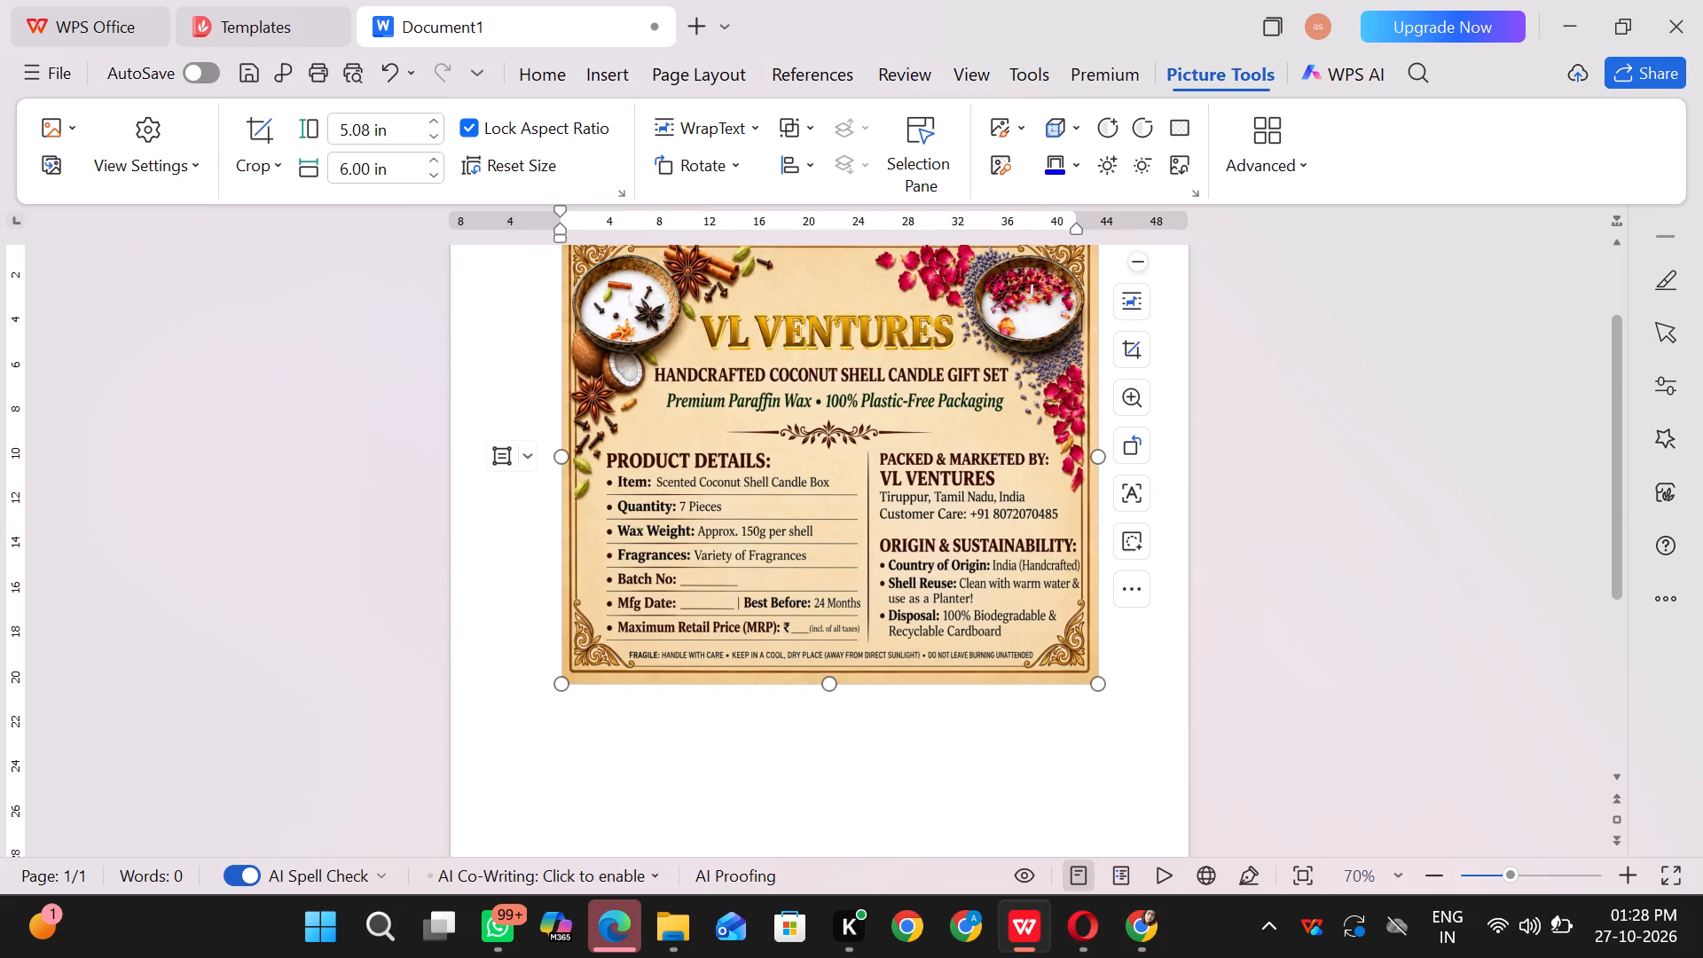
key("BackSpace")
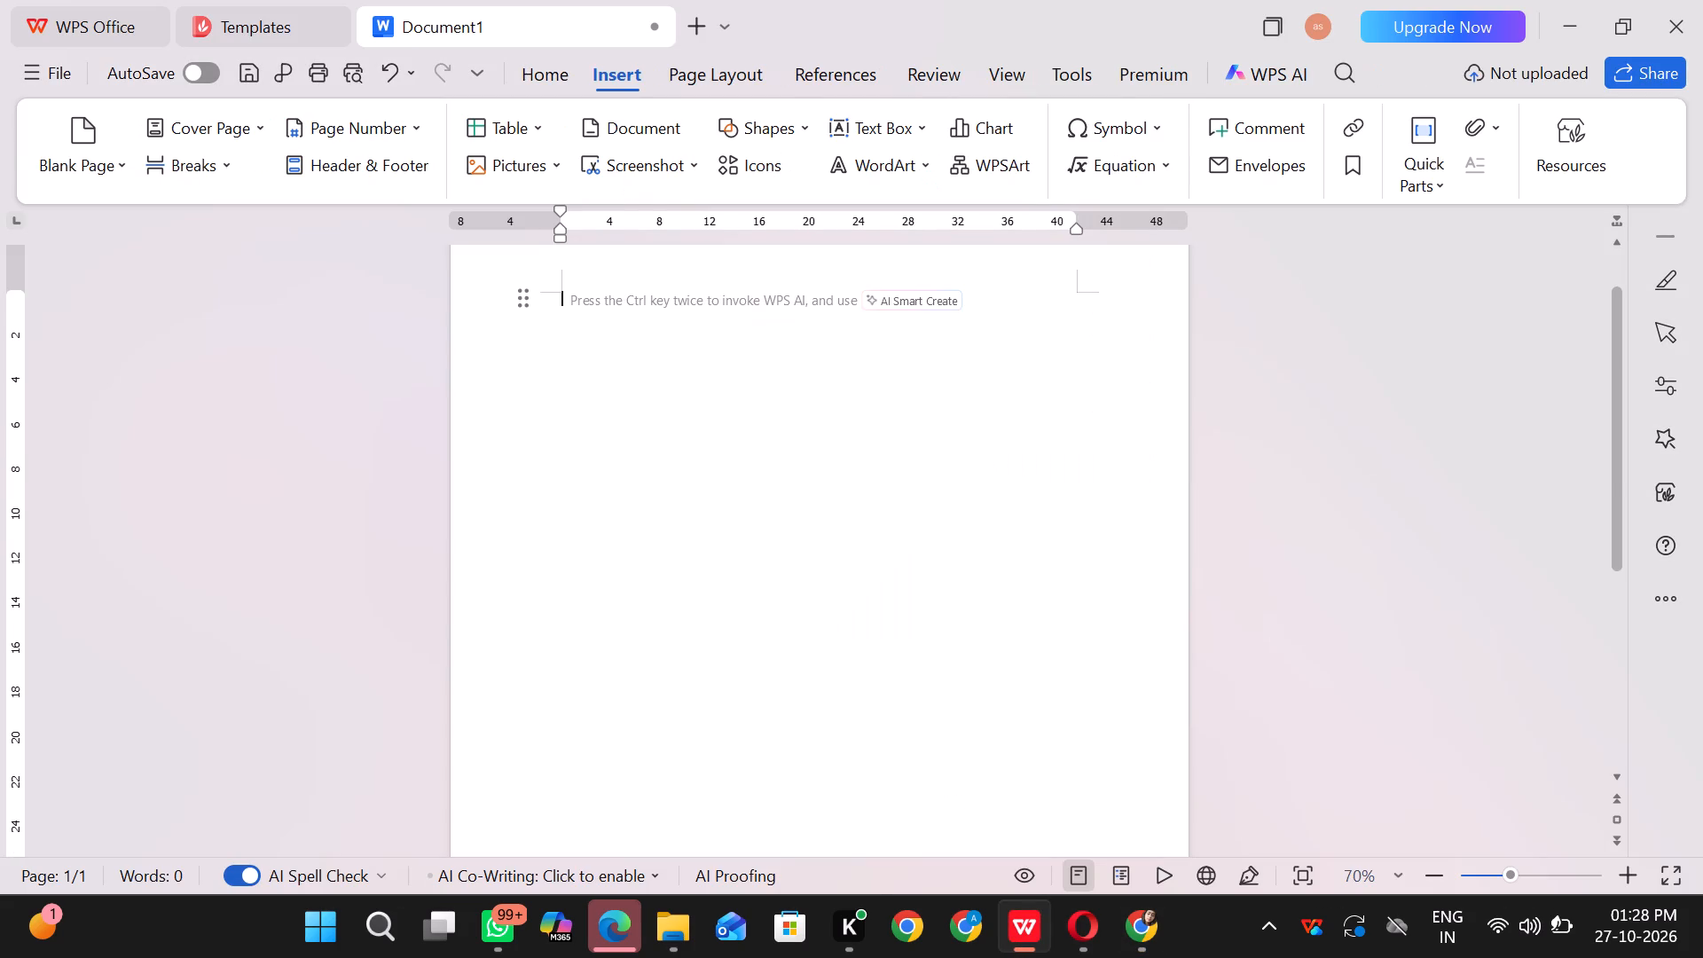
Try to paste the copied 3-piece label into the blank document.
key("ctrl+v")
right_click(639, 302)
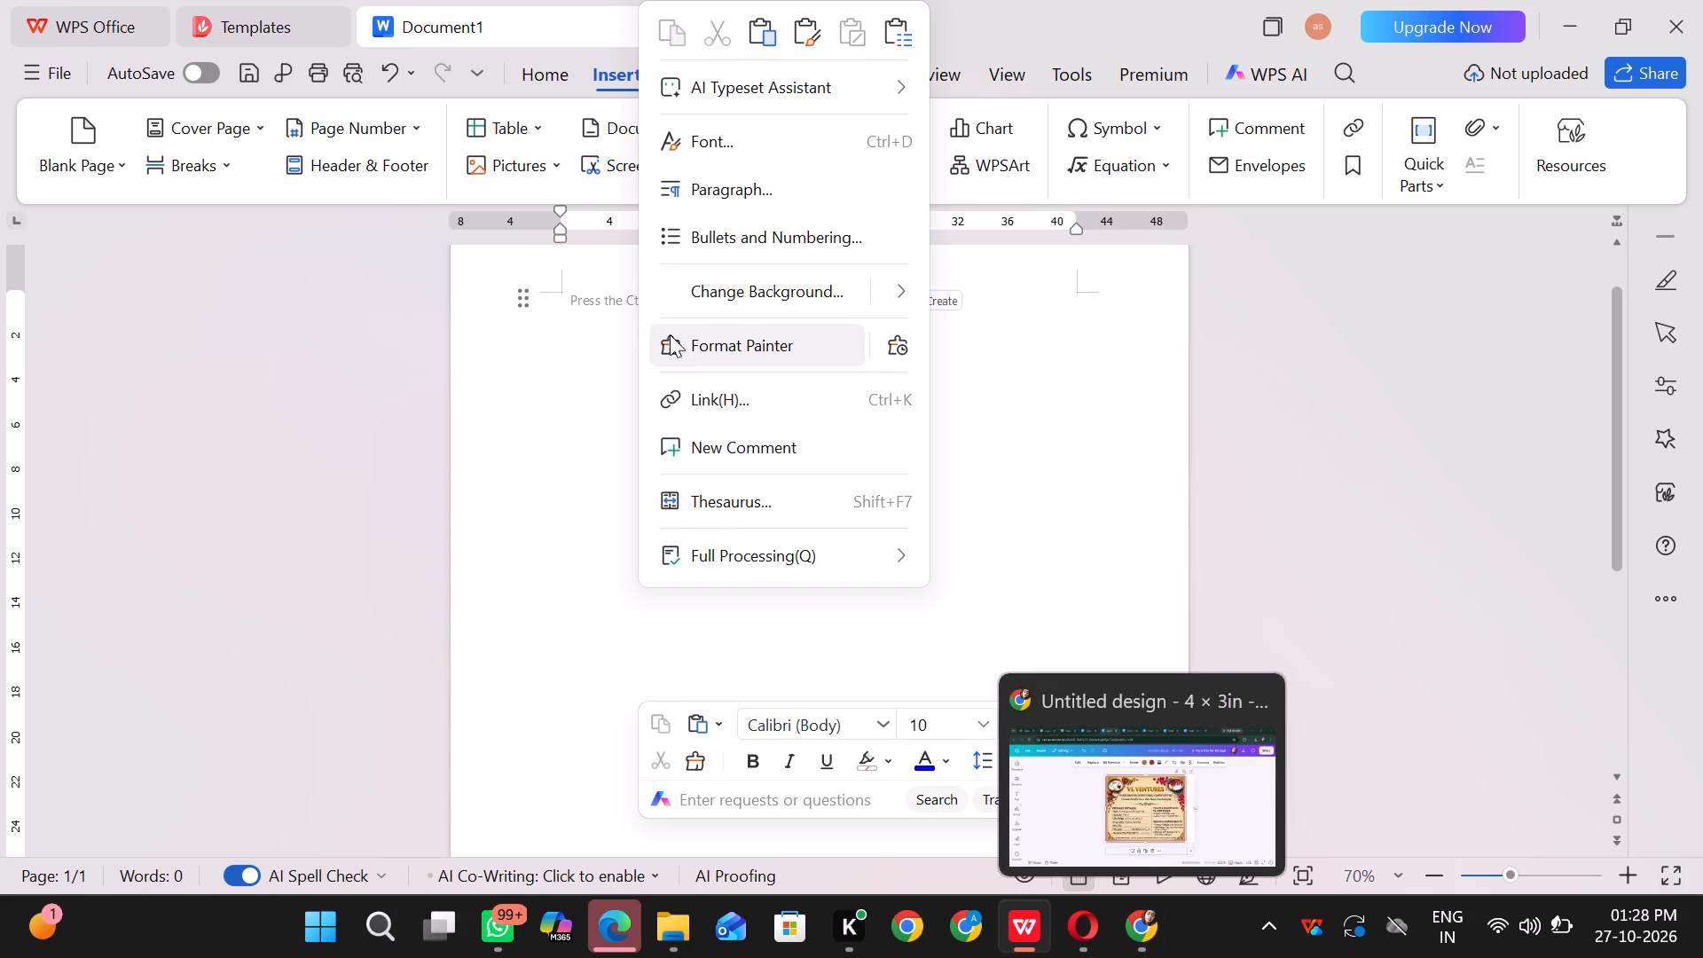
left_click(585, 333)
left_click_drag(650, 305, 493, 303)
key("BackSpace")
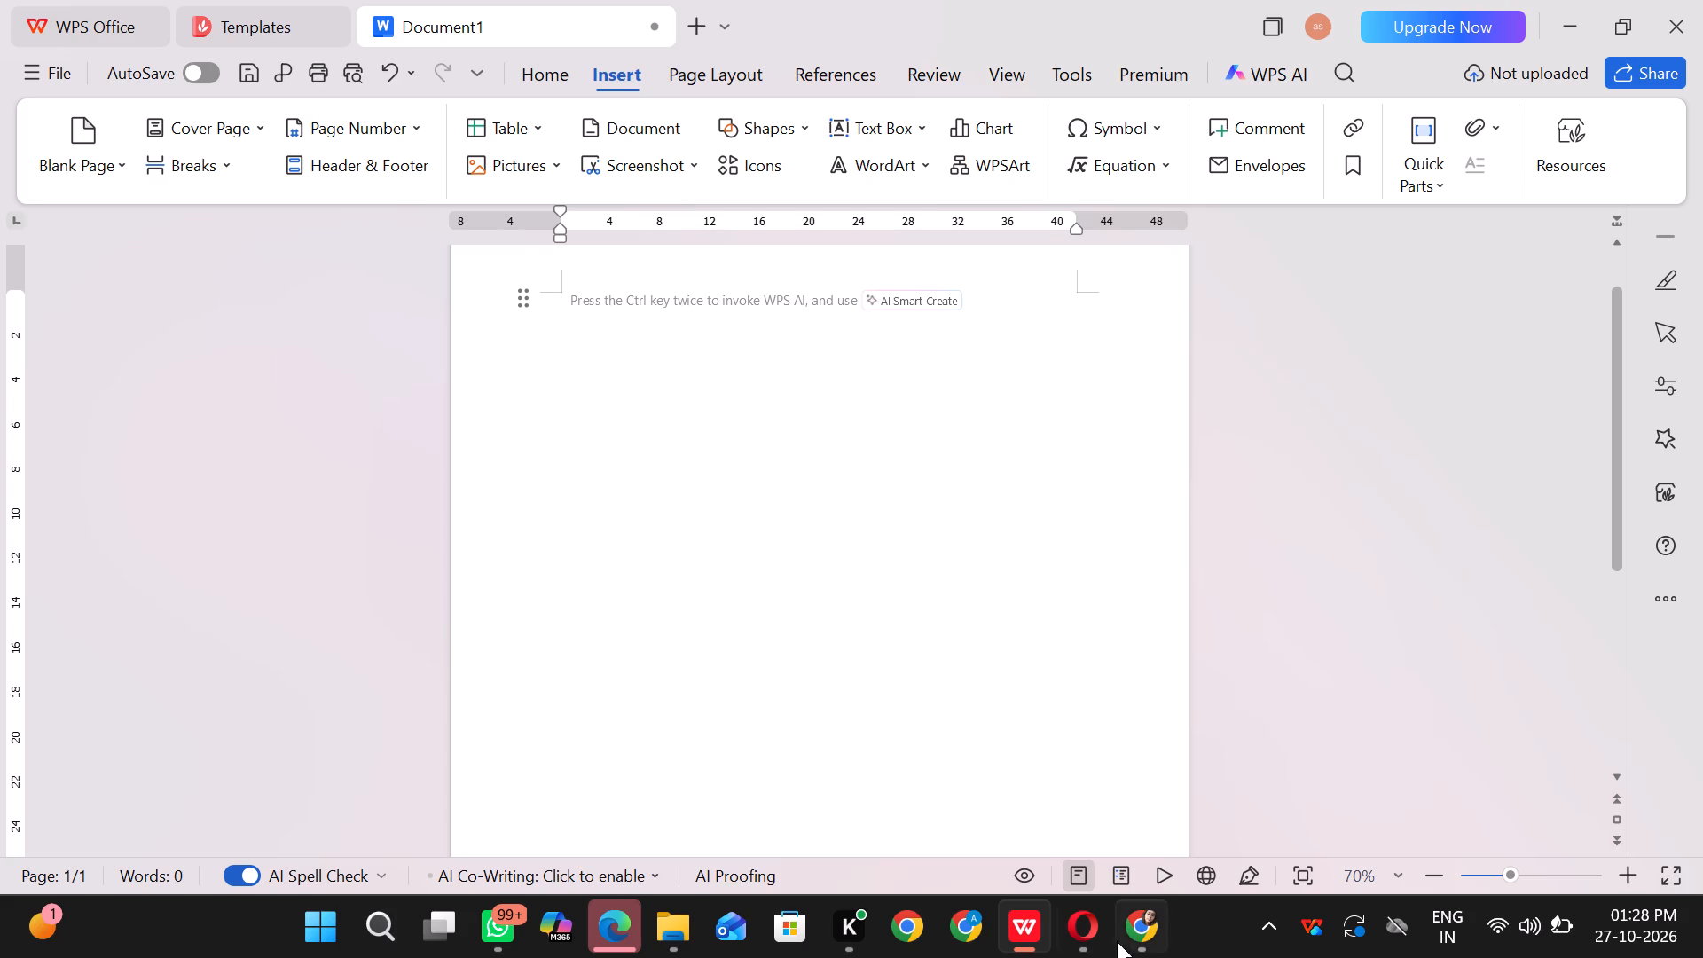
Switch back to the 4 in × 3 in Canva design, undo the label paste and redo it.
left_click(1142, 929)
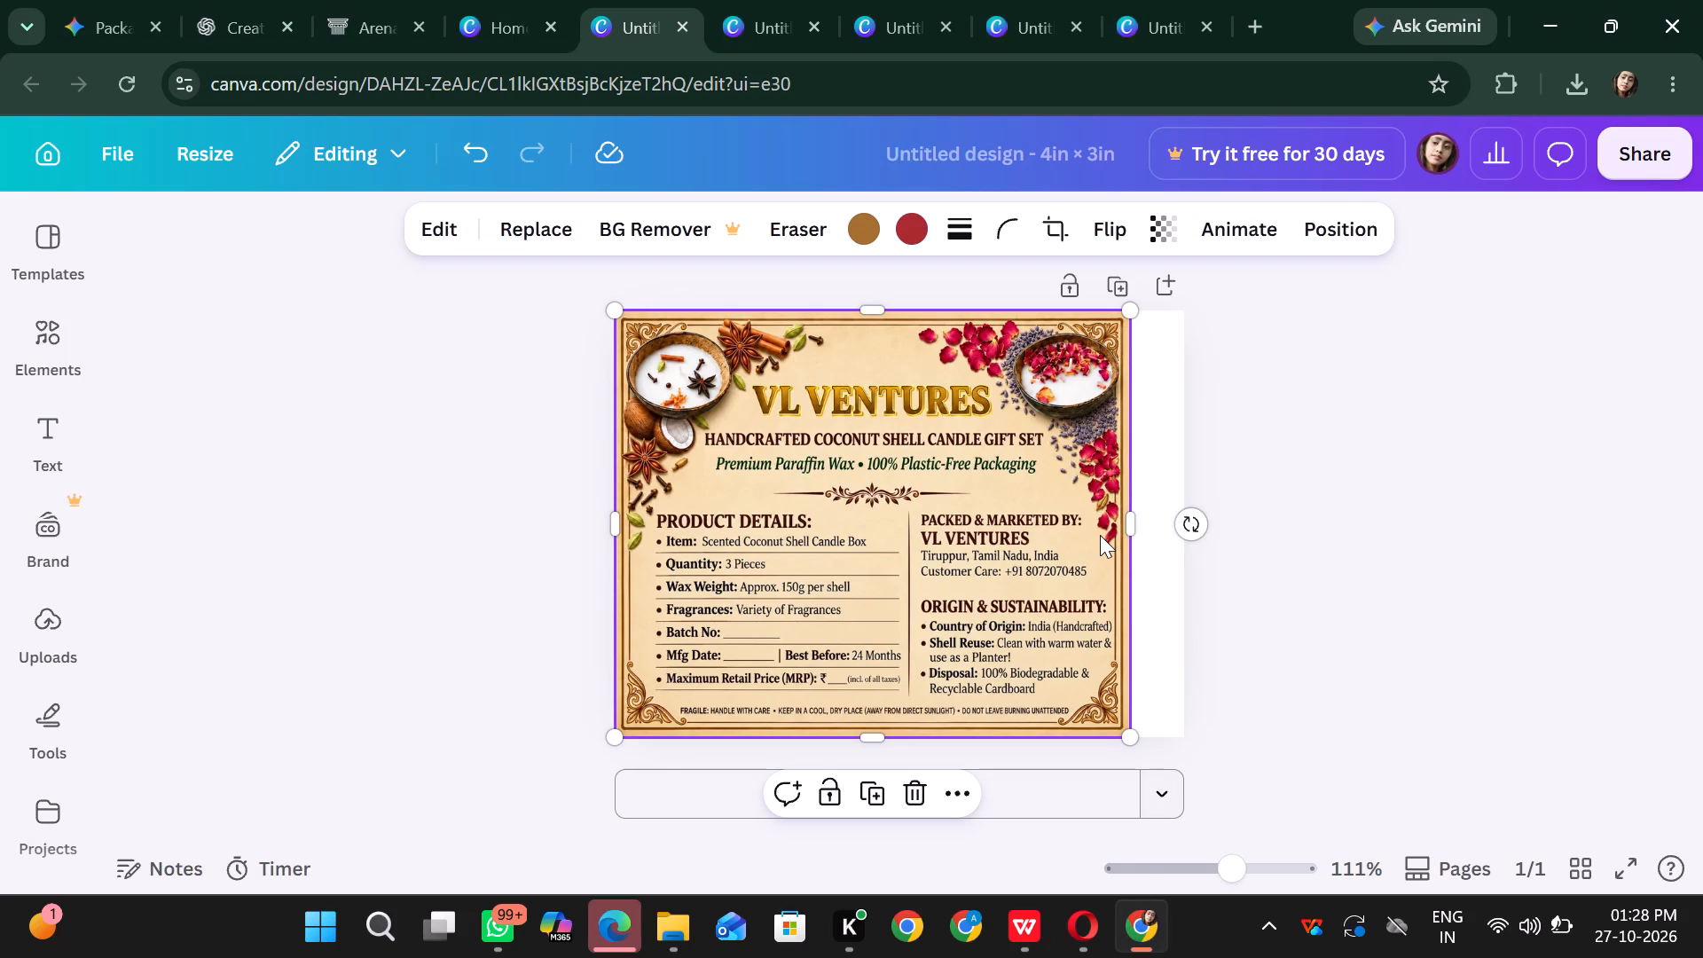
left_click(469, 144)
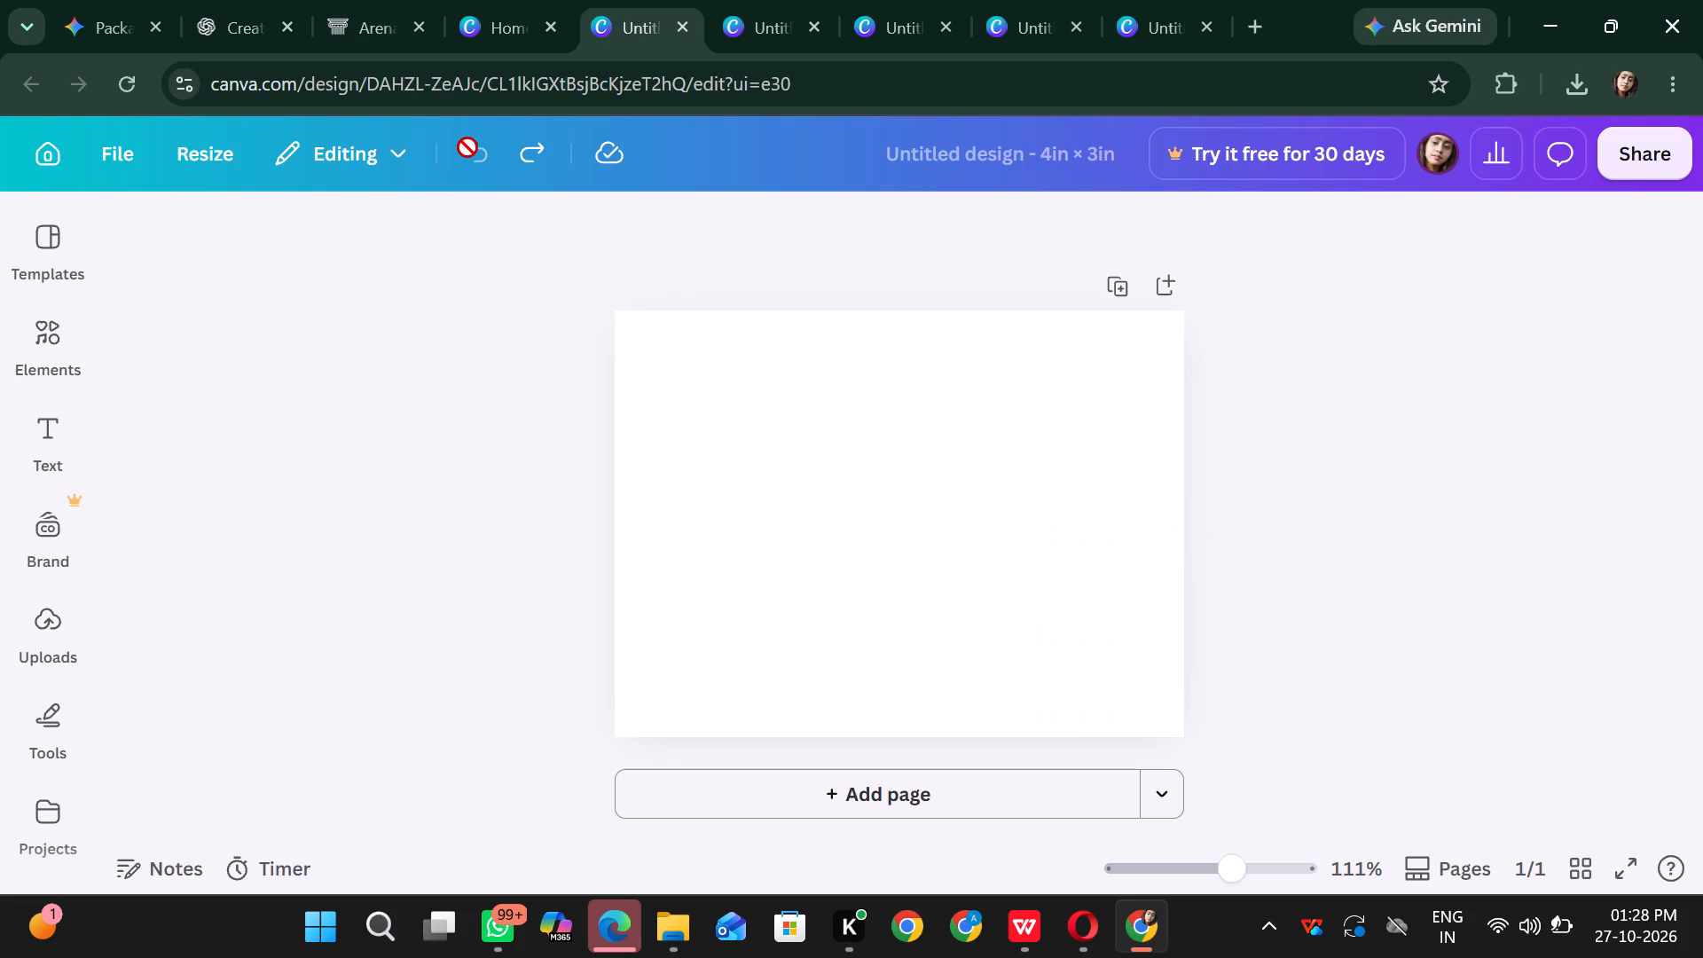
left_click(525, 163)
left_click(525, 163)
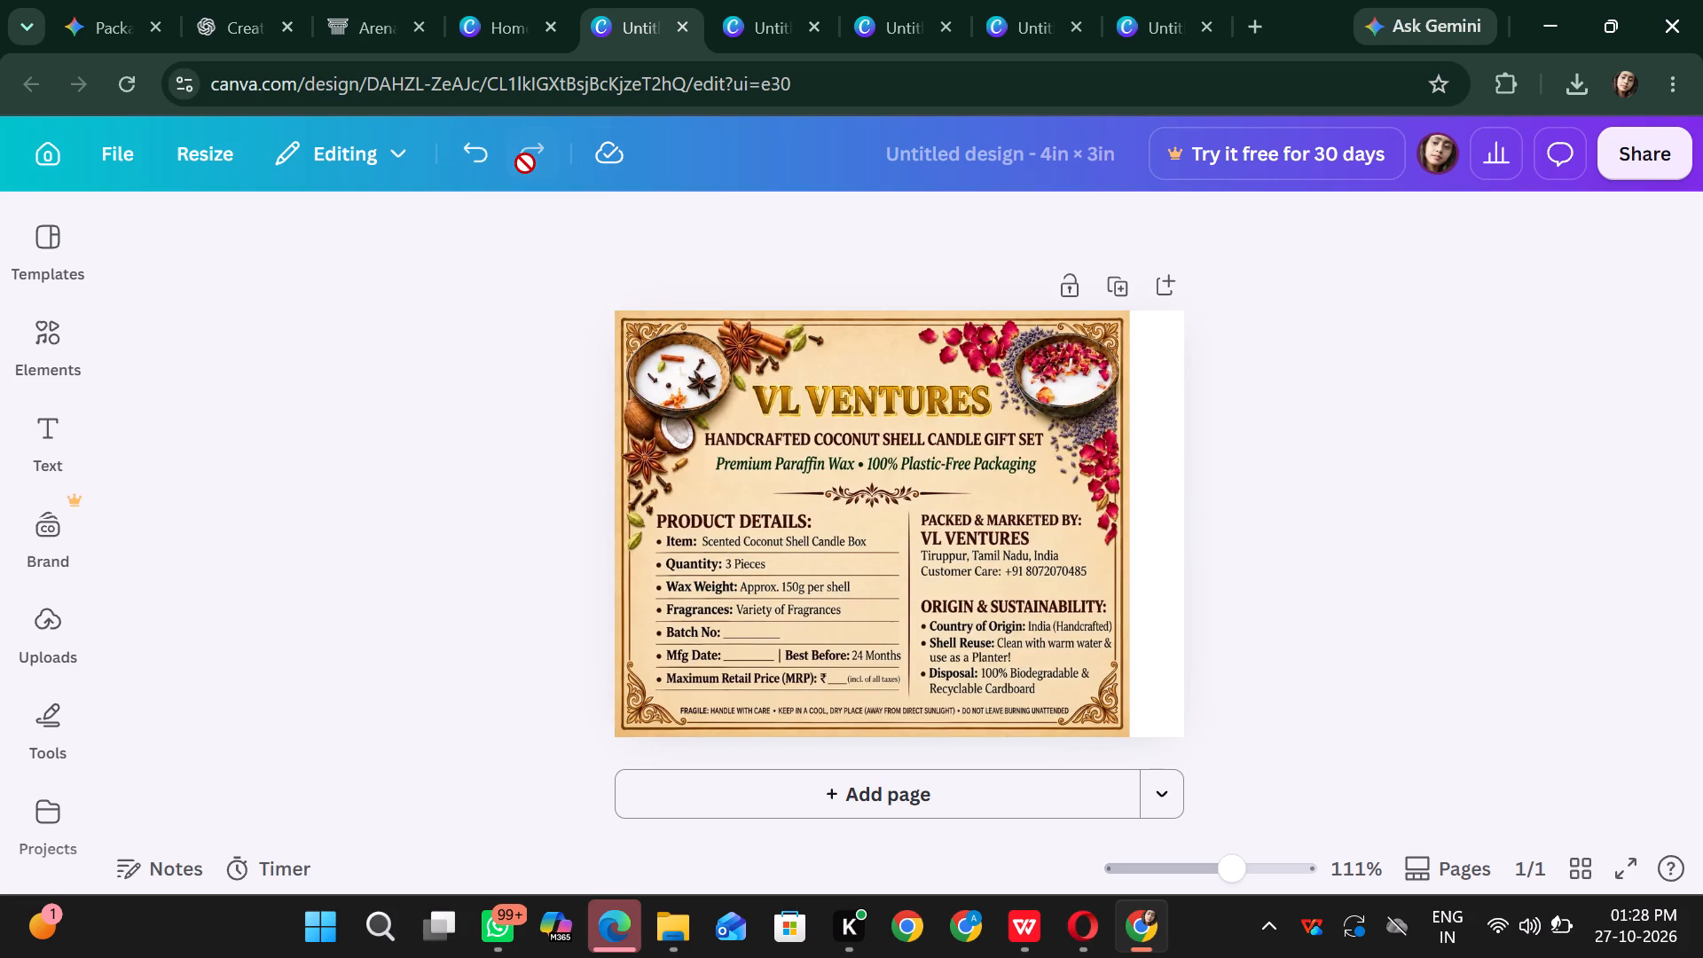
Download the 3-piece label from the 19.3 cm × 16 cm design as a PNG.
left_click(1122, 1)
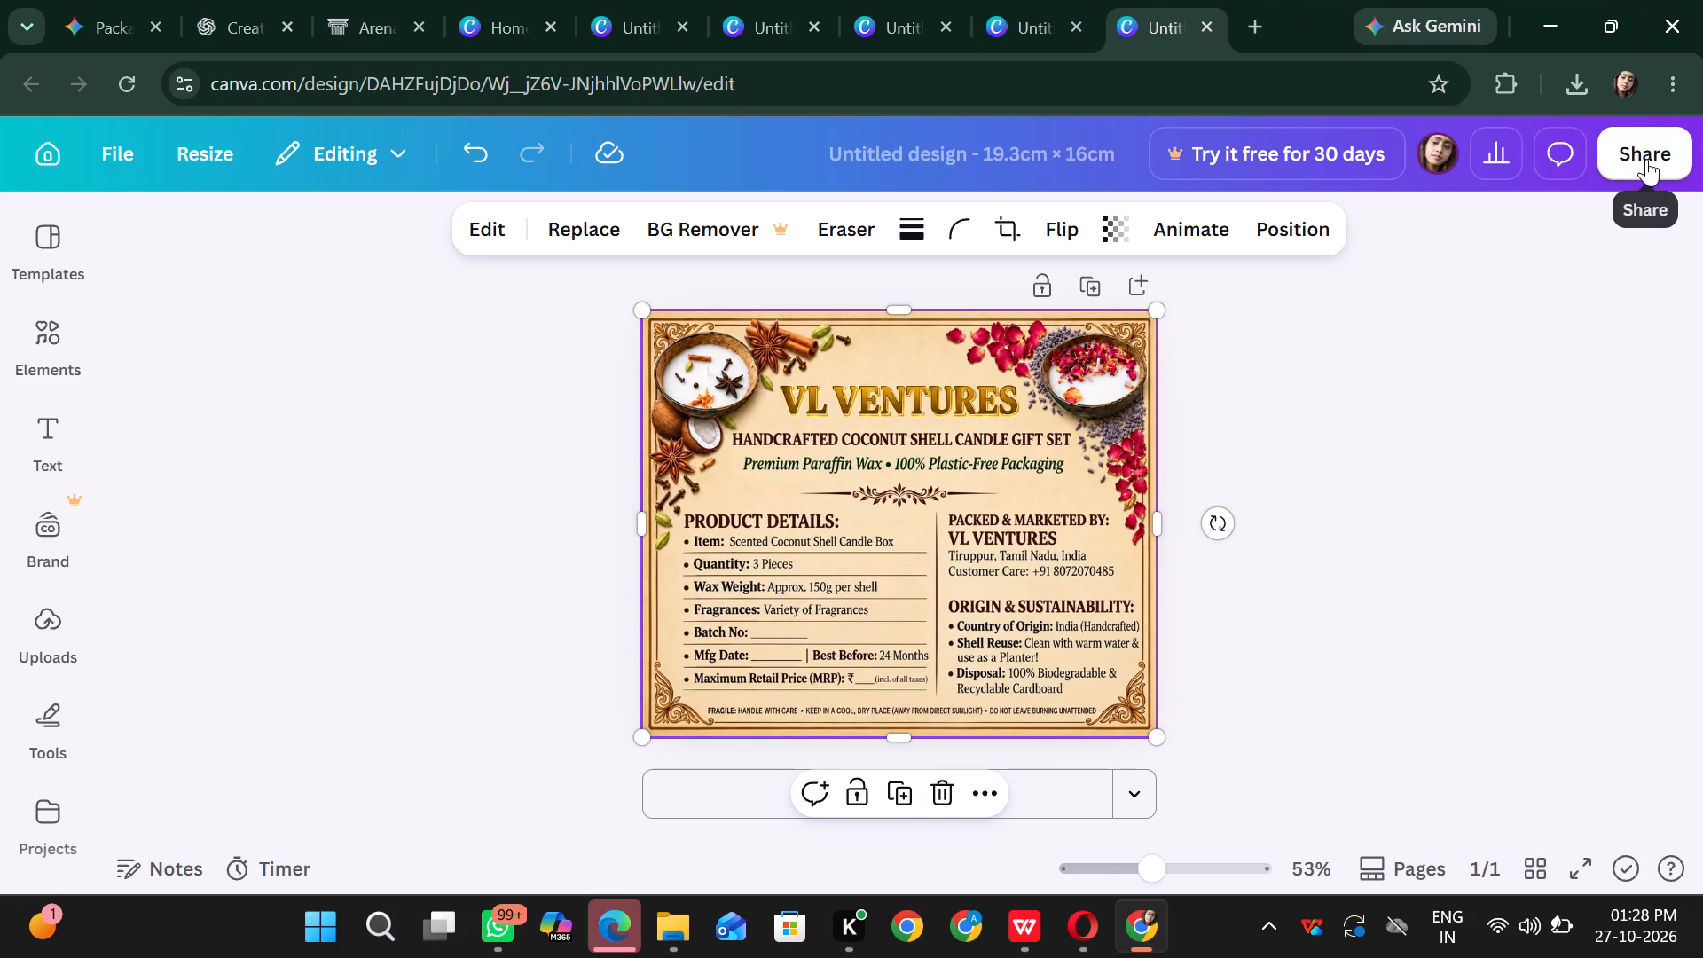
left_click(1569, 78)
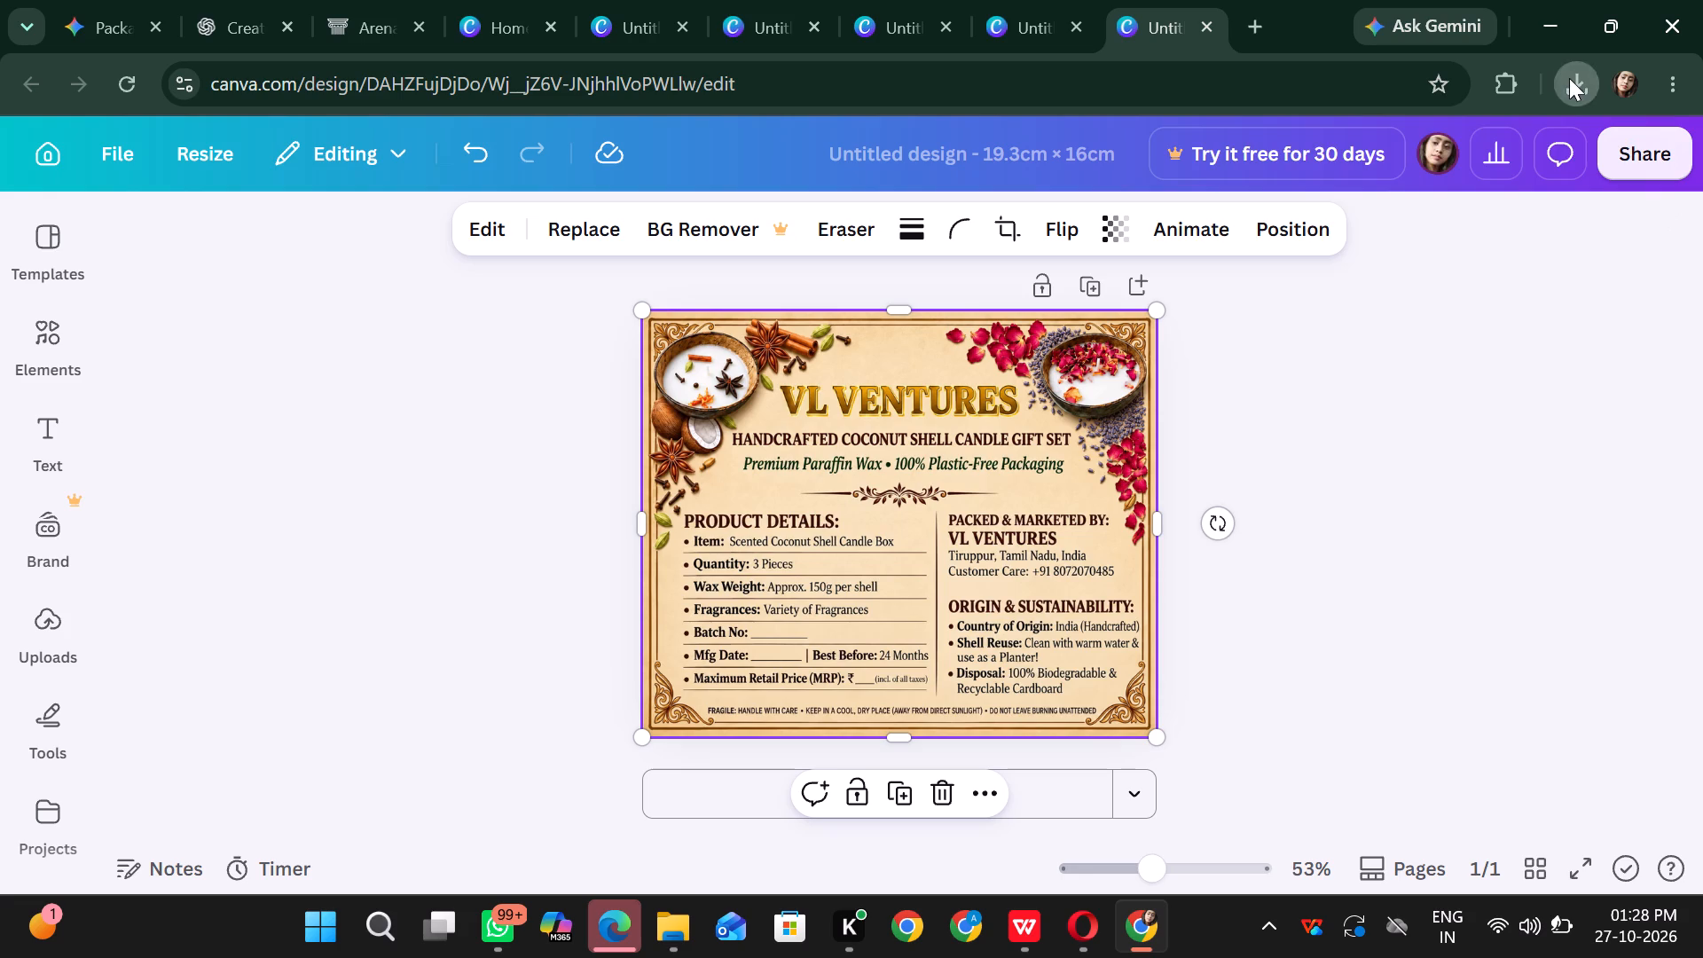
left_click(1654, 153)
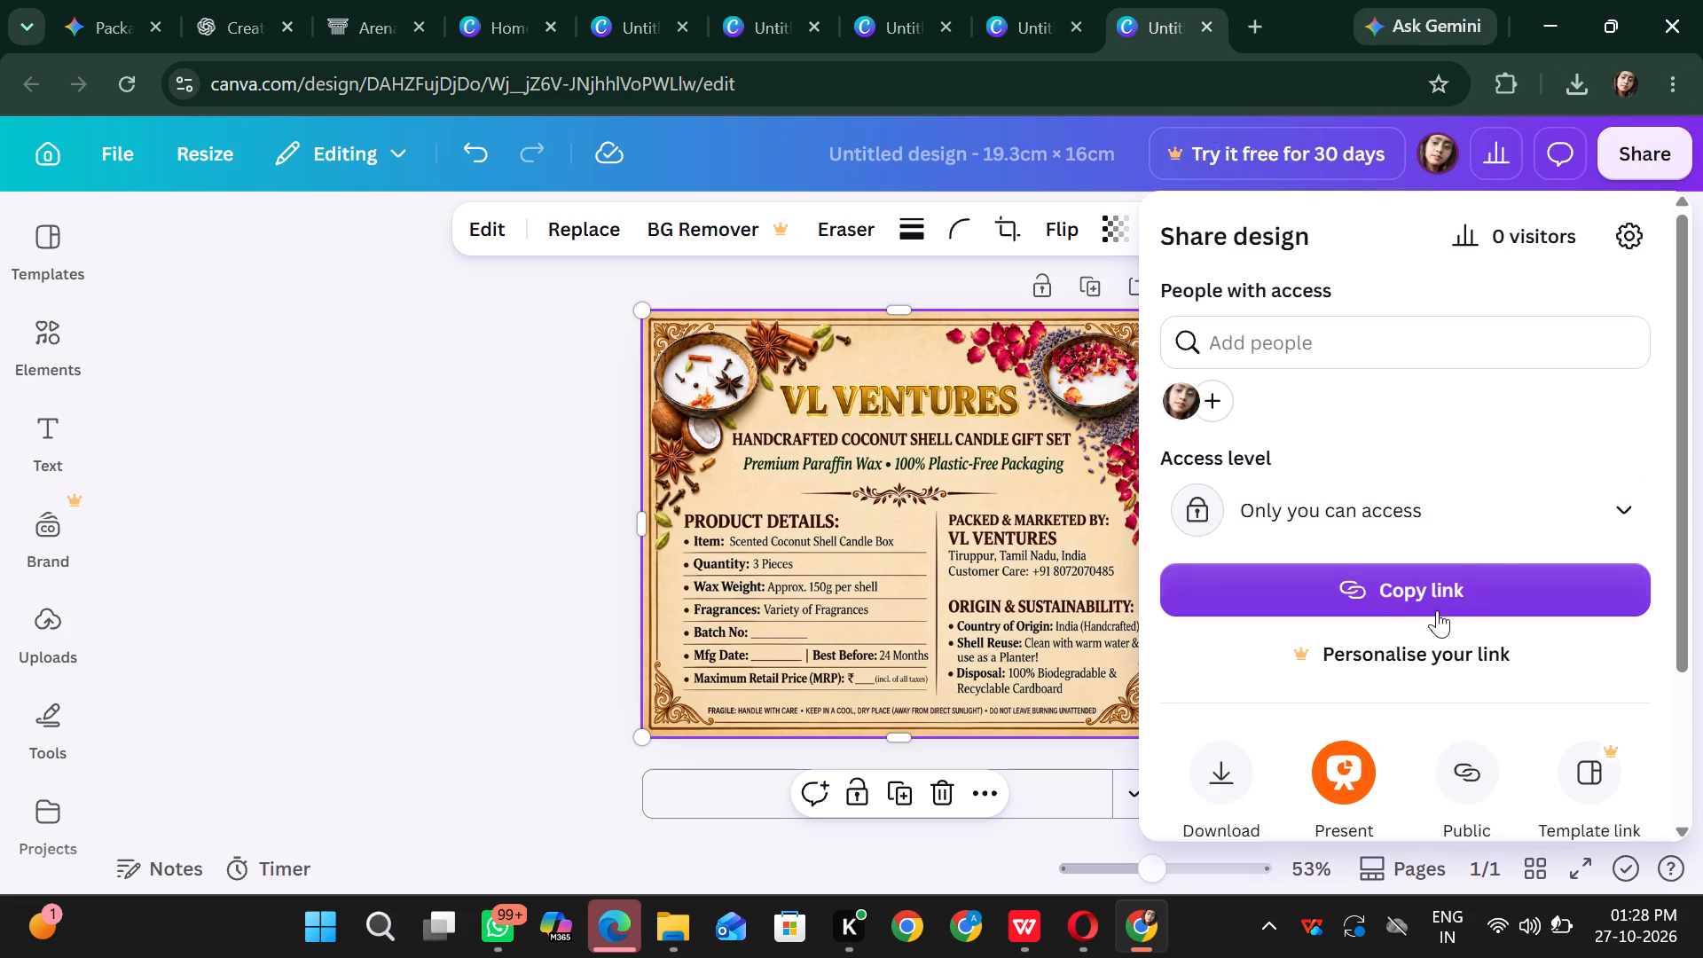
left_click(1225, 782)
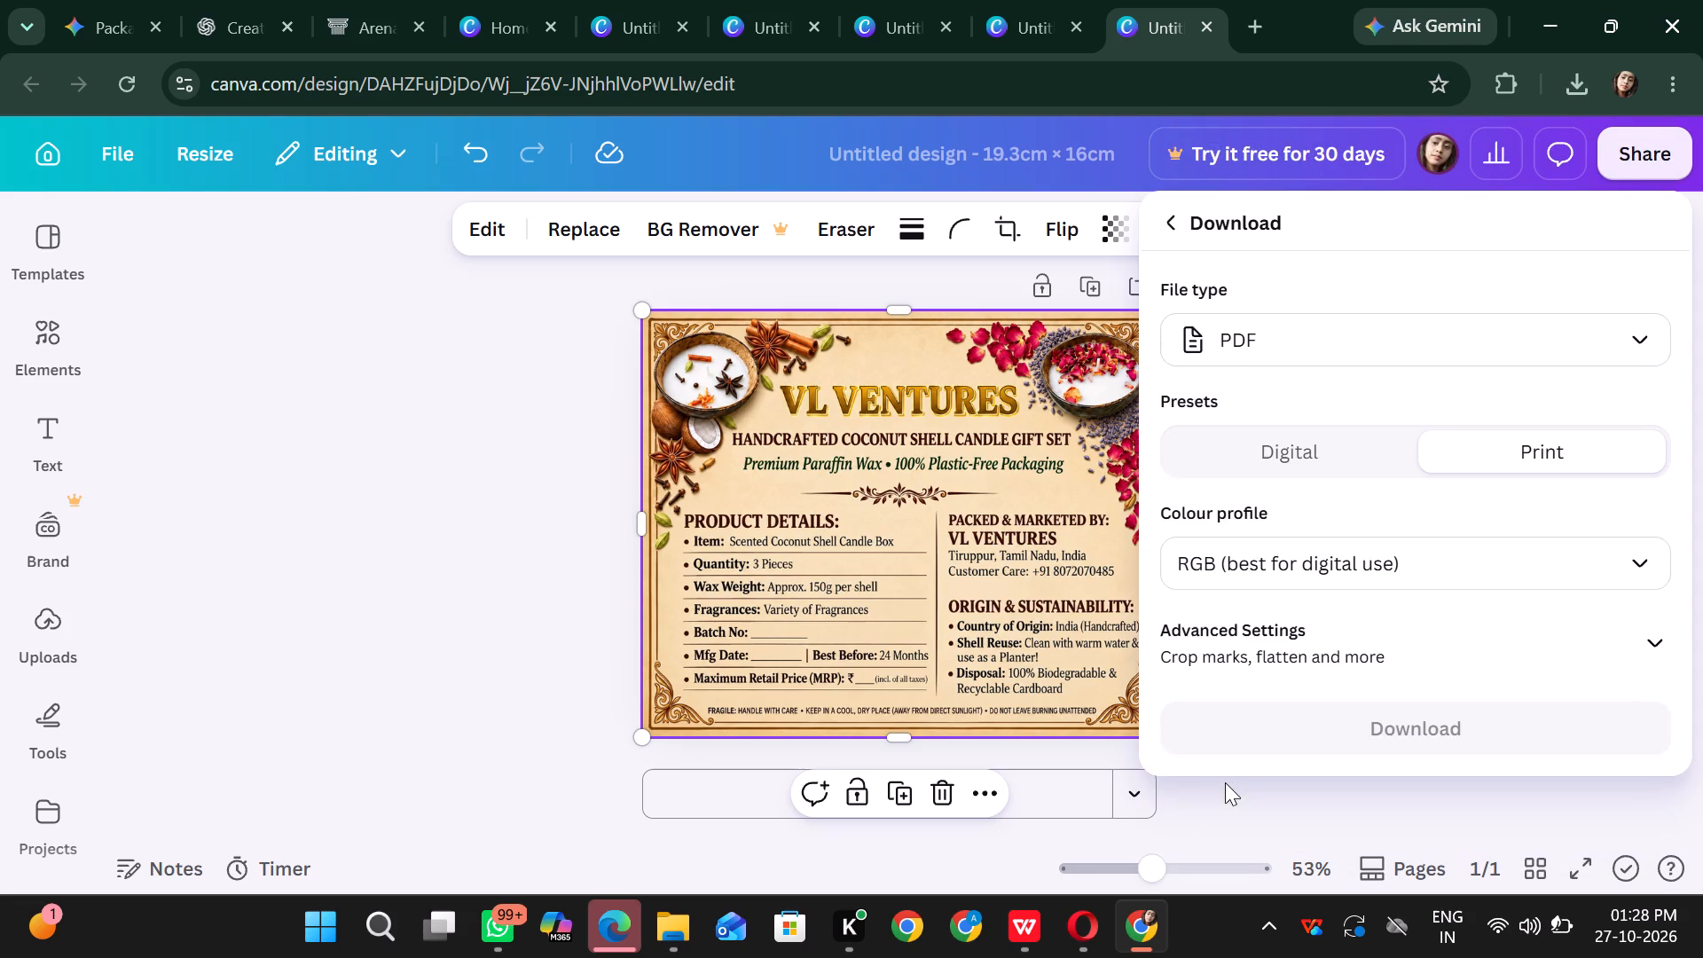
left_click(1316, 327)
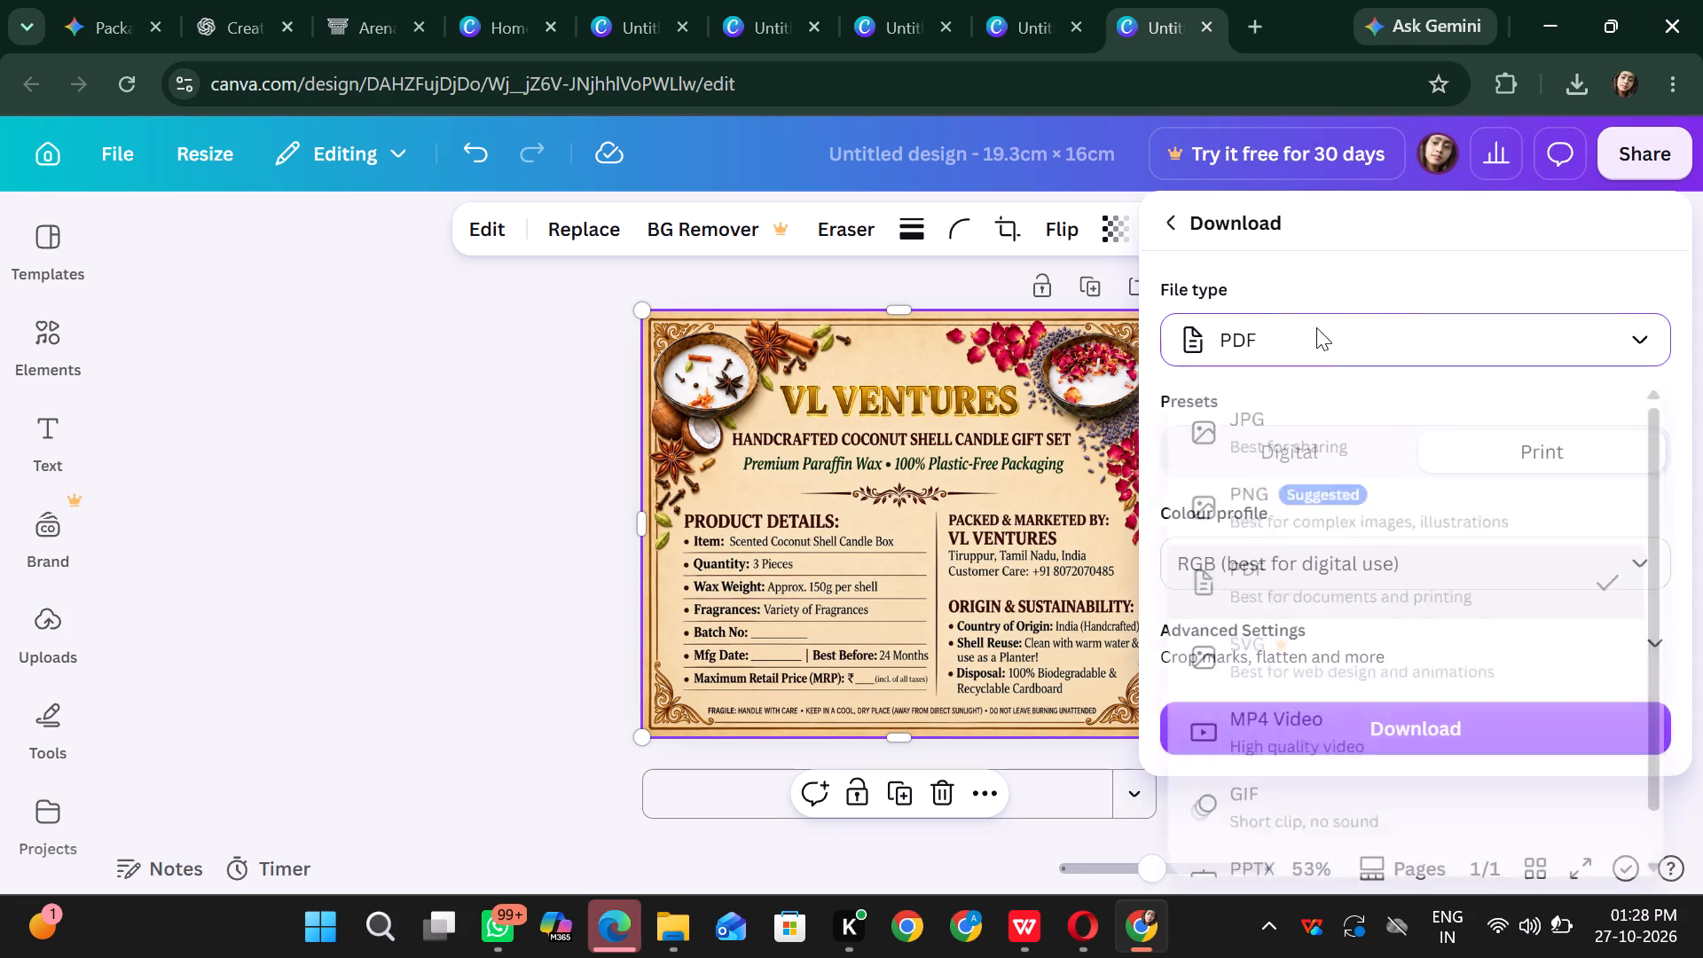
left_click(1222, 481)
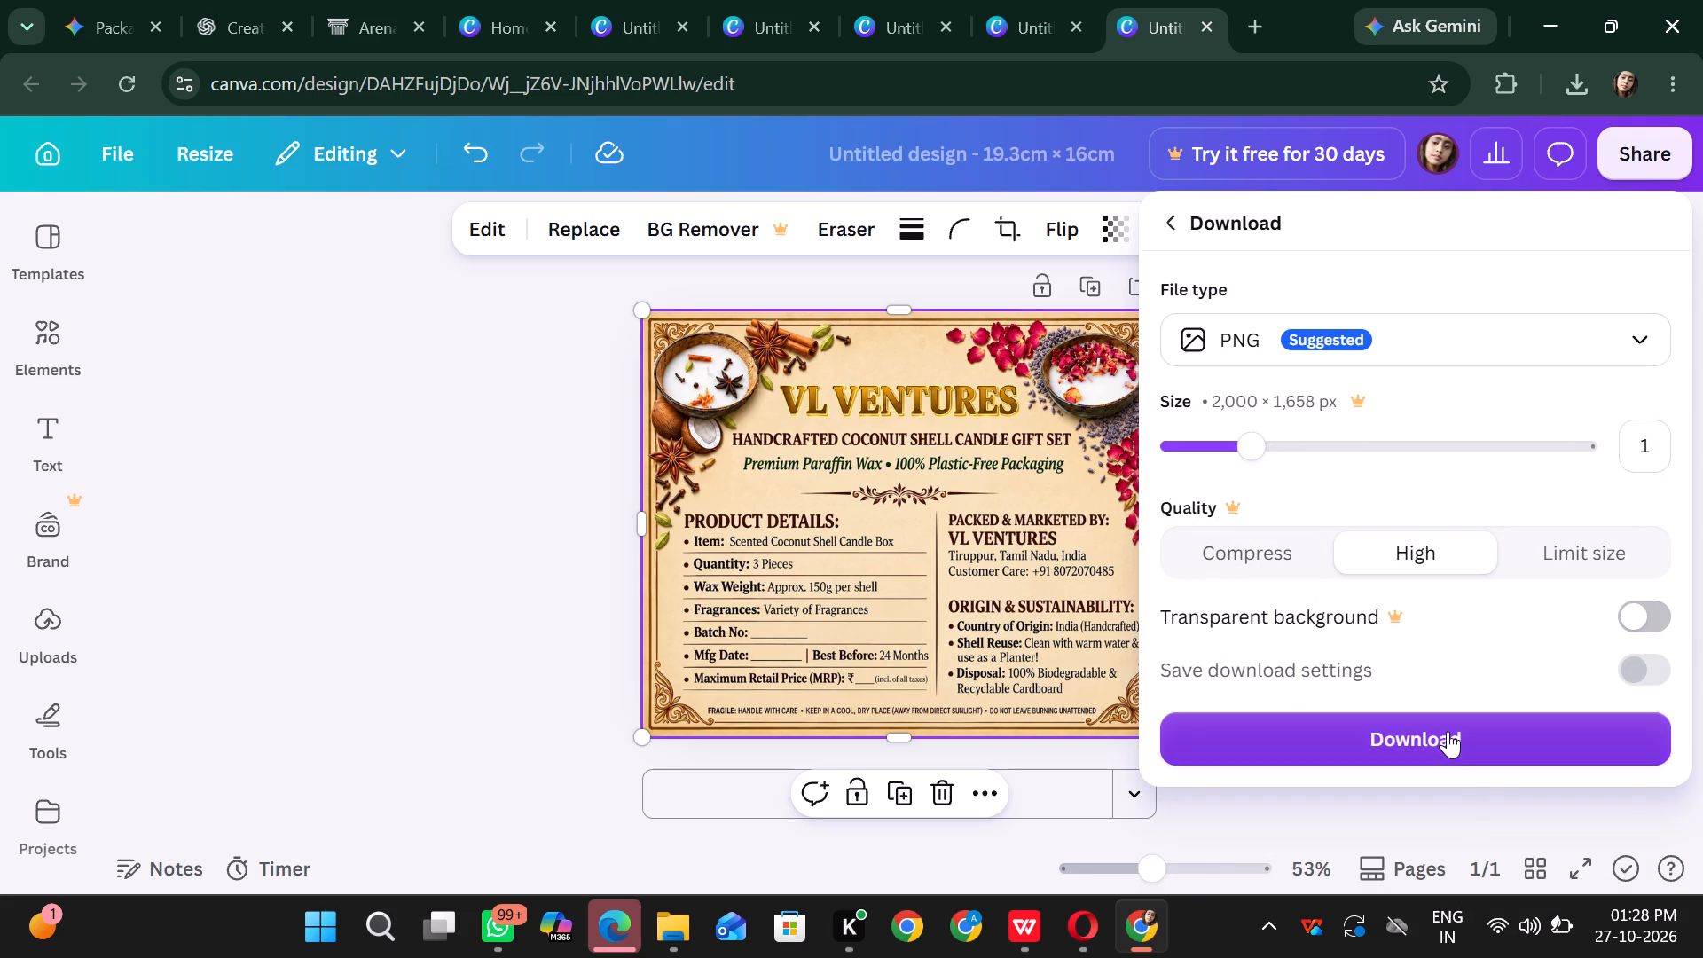
left_click(1455, 764)
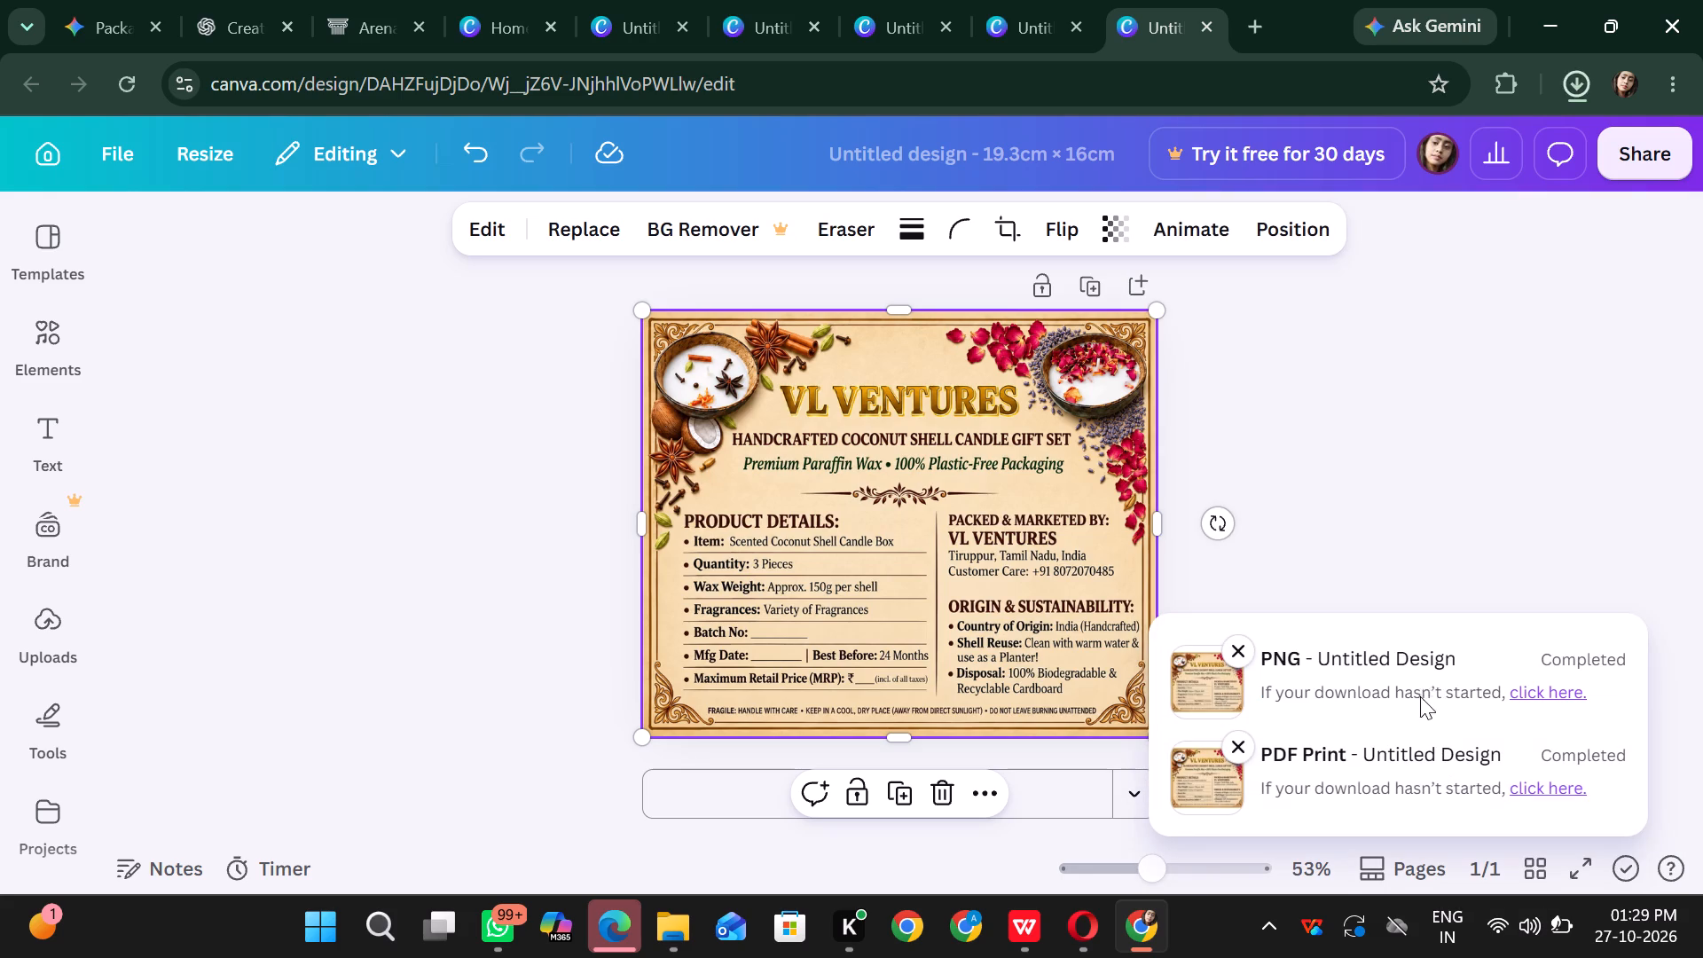
Open the downloaded 3-piece label PNG in the image viewer and copy the image.
left_click(1282, 145)
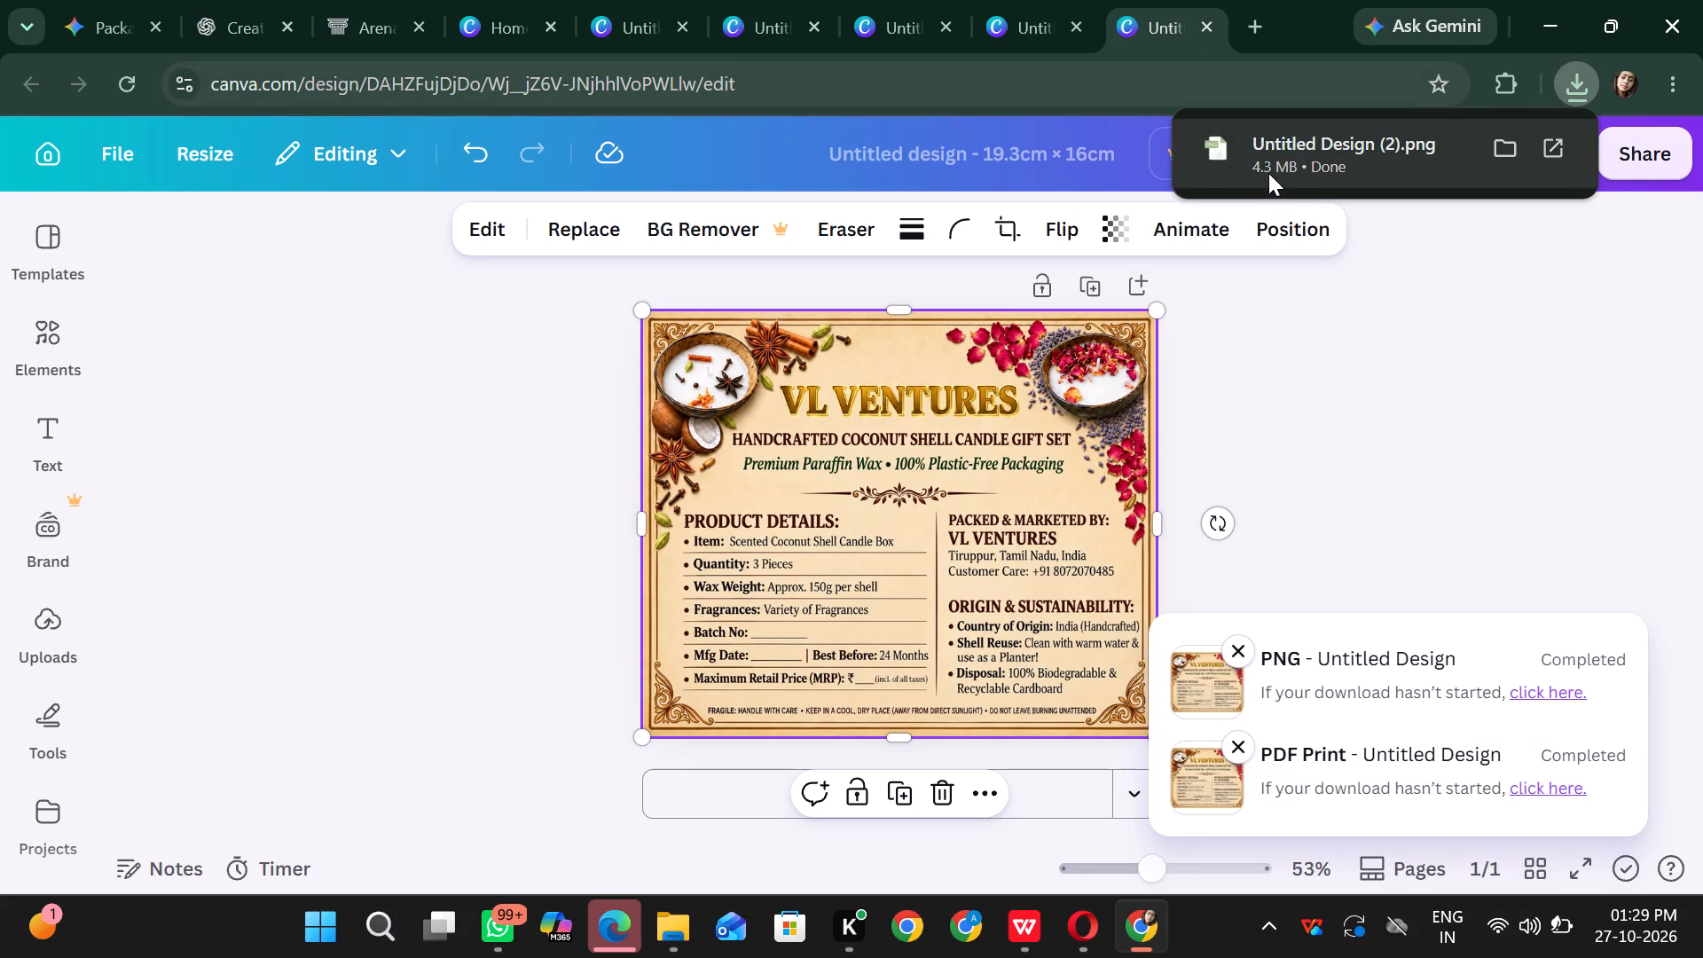
right_click(941, 408)
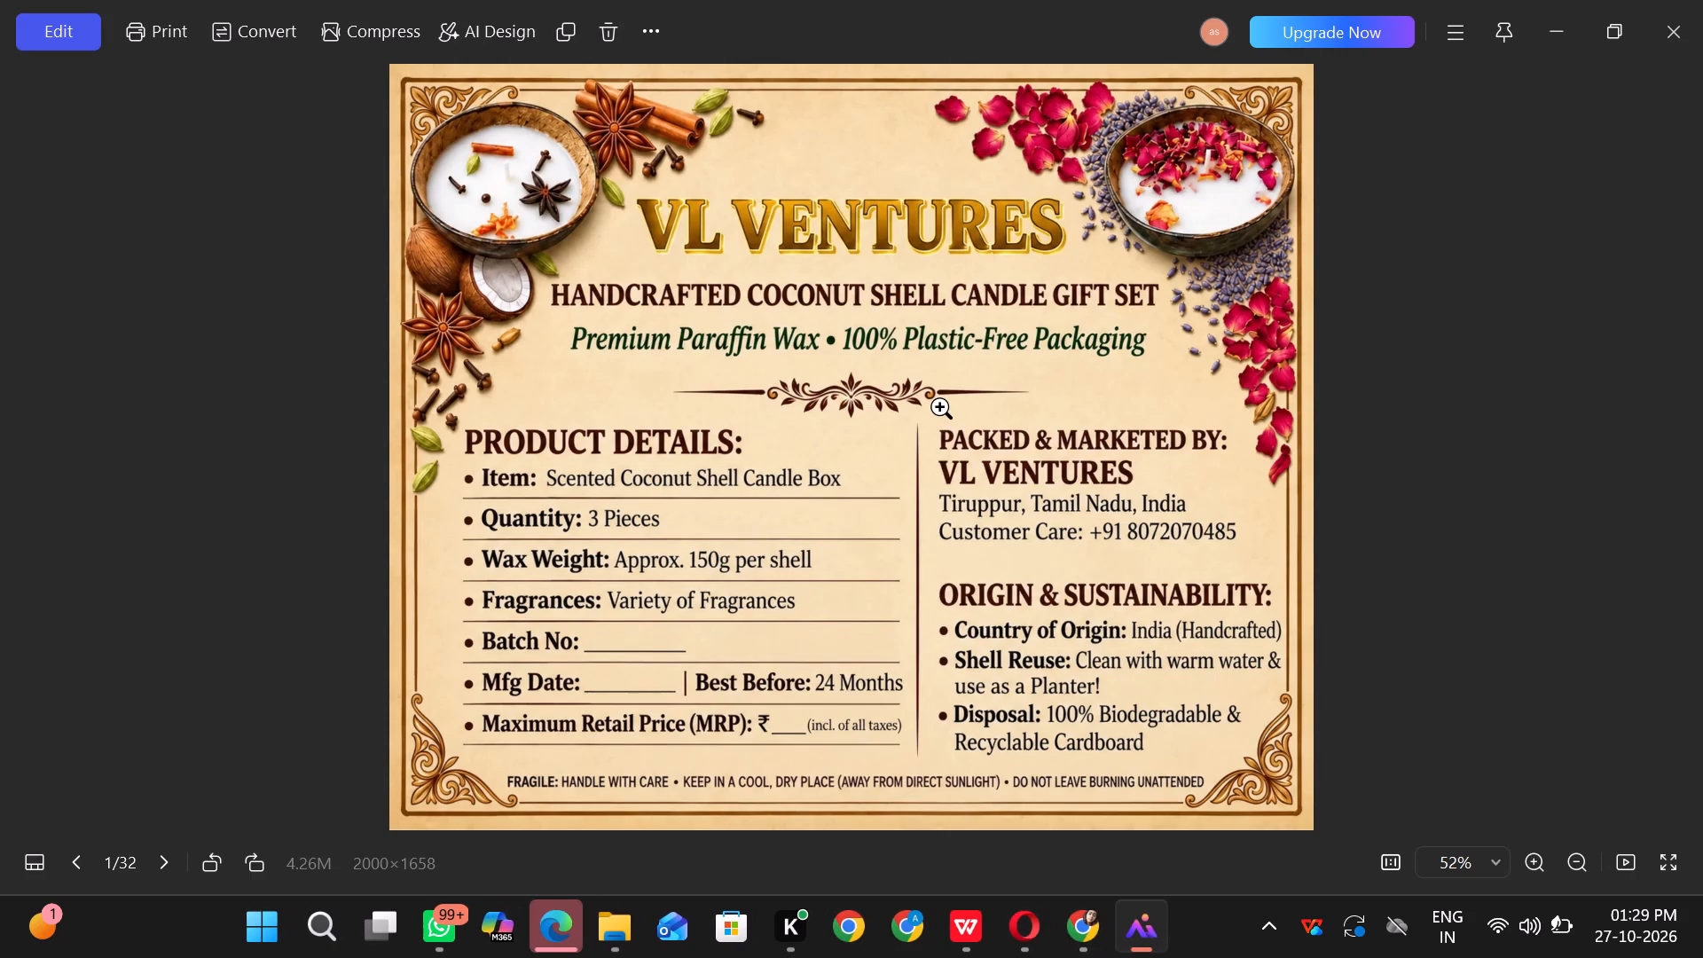
left_click(1006, 50)
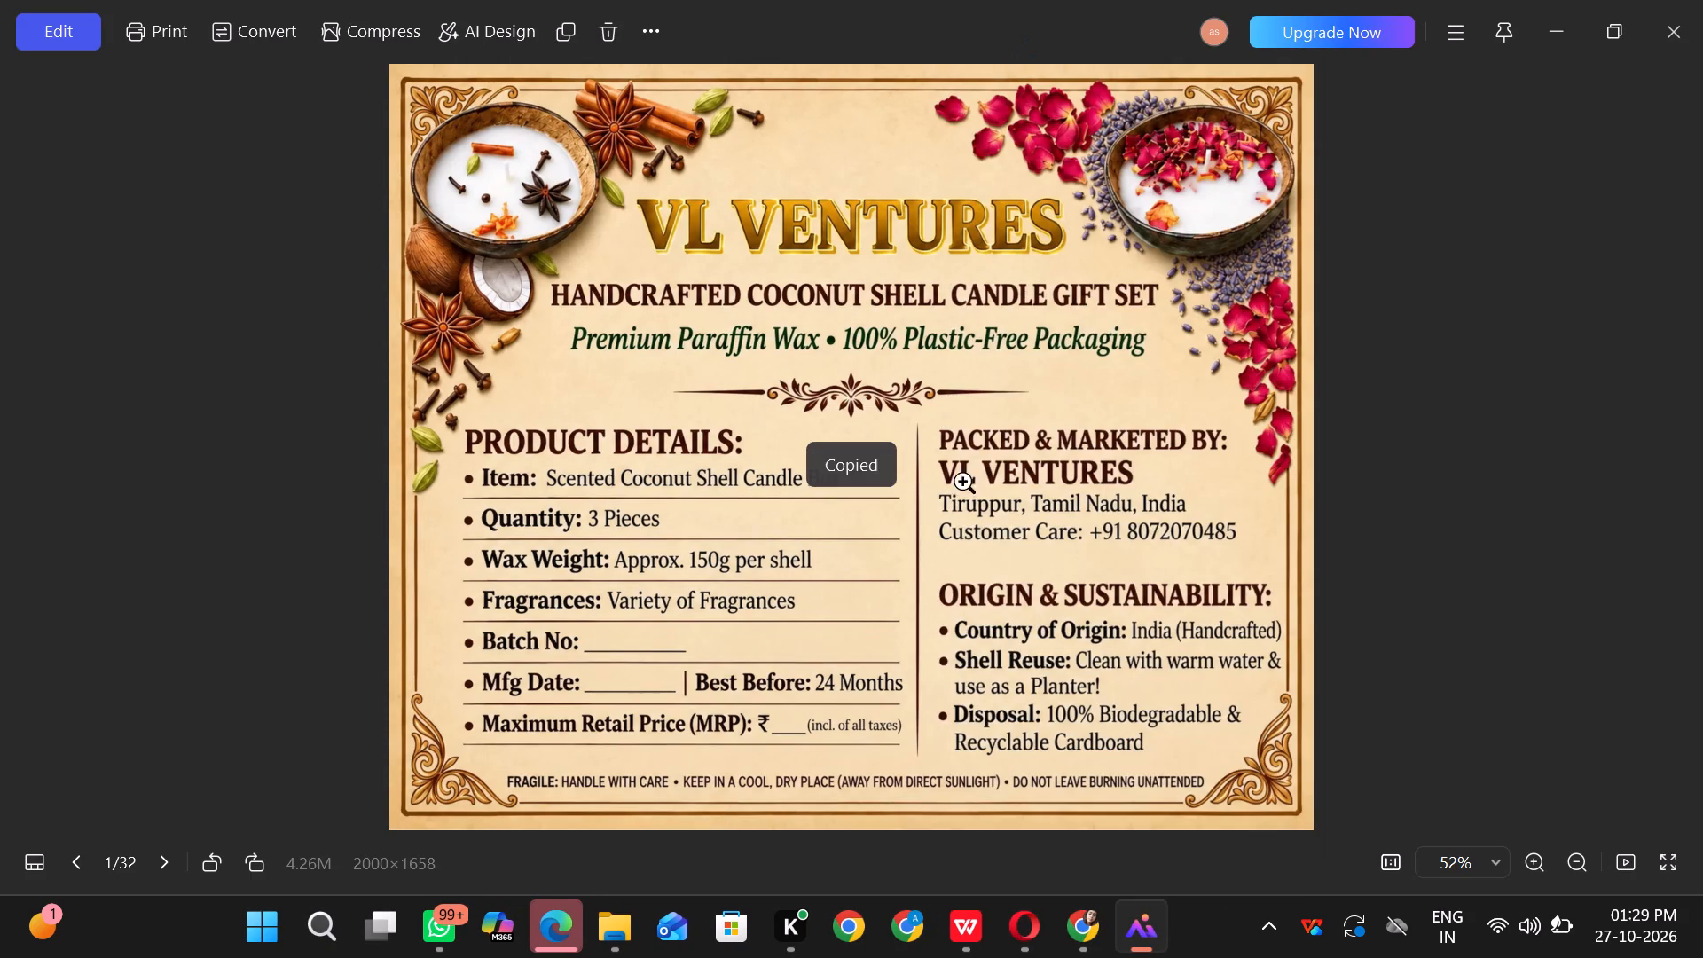
Switch to the blank WPS document and paste the copied 3-piece label picture without compressing it.
left_click(988, 933)
left_click(990, 586)
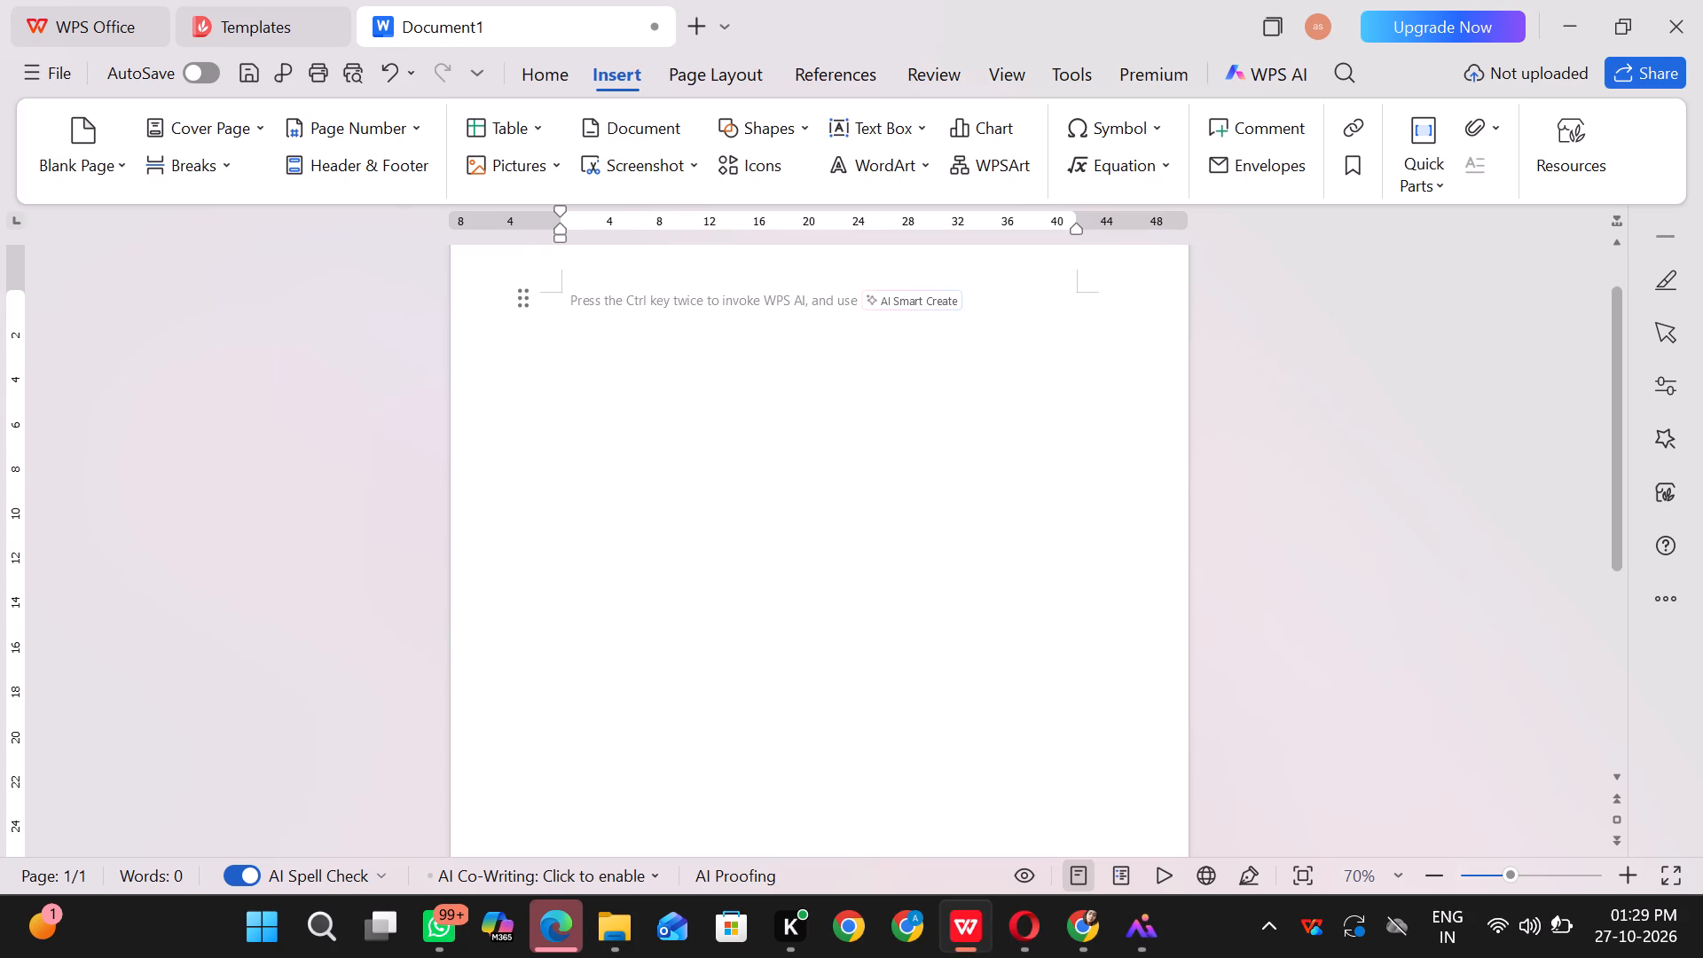
key("ctrl+v")
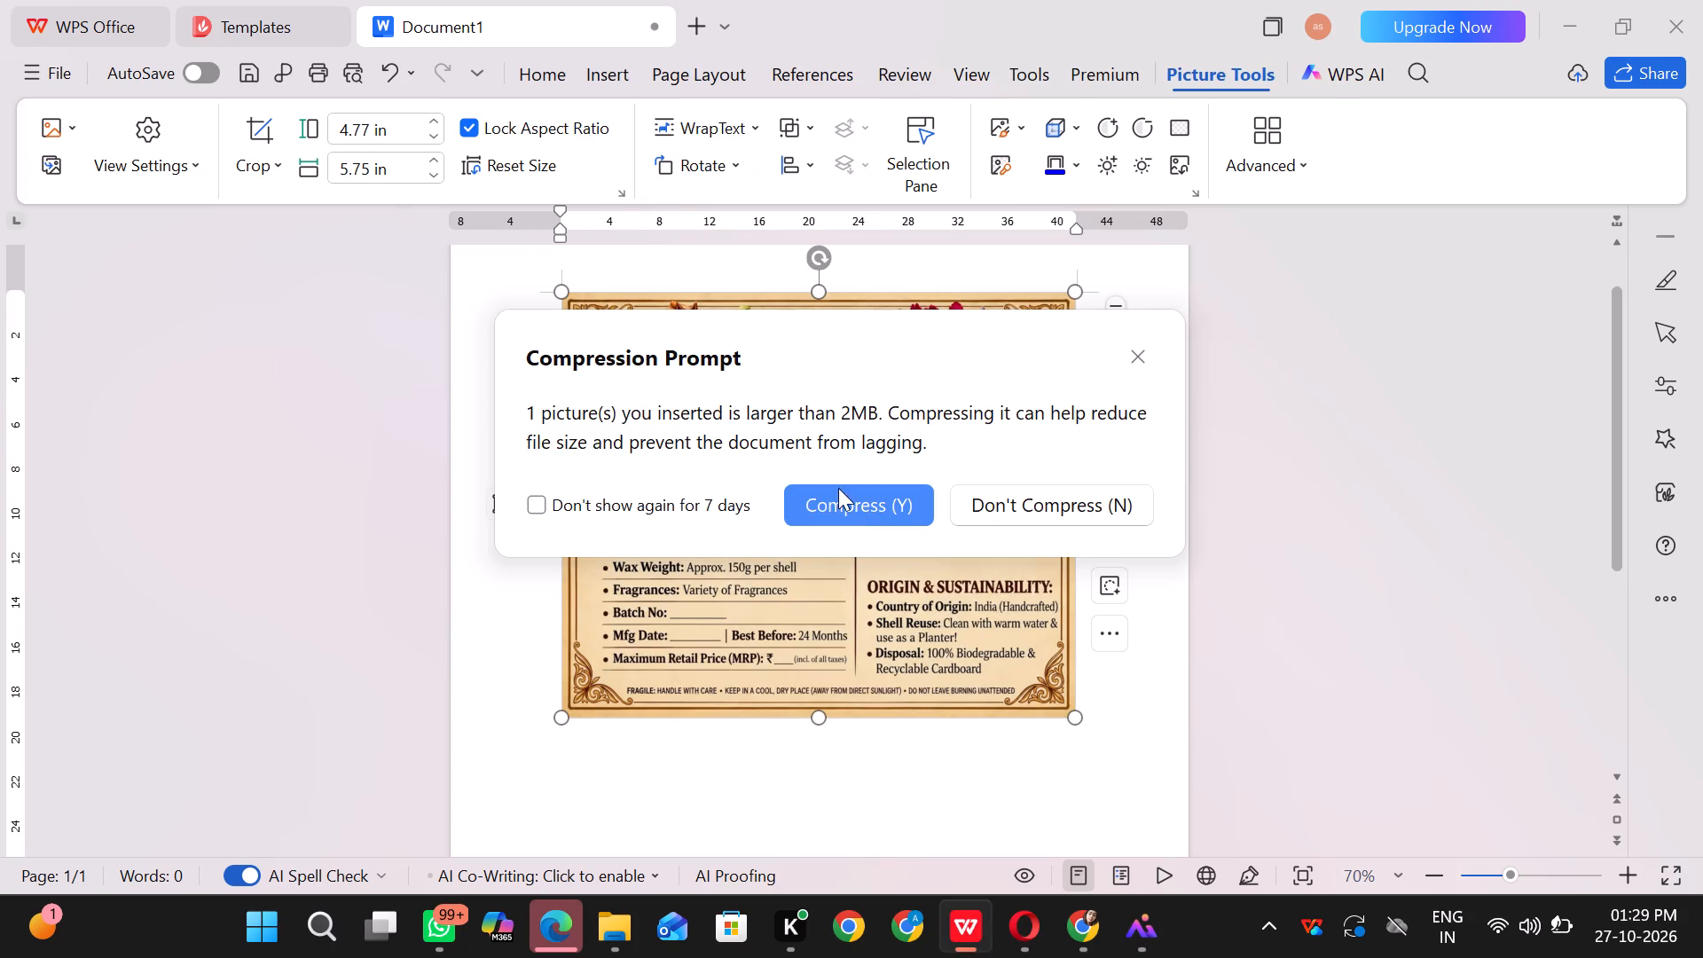
left_click(1127, 357)
Set the pasted label picture's height to 3 in with the aspect ratio locked.
left_click(702, 458)
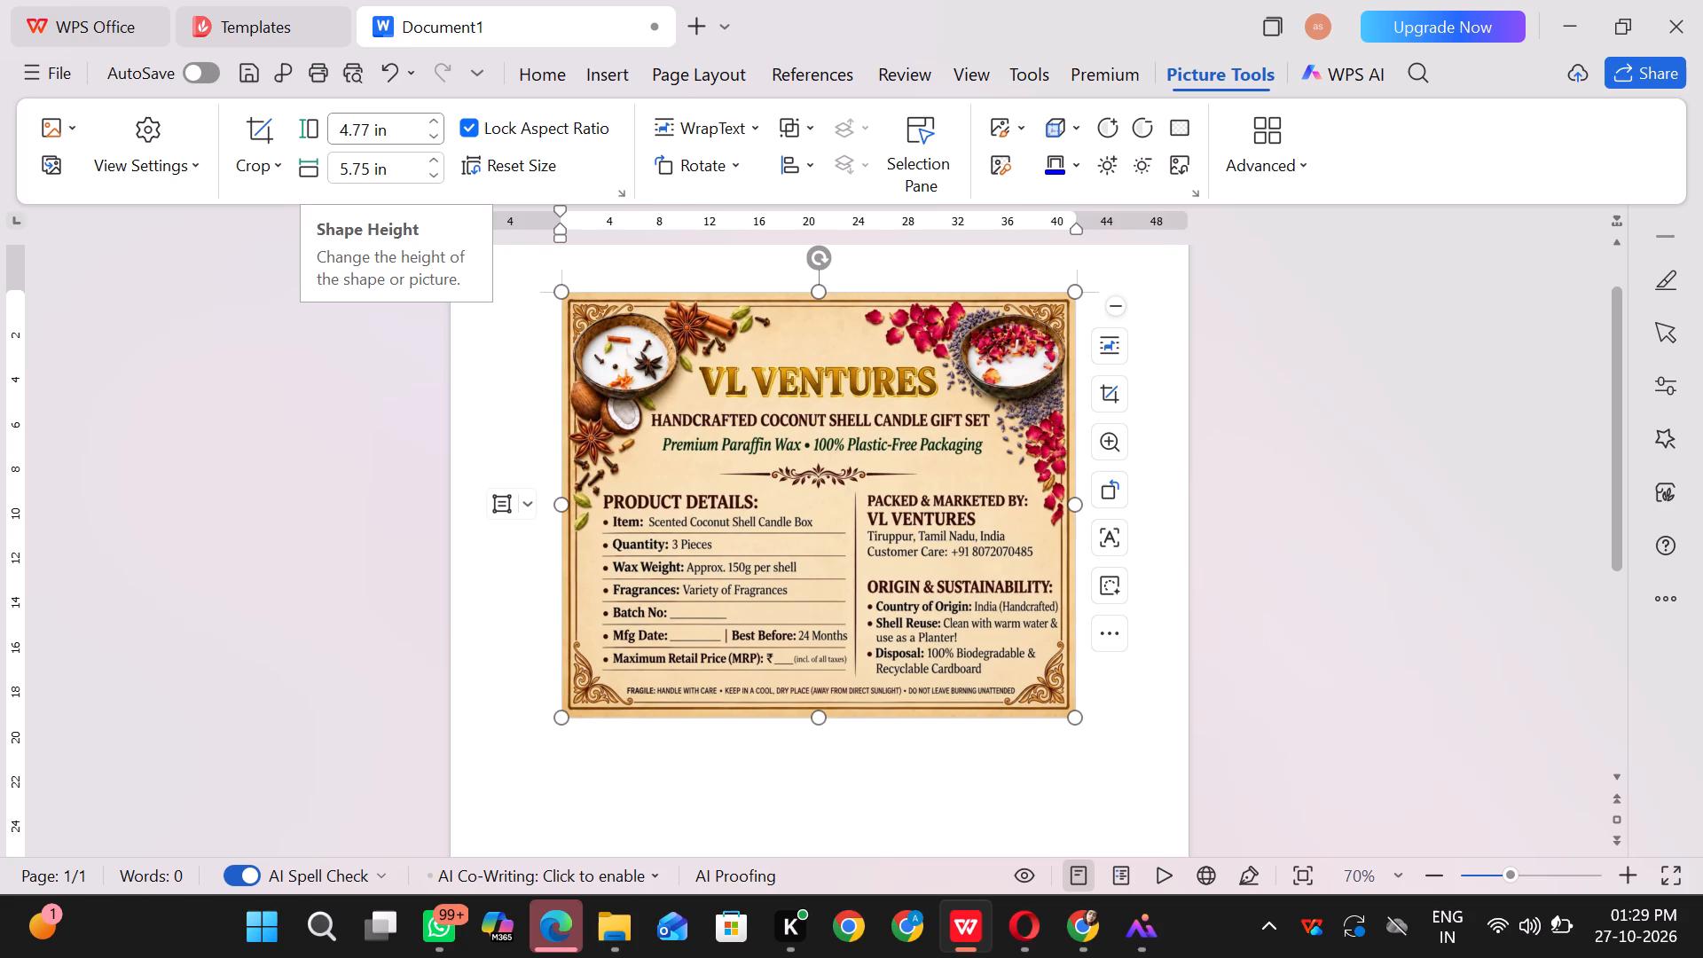
left_click_drag(371, 129, 213, 129)
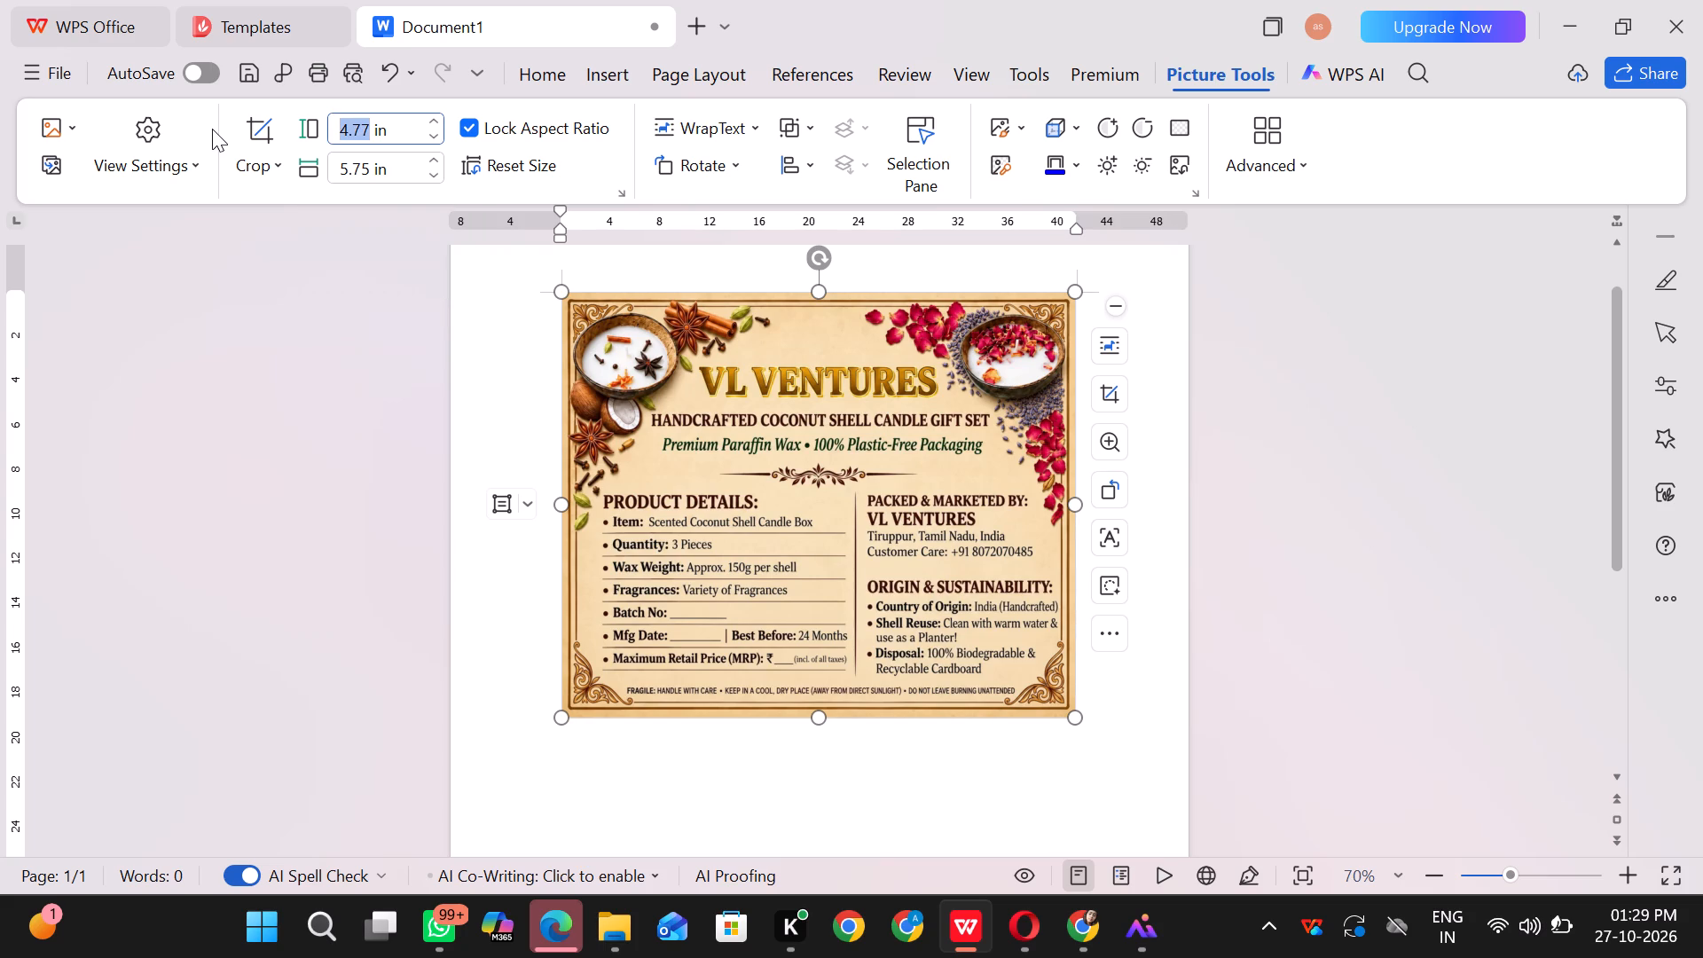
key("3")
left_click(356, 428)
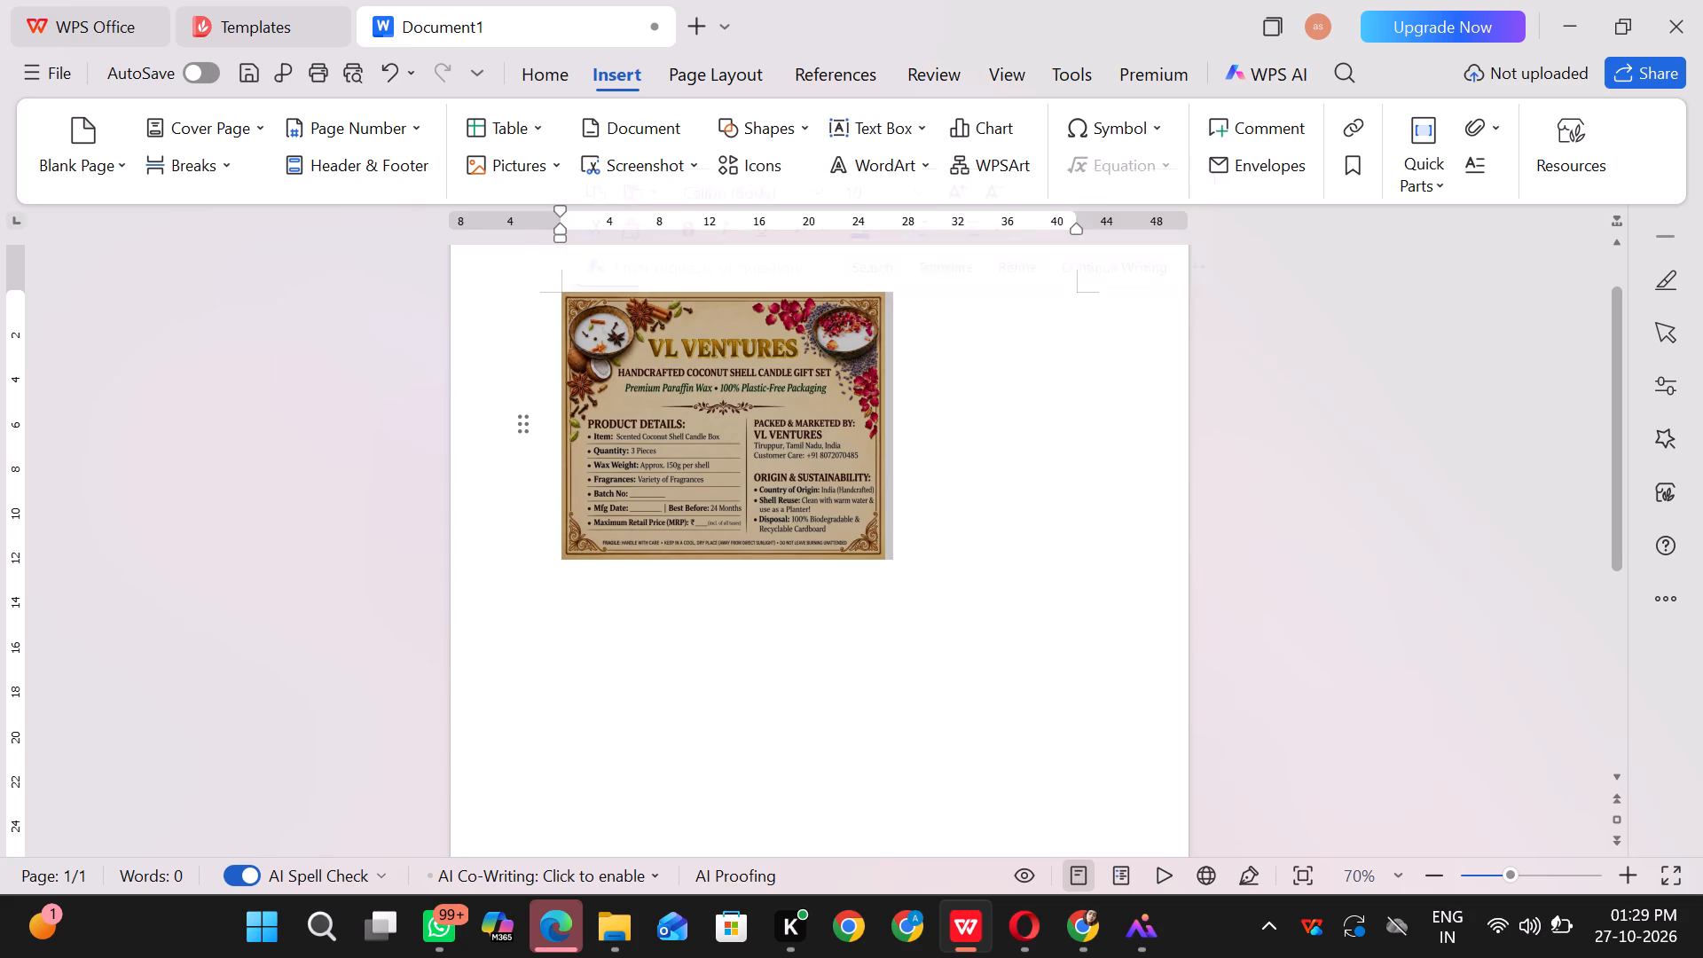
Stretch the label picture horizontally to a width of 4.00 in, keeping its height at 3.00 in.
left_click(656, 479)
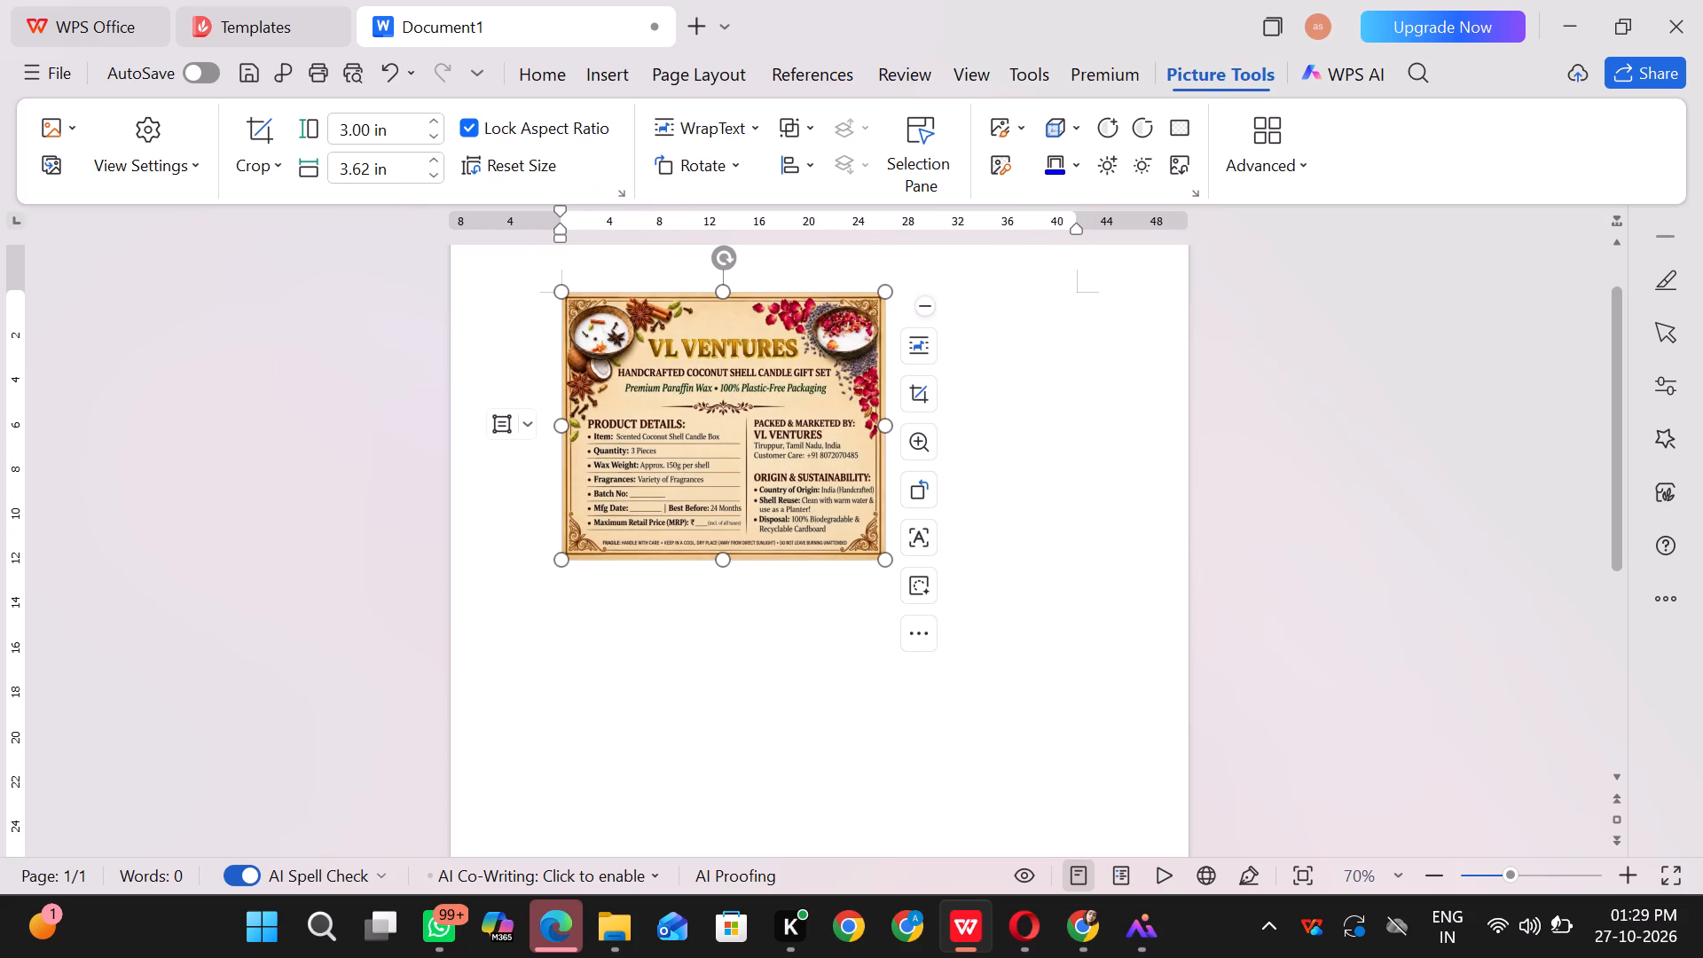
left_click_drag(882, 428, 883, 428)
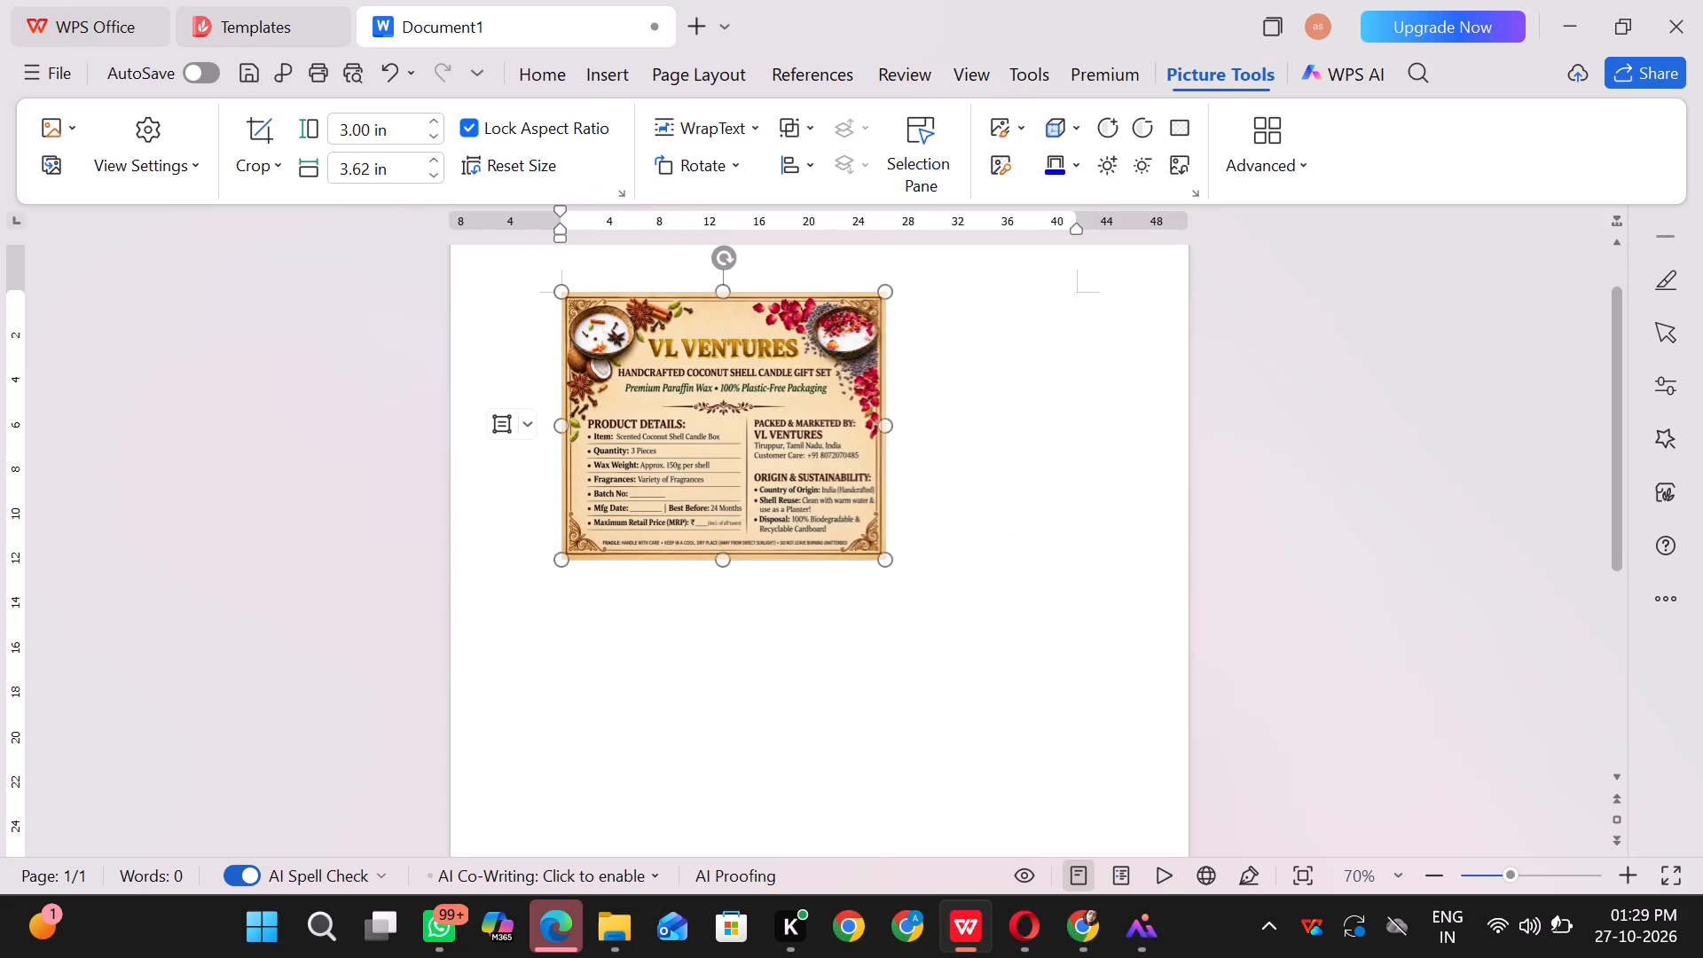
left_click_drag(883, 428, 893, 426)
left_click(893, 426)
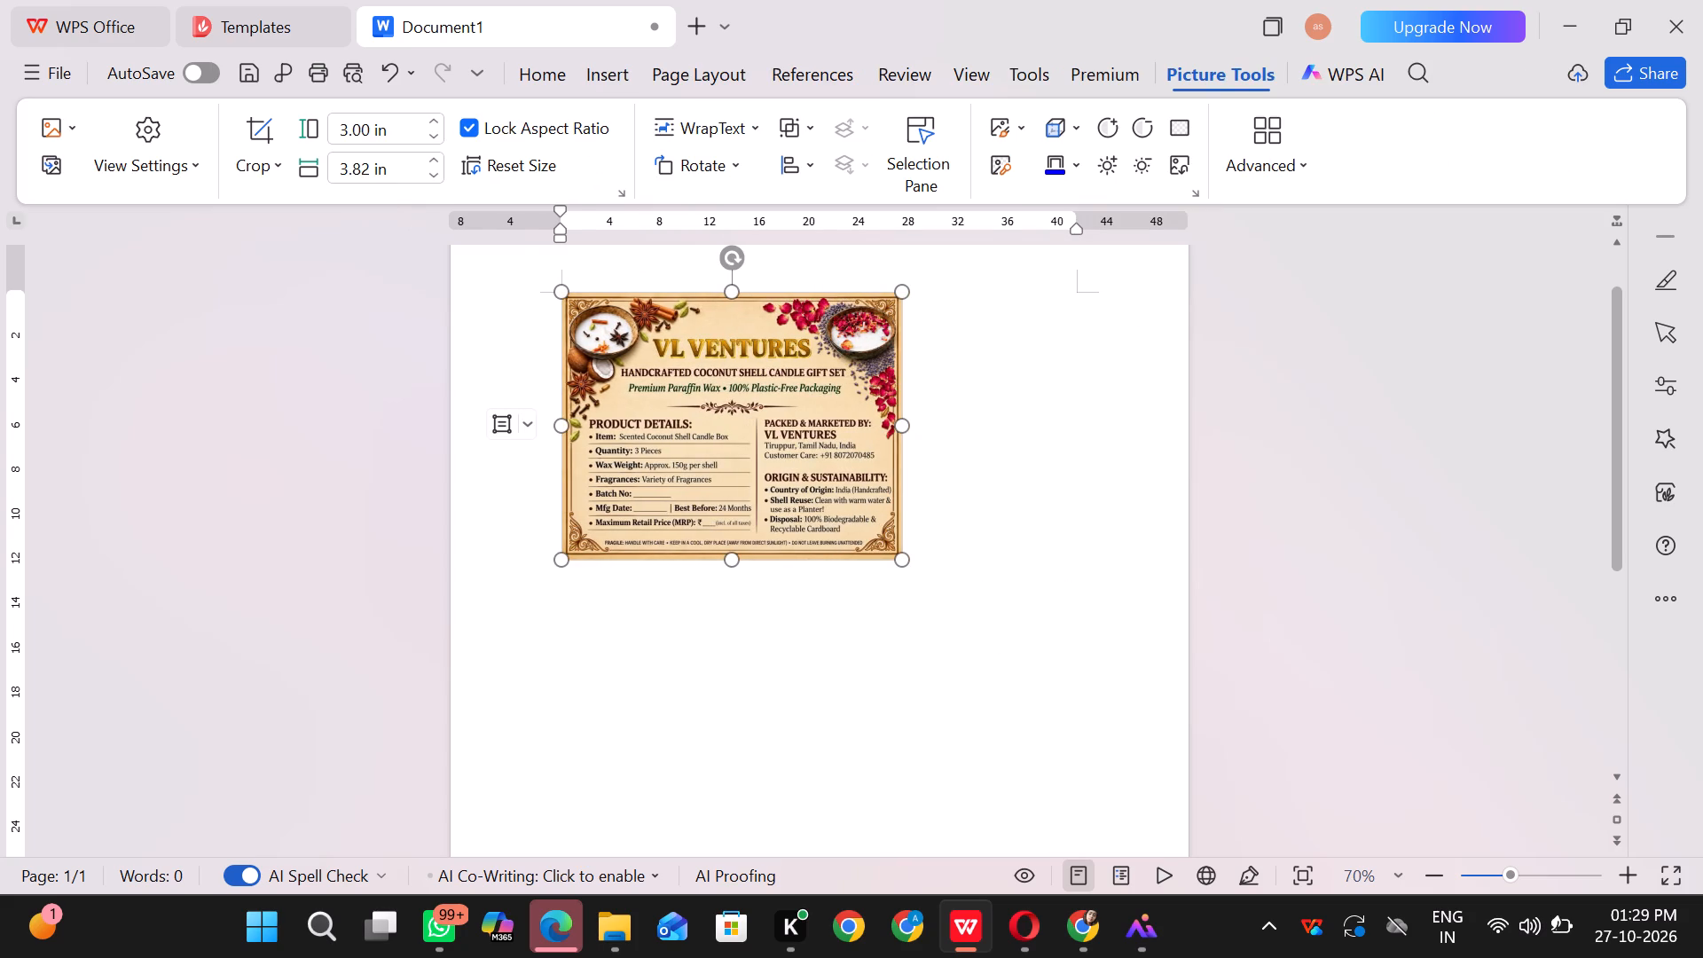
left_click(899, 425)
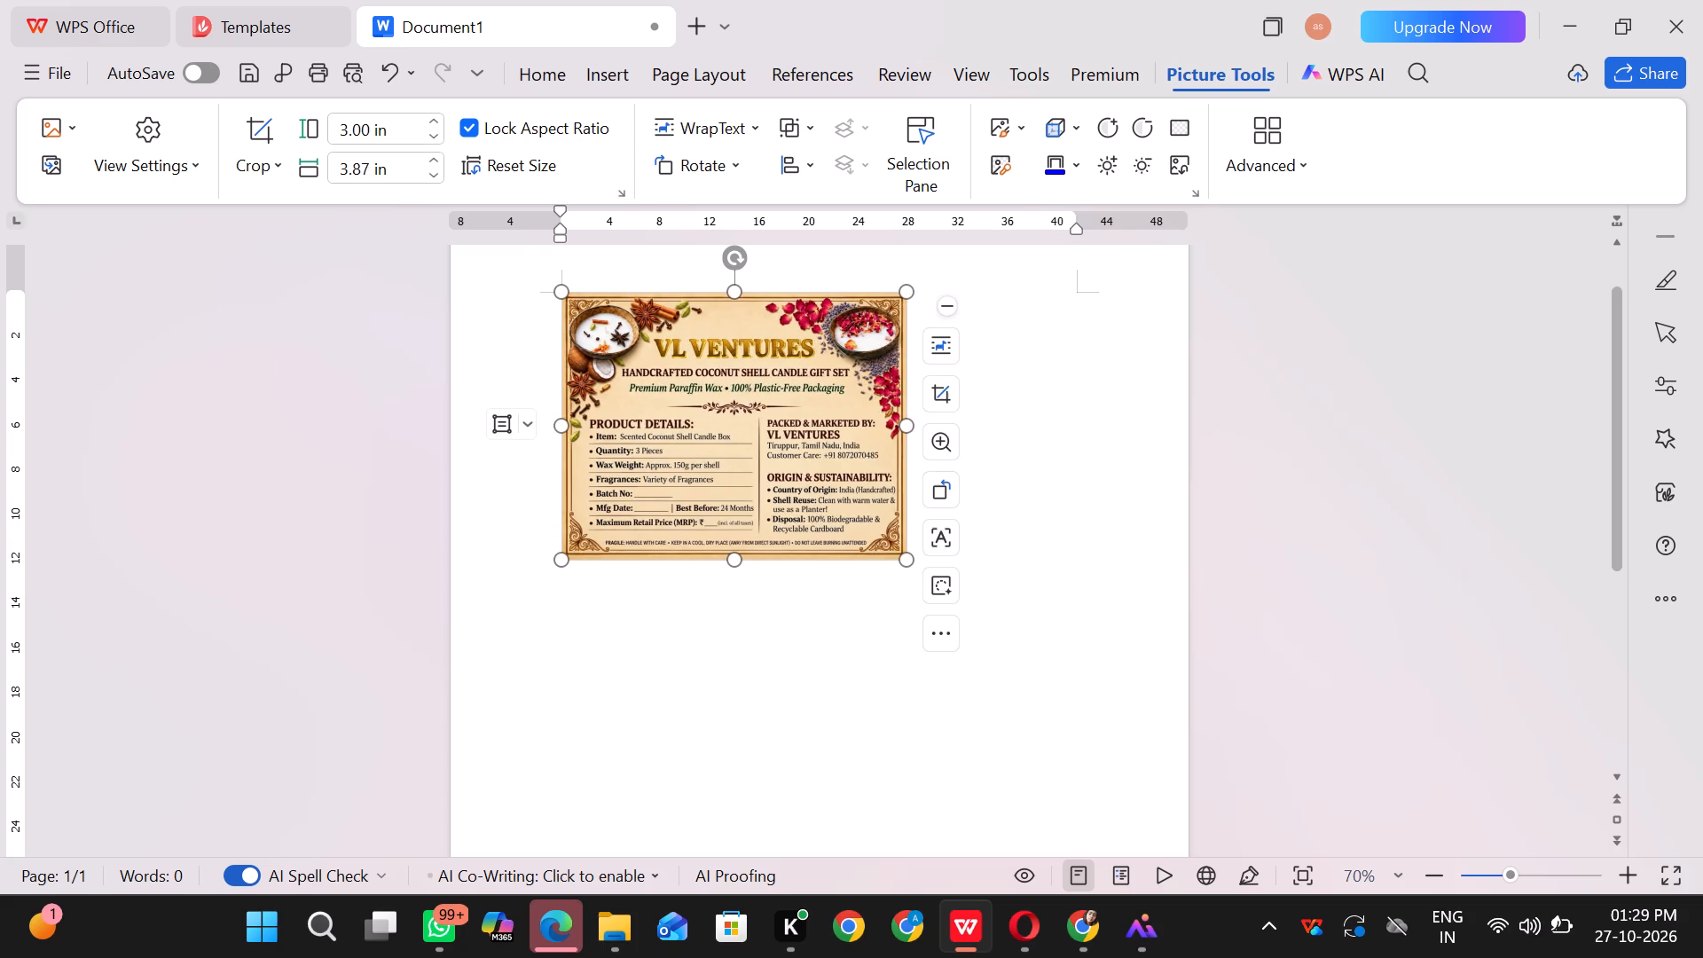
left_click_drag(904, 425, 913, 425)
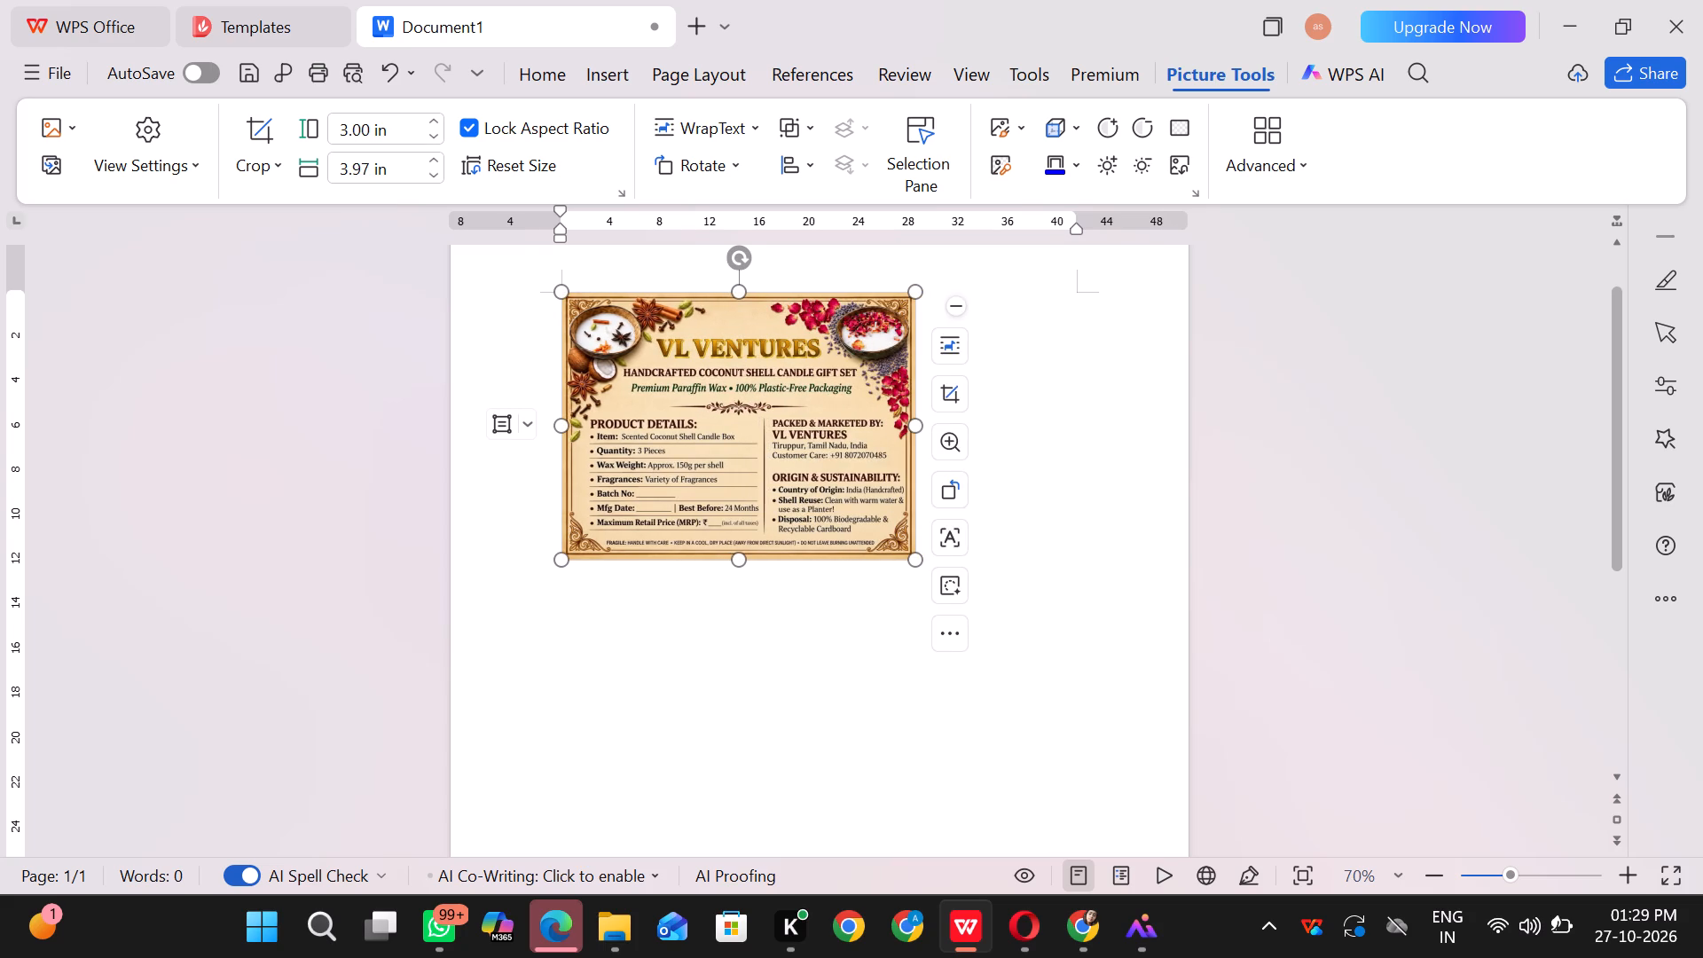
left_click_drag(913, 425, 922, 425)
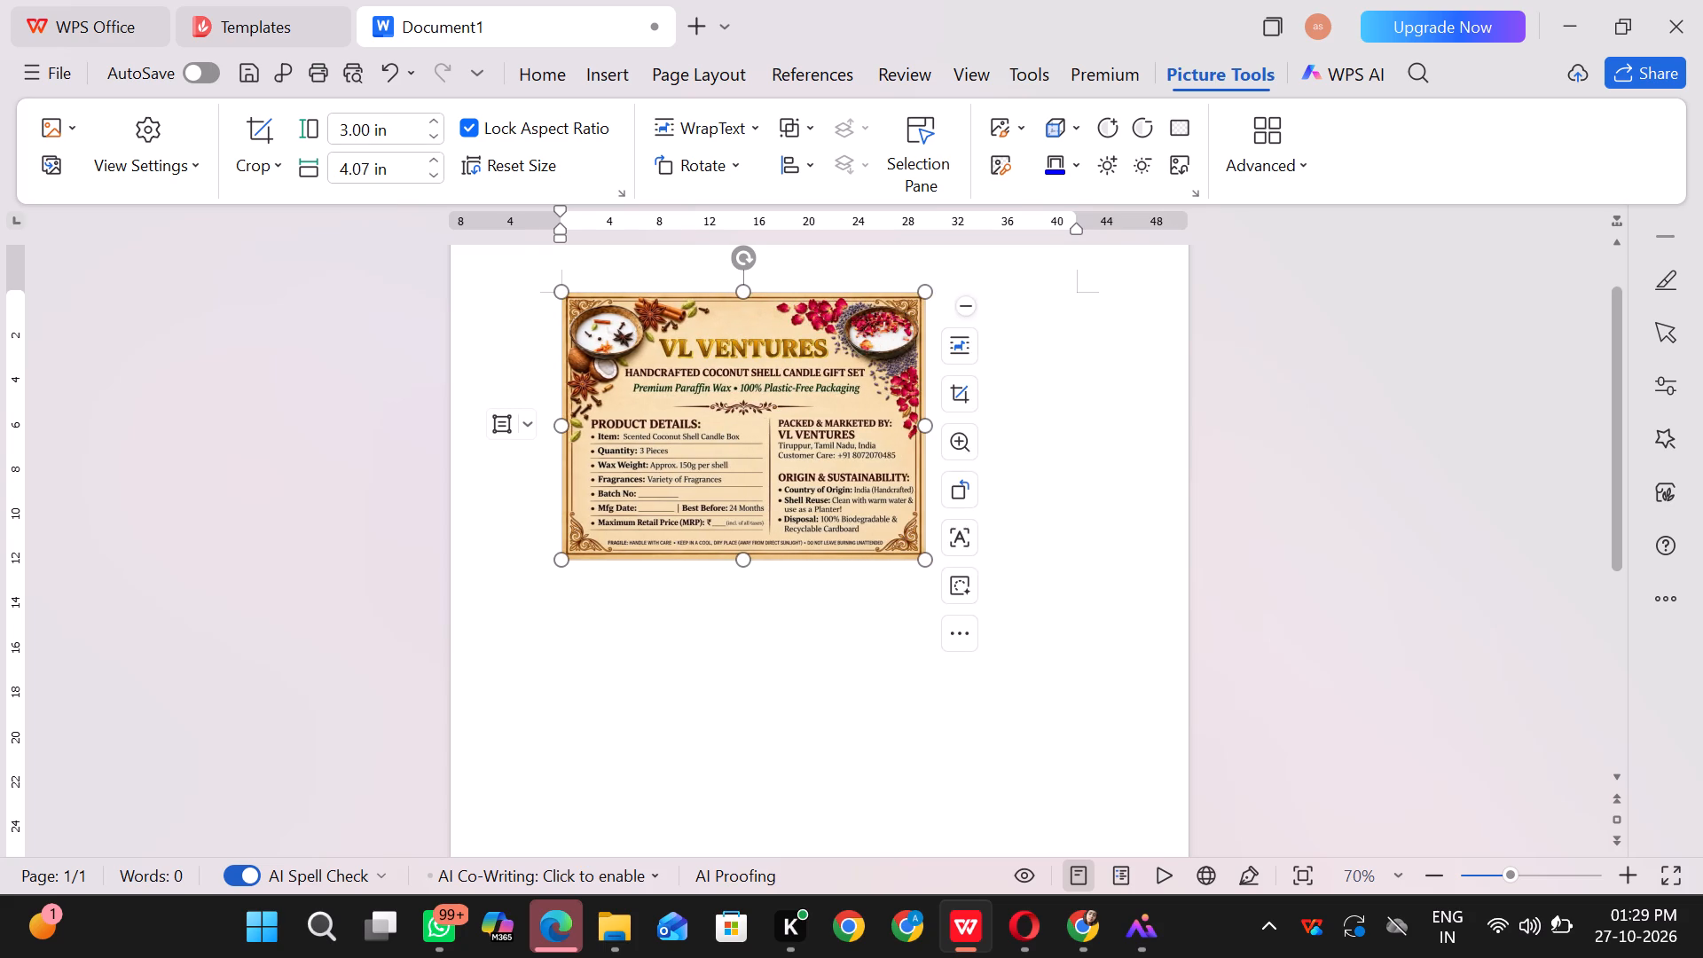
left_click(922, 425)
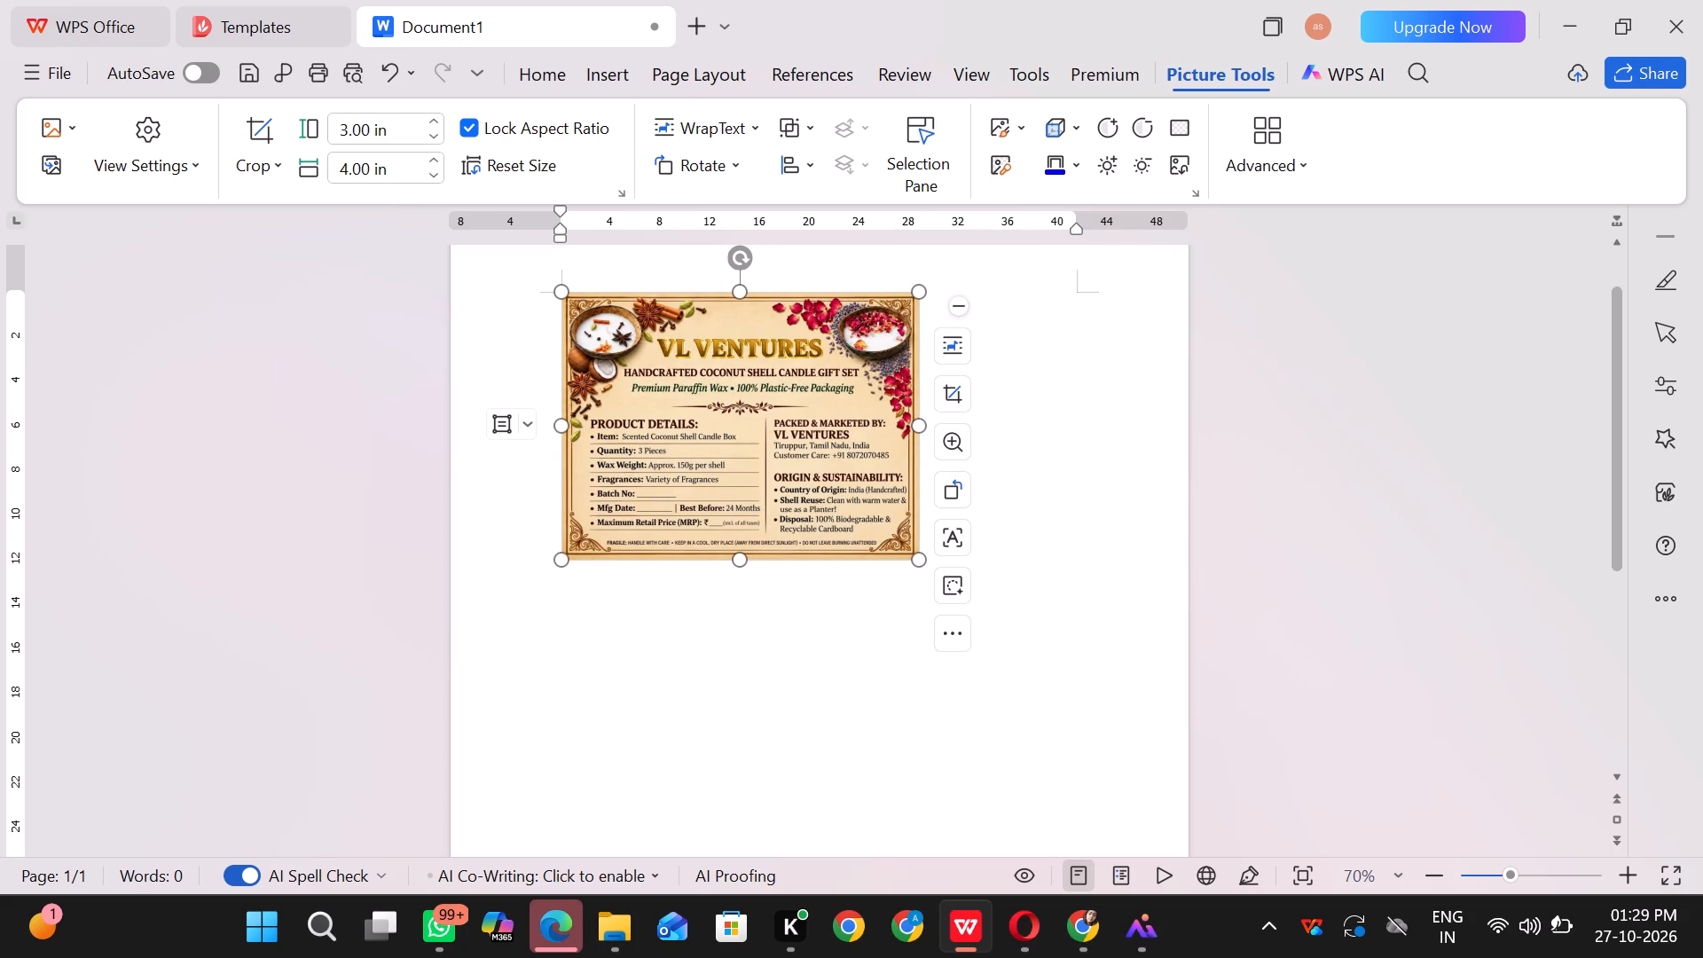
left_click(815, 669)
left_click(766, 488)
Copy the resized 4 in × 3 in label picture from the document.
right_click(769, 435)
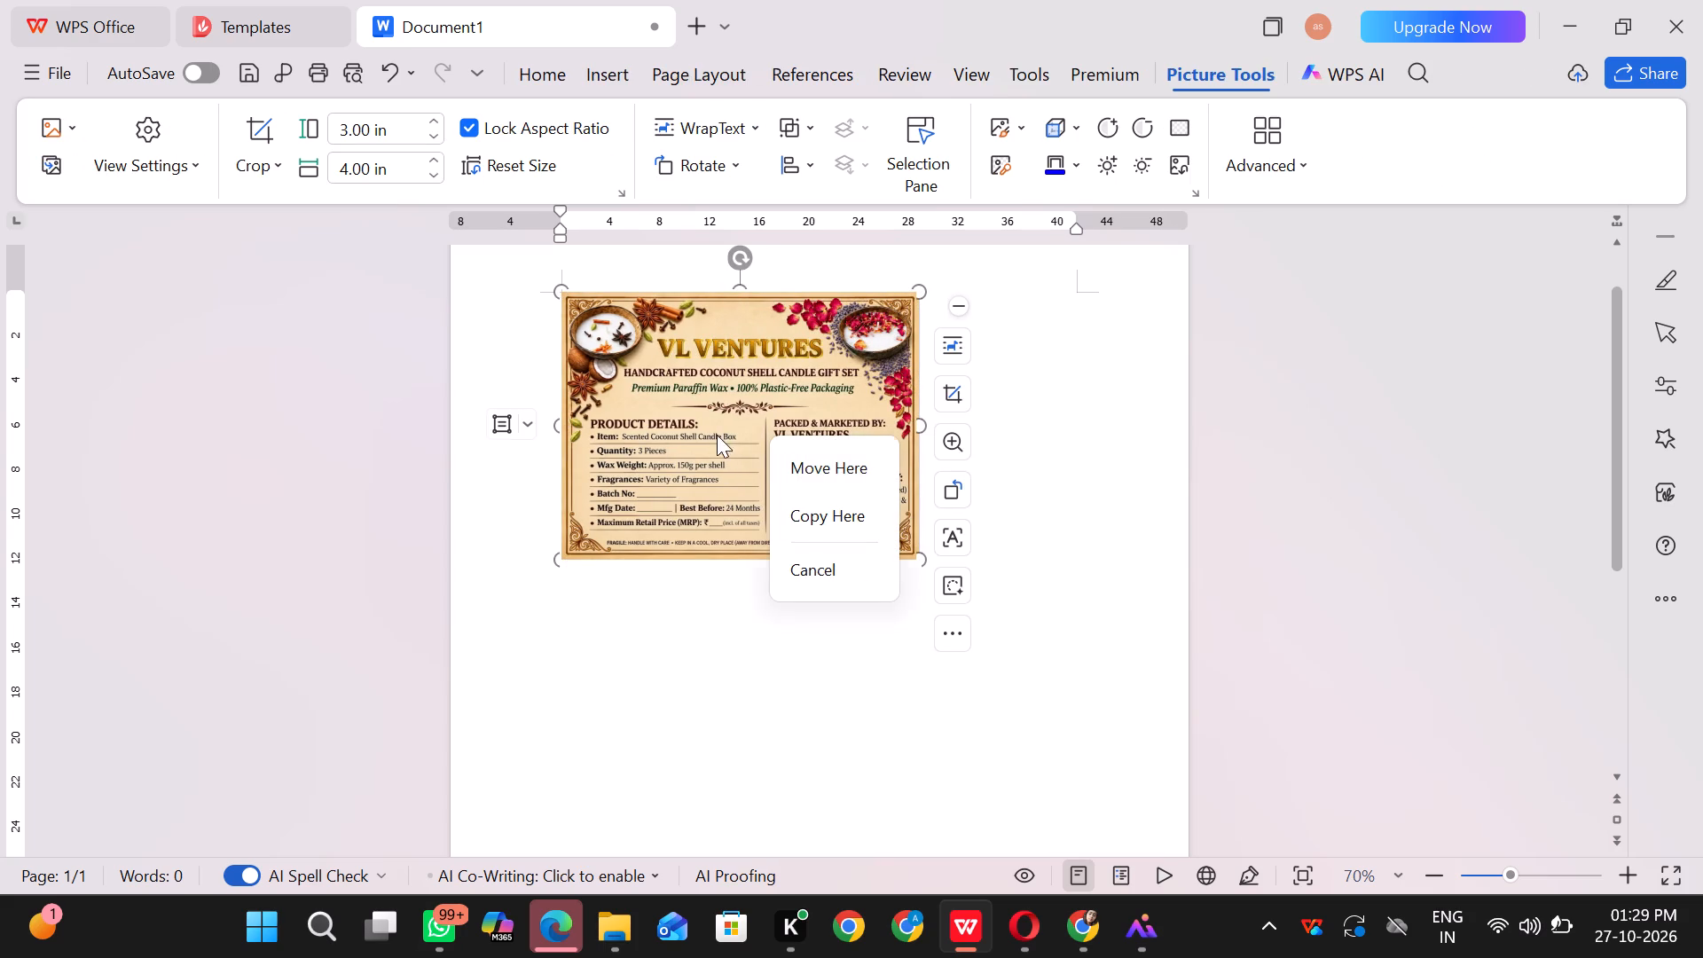
left_click(717, 435)
right_click(717, 435)
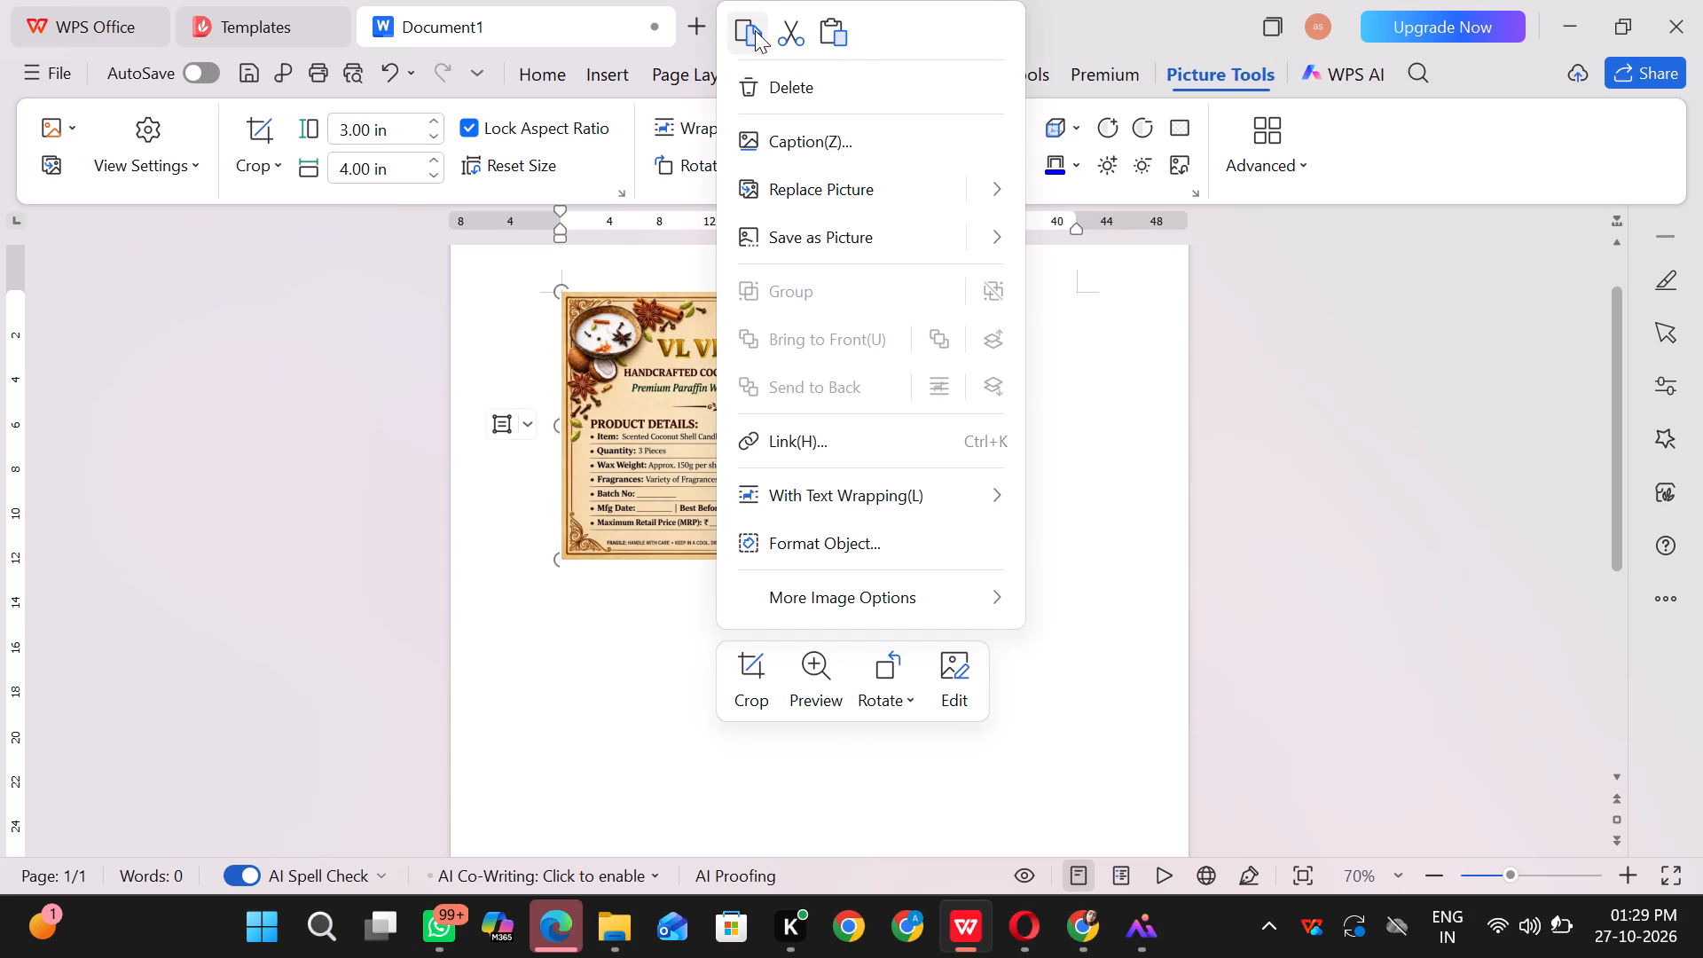
left_click(755, 30)
Switch to the 4 in × 3 in Canva design and delete the existing label image from its page.
left_click(1073, 930)
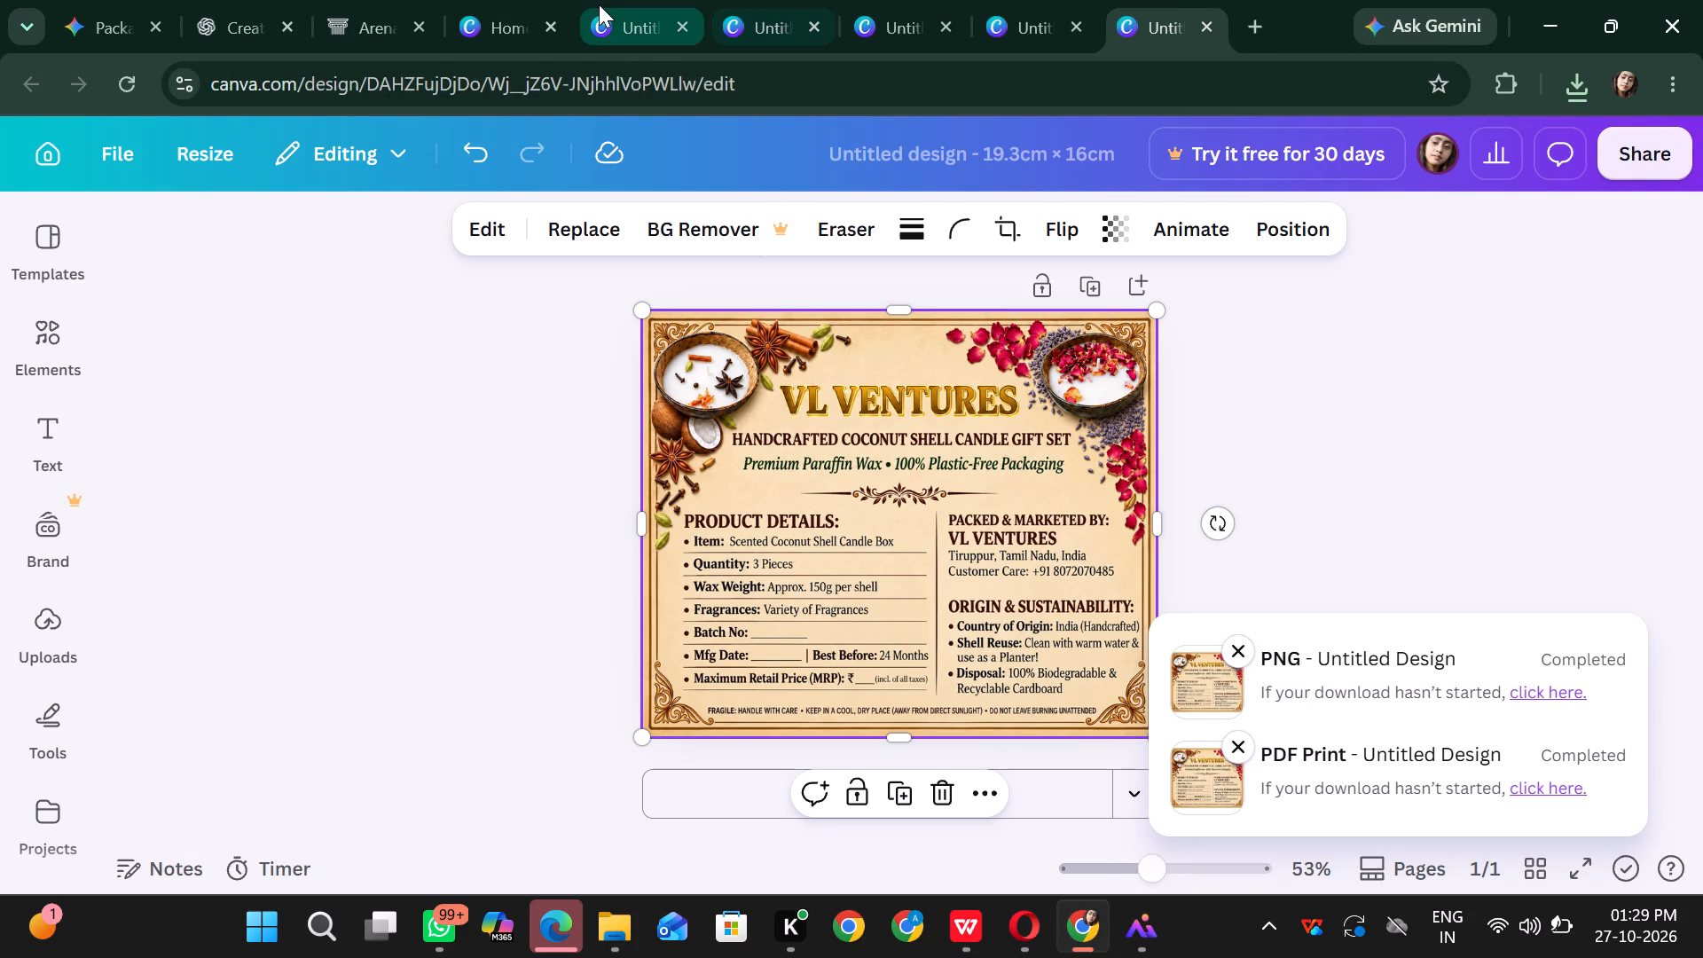
left_click(599, 4)
left_click(933, 471)
right_click(922, 455)
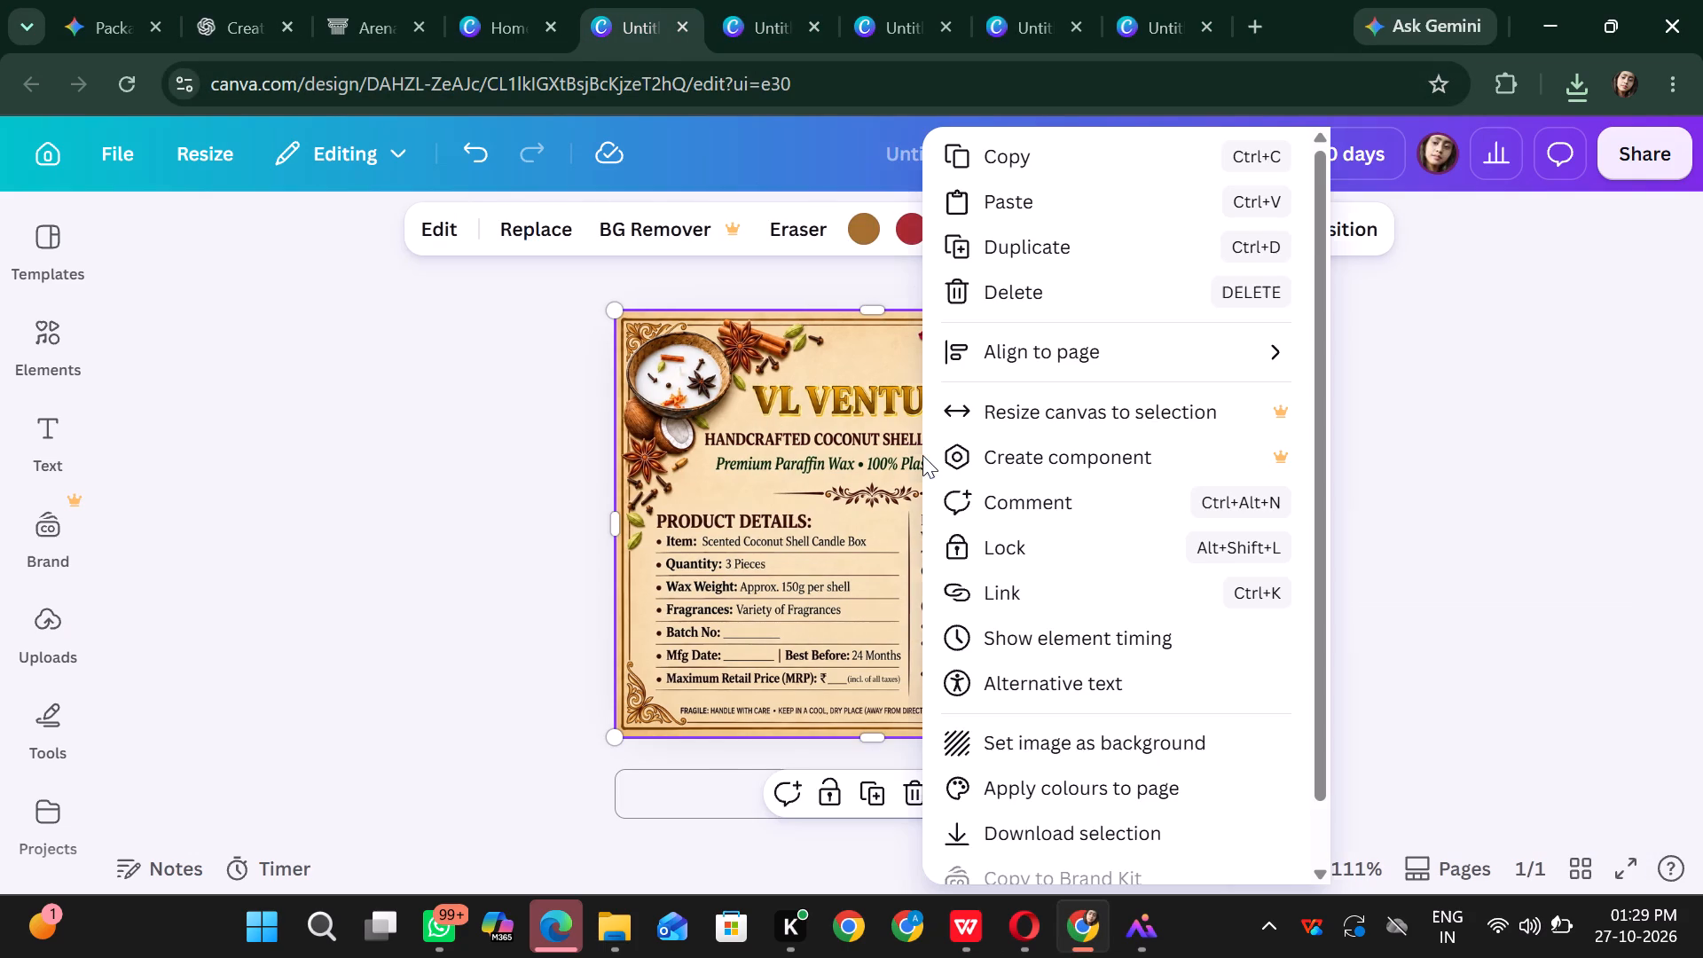
left_click(953, 294)
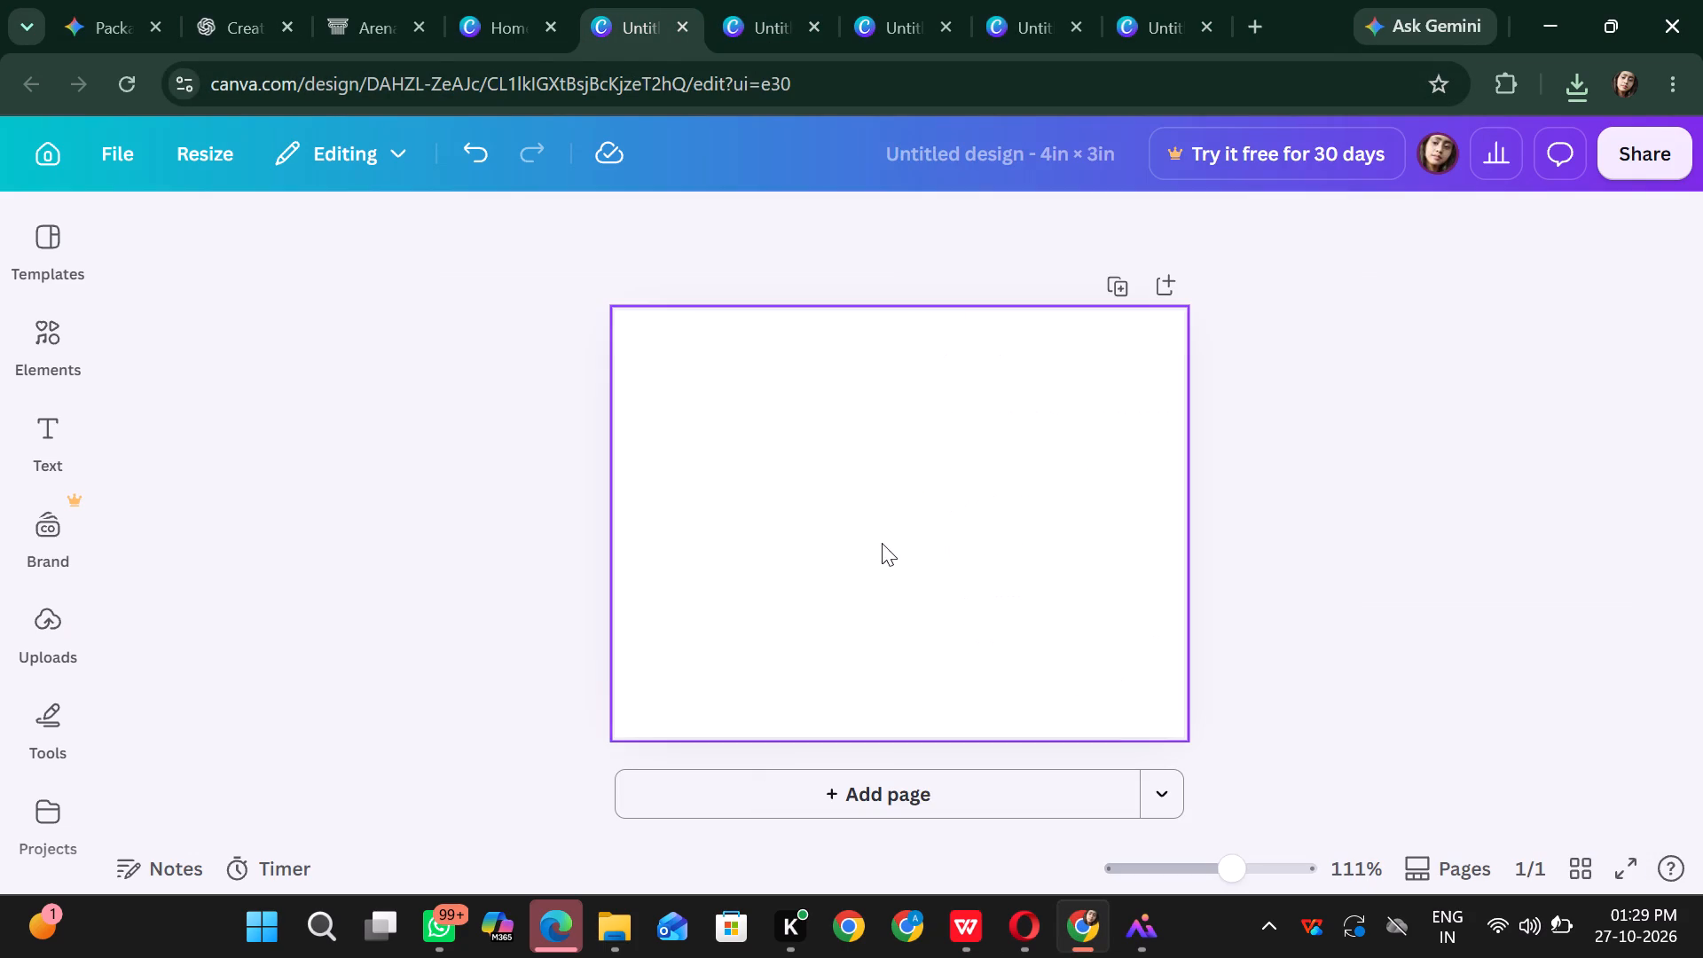
Paste the resized label onto the empty 4 in × 3 in page and enlarge it to fill the page.
left_click(872, 562)
key("ctrl+v")
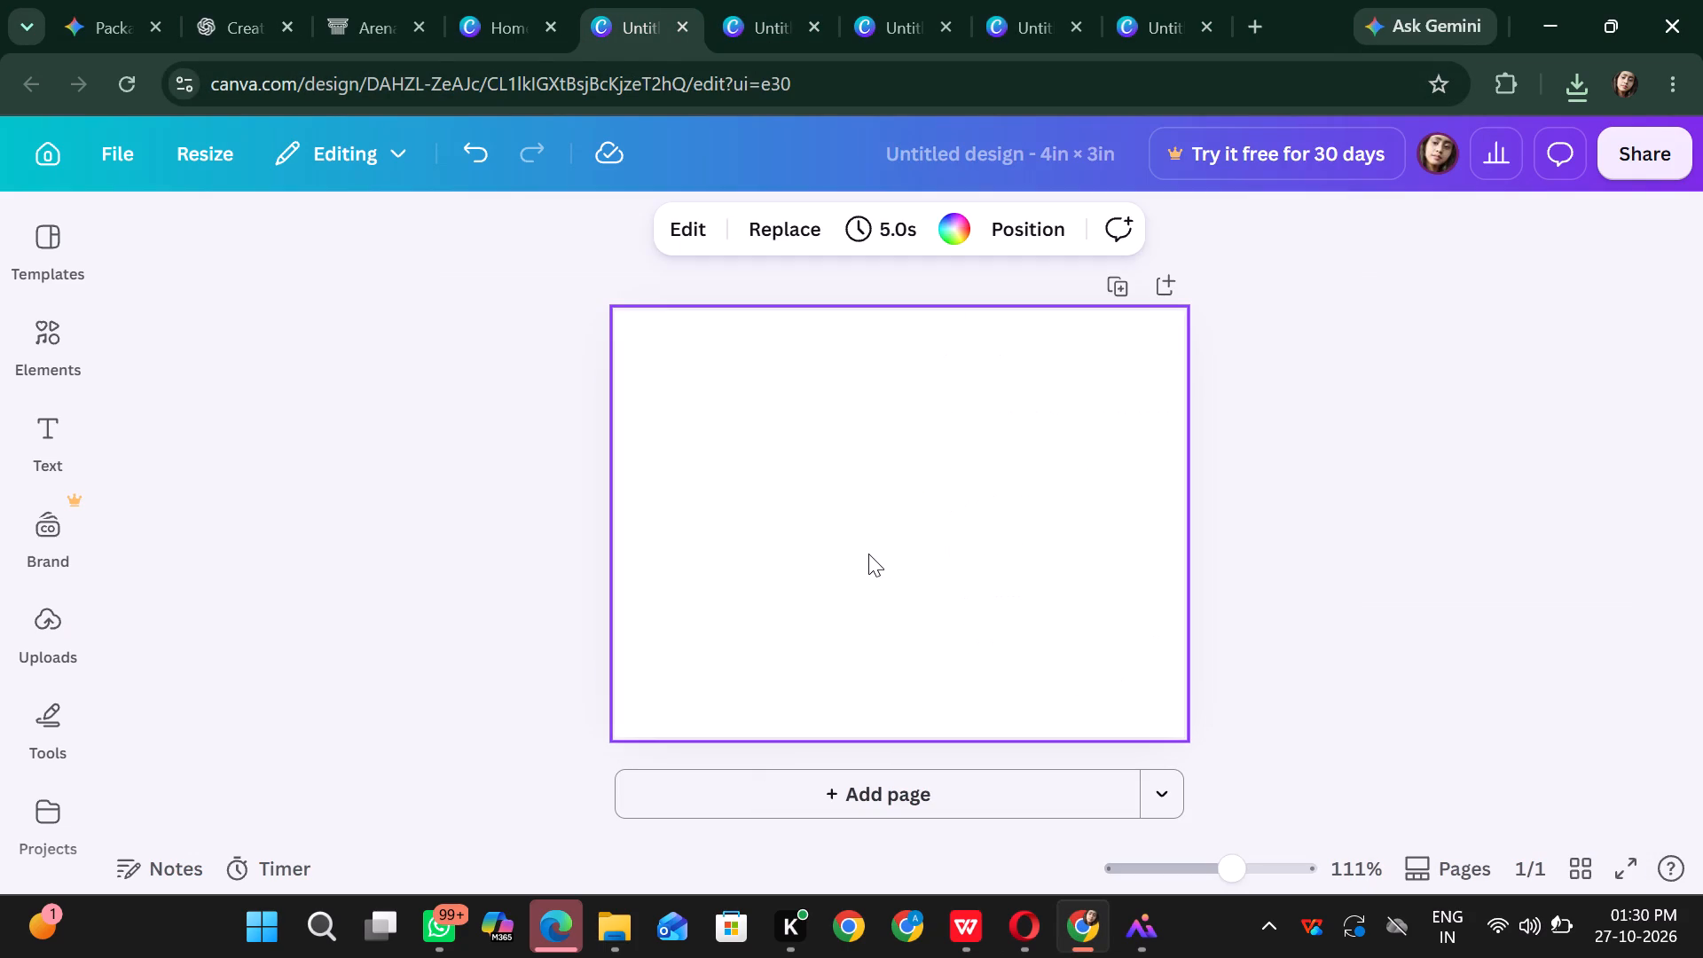
left_click_drag(1066, 399, 1187, 344)
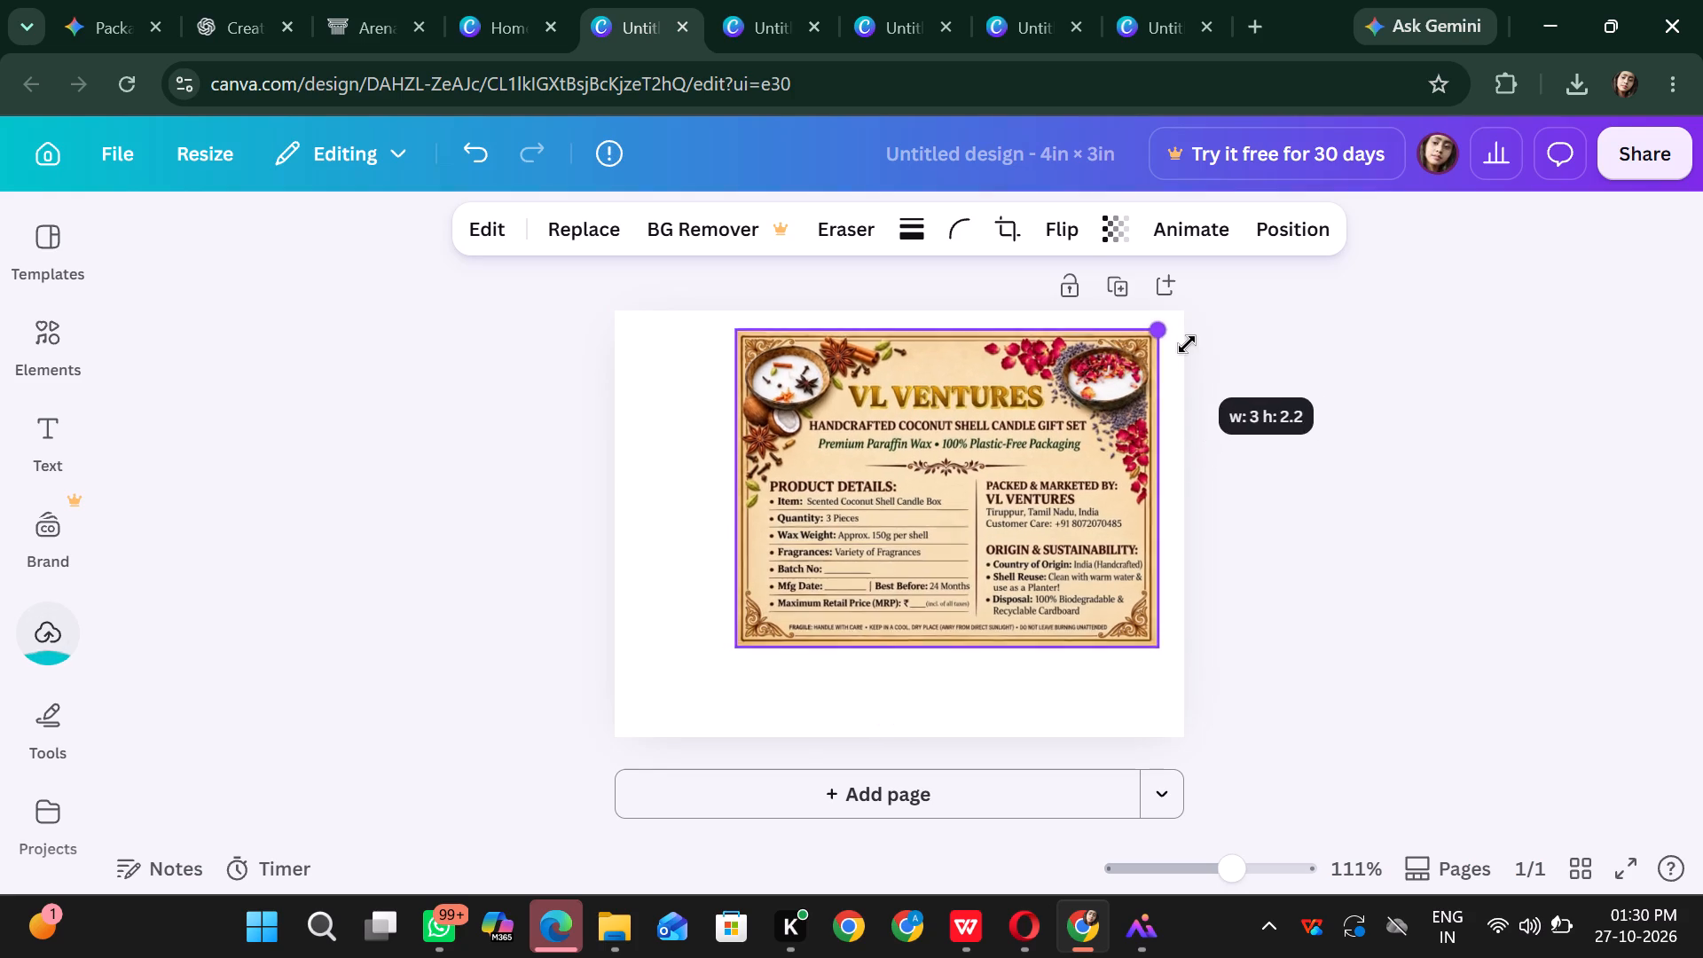
left_click_drag(1187, 344, 1196, 333)
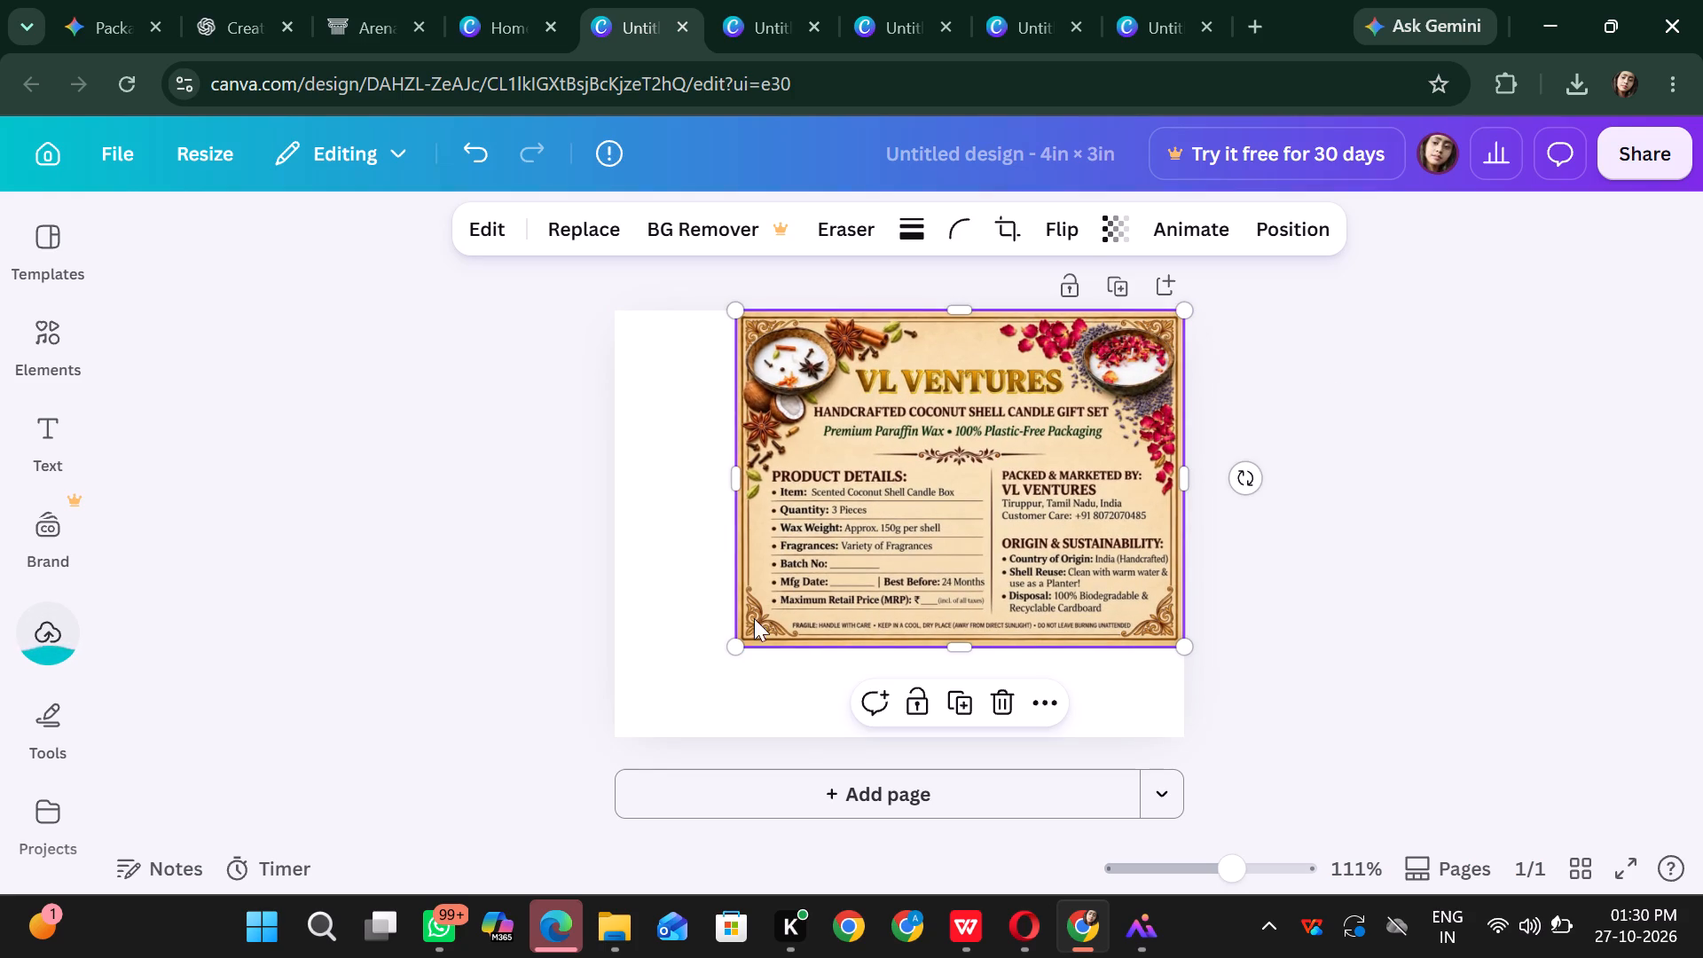
left_click_drag(739, 652, 628, 747)
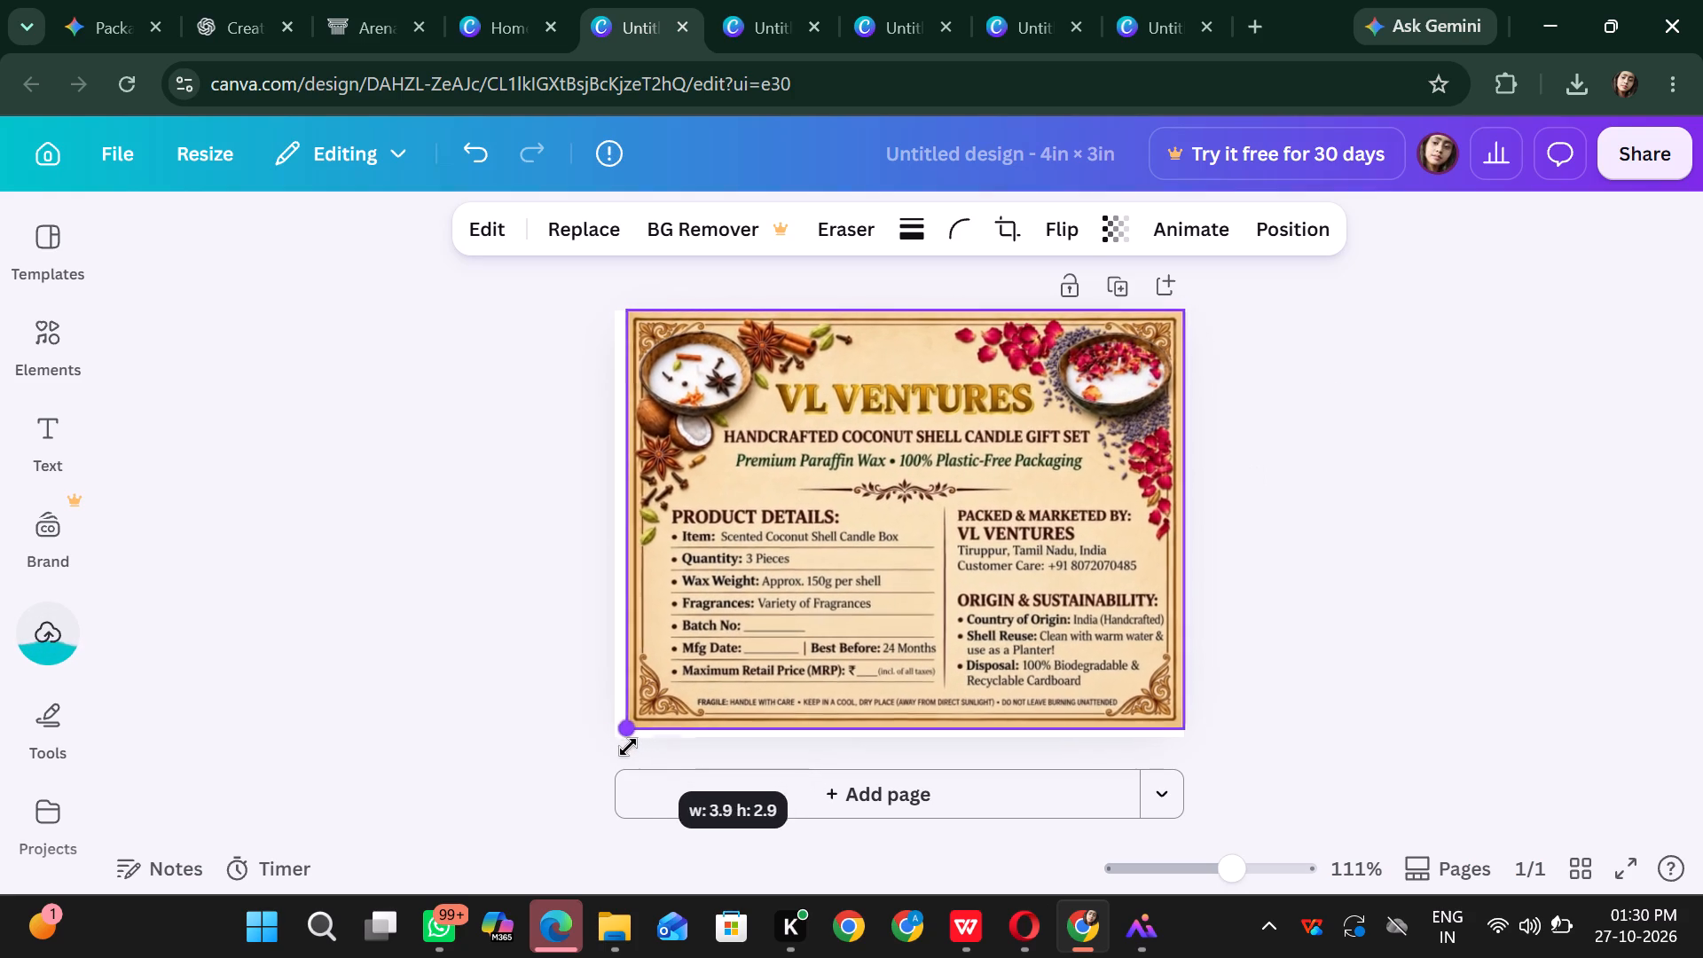
left_click_drag(628, 747, 624, 746)
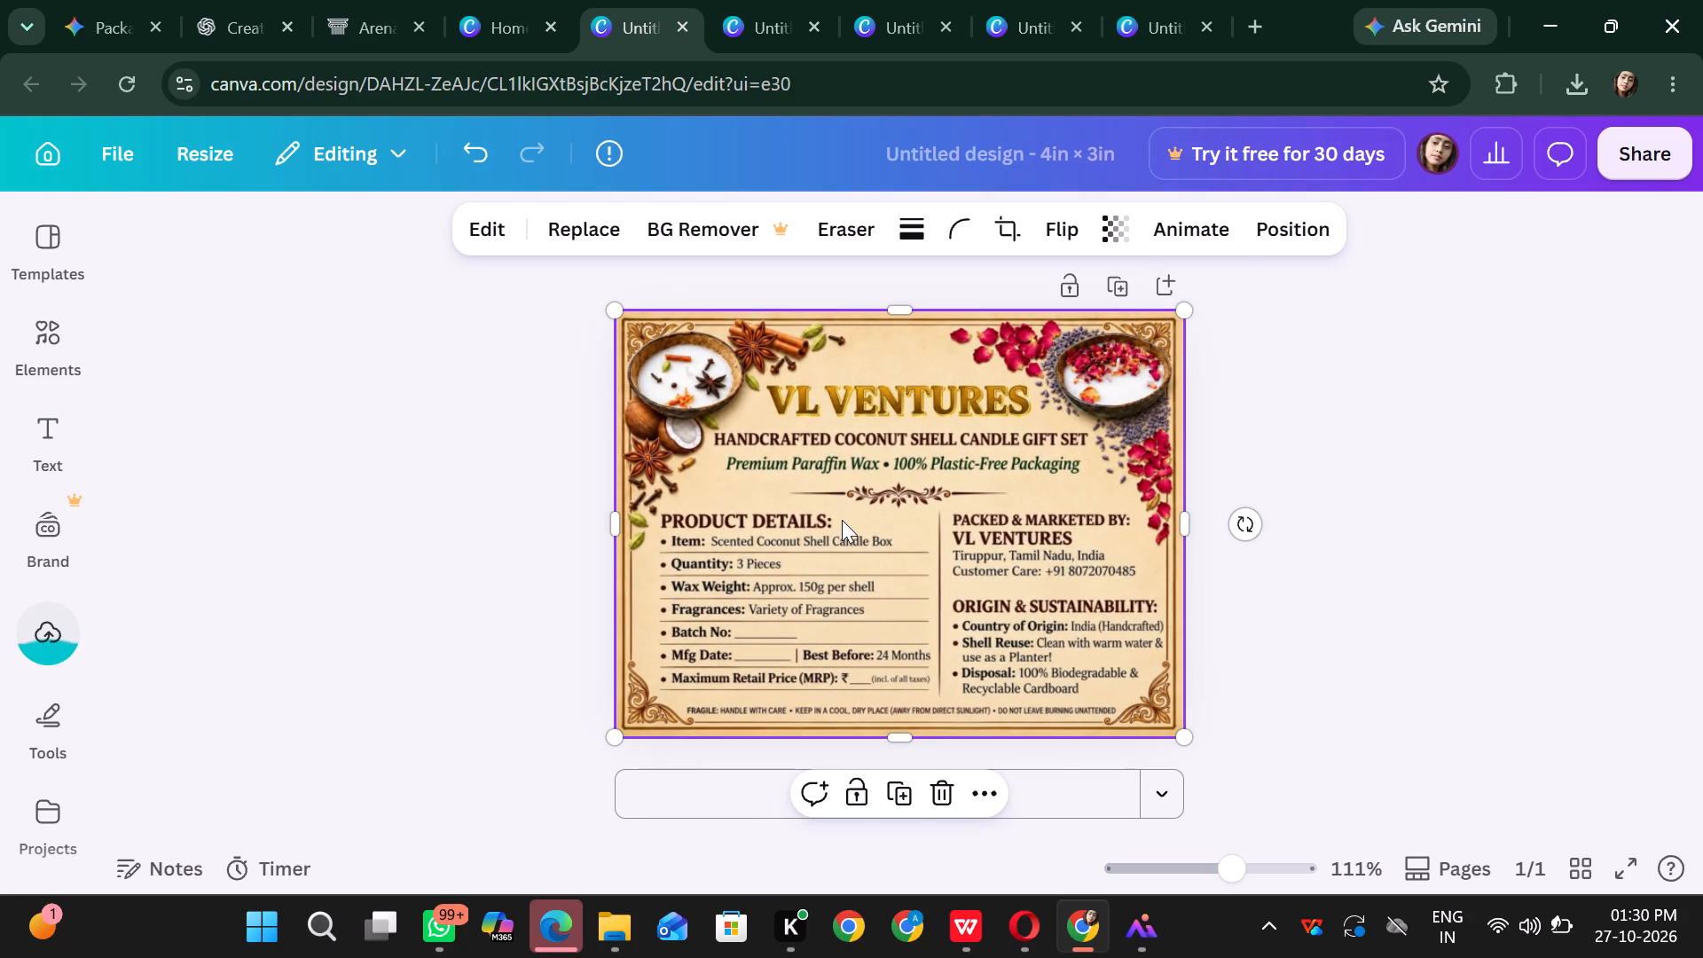
right_click(842, 520)
left_click(910, 154)
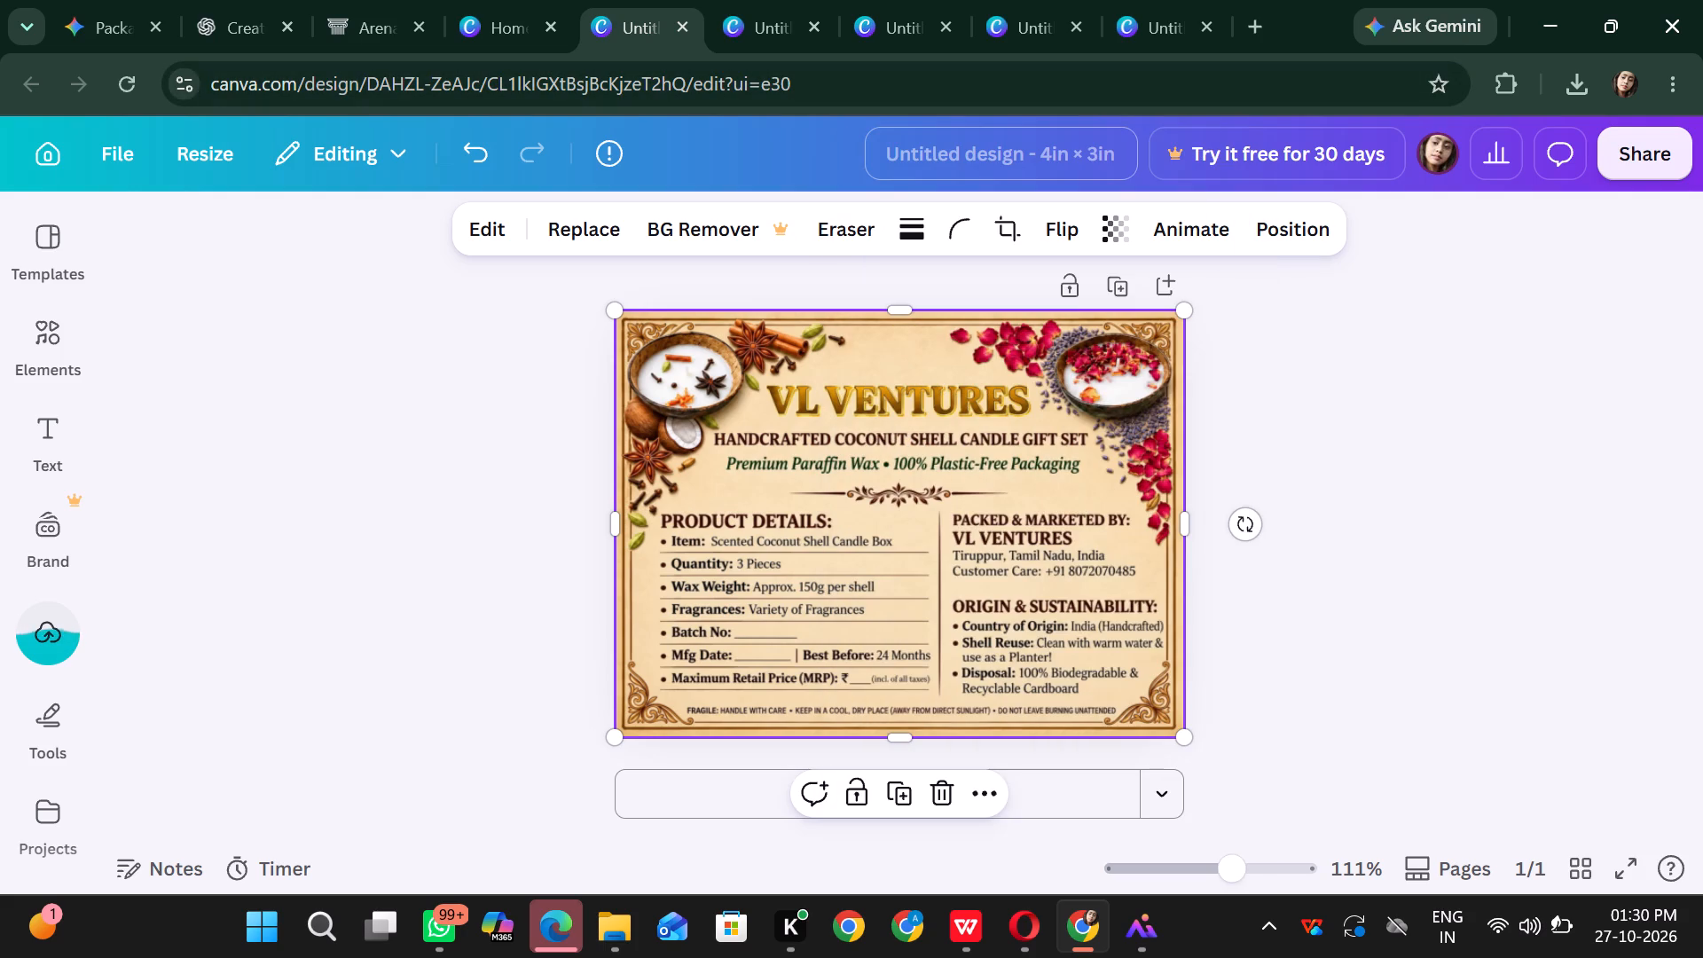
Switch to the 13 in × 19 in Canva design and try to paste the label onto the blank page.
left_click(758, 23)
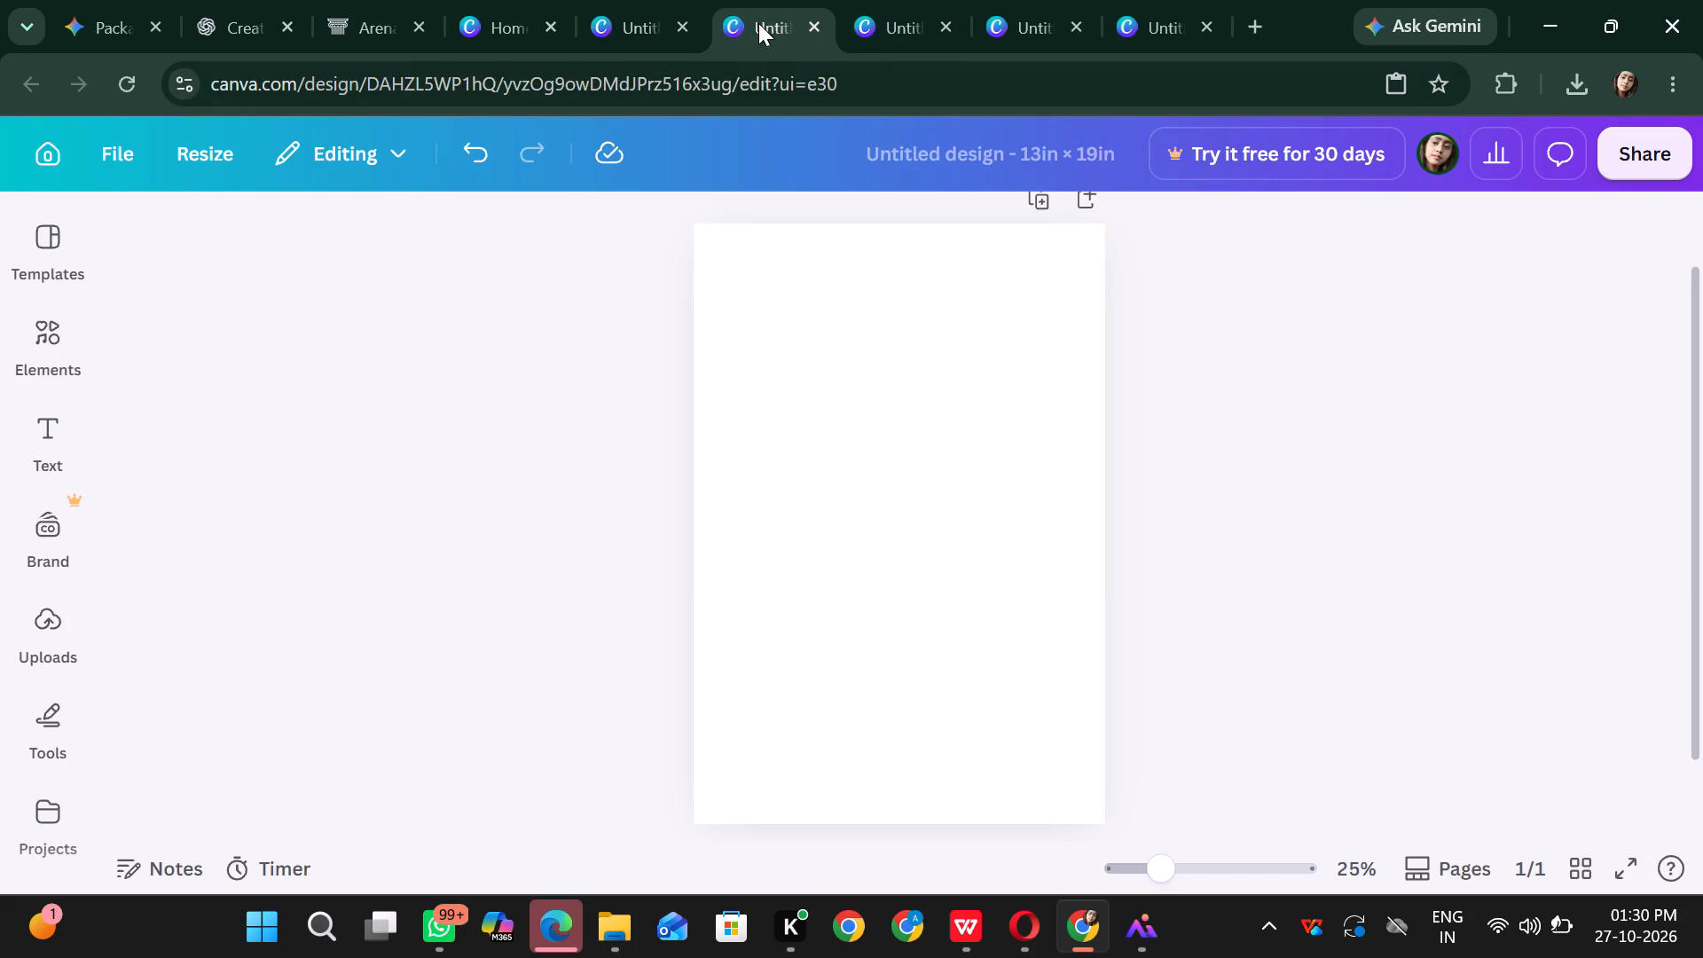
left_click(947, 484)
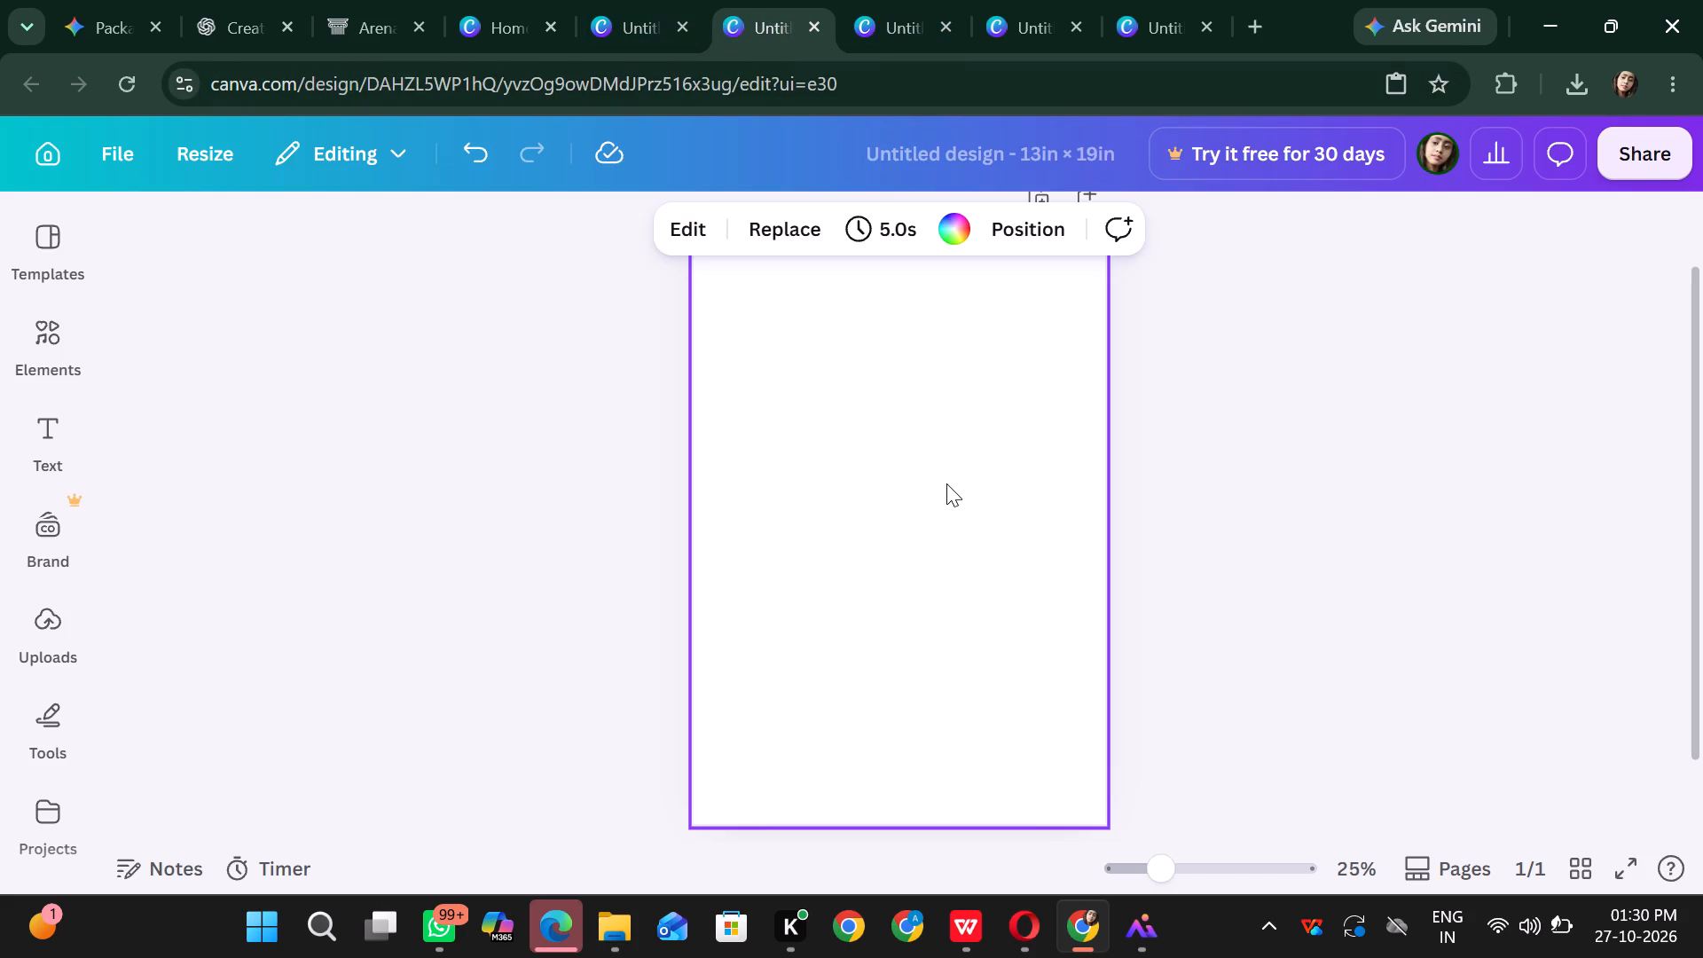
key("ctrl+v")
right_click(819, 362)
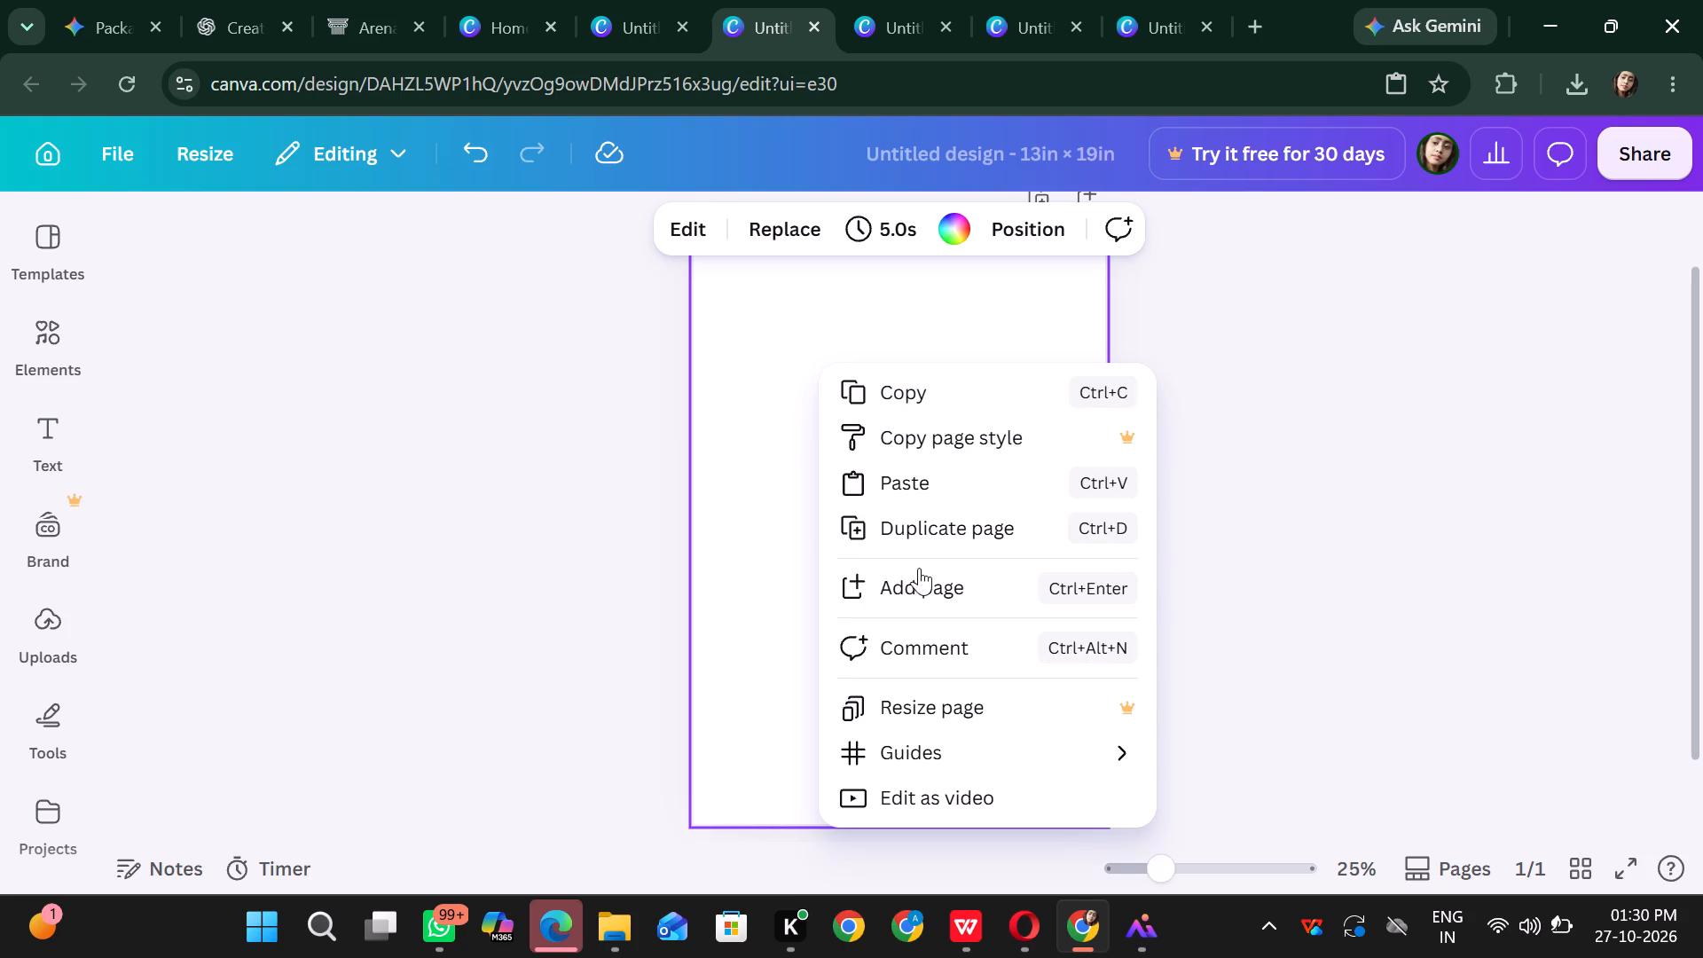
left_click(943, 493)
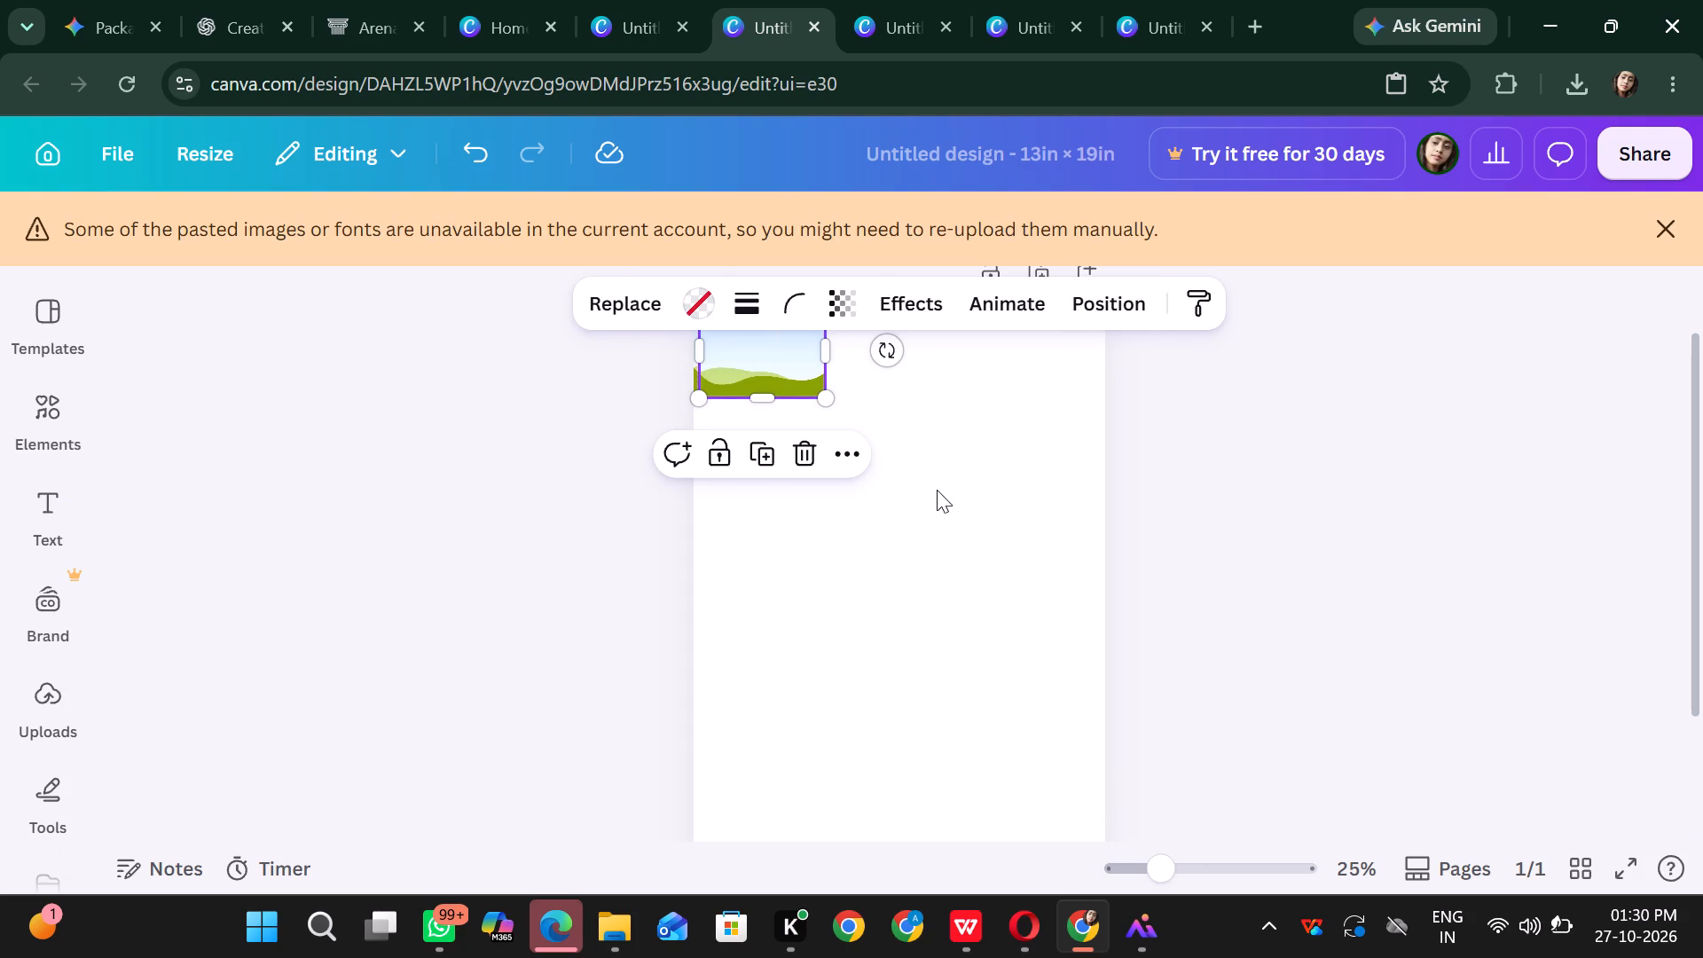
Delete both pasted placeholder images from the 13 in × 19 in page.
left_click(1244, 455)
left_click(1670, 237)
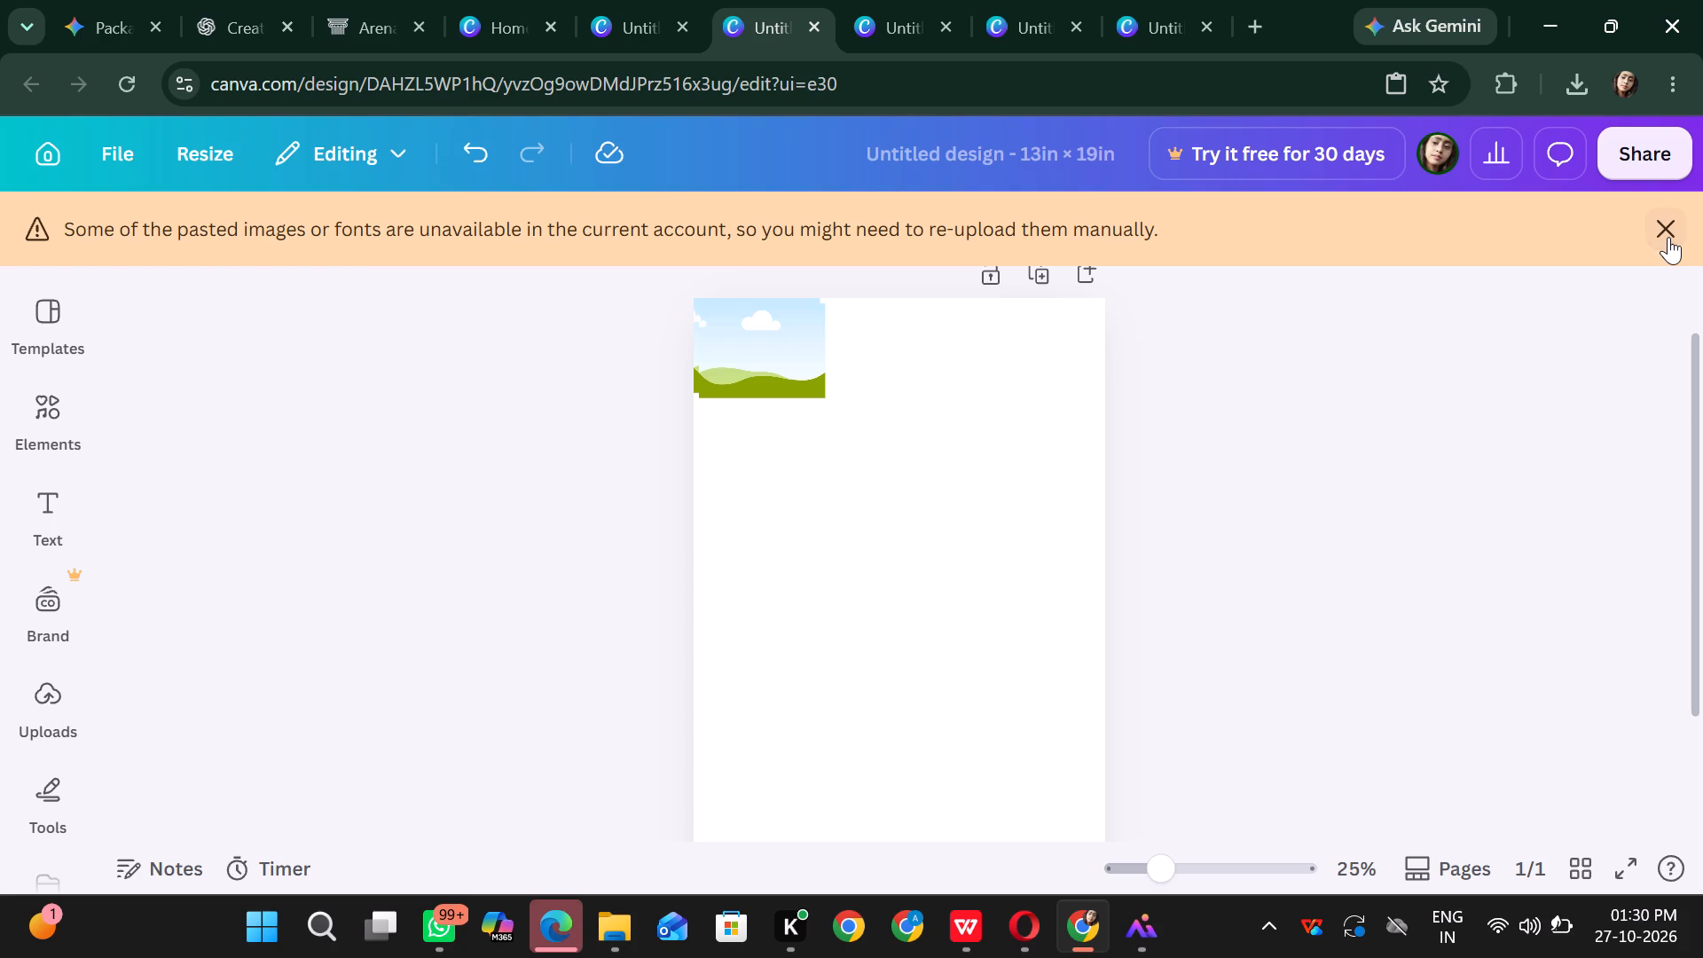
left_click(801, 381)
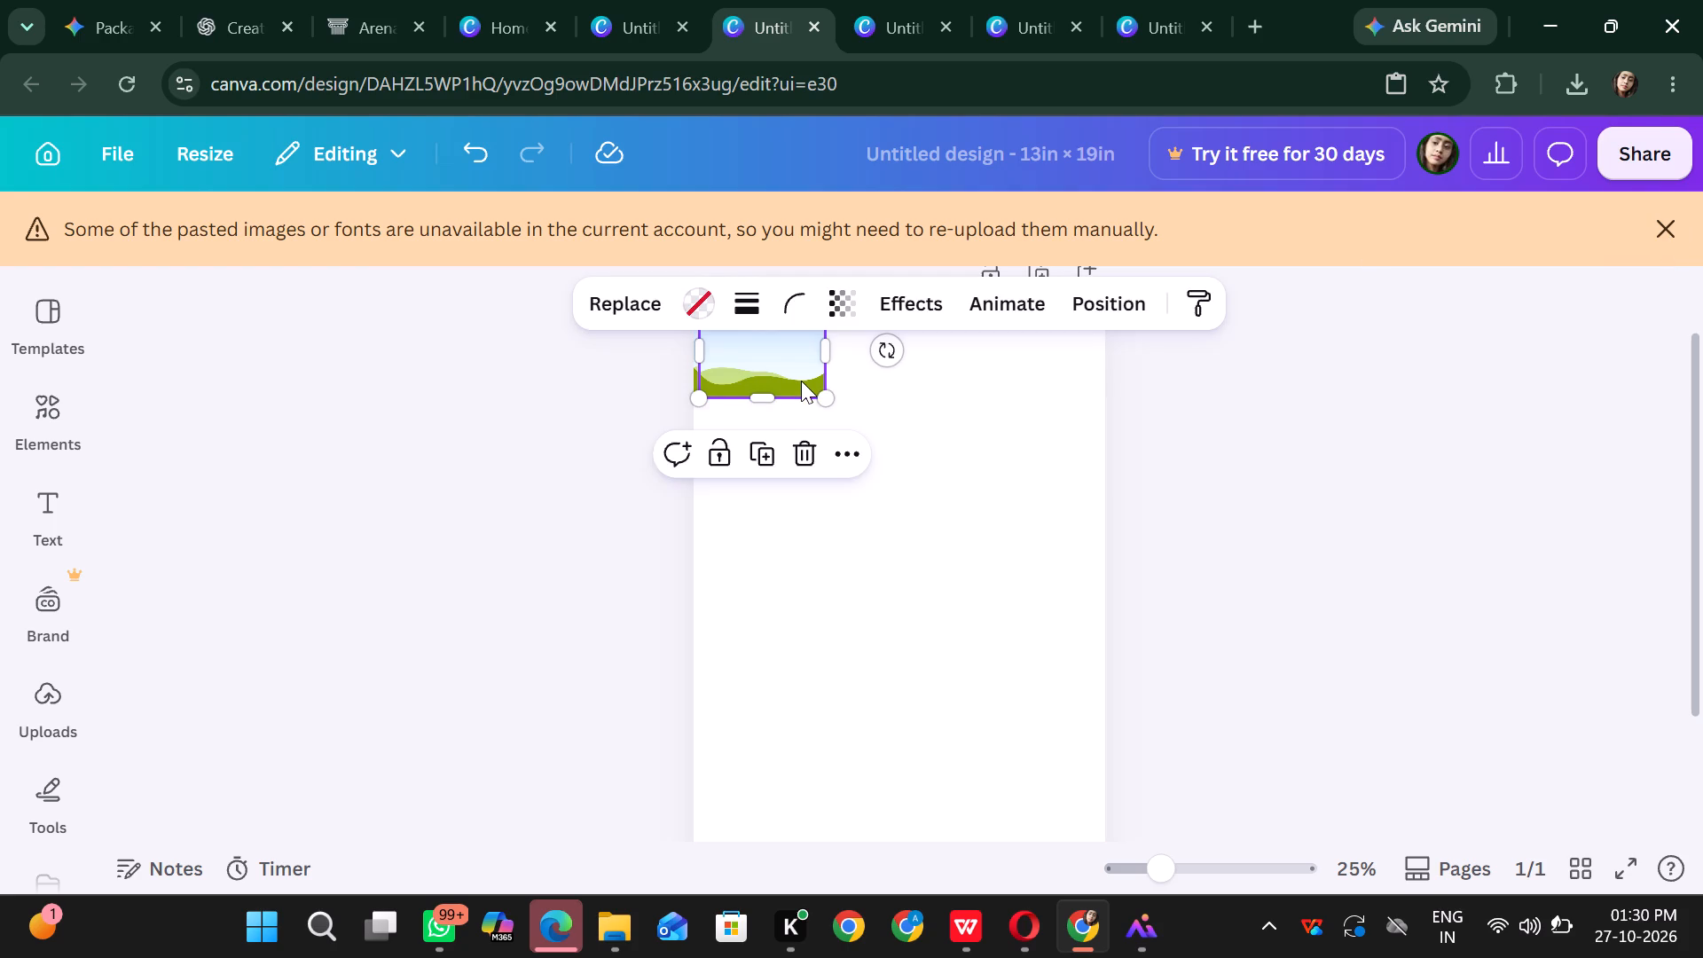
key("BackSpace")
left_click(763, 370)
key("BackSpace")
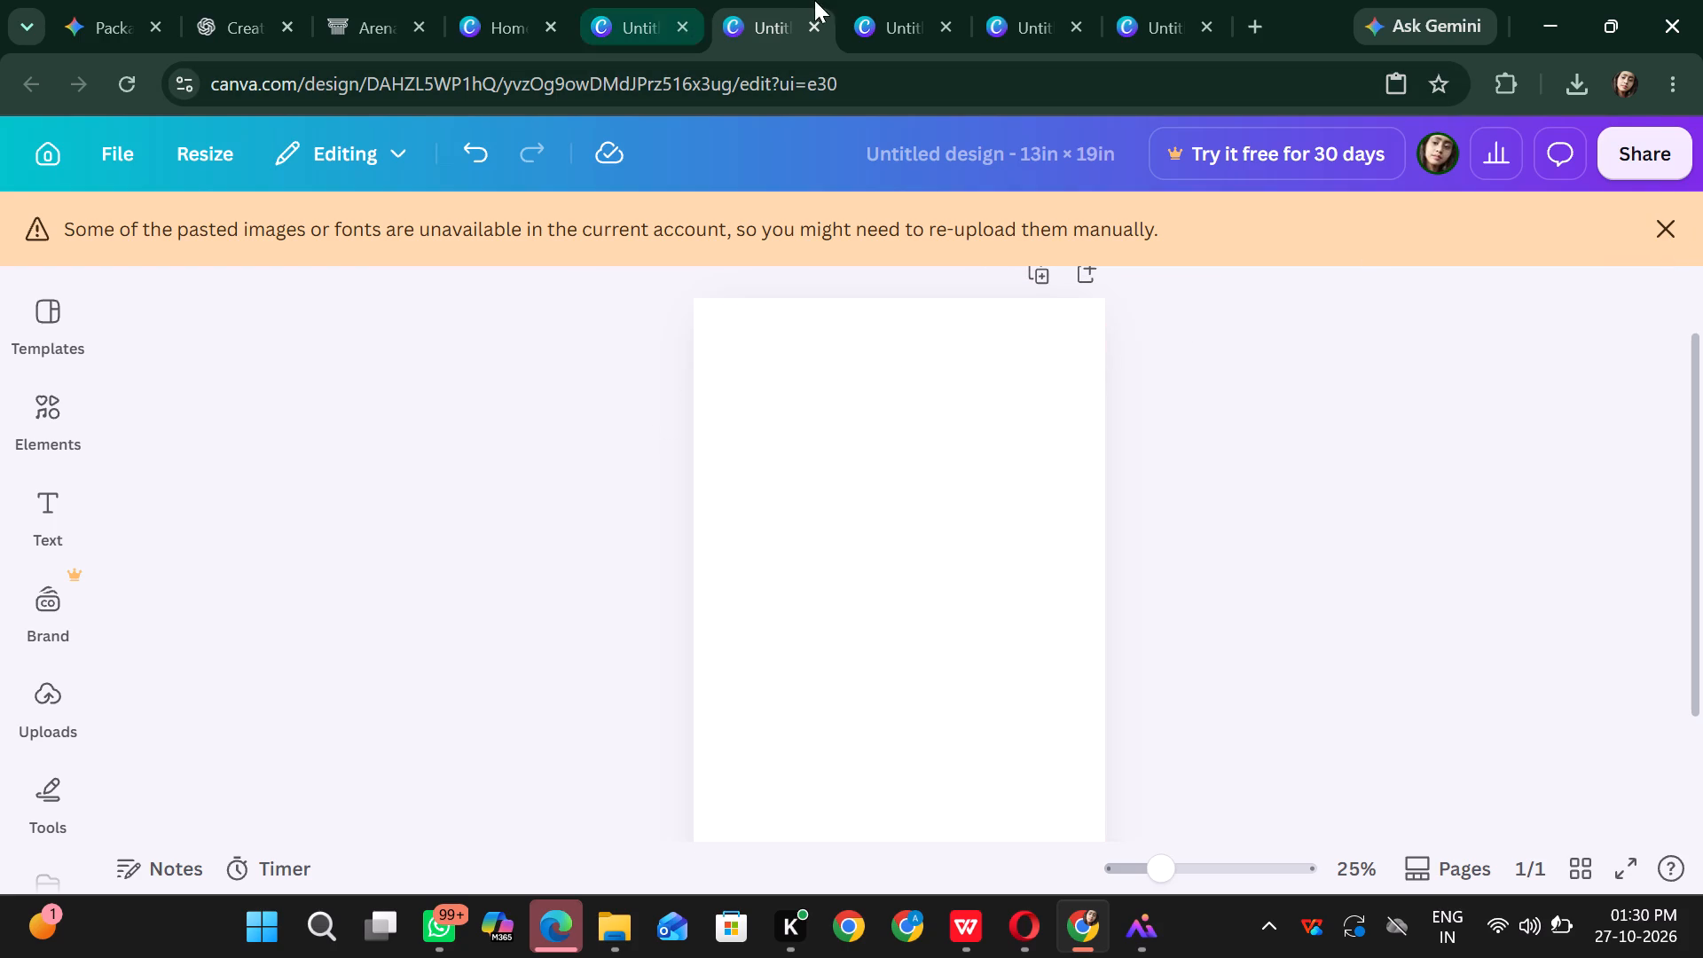
Return to the 4 in × 3 in Canva design and copy its page-filling label image.
left_click(781, 0)
left_click(753, 11)
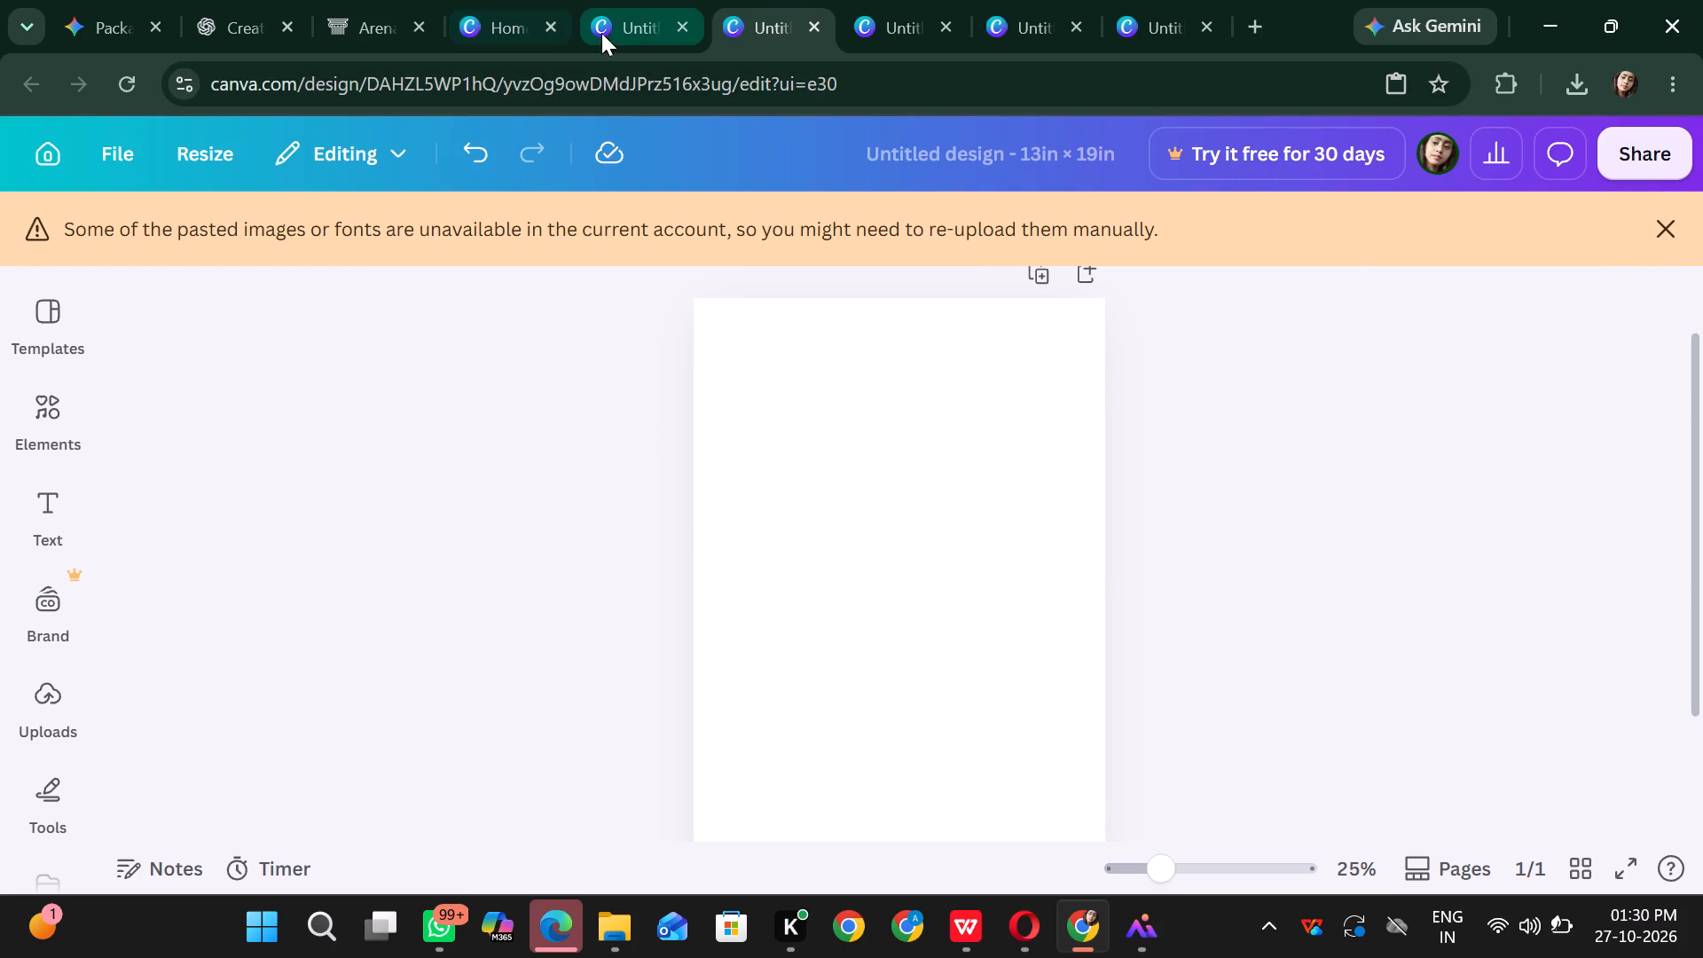
left_click(615, 30)
right_click(938, 485)
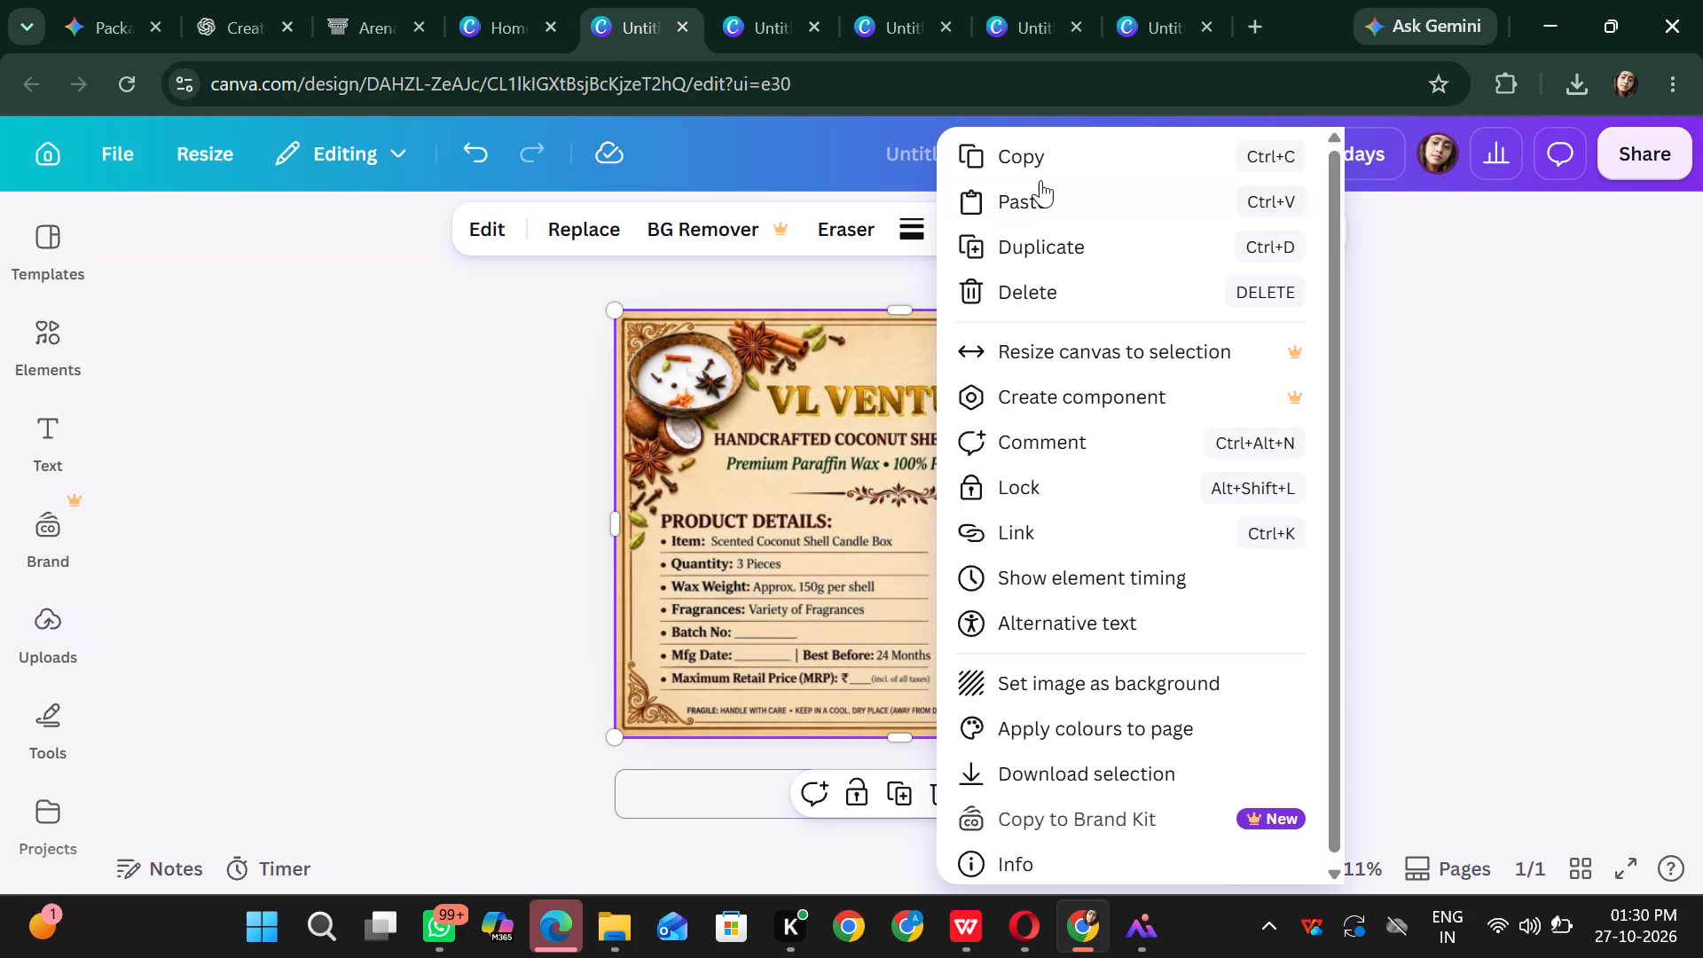
left_click(1034, 170)
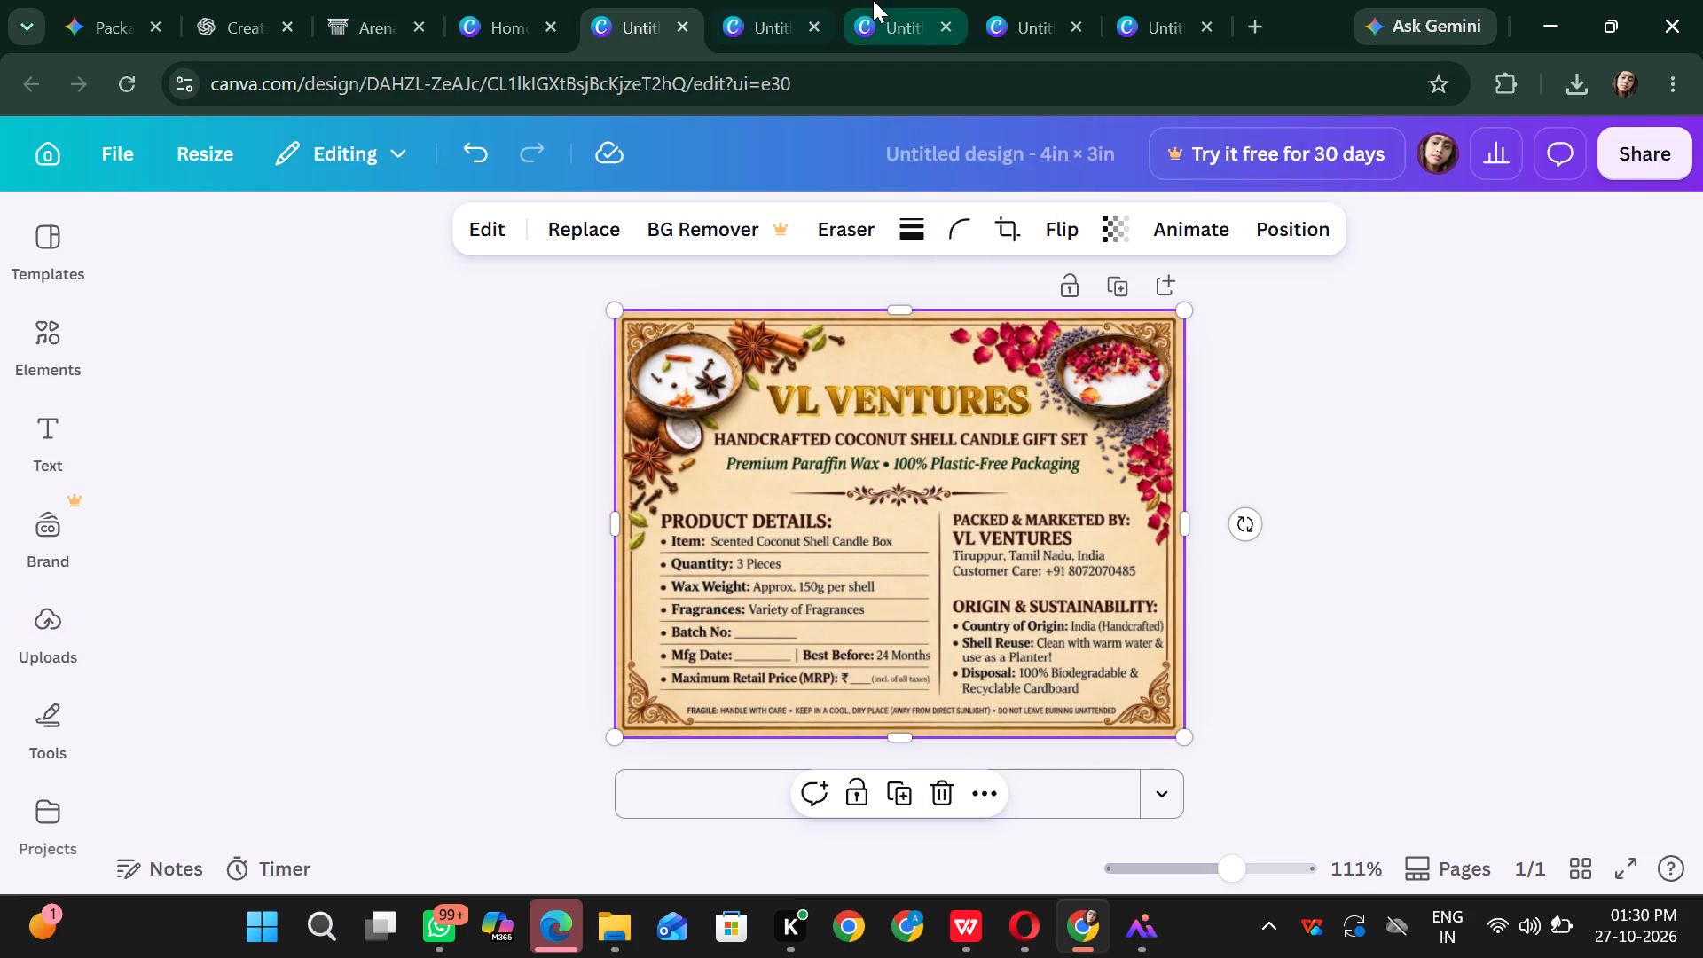
Switch to the 13 in × 19 in Canva design and paste the copied 3-piece label onto its blank page.
left_click(874, 1)
left_click(733, 53)
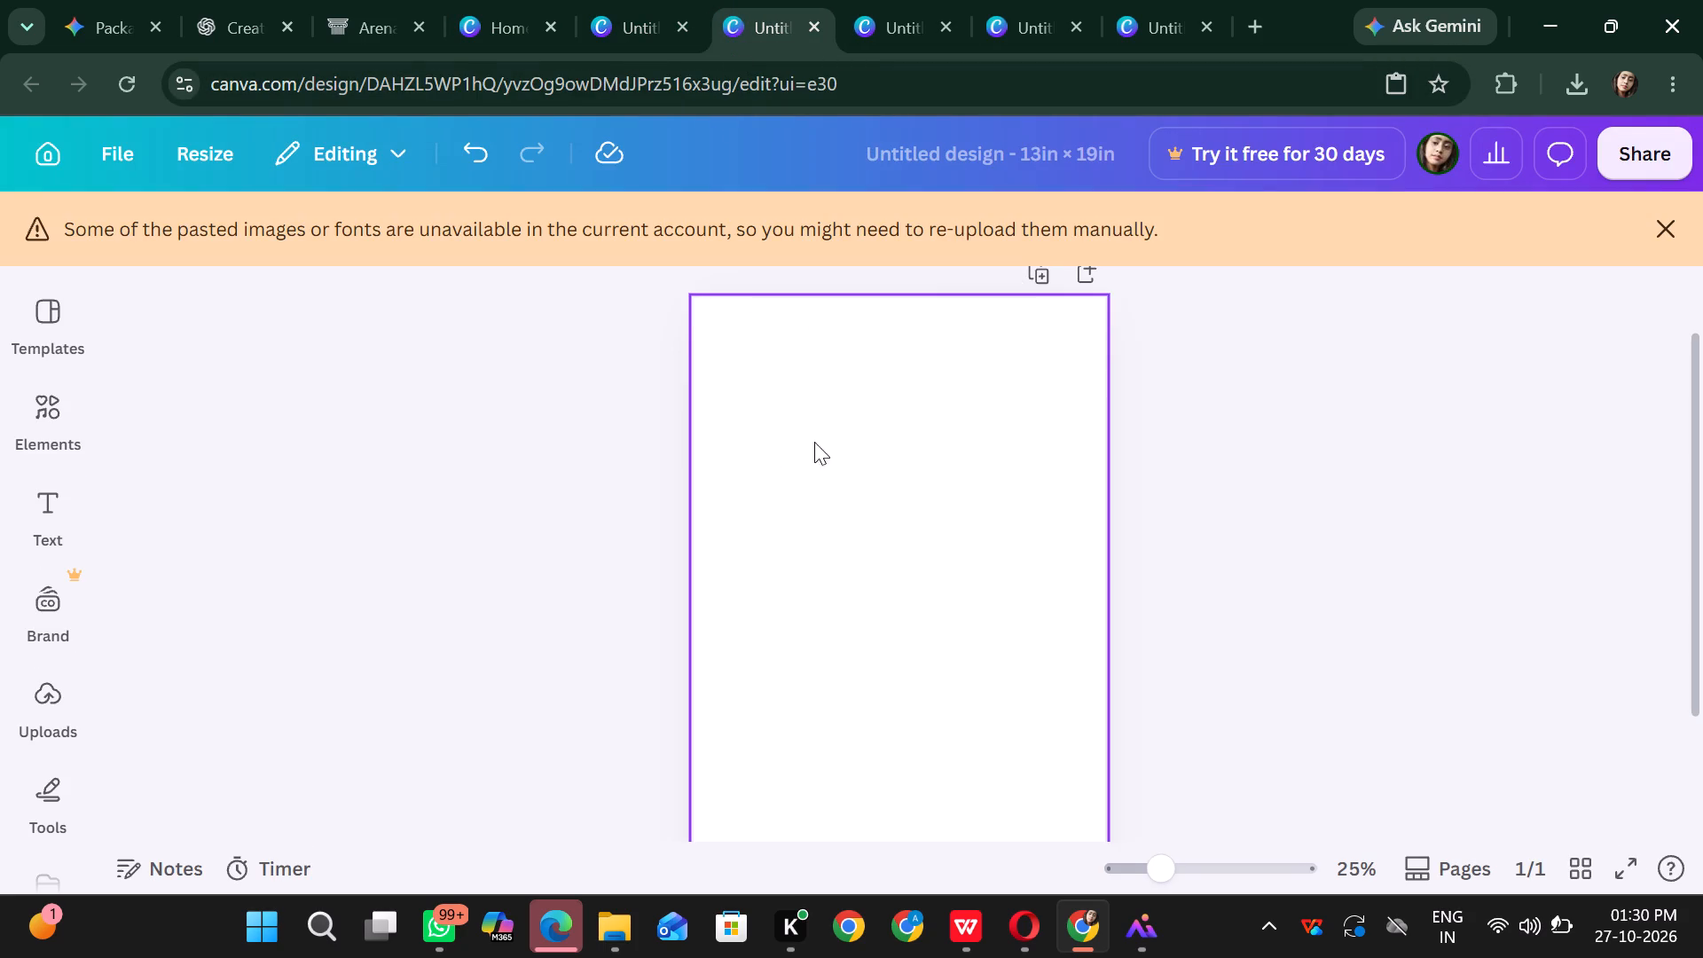
left_click(877, 388)
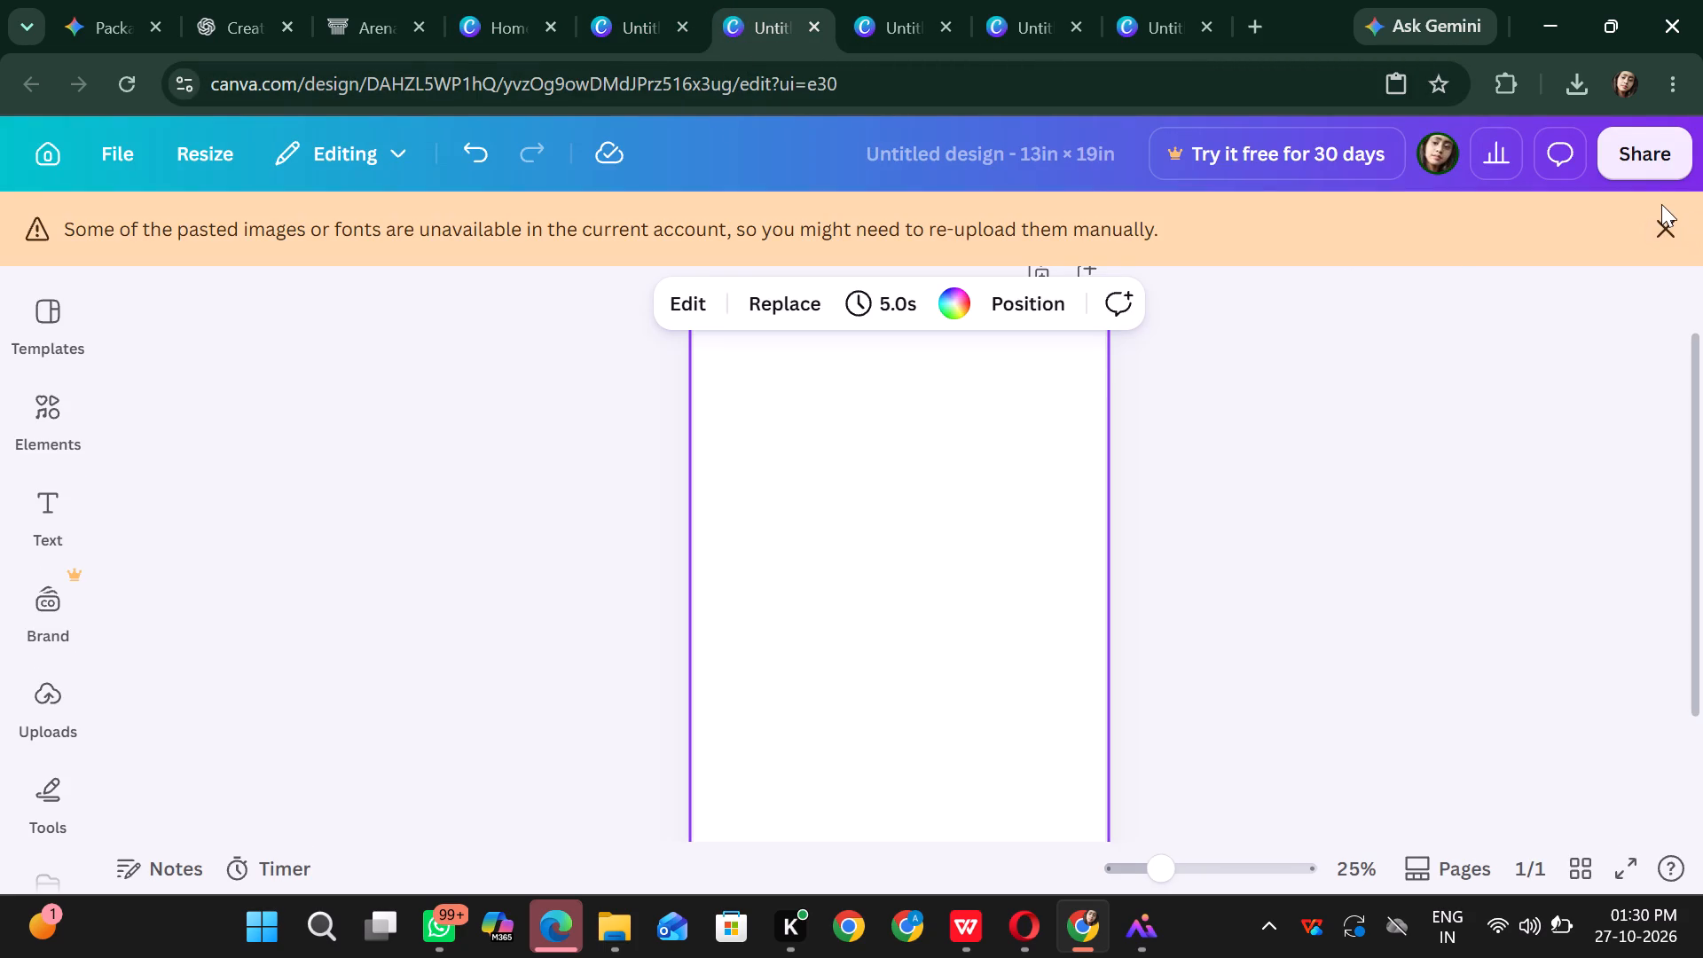
left_click(1663, 223)
left_click(883, 444)
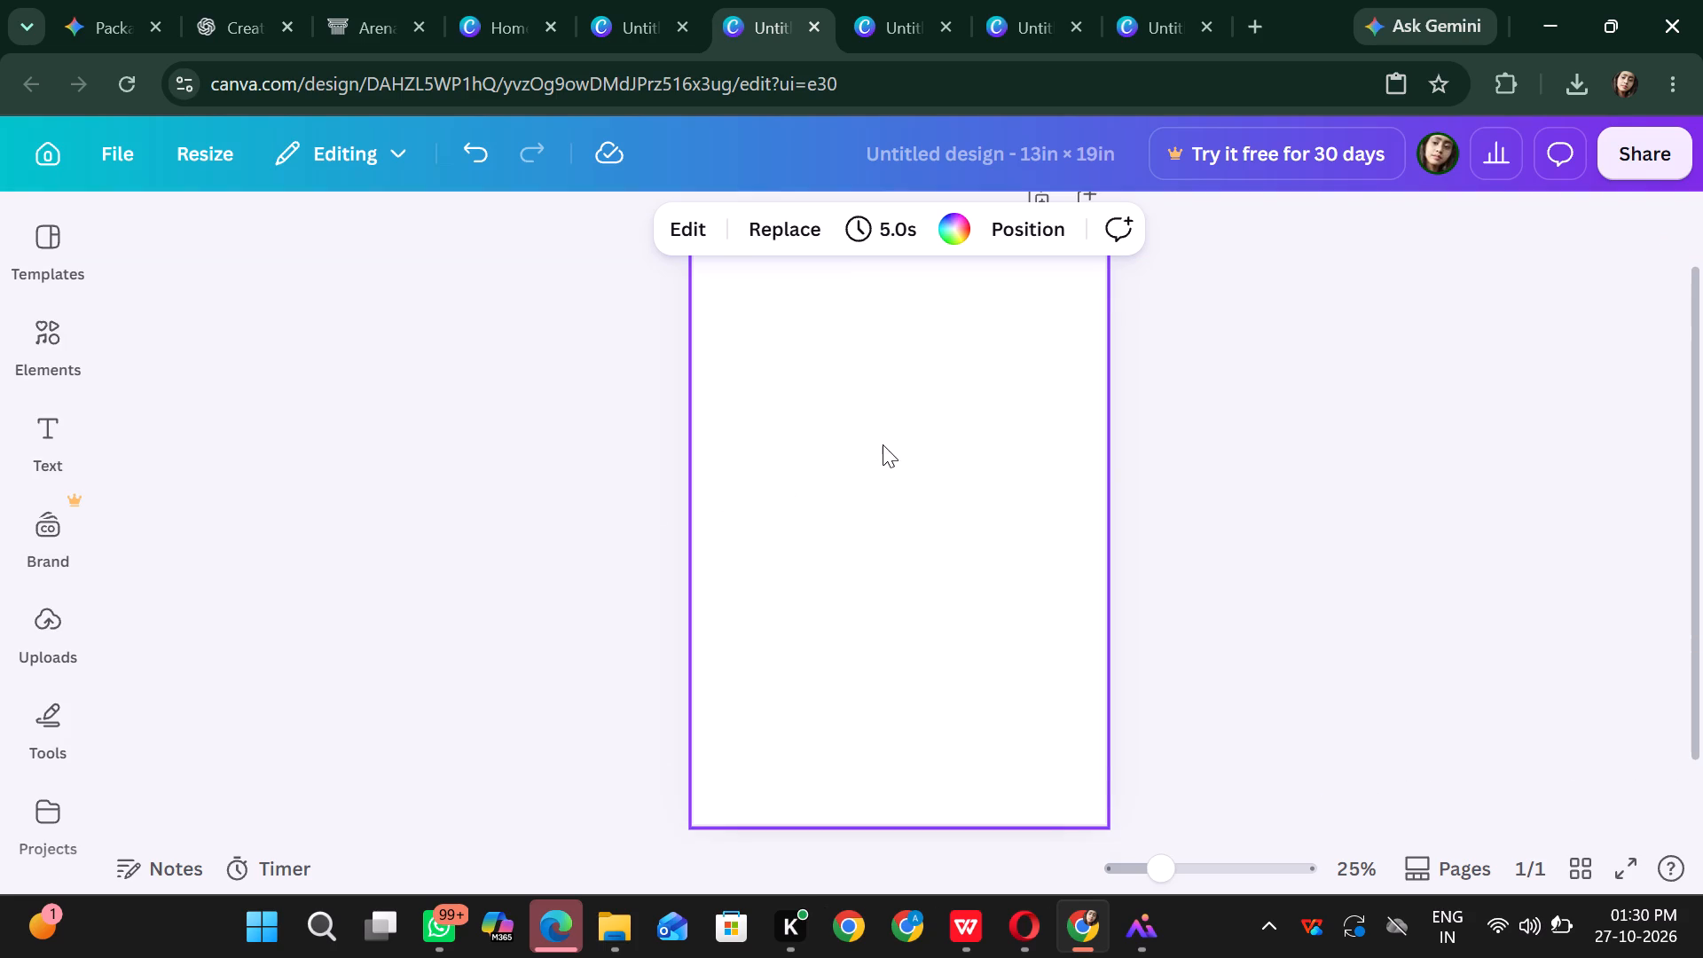
left_click(922, 390)
key("ctrl+v")
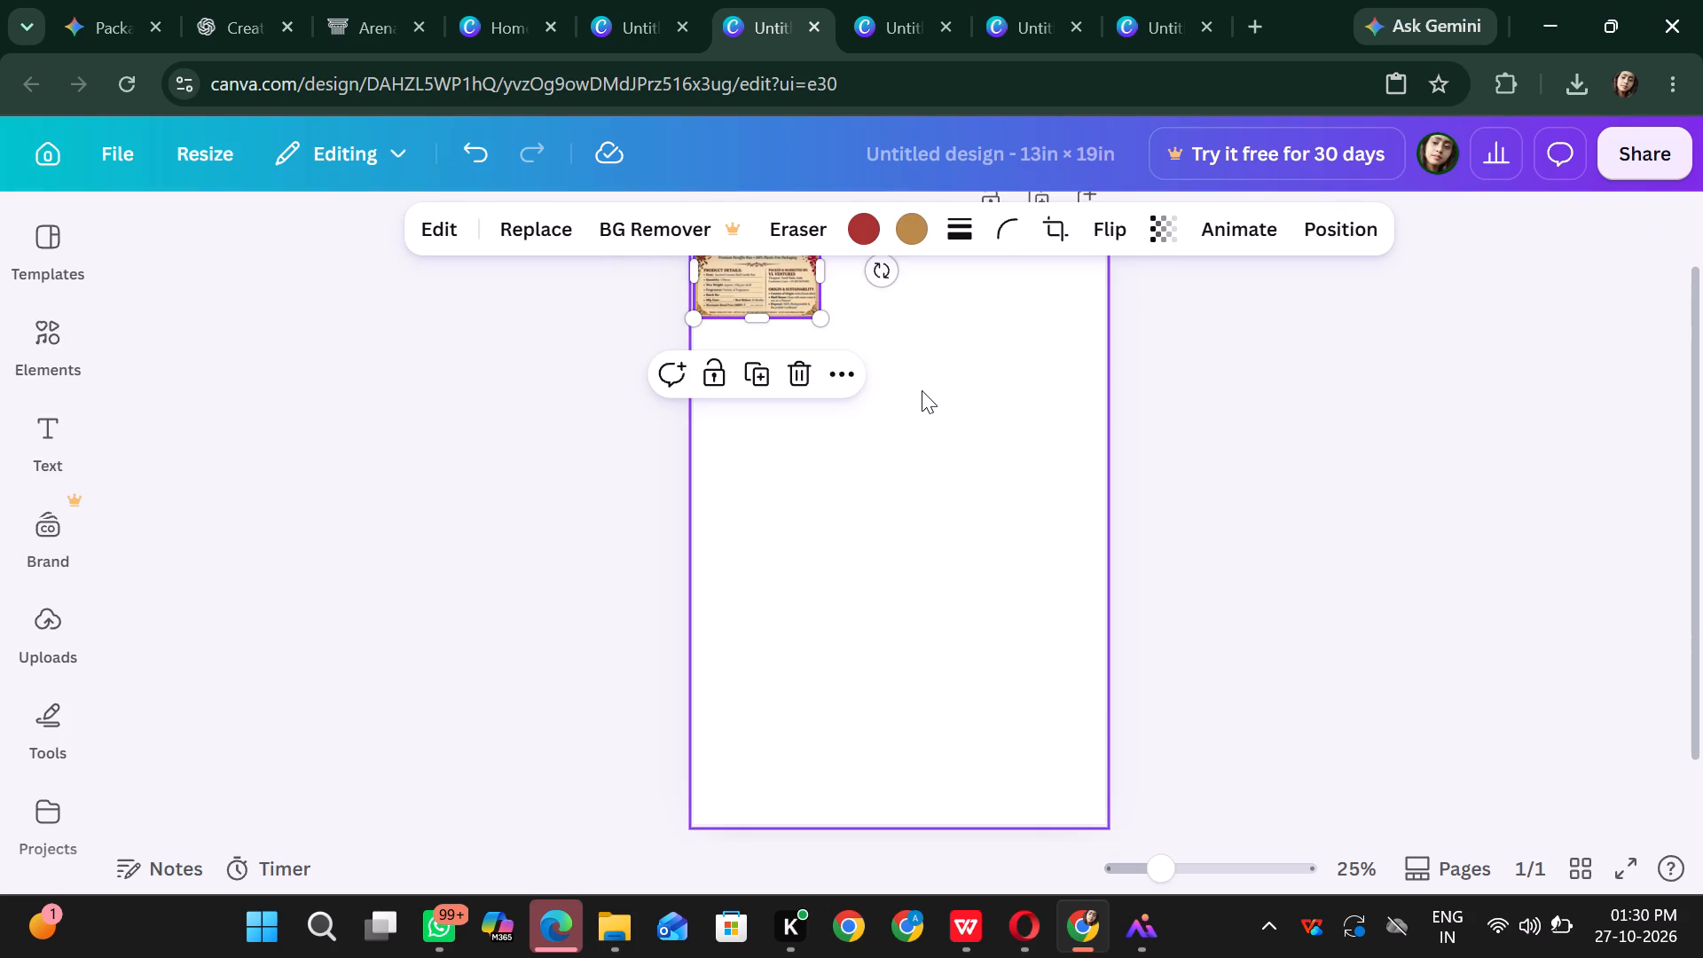
Move the pasted label slightly inward from the page's top-left corner, leaving a small margin on both edges.
left_click(1338, 386)
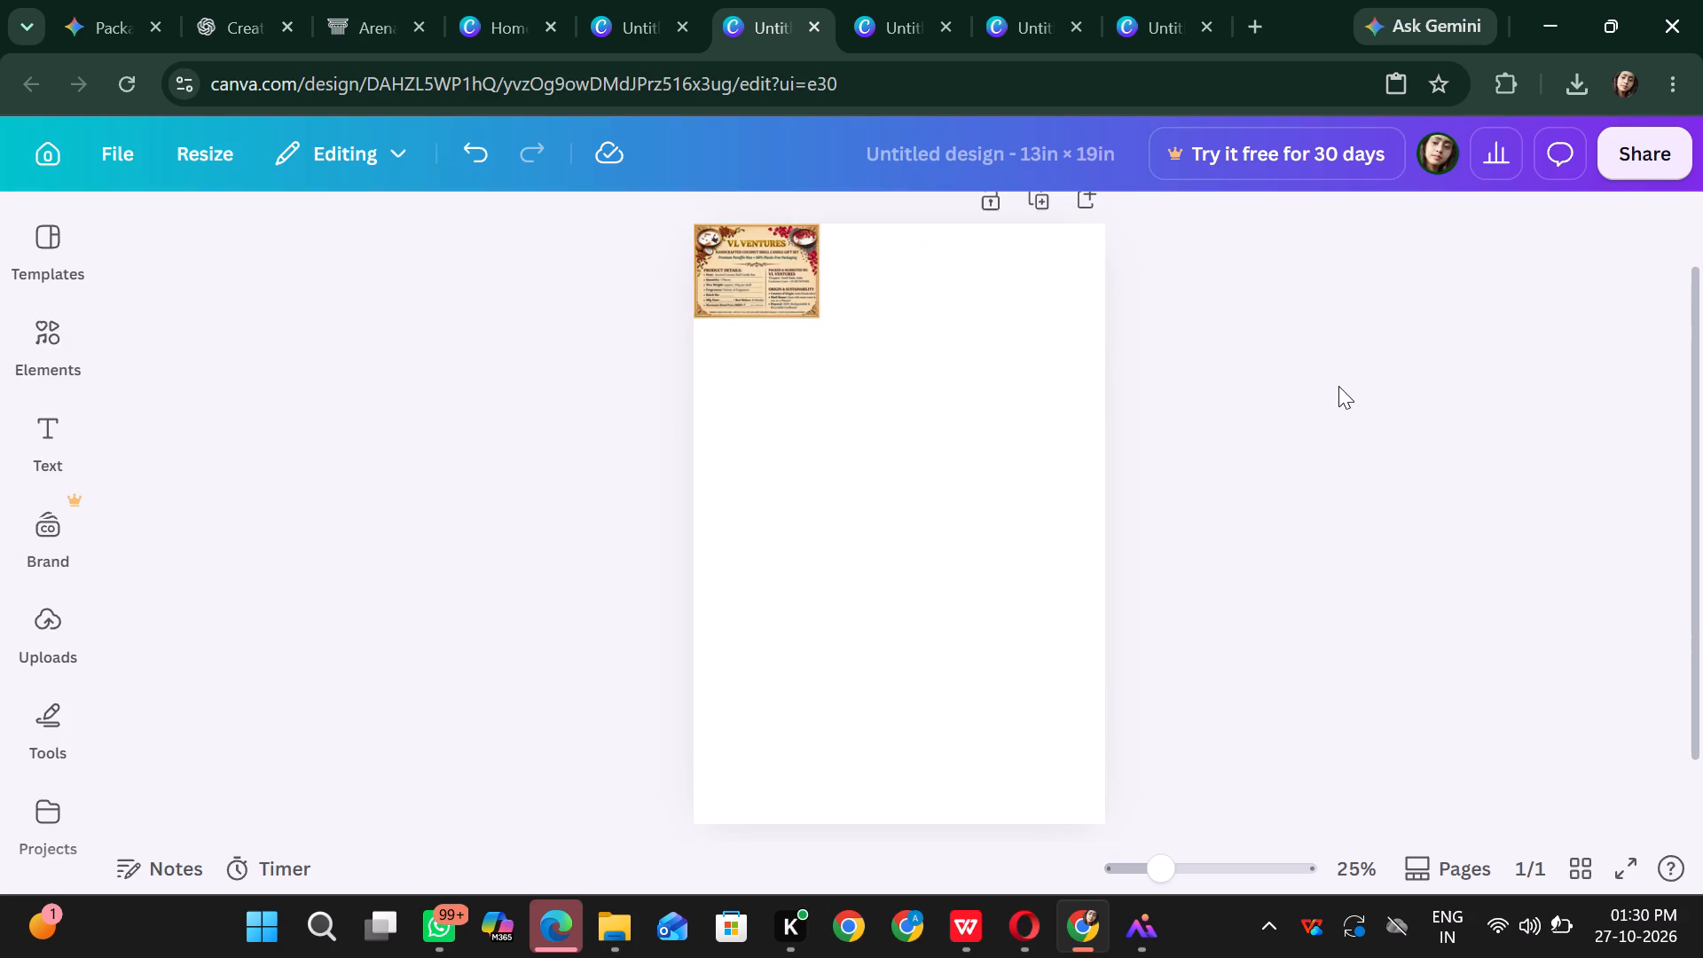
left_click_drag(773, 276, 795, 276)
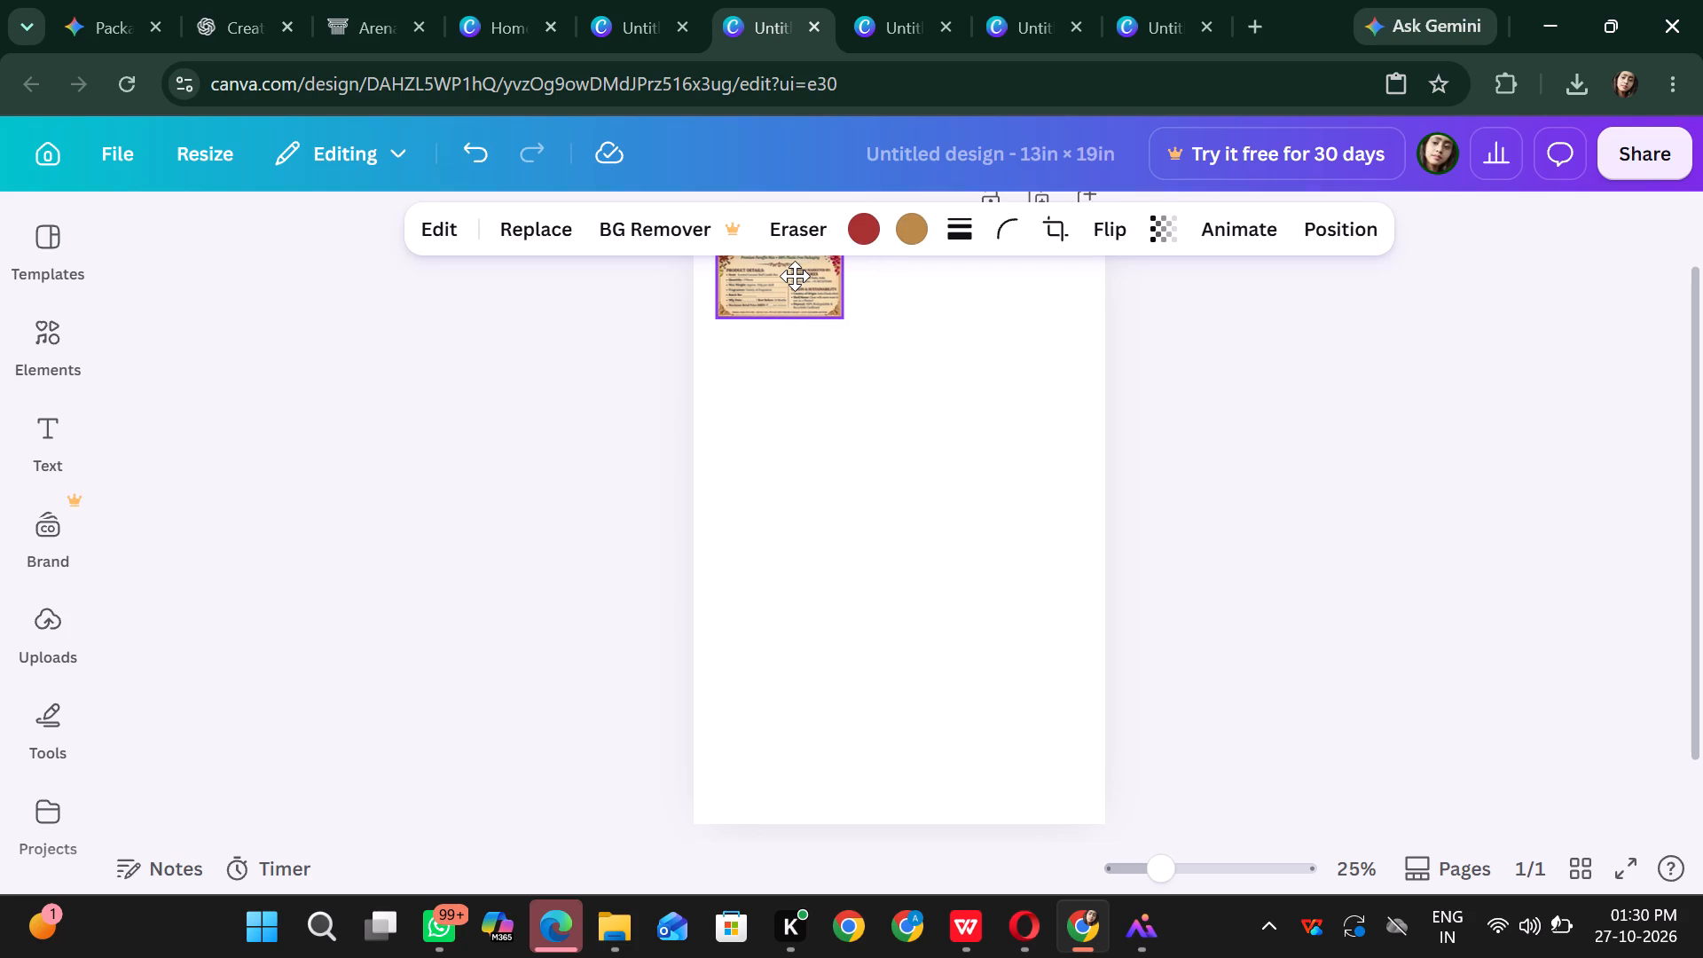
left_click_drag(795, 276, 786, 290)
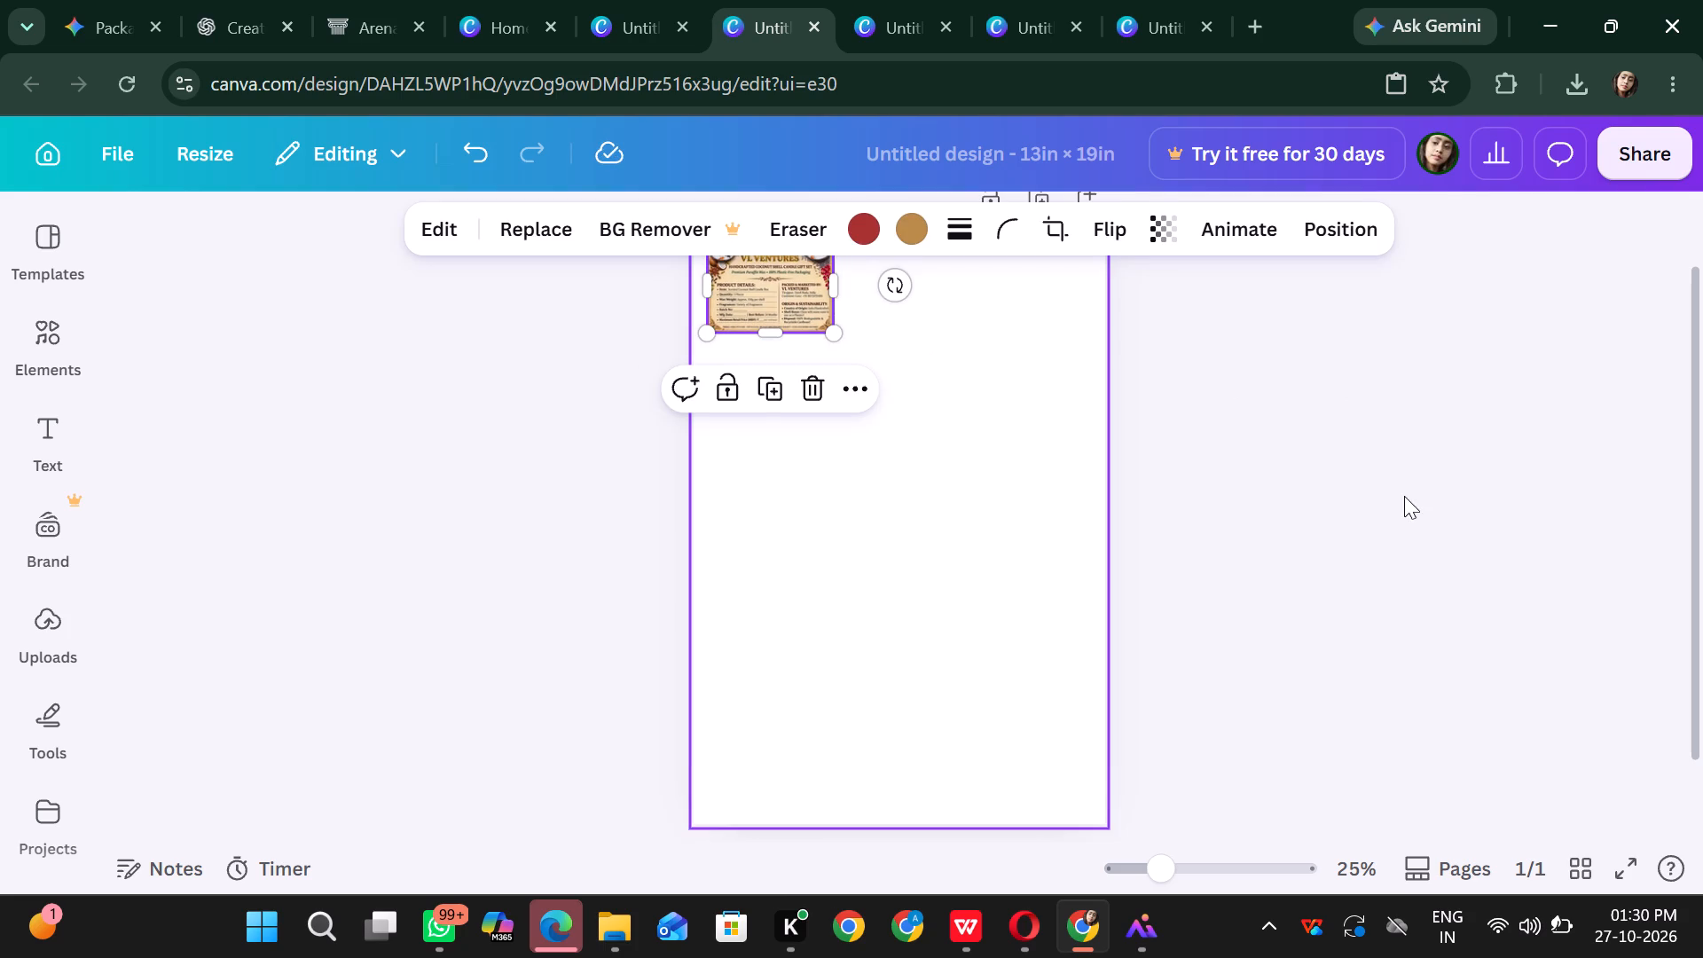
left_click(1410, 497)
left_click(794, 309)
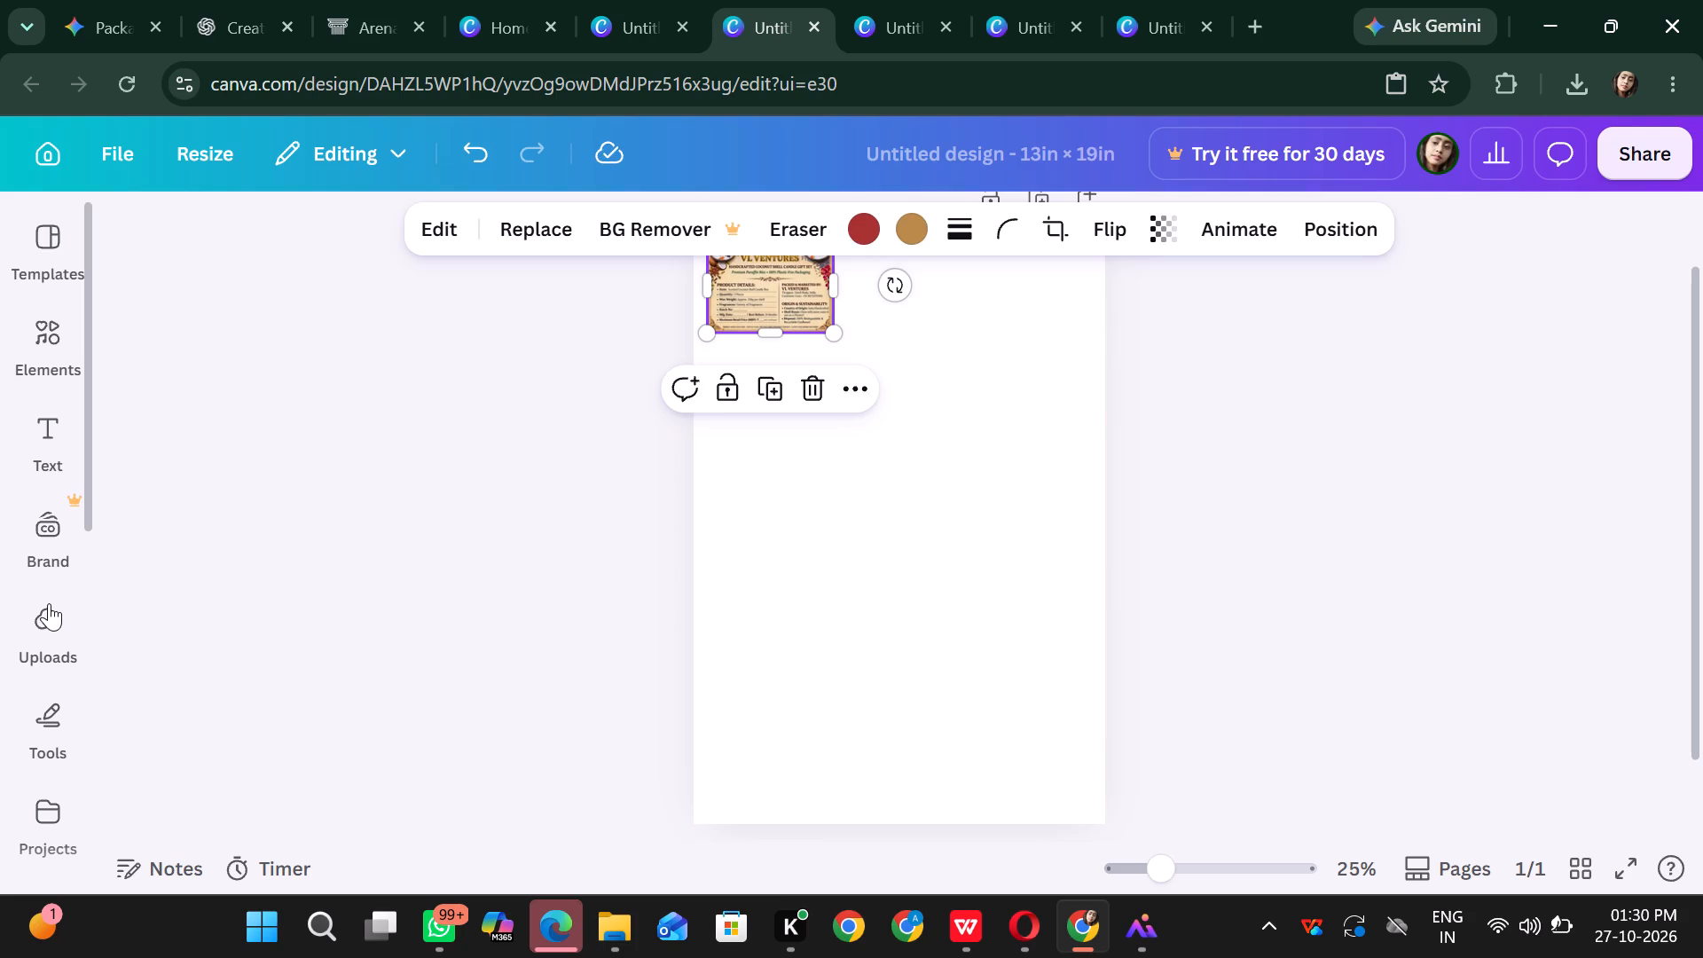
Look through the element categories, chart types, available apps and text options for the 13 in × 19 in design.
left_click(31, 335)
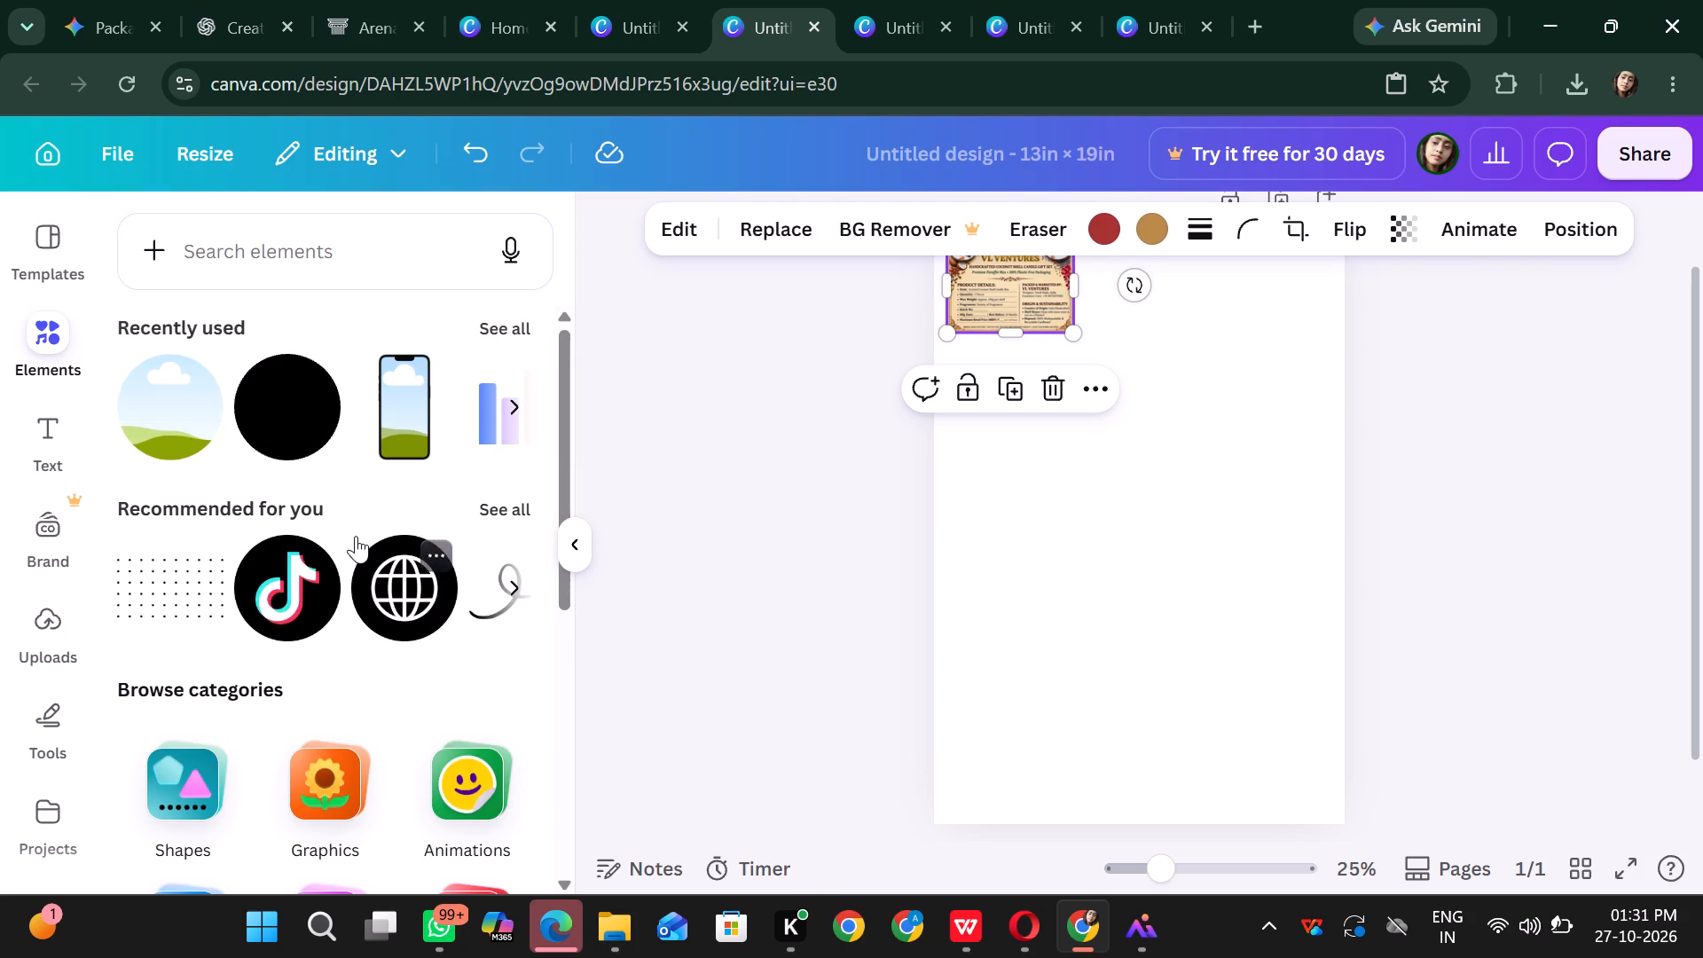
scroll(356, 536, "down", 8)
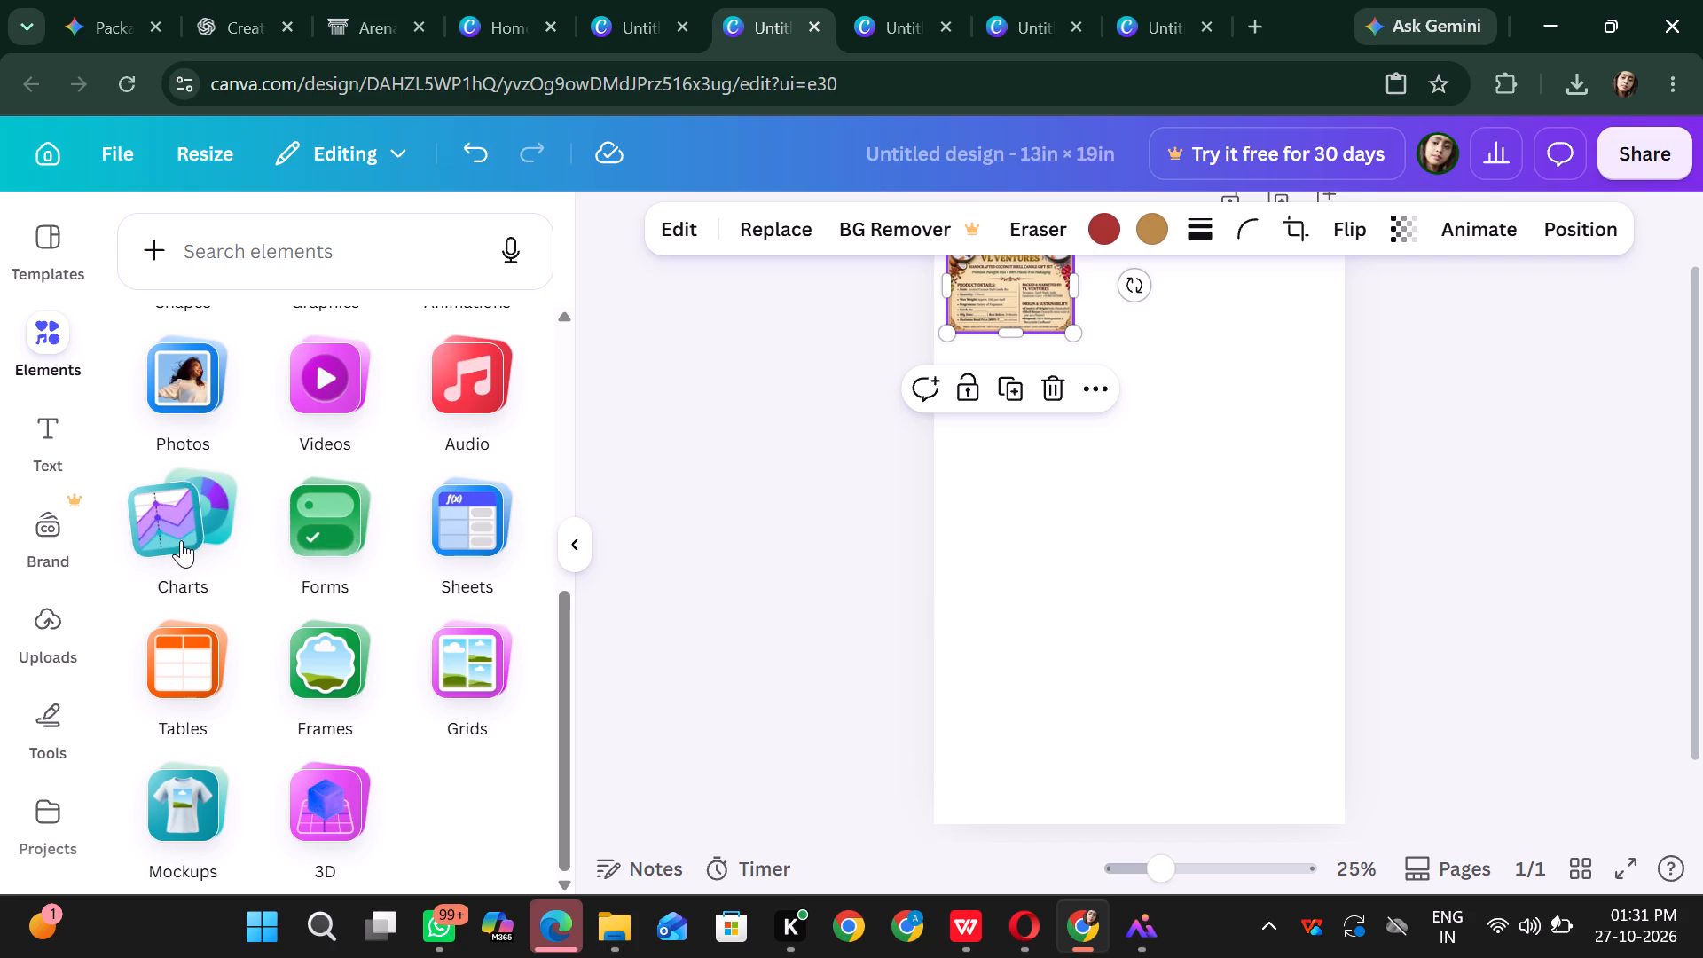
left_click(180, 543)
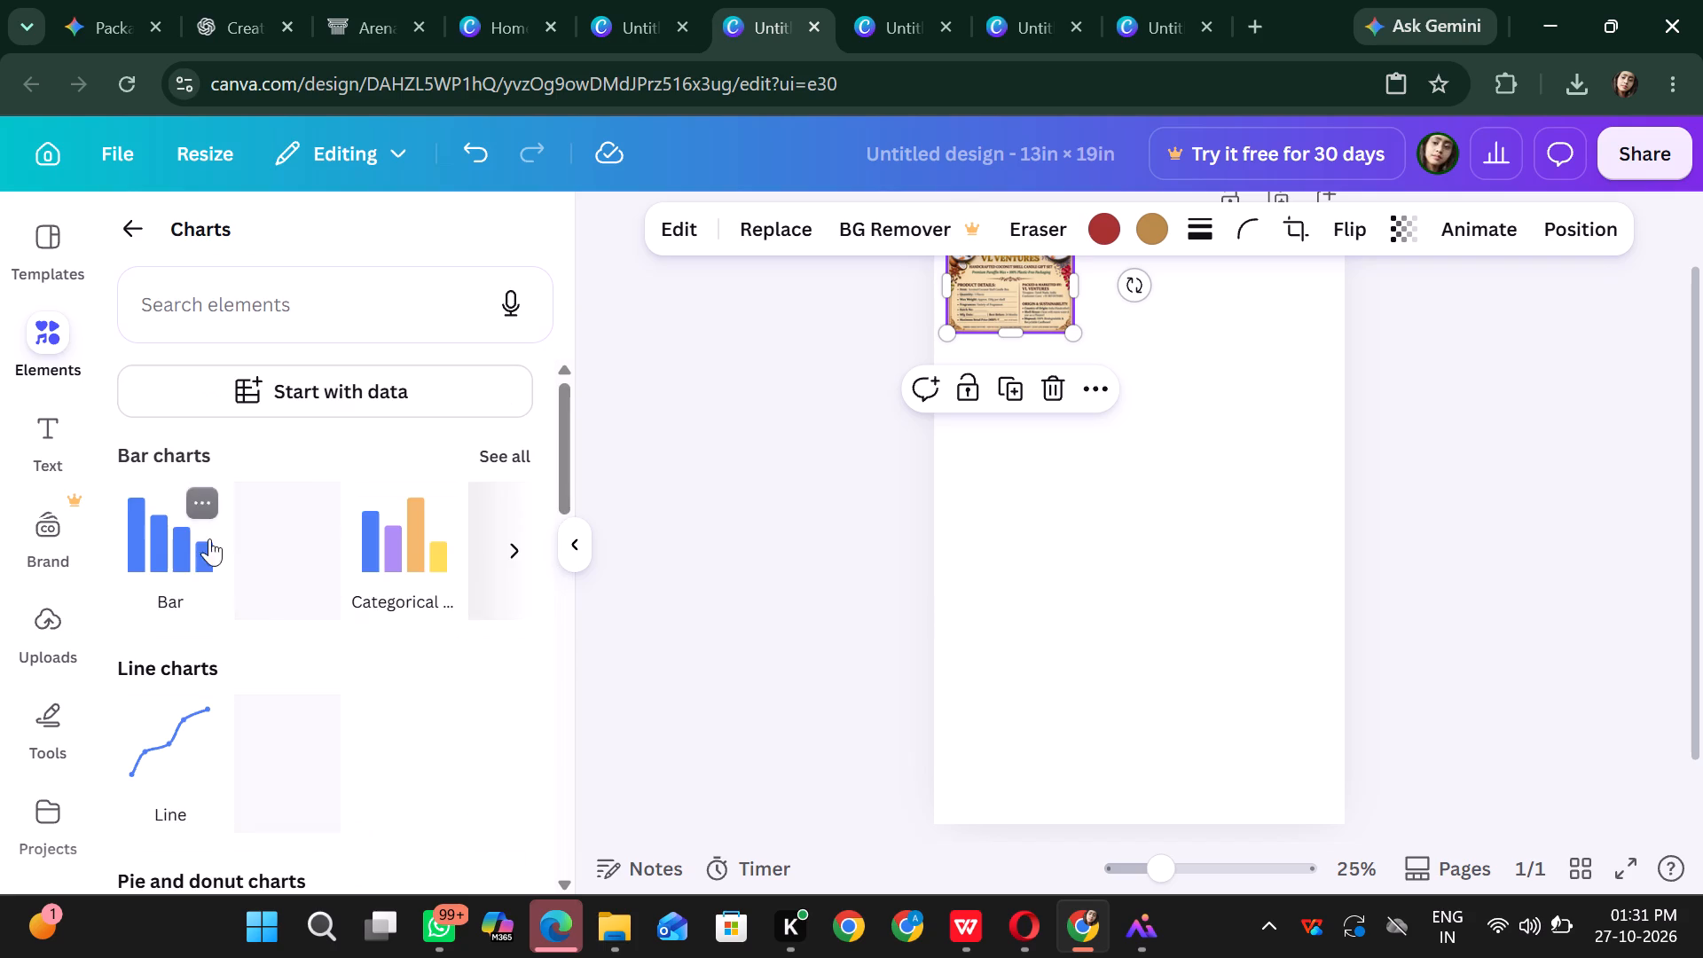
scroll(50, 711, "down", 1)
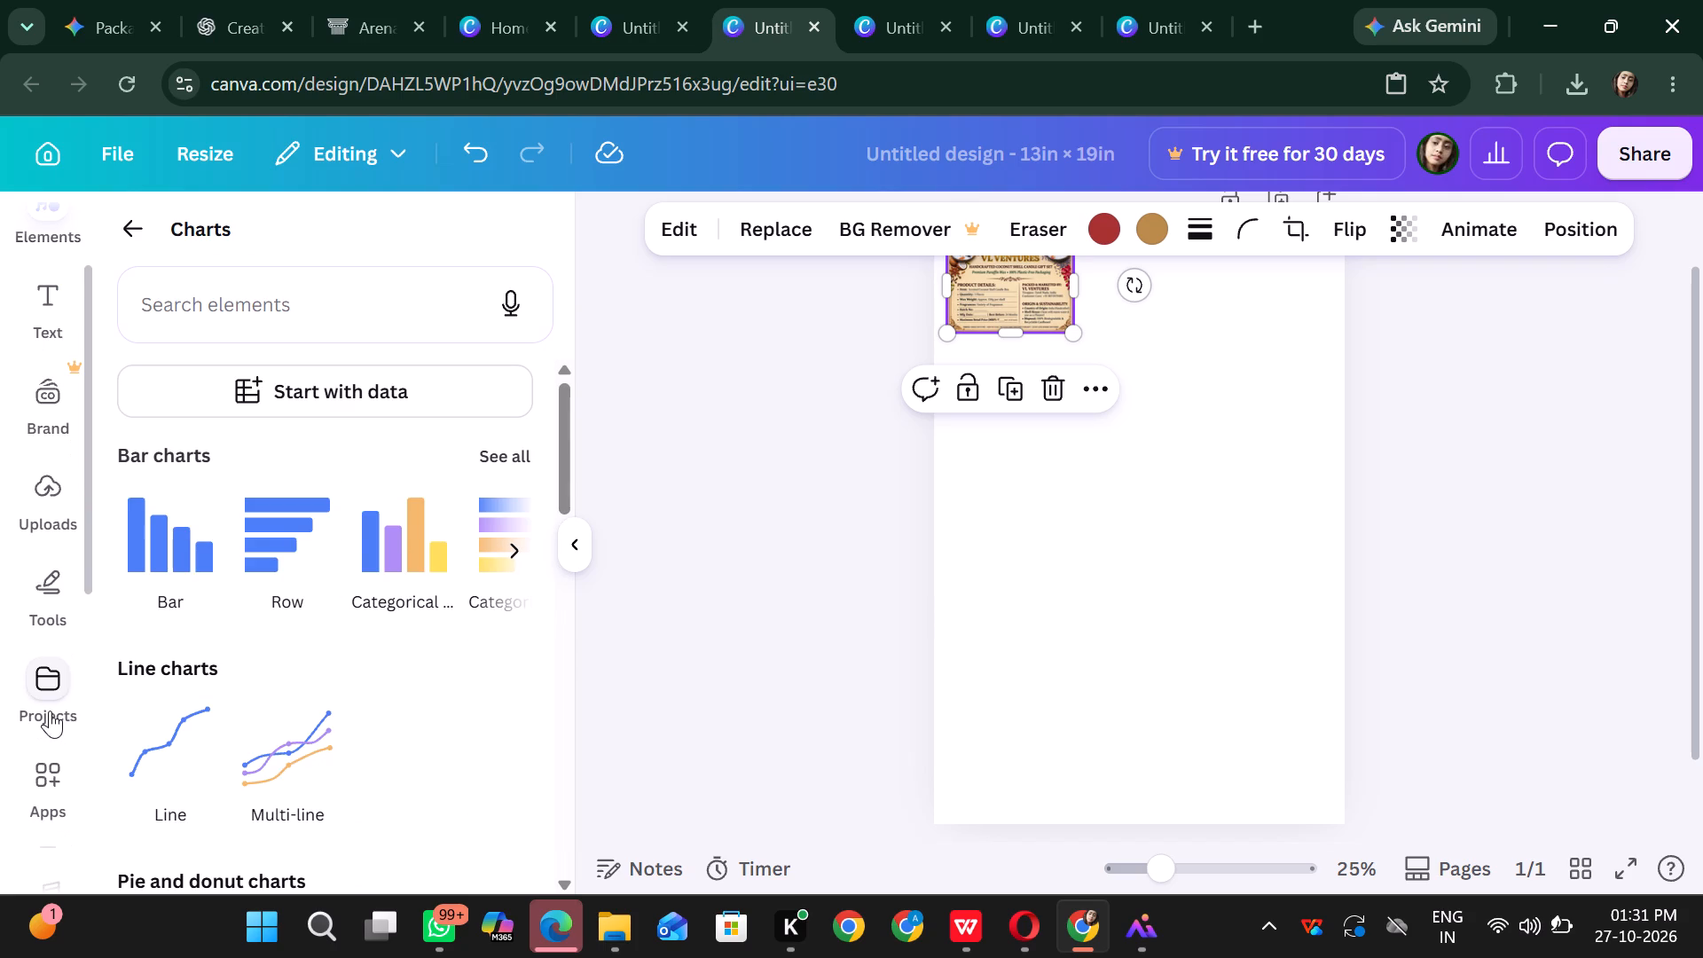
left_click(52, 803)
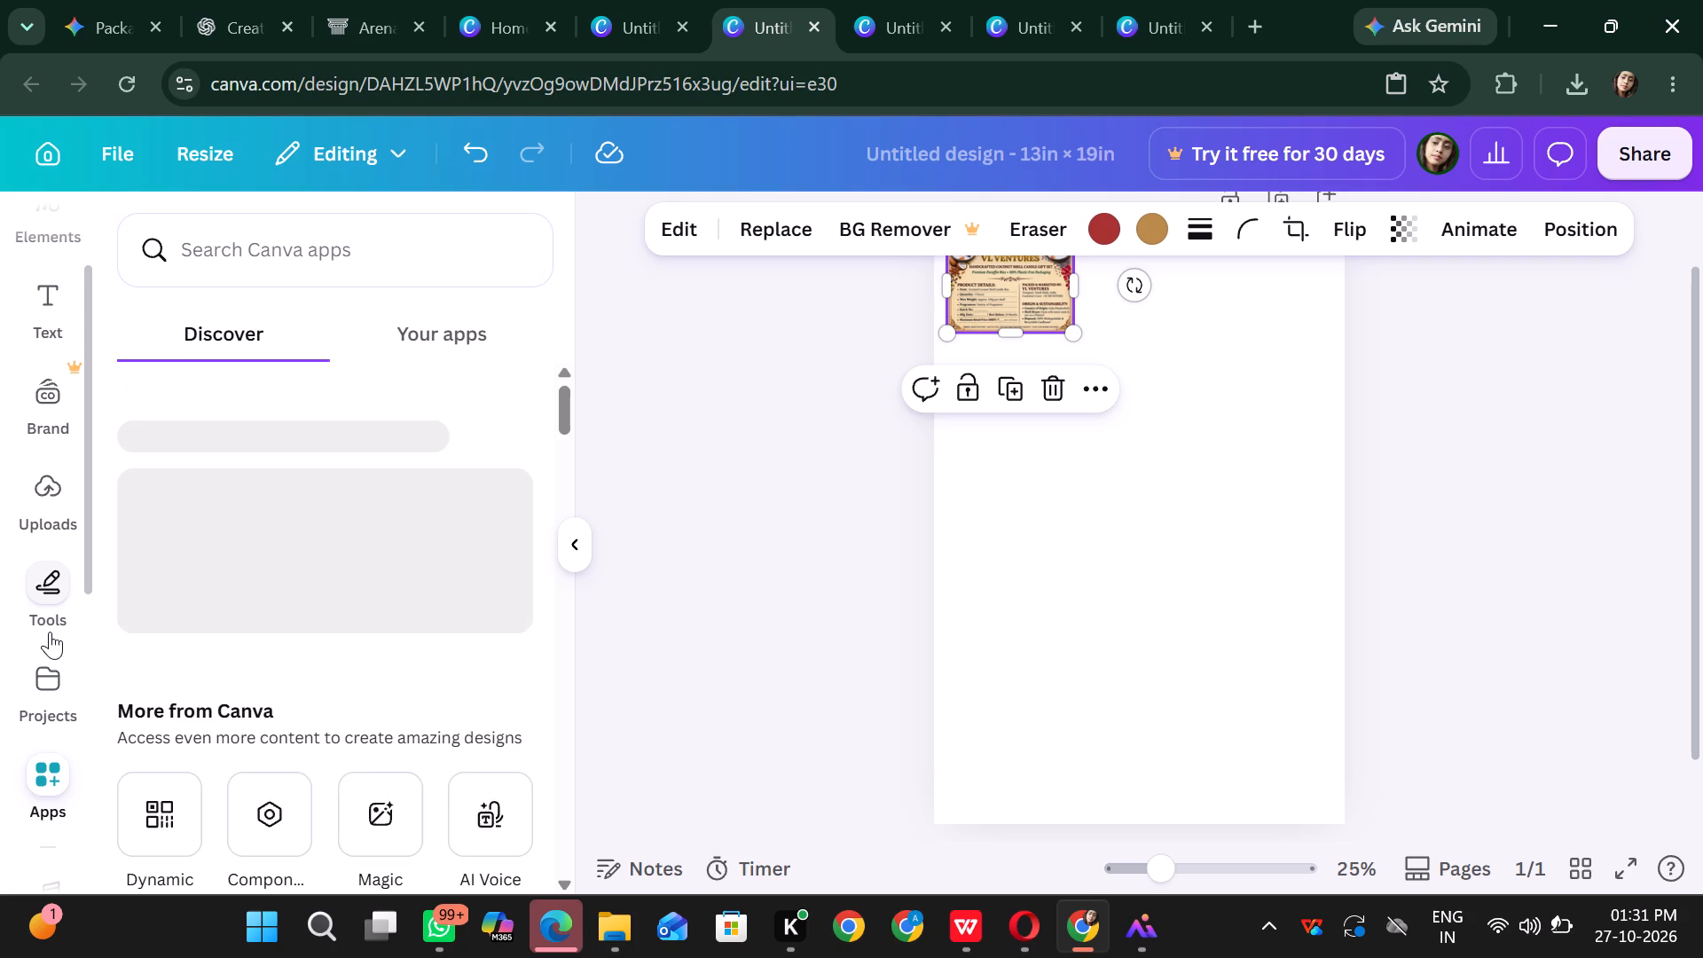
scroll(33, 624, "down", 4)
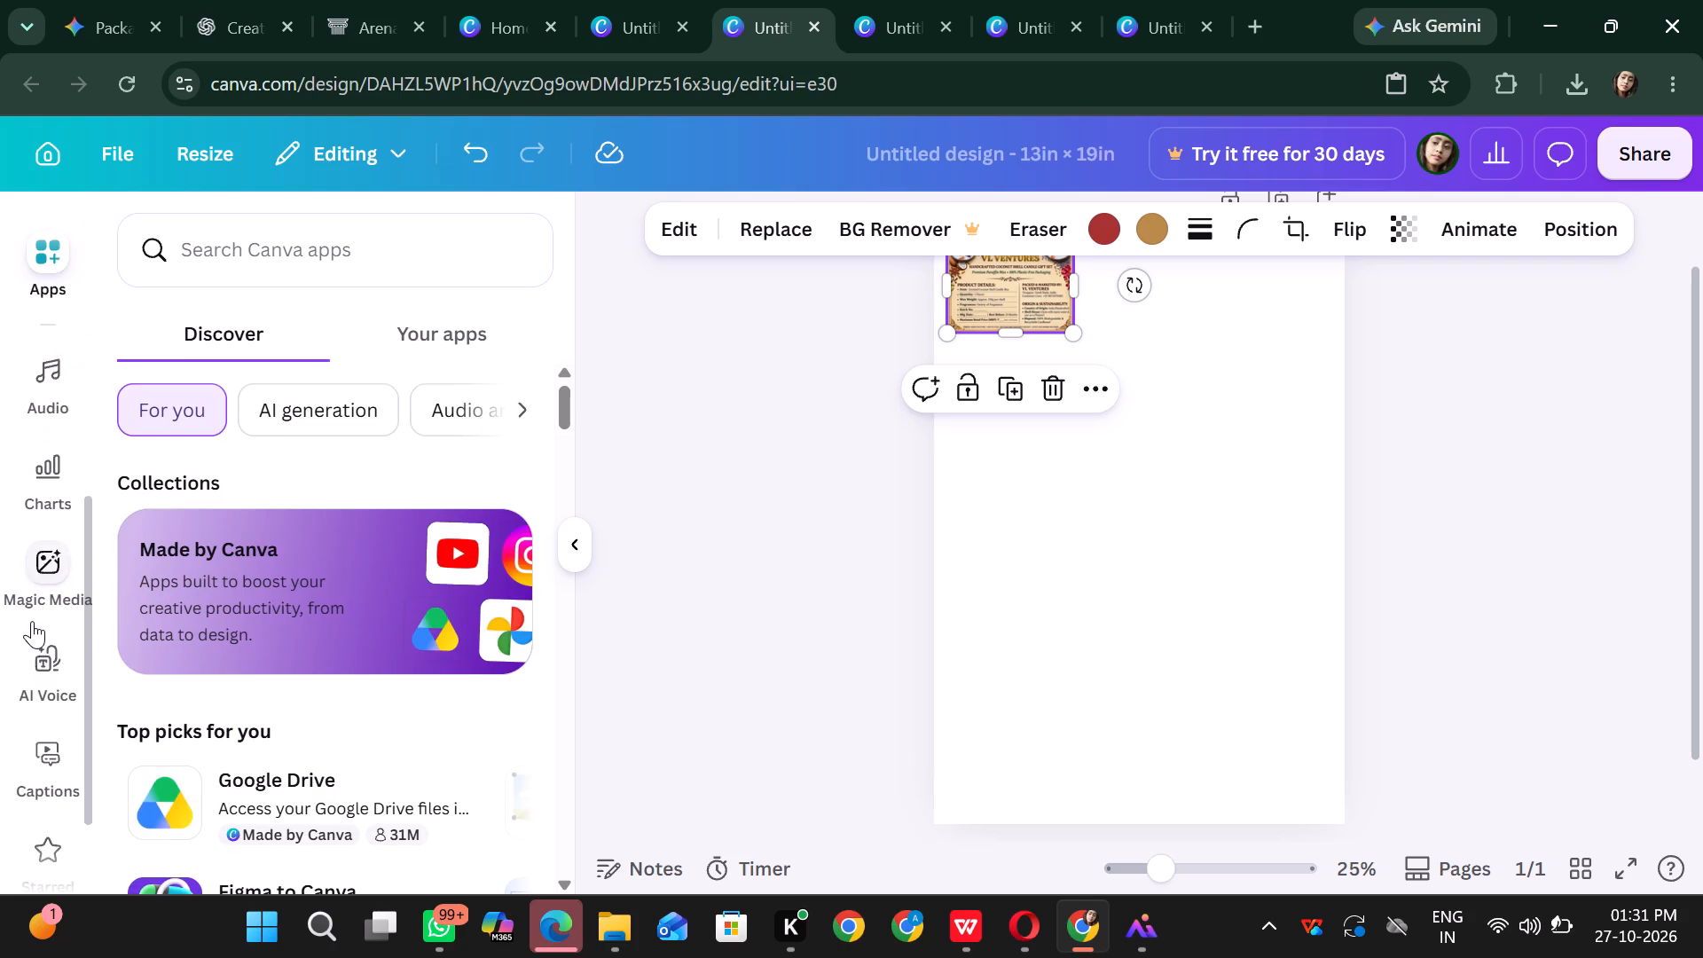
scroll(29, 641, "down", 5)
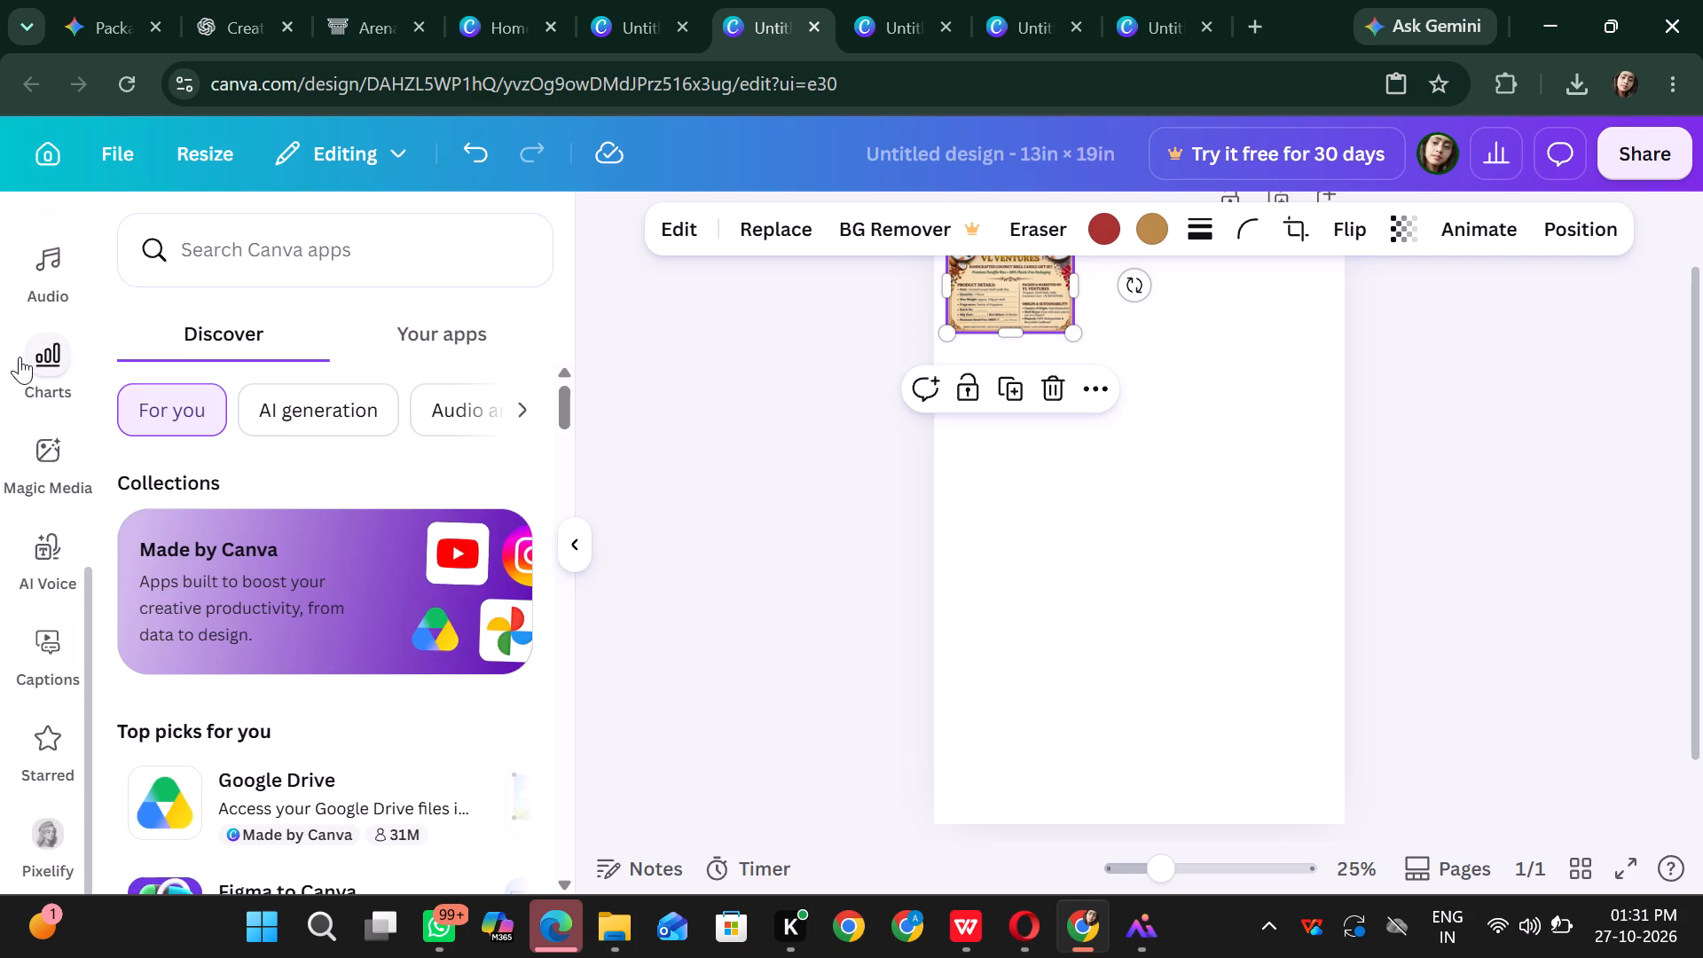
left_click(48, 357)
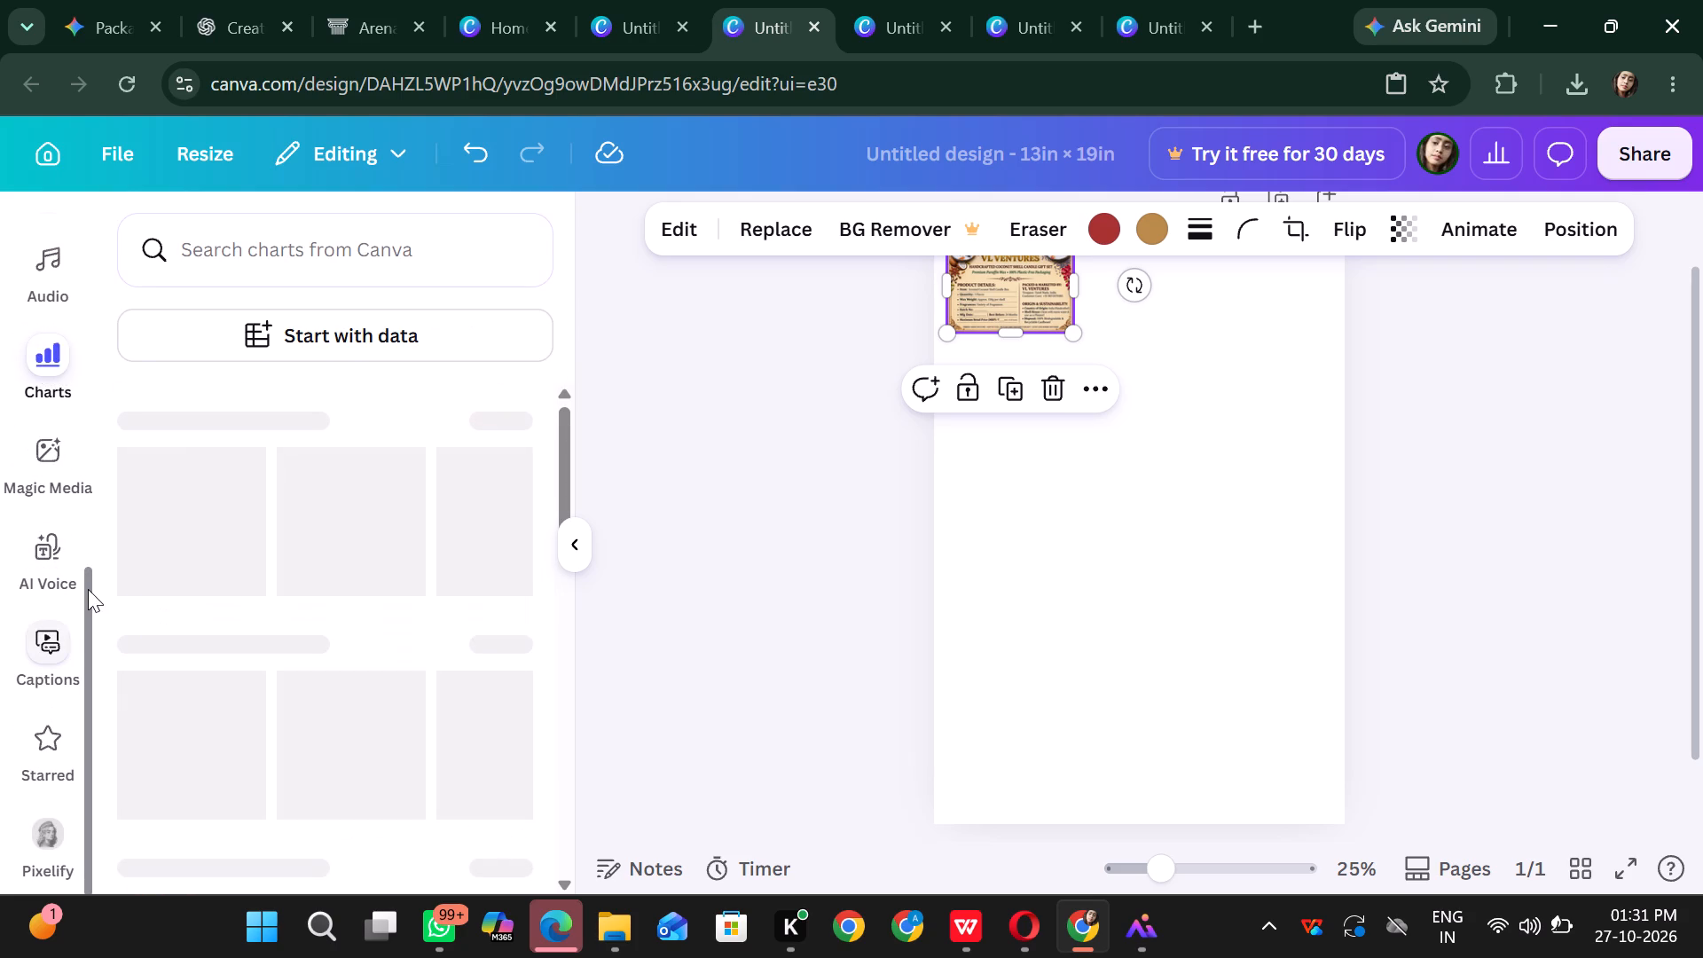
scroll(88, 589, "down", 4)
scroll(51, 675, "up", 5)
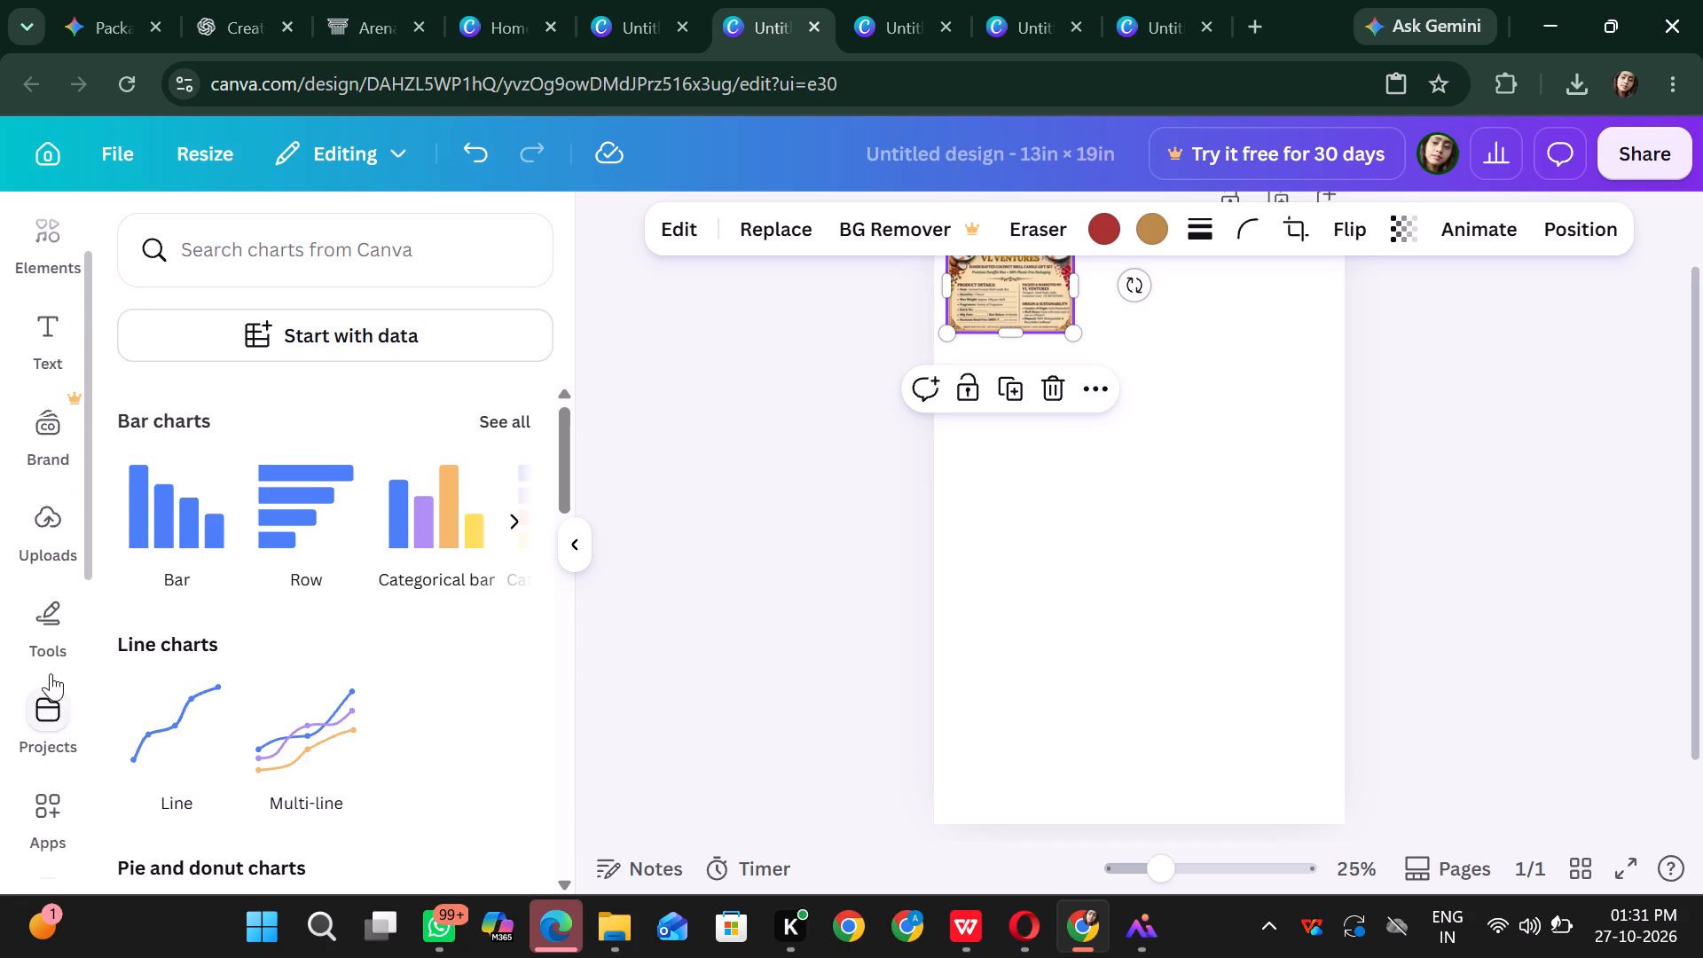
scroll(51, 673, "up", 3)
left_click(40, 459)
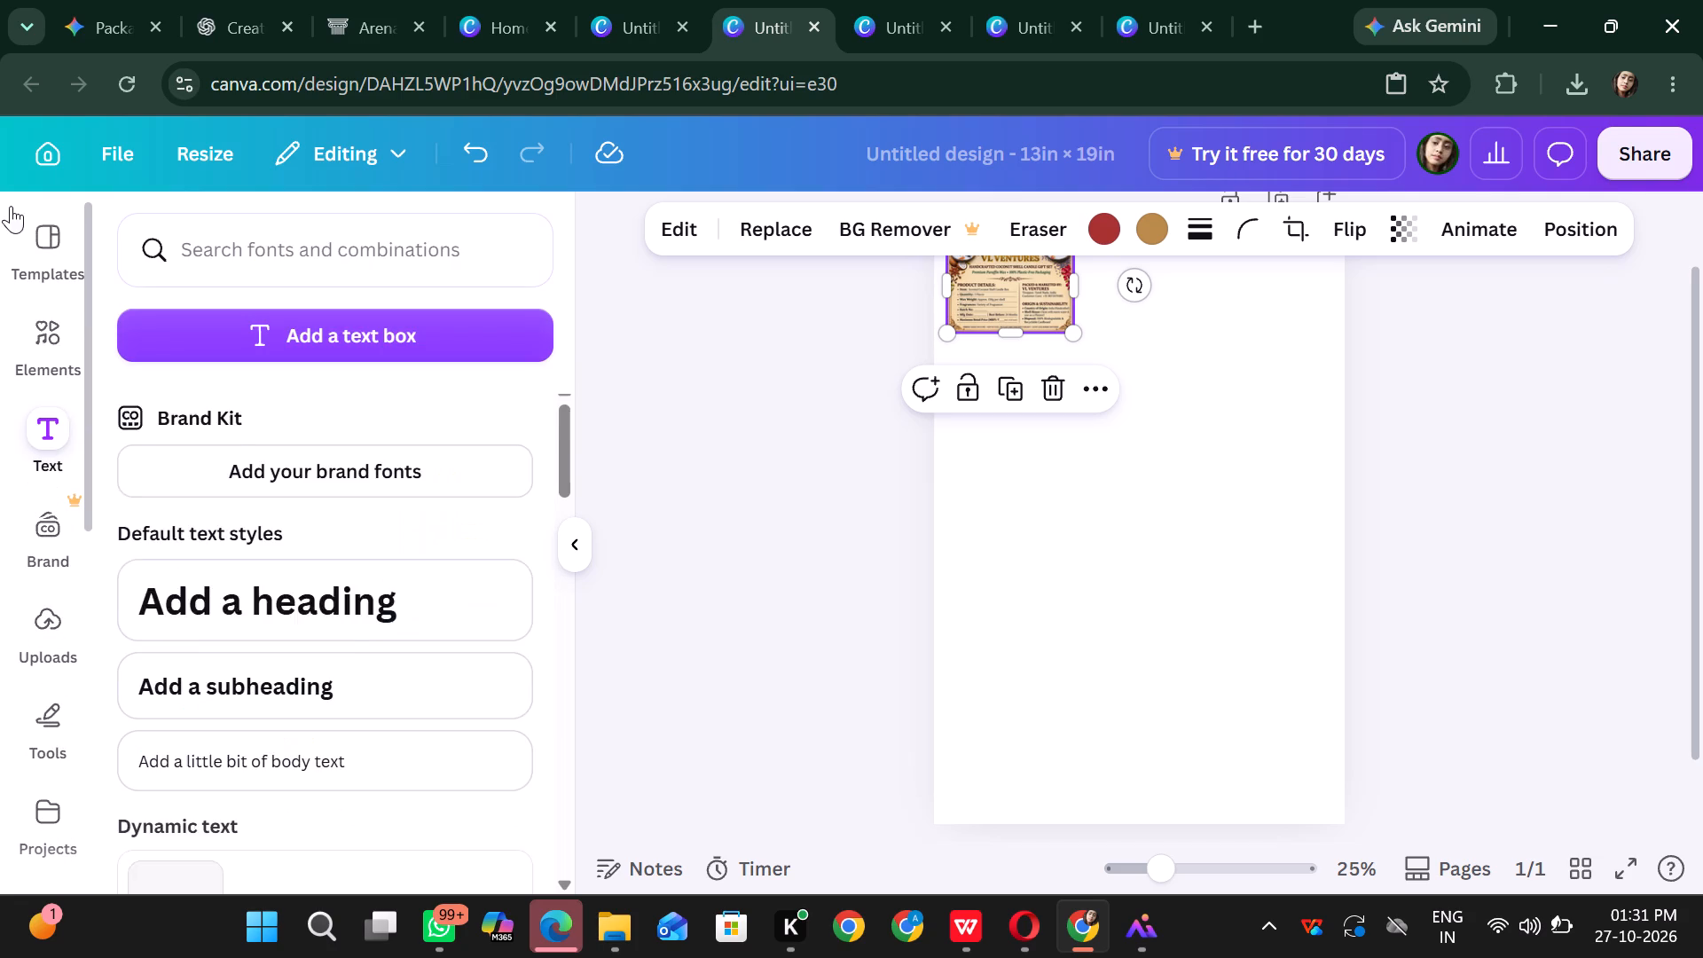
left_click(54, 349)
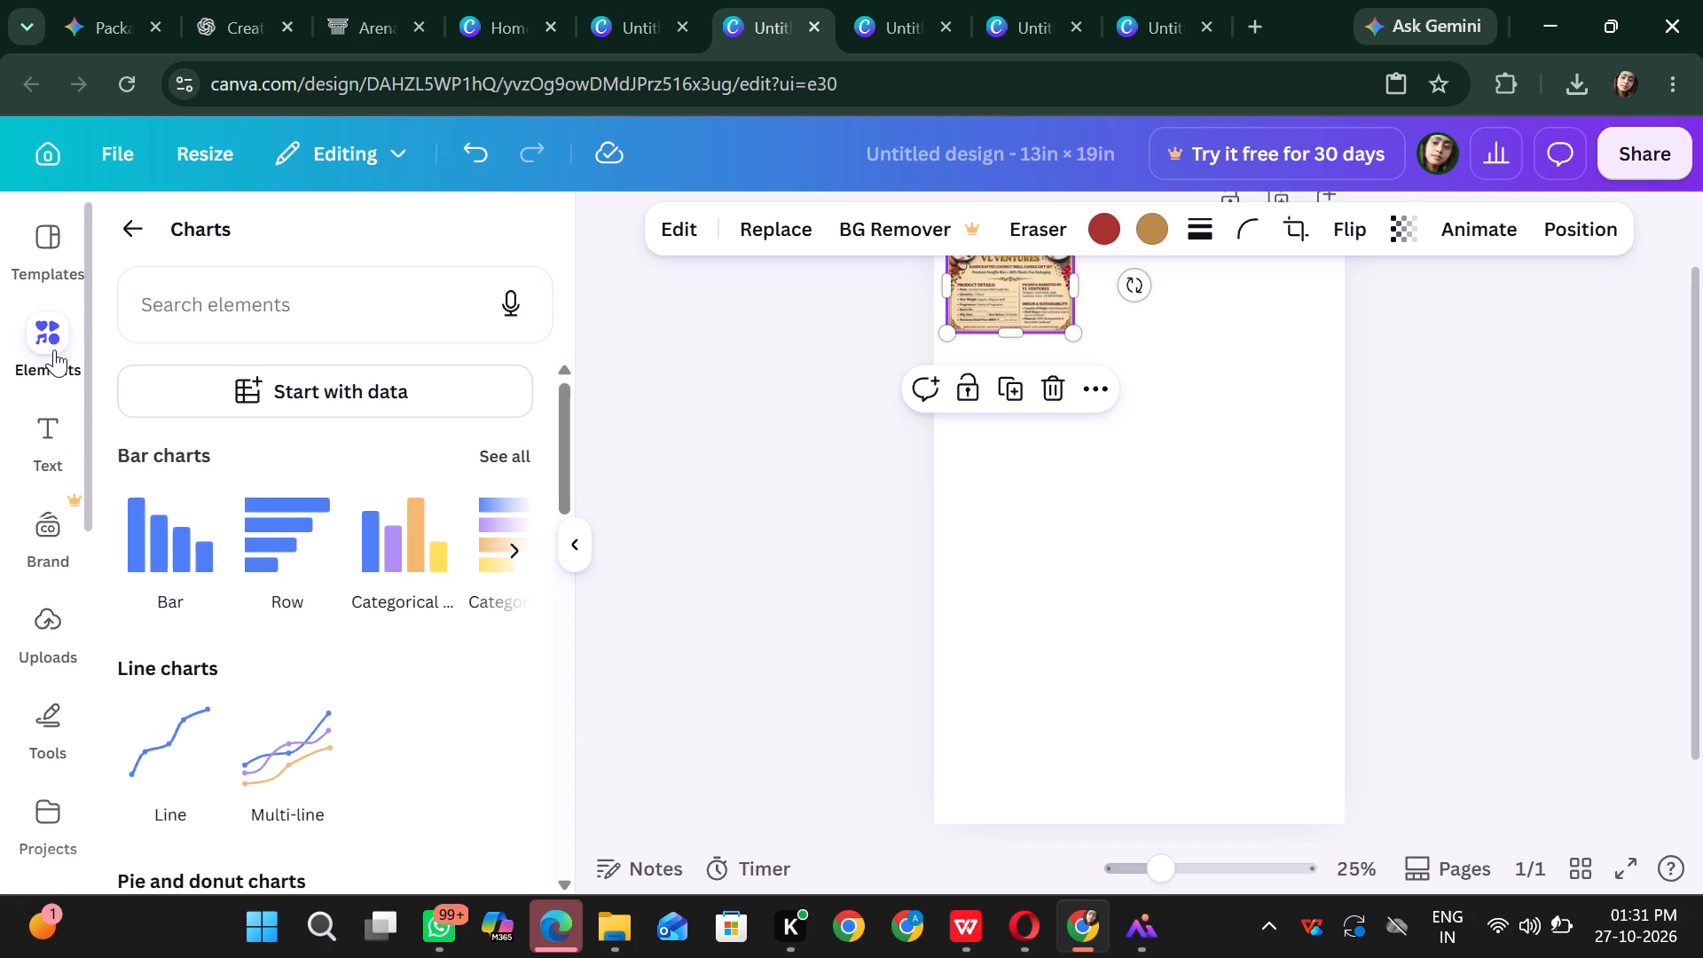
Browse the template gallery and open its search.
left_click(60, 251)
scroll(51, 255, "up", 4)
scroll(323, 398, "down", 13)
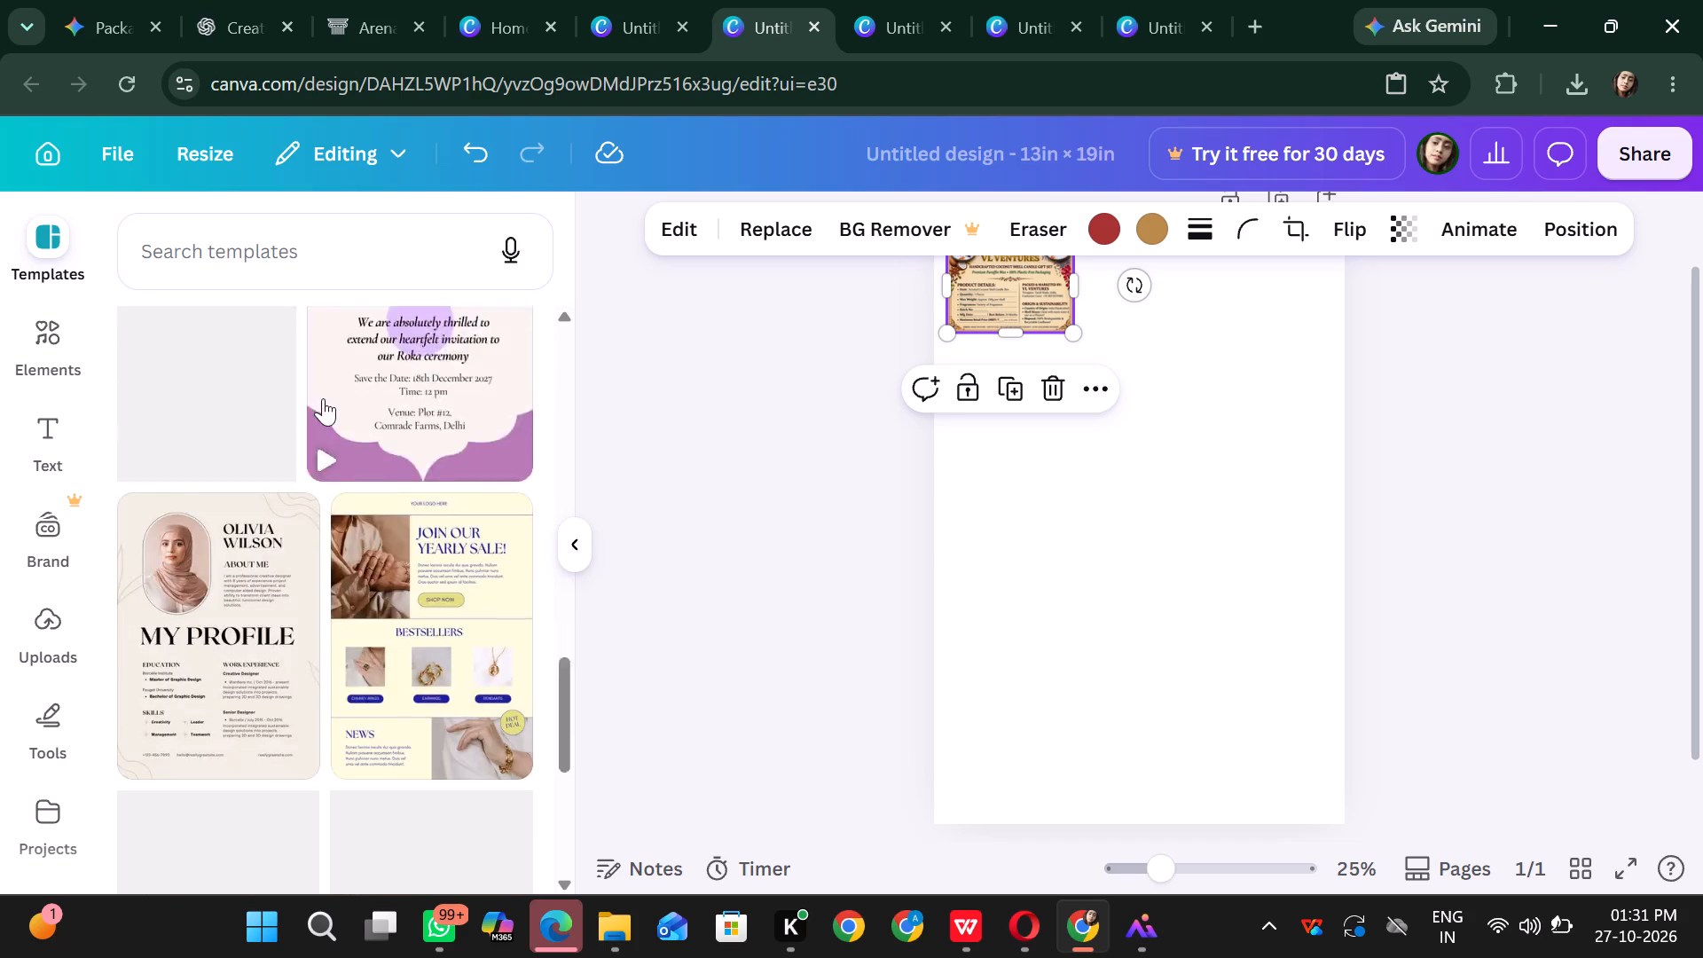
scroll(323, 398, "down", 14)
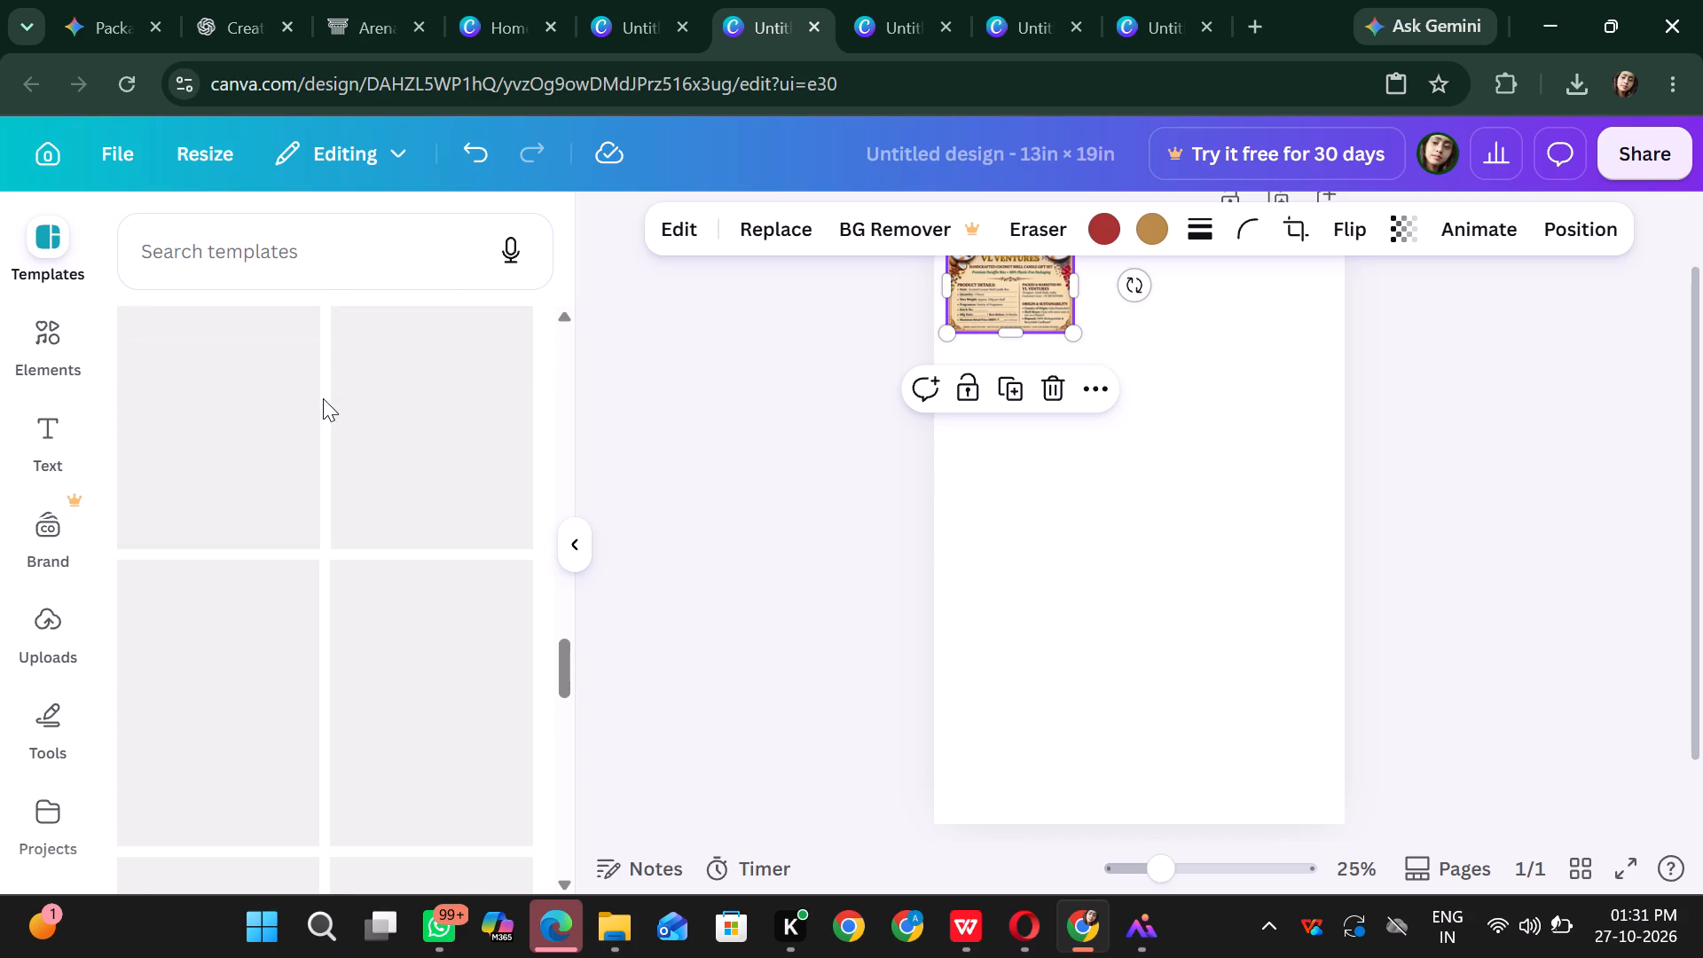
scroll(323, 398, "down", 3)
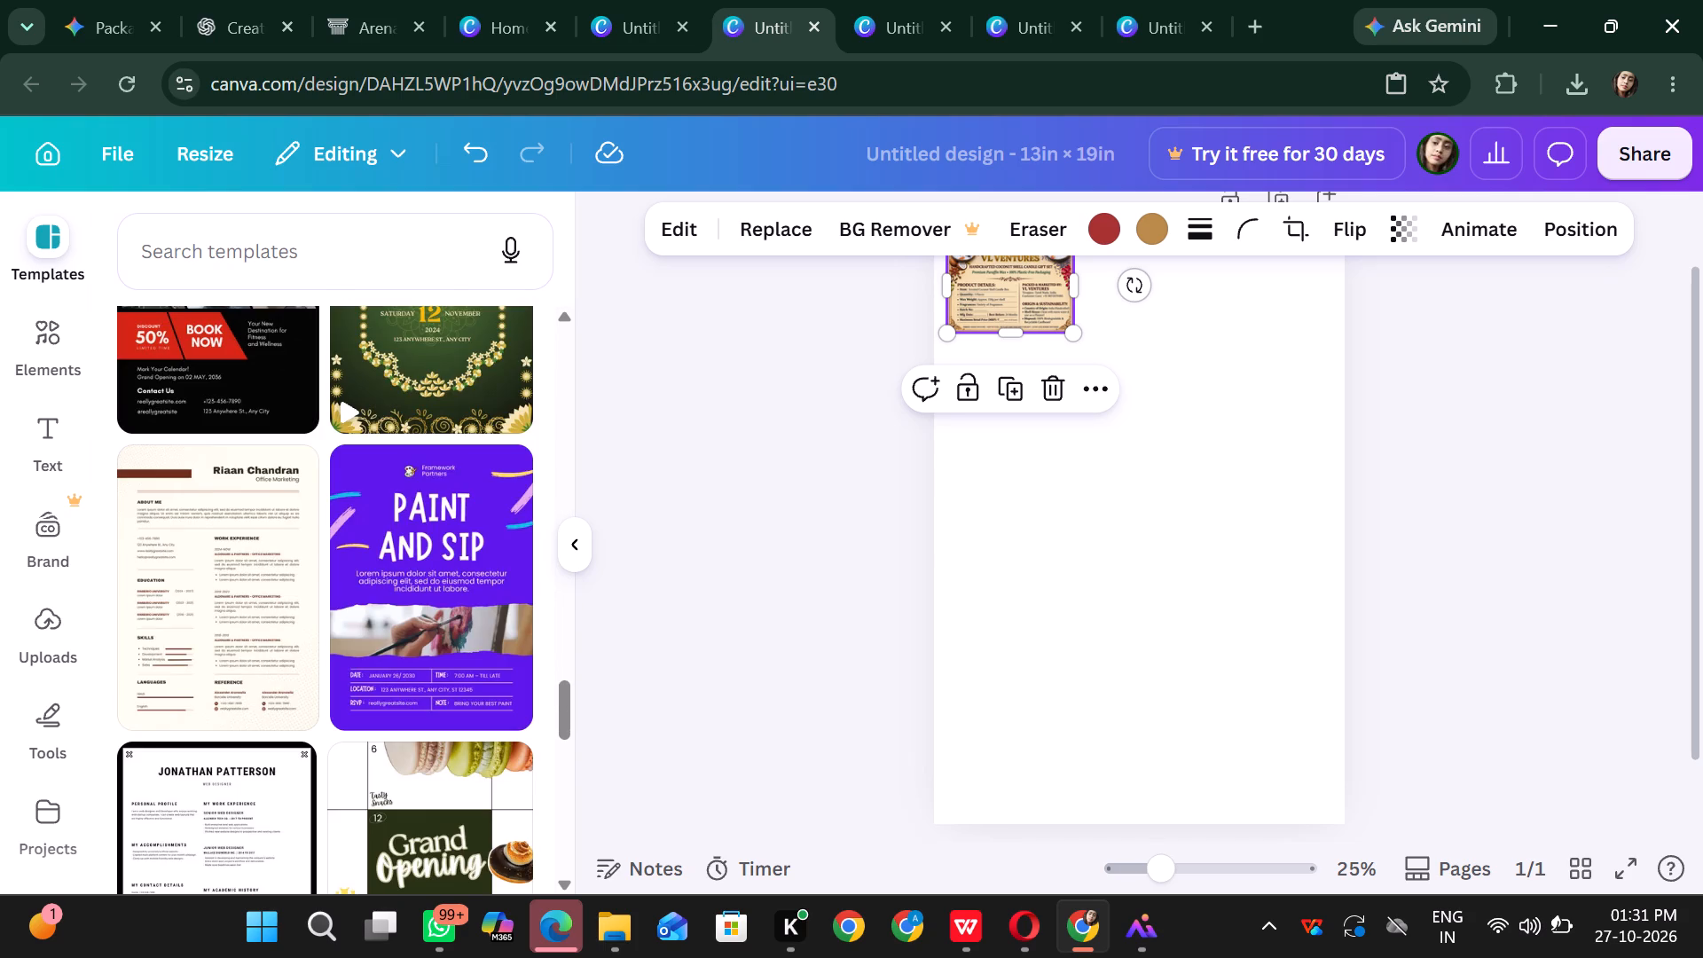
left_click(285, 254)
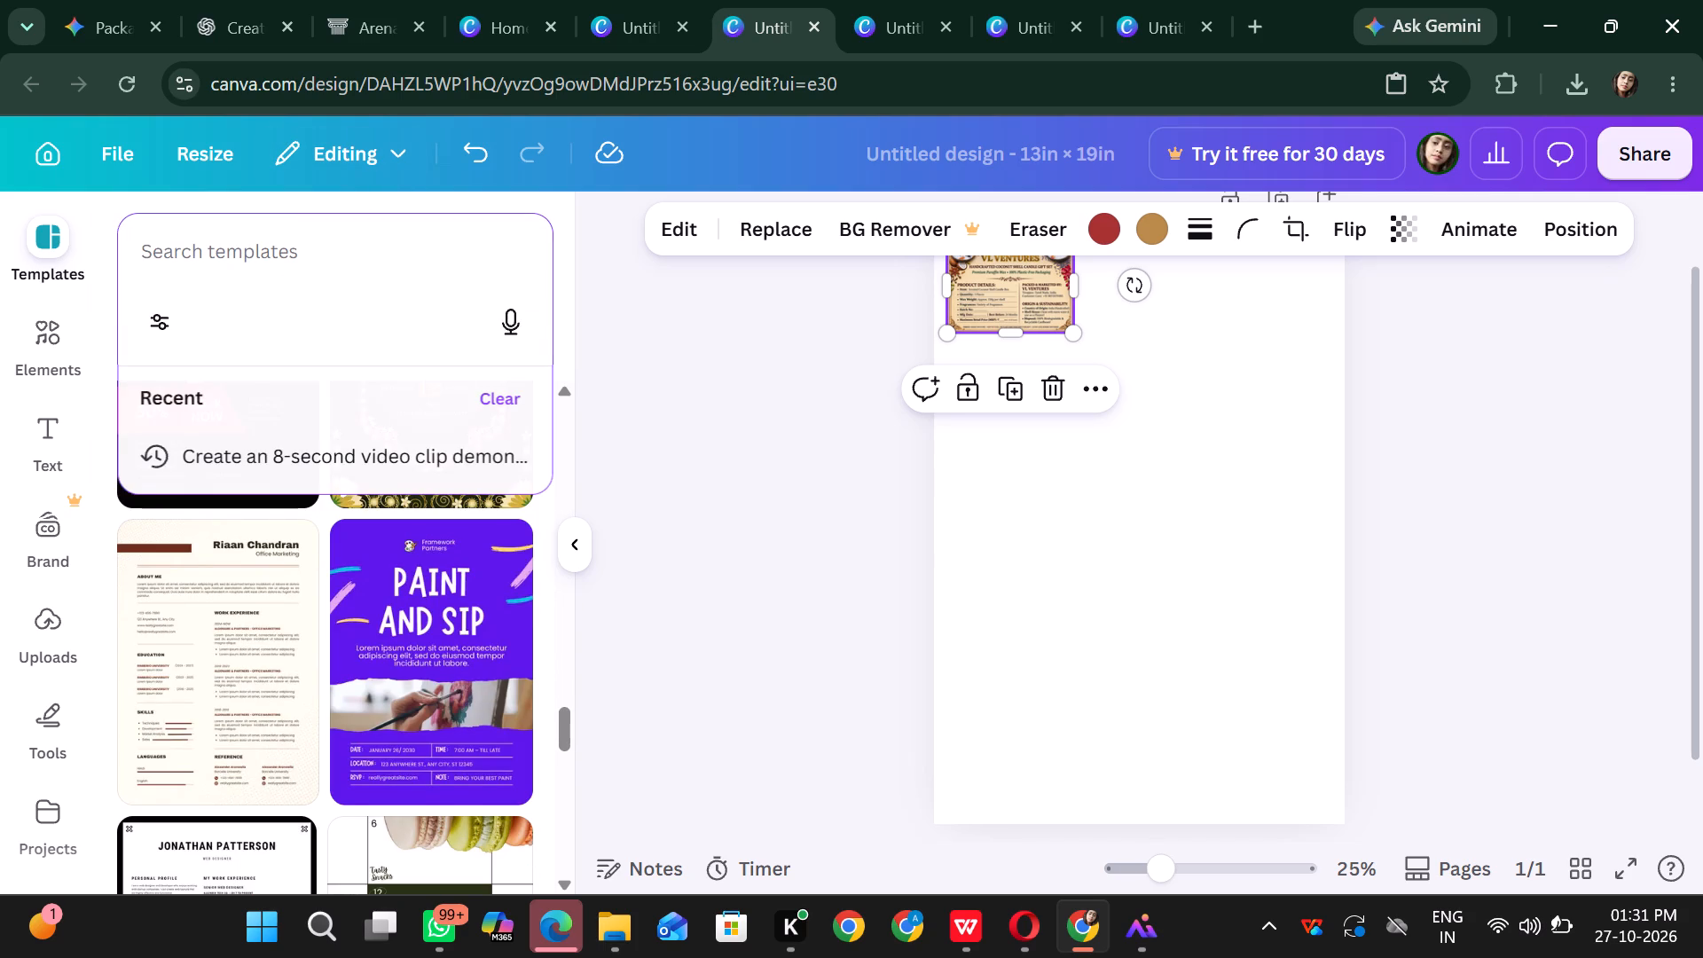
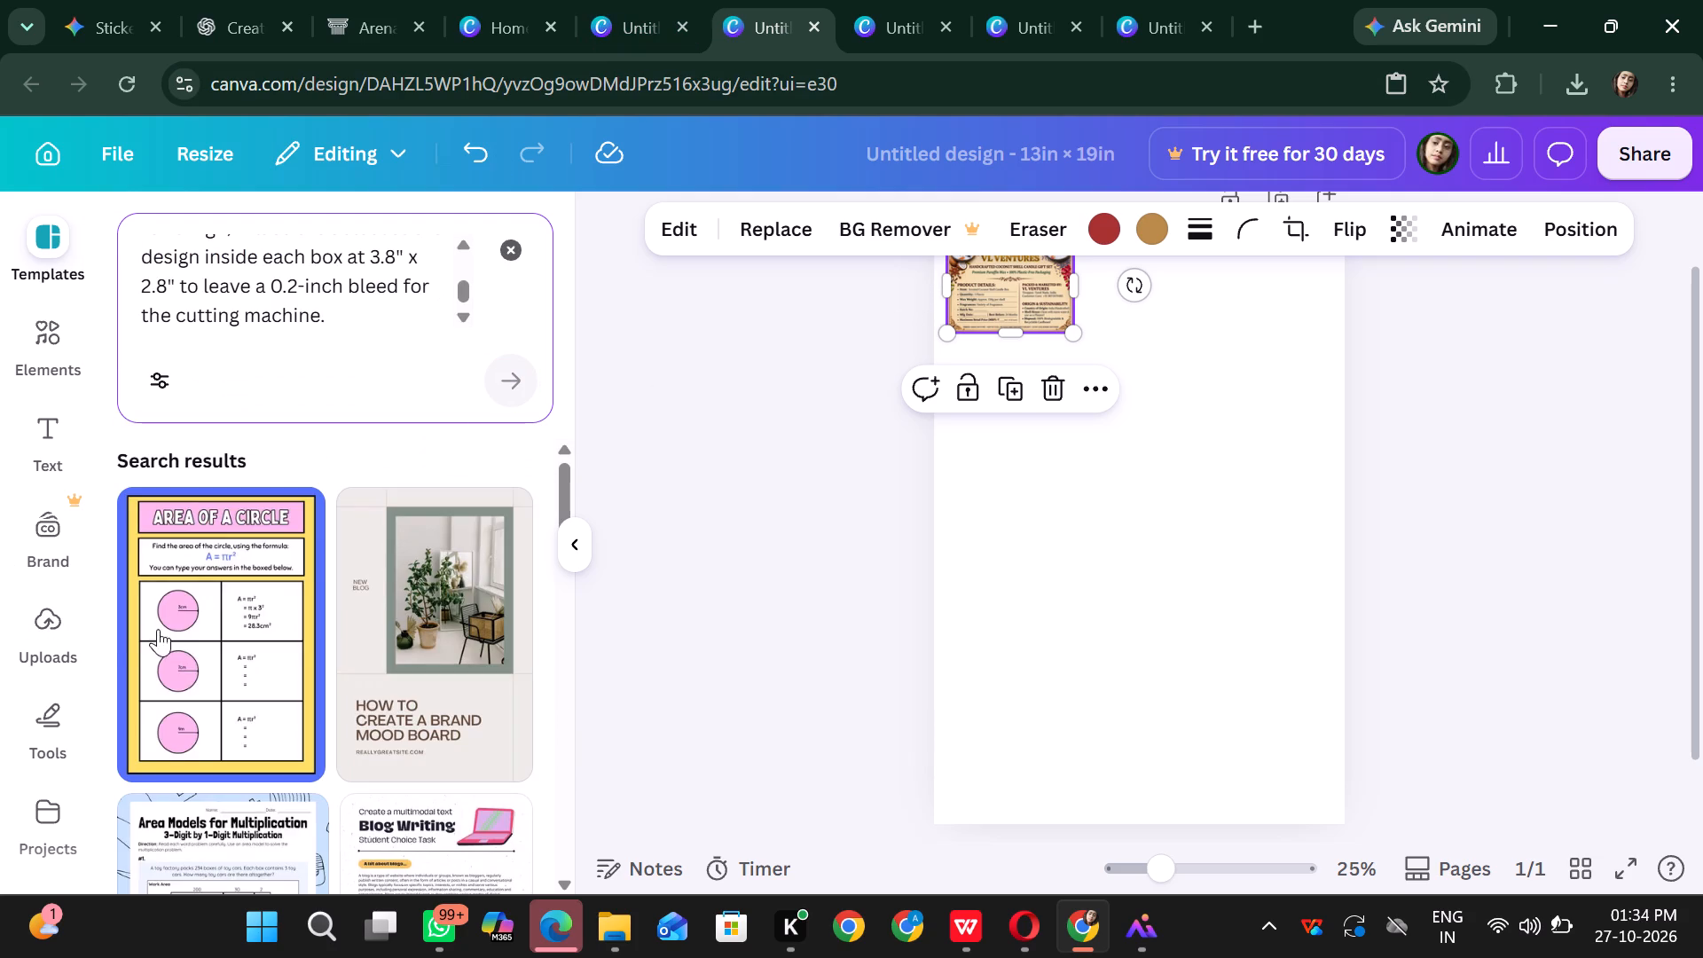
scroll(357, 619, "down", 4)
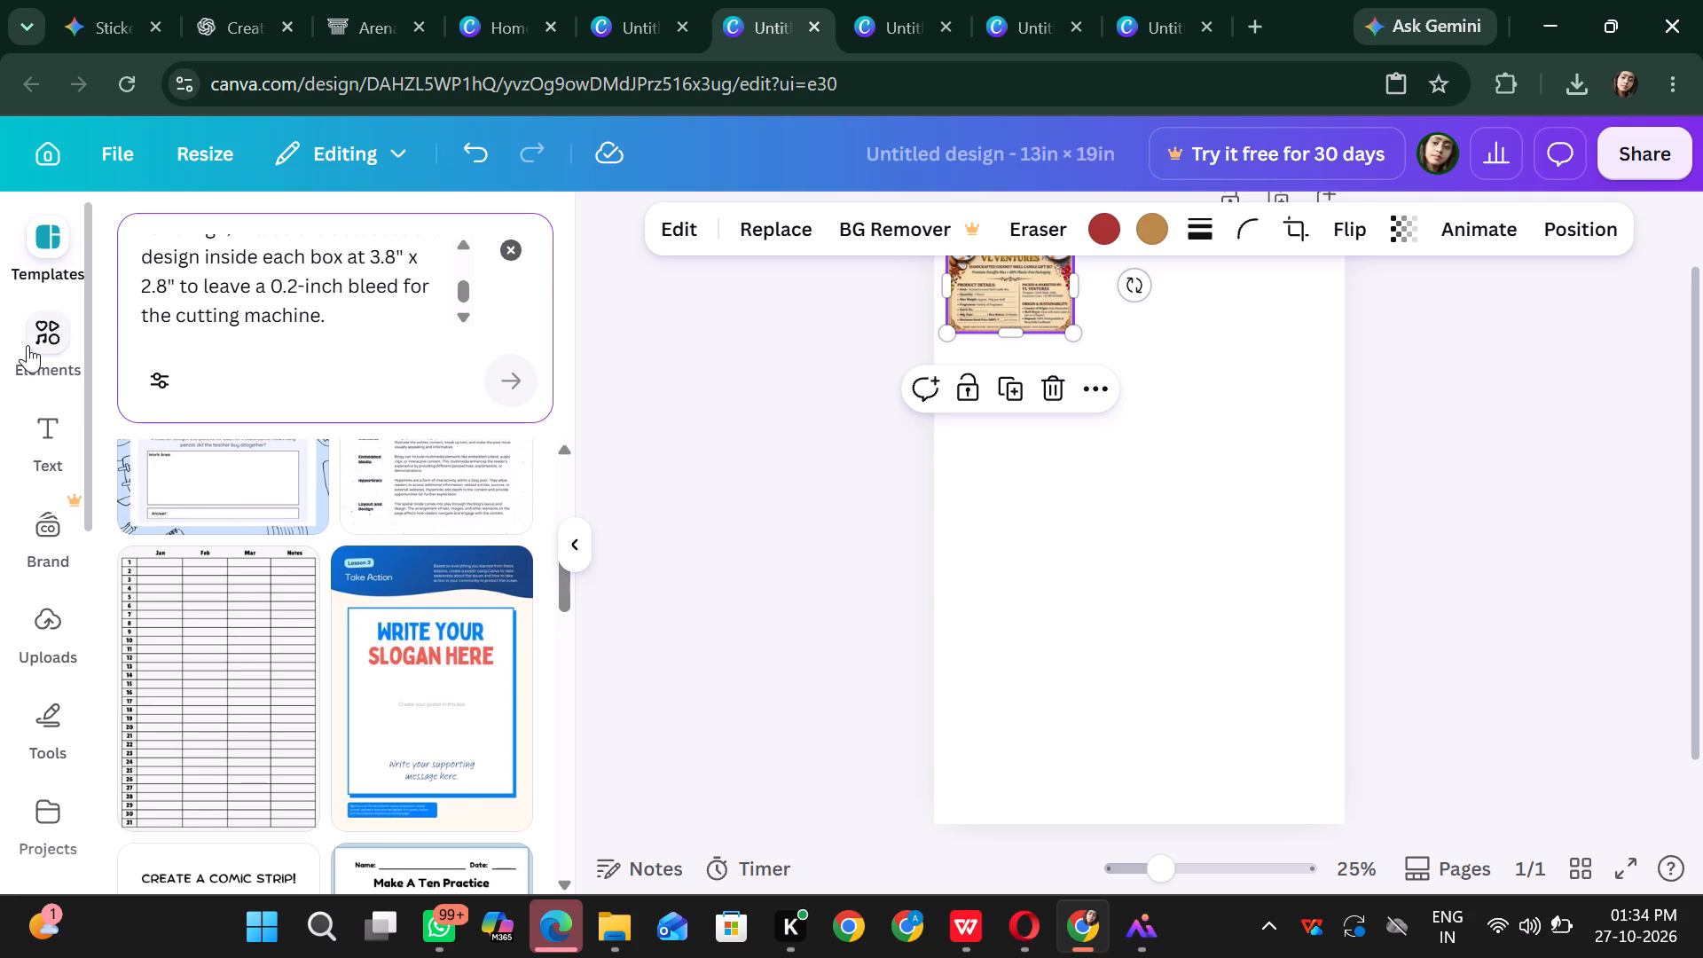
Look through the design's side tools and browse the AI generation category of the Canva apps.
left_click(36, 445)
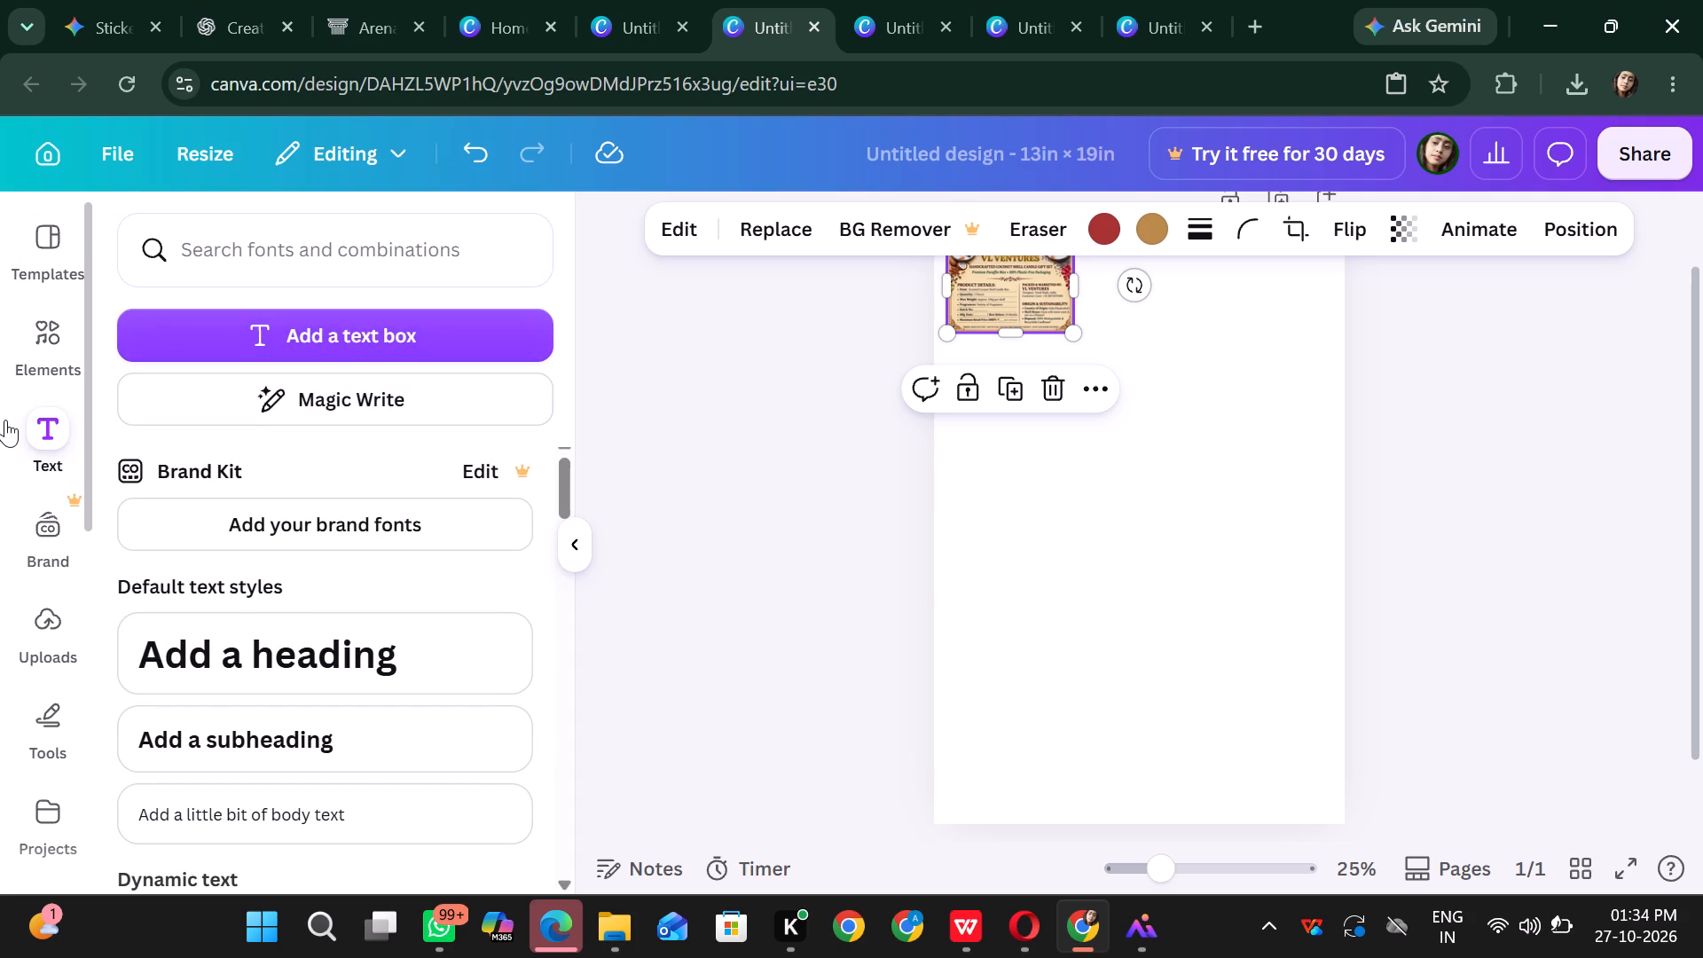
scroll(5, 420, "down", 5)
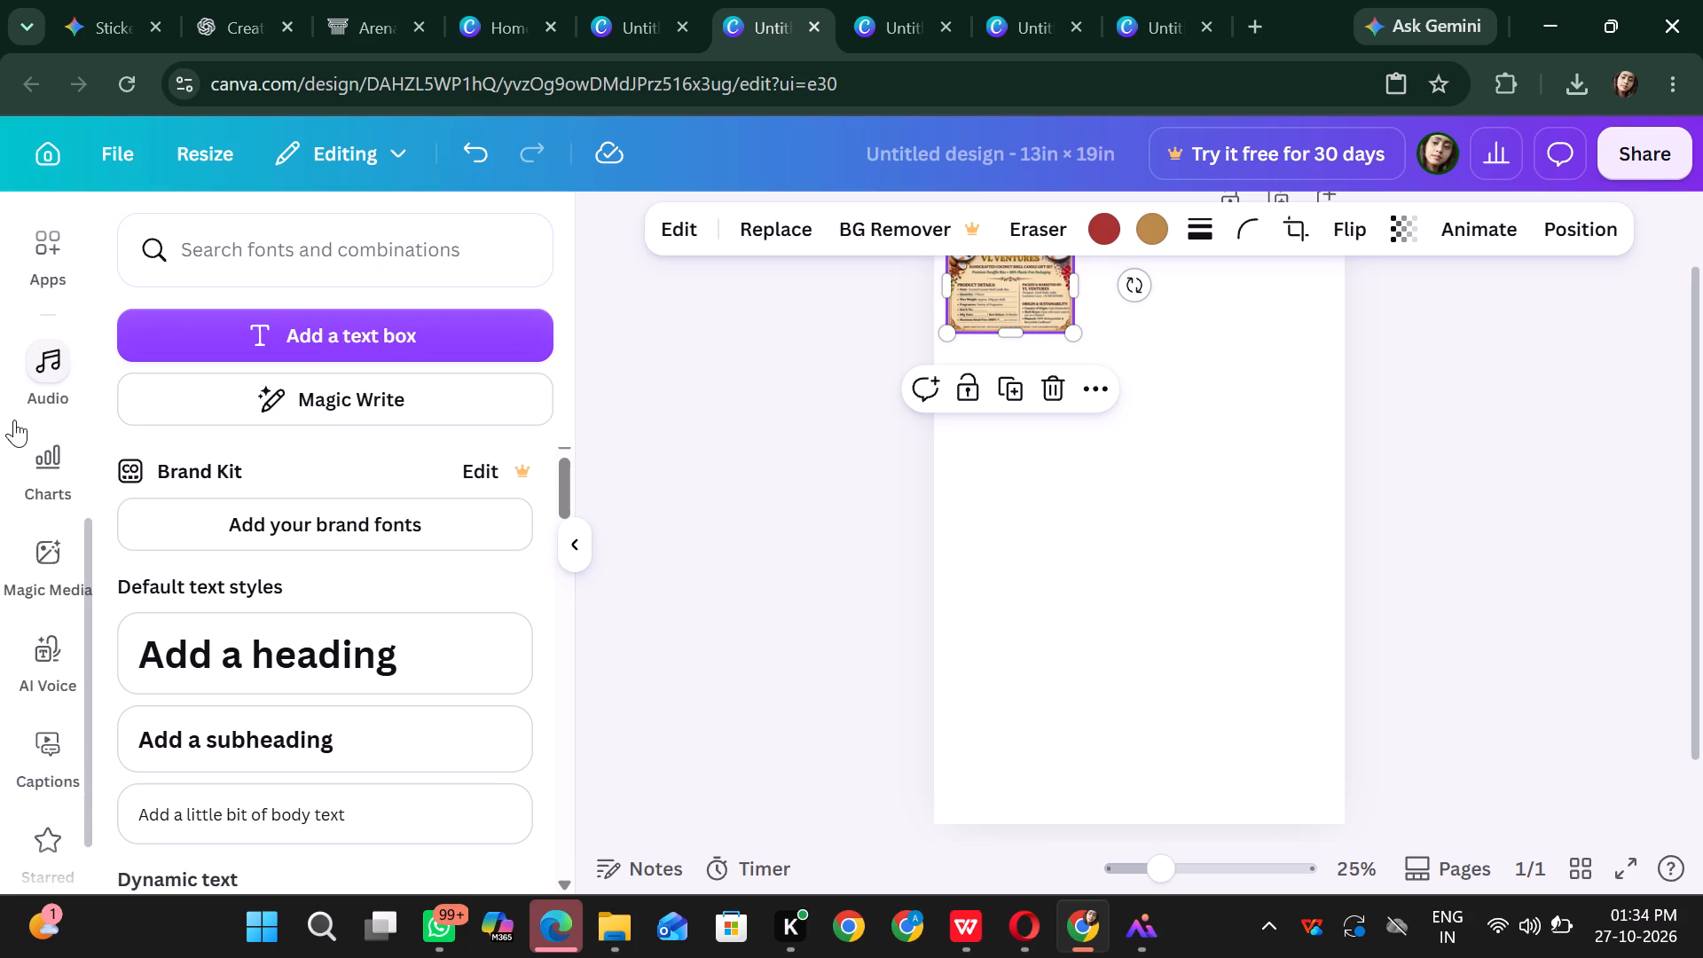
scroll(14, 420, "down", 3)
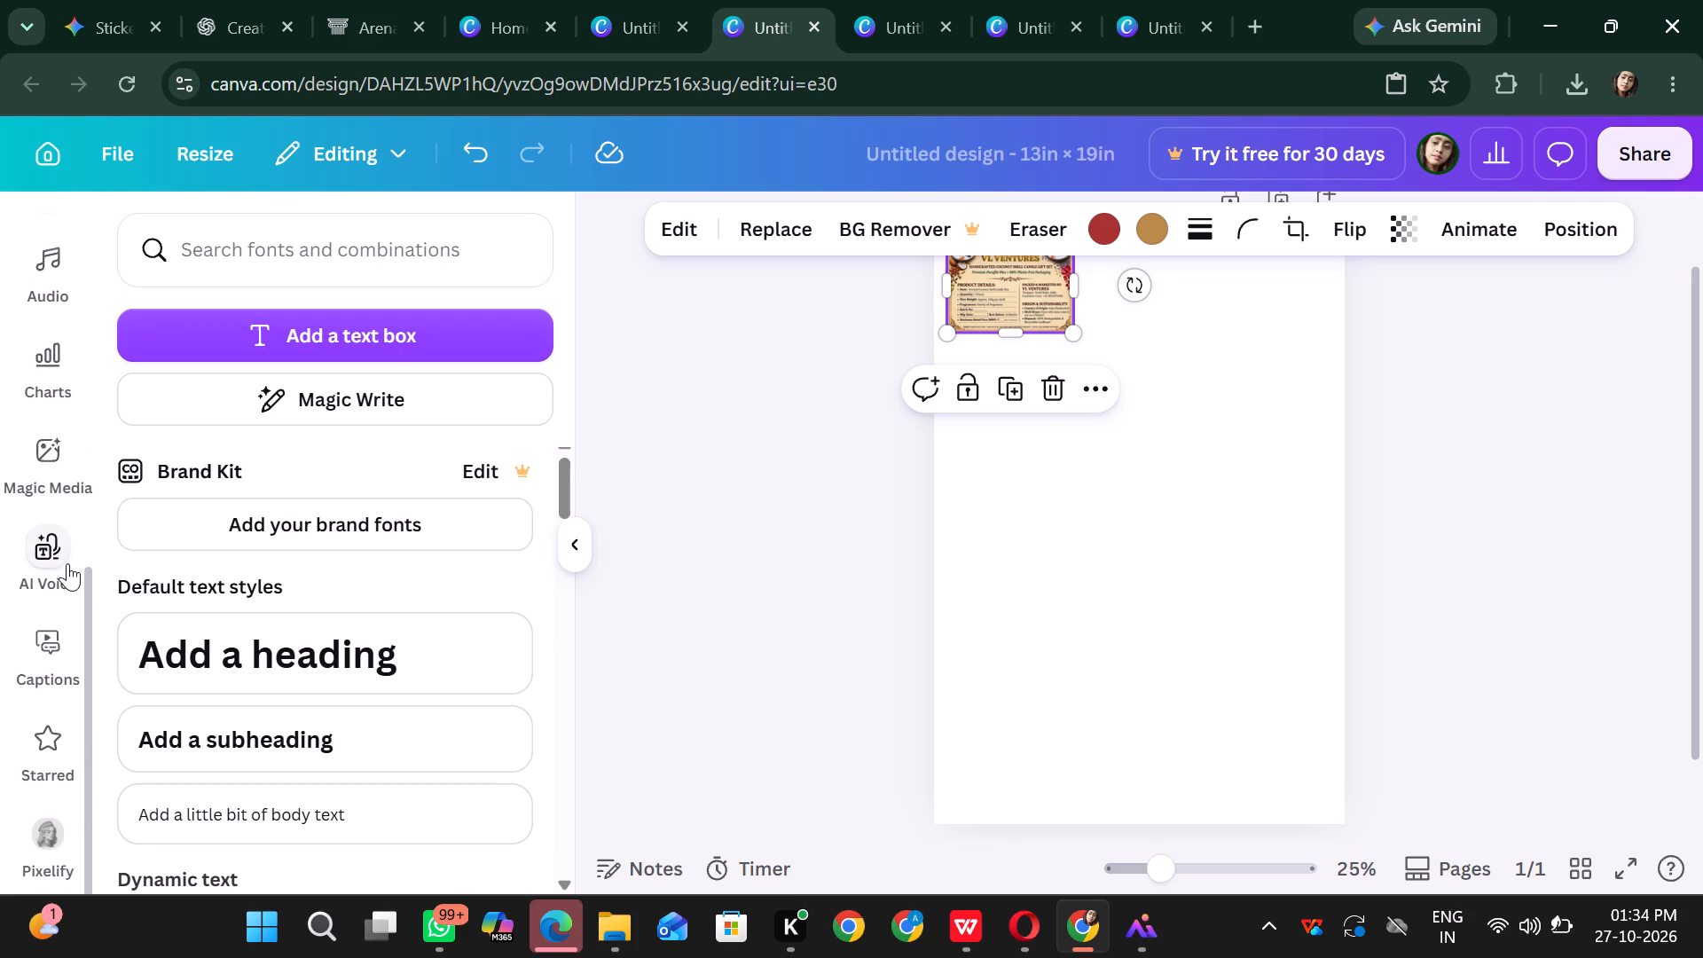
scroll(58, 513, "up", 1)
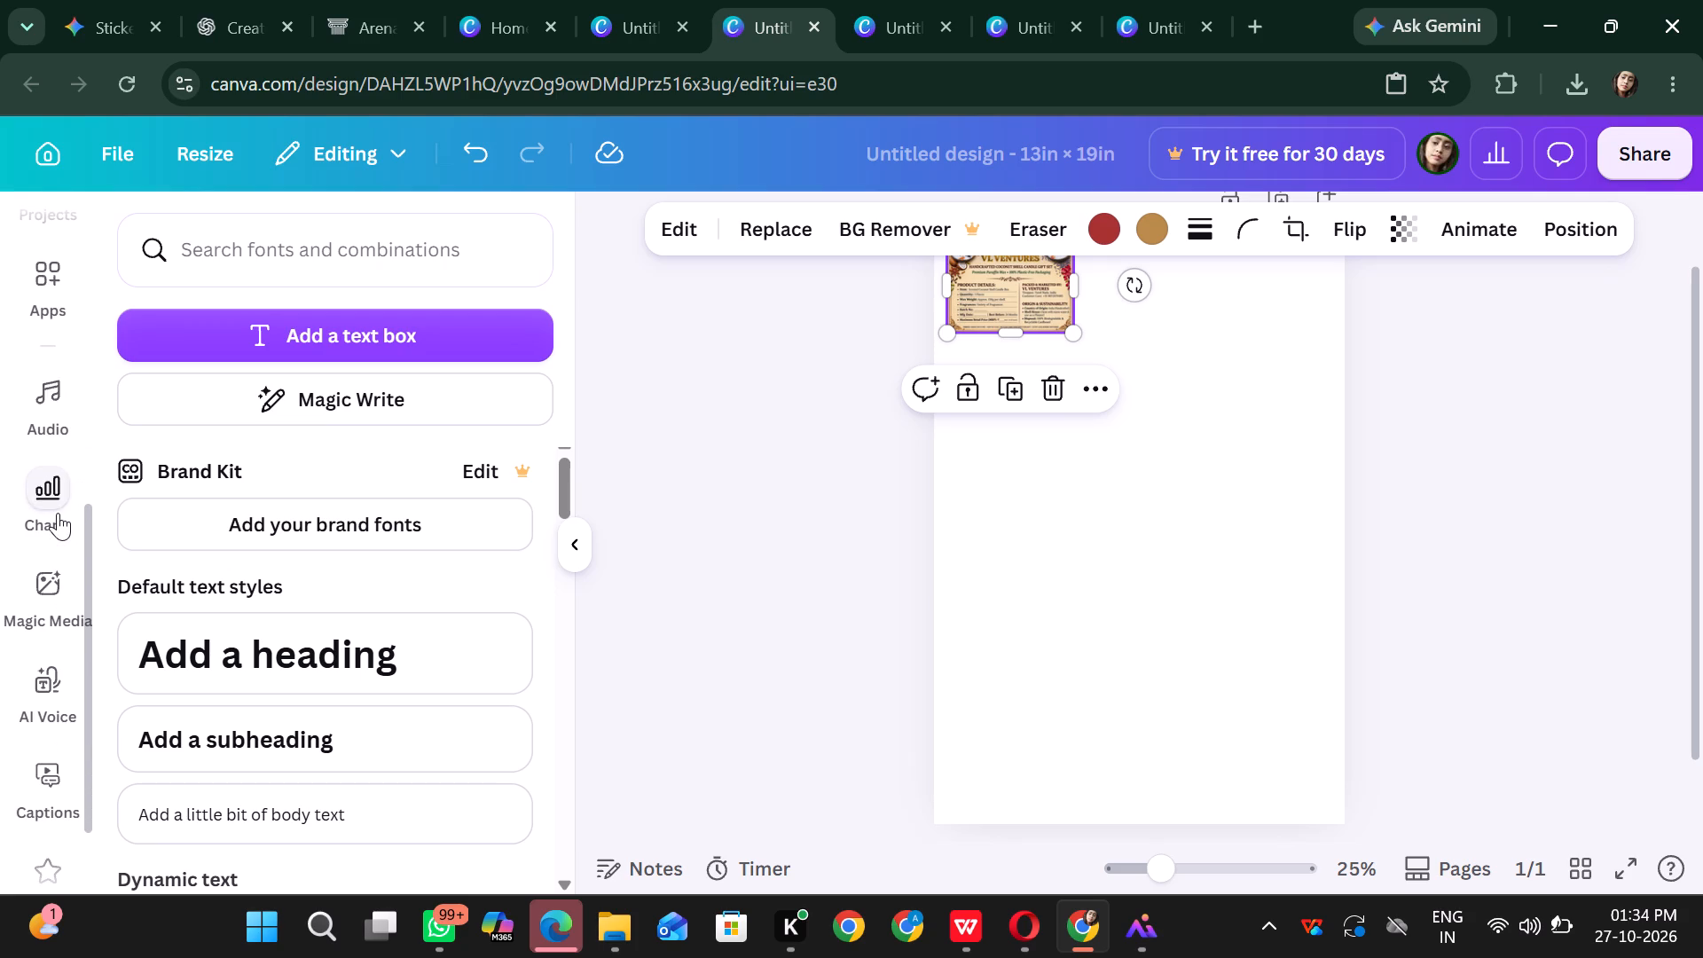
scroll(58, 513, "up", 1)
left_click(53, 434)
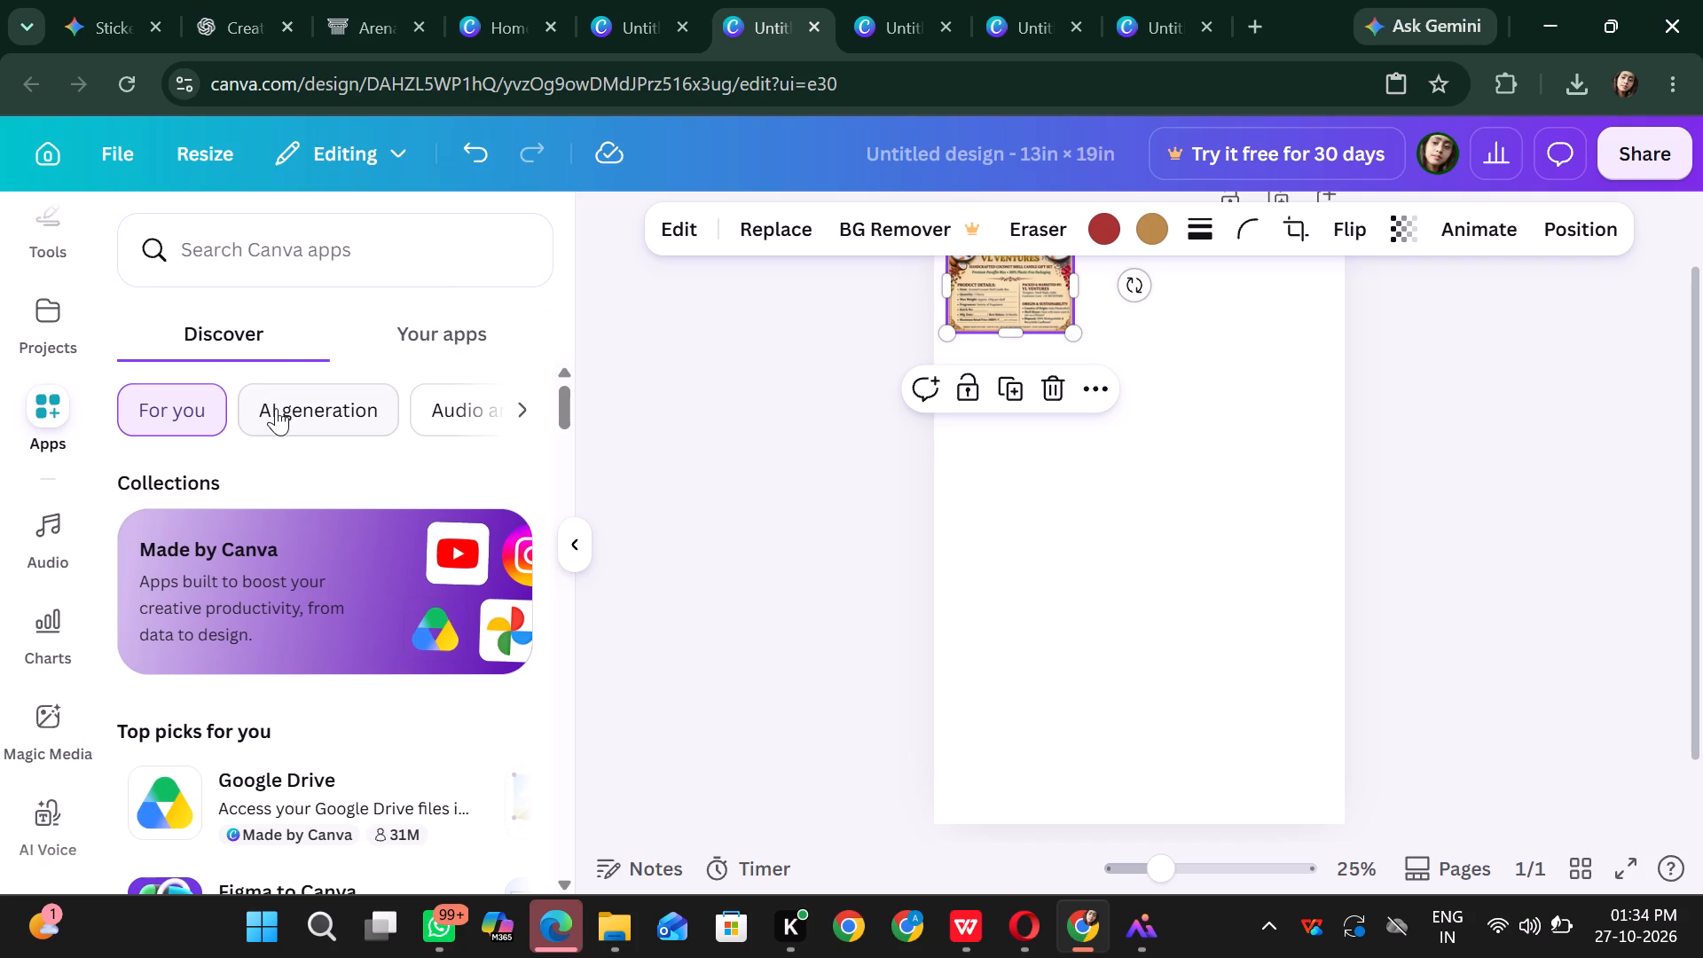
left_click(276, 408)
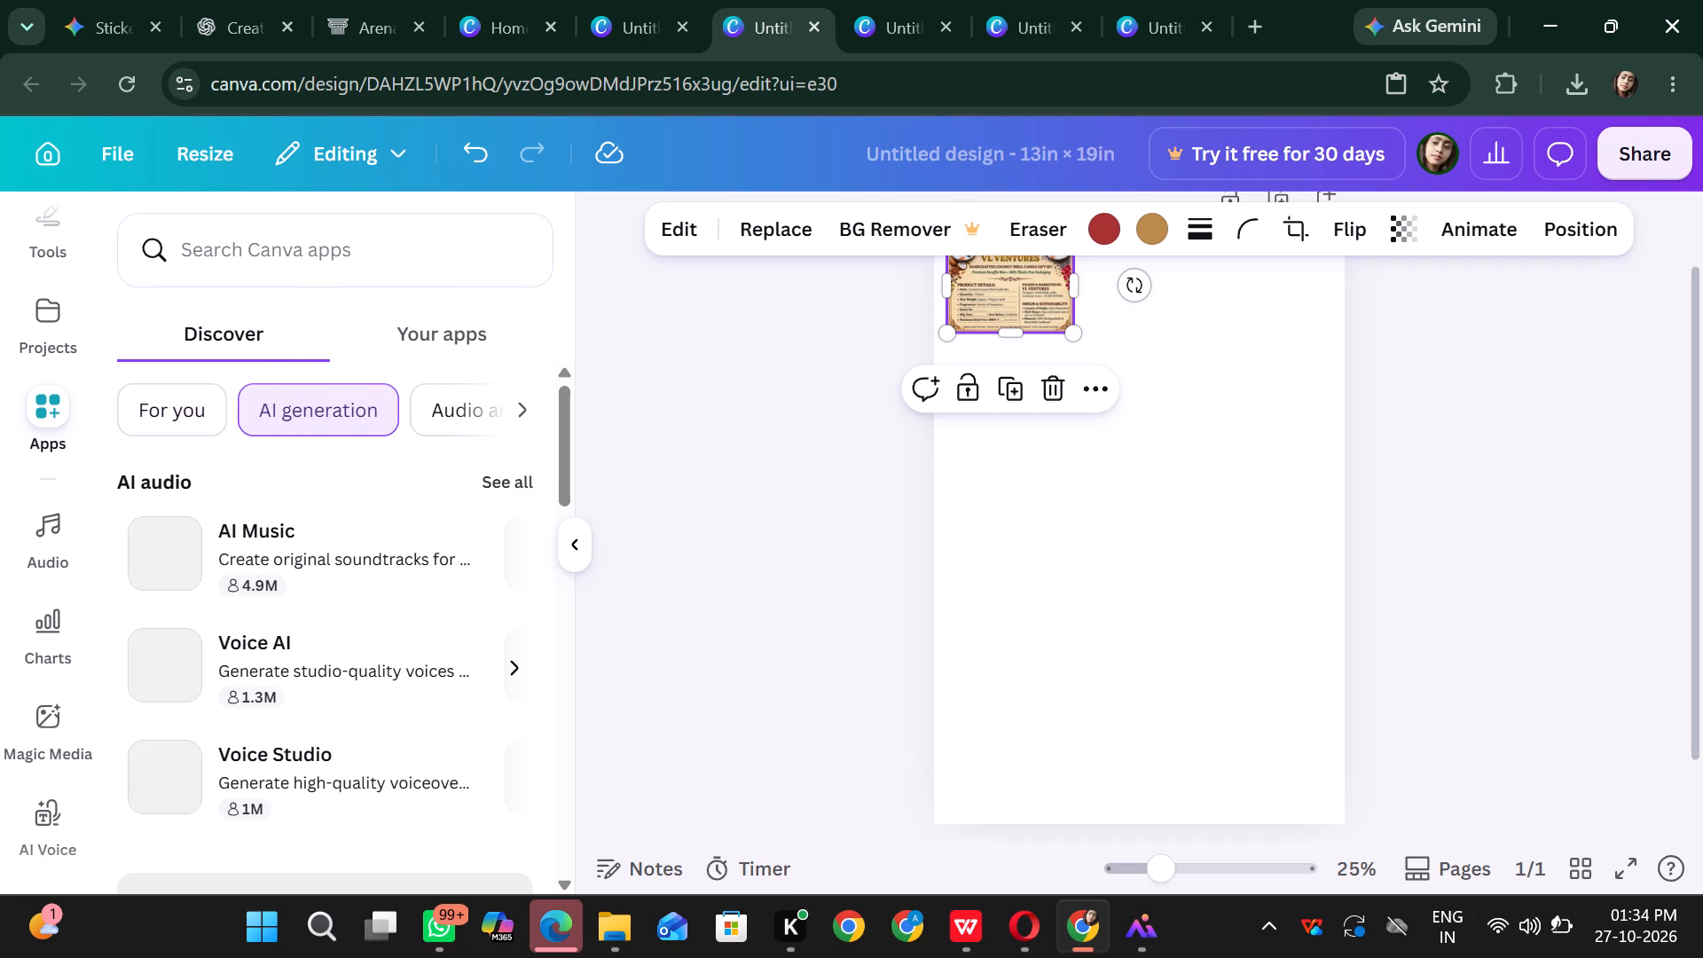
scroll(310, 506, "down", 1)
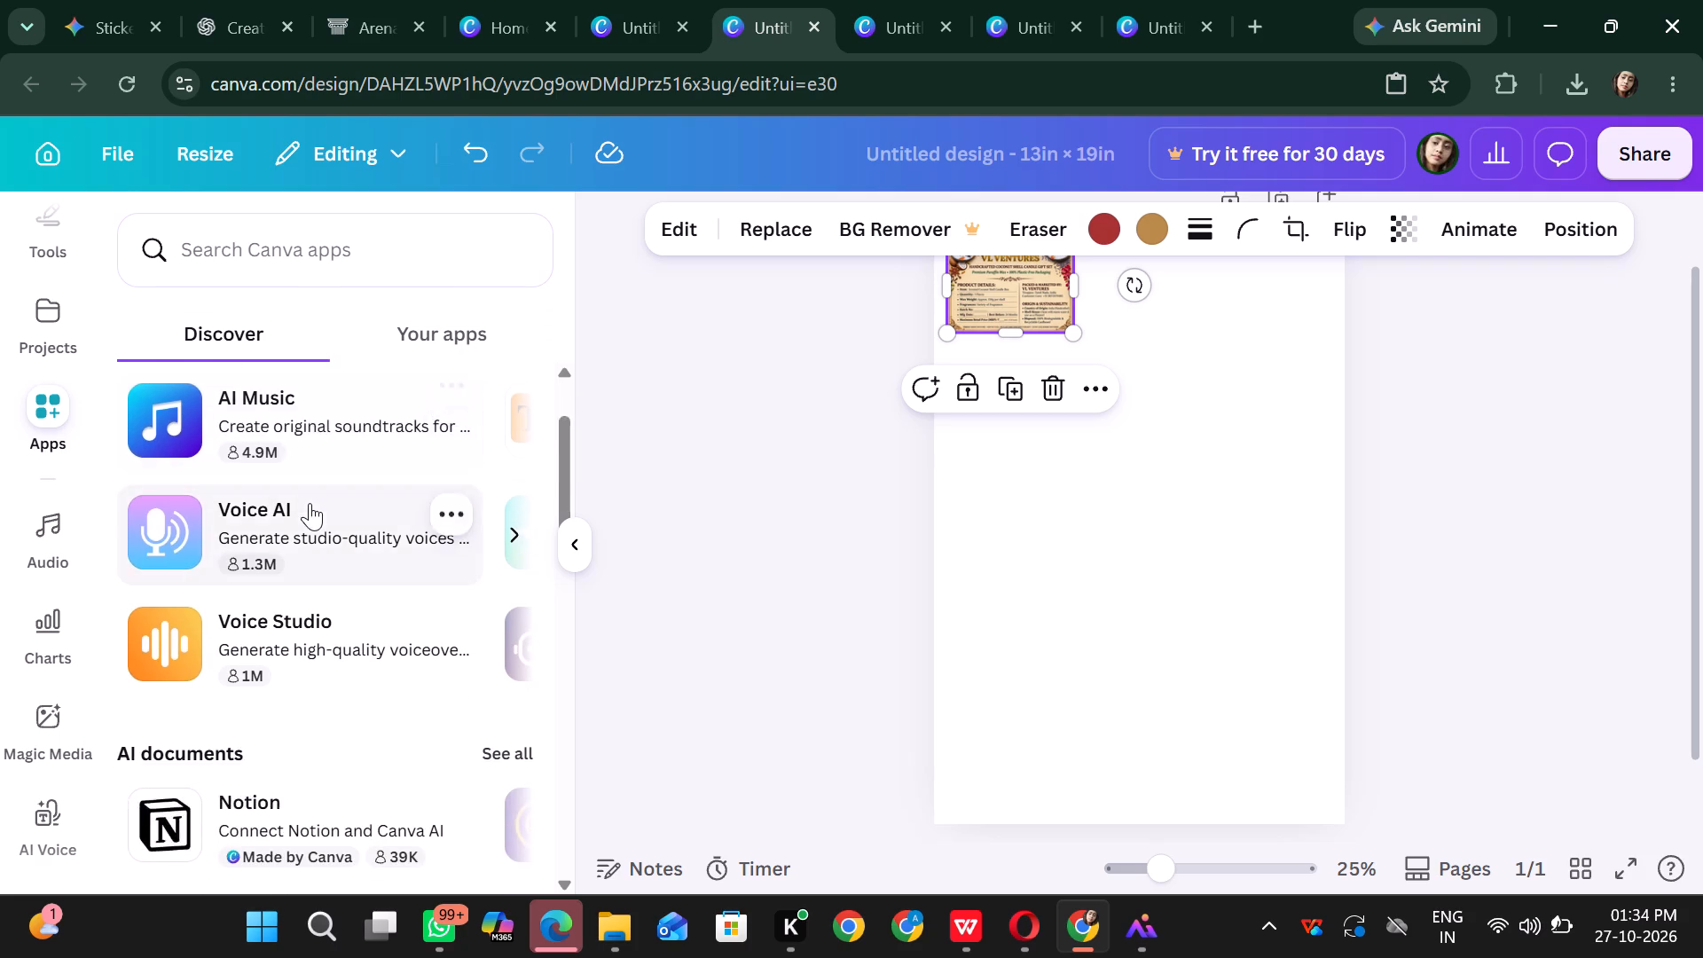
scroll(310, 503, "down", 4)
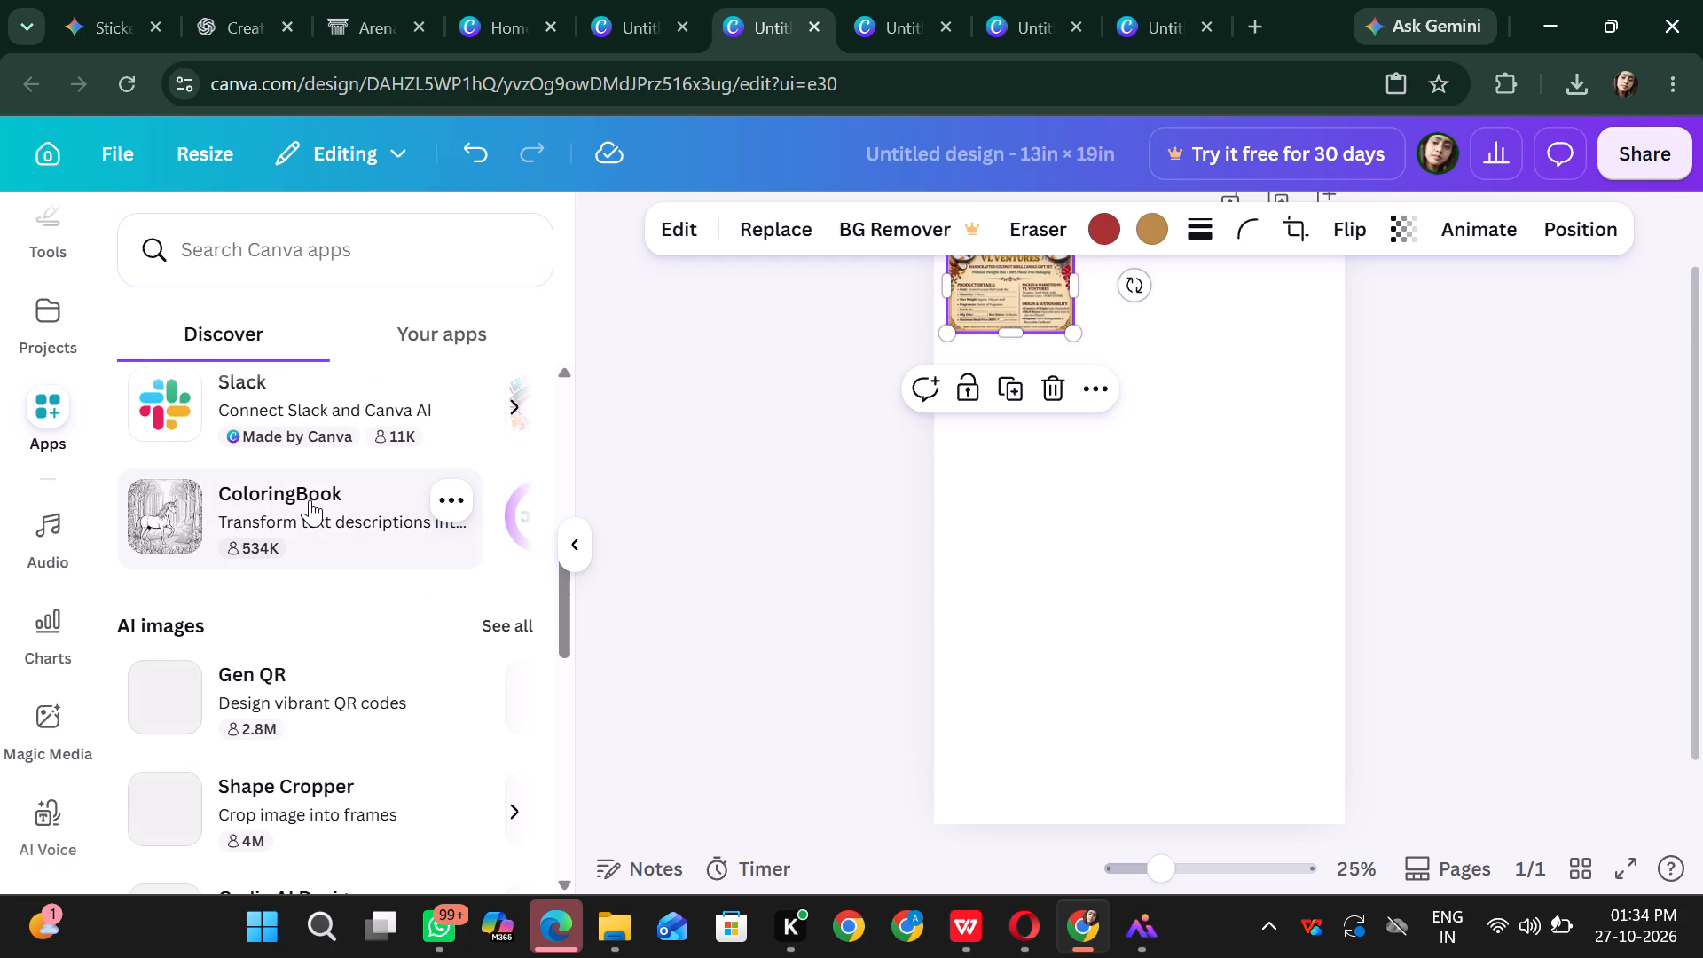
scroll(310, 498, "down", 2)
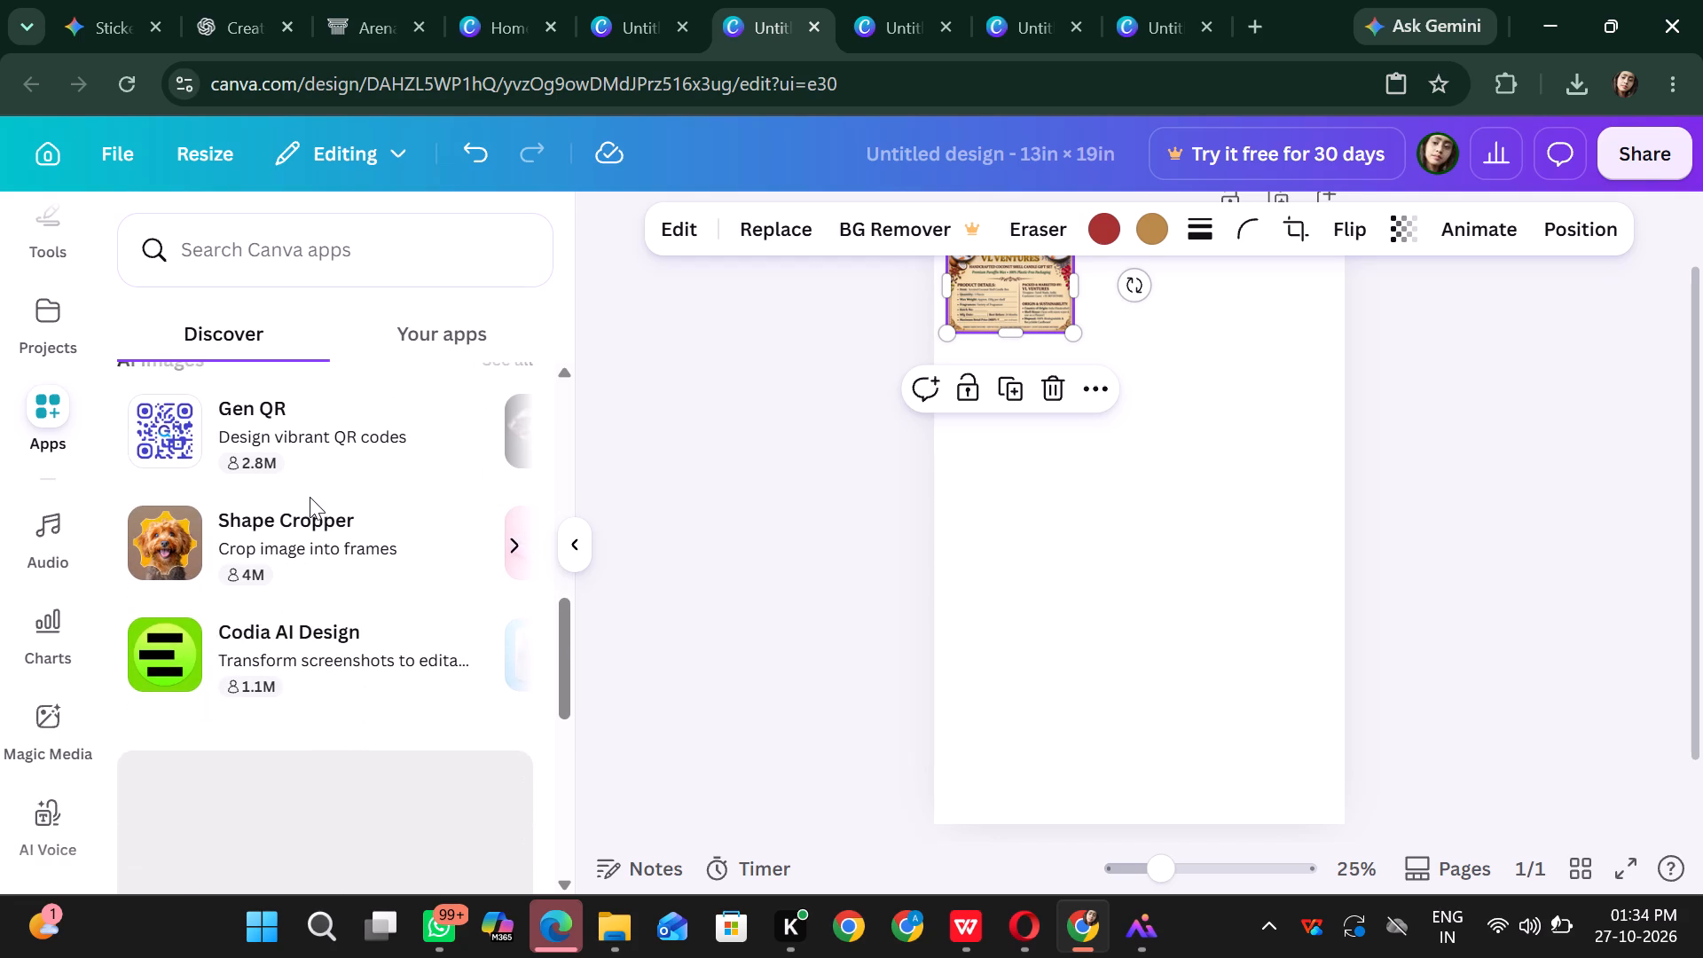
scroll(310, 496, "down", 4)
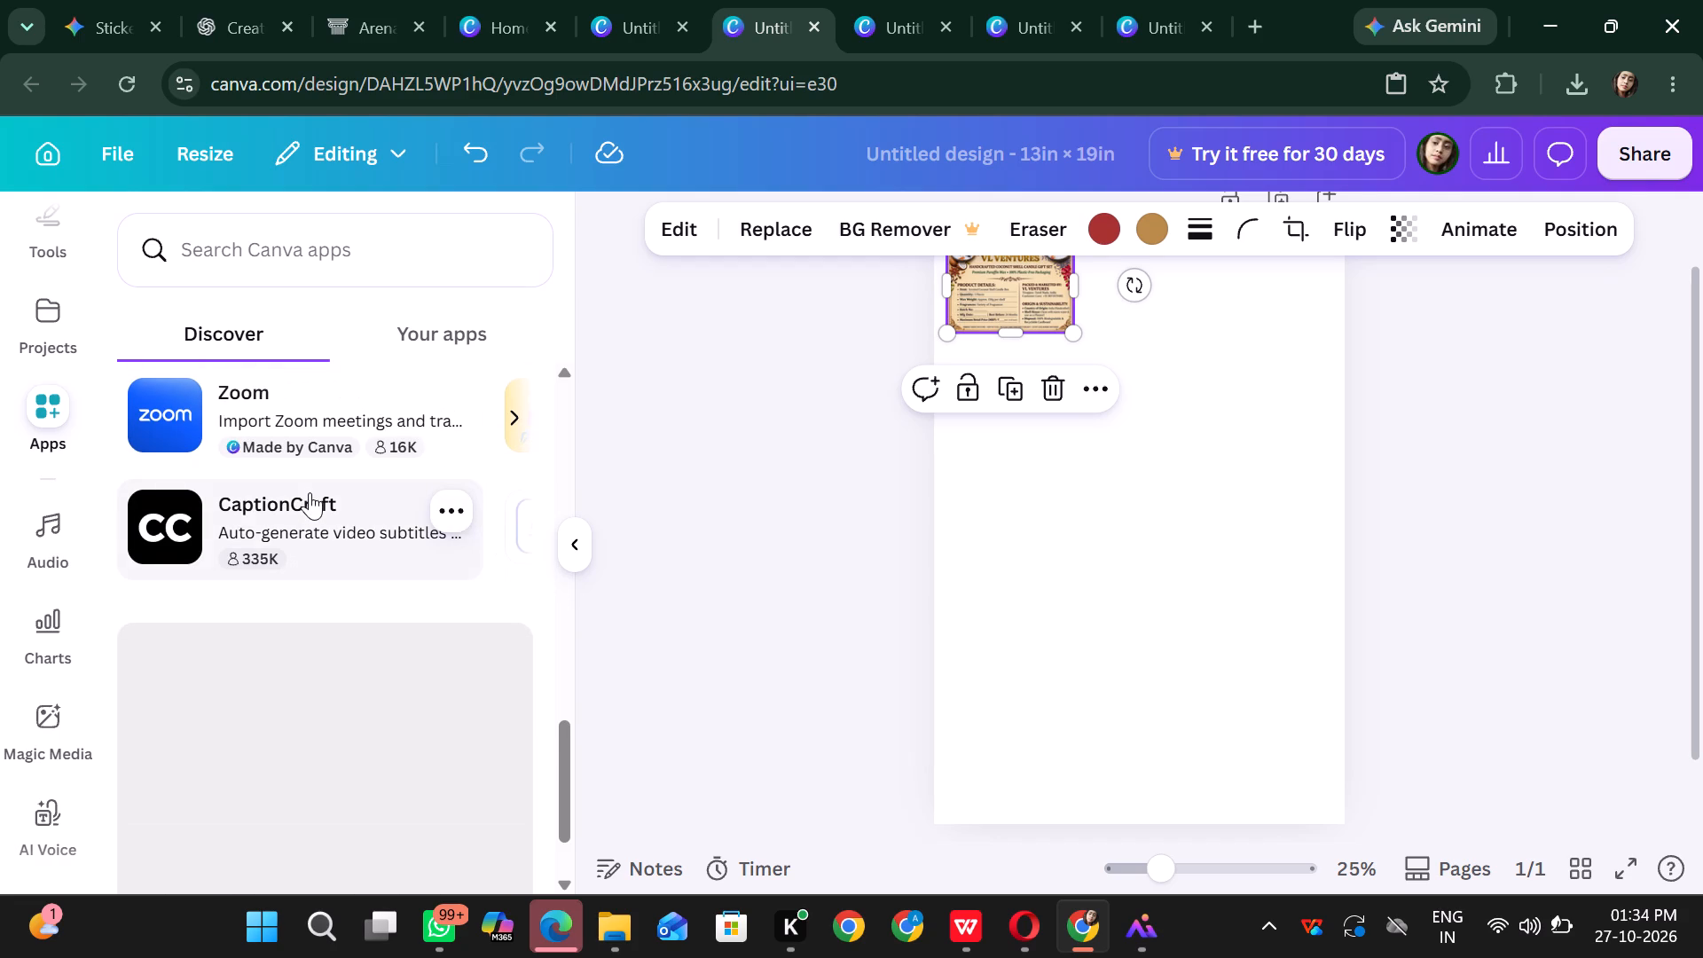
Check the account's own added apps, and go through the AI generation apps again from audio to videos.
left_click(445, 342)
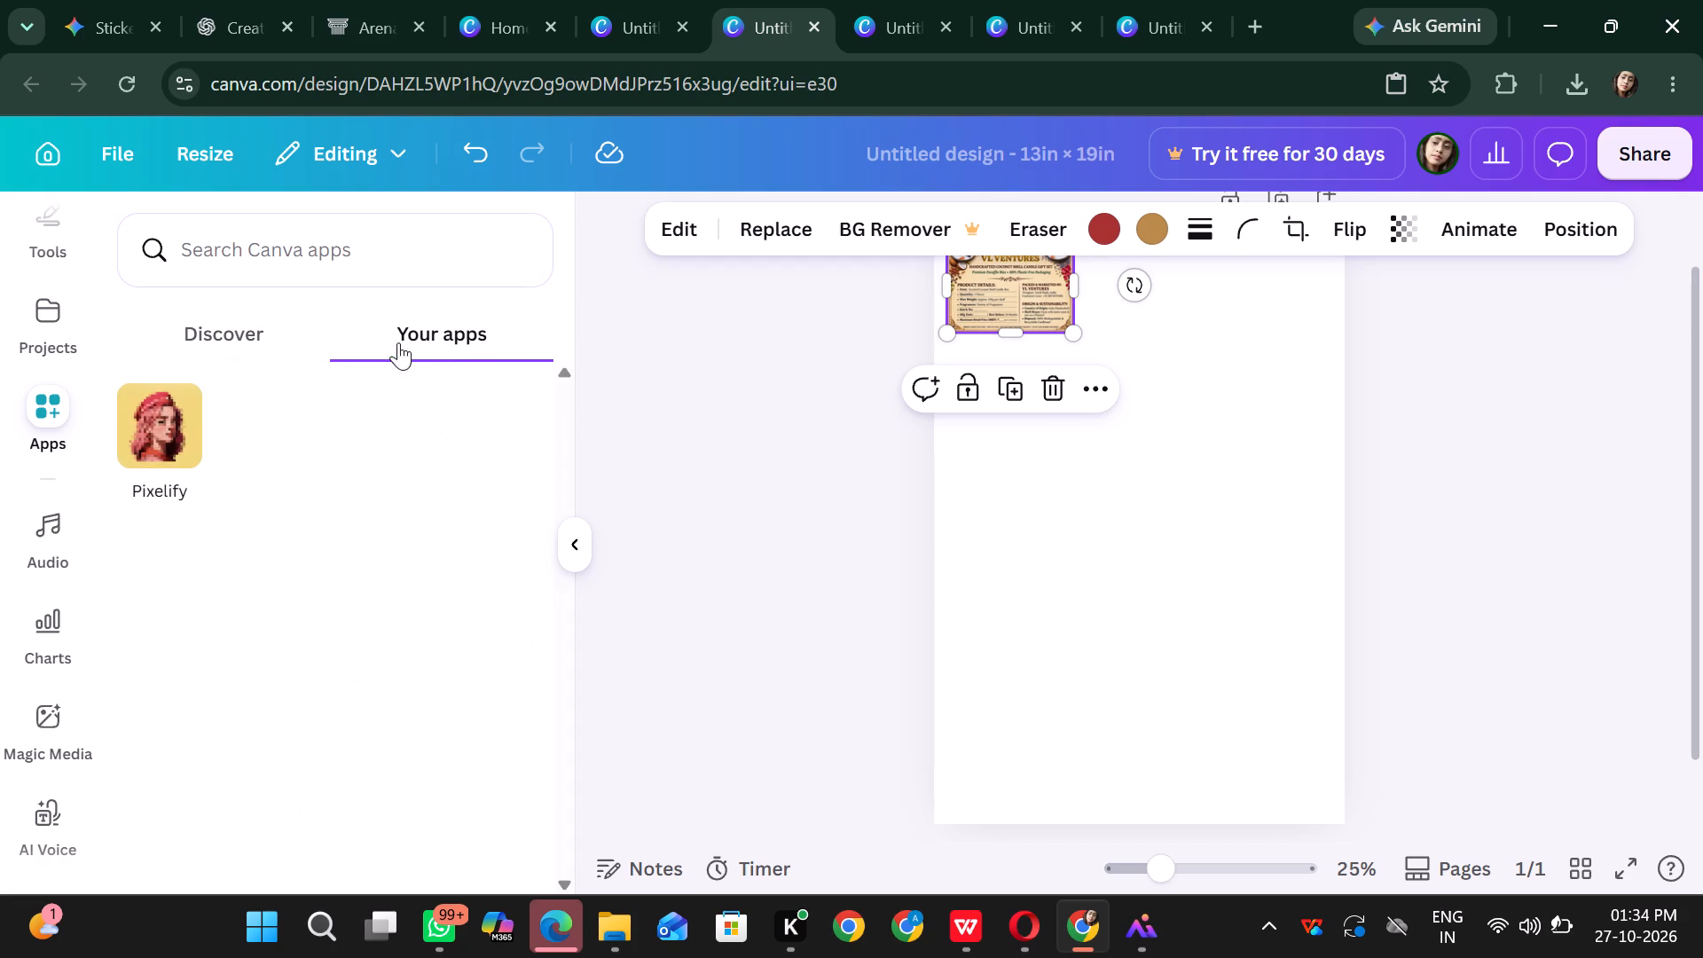
left_click(236, 338)
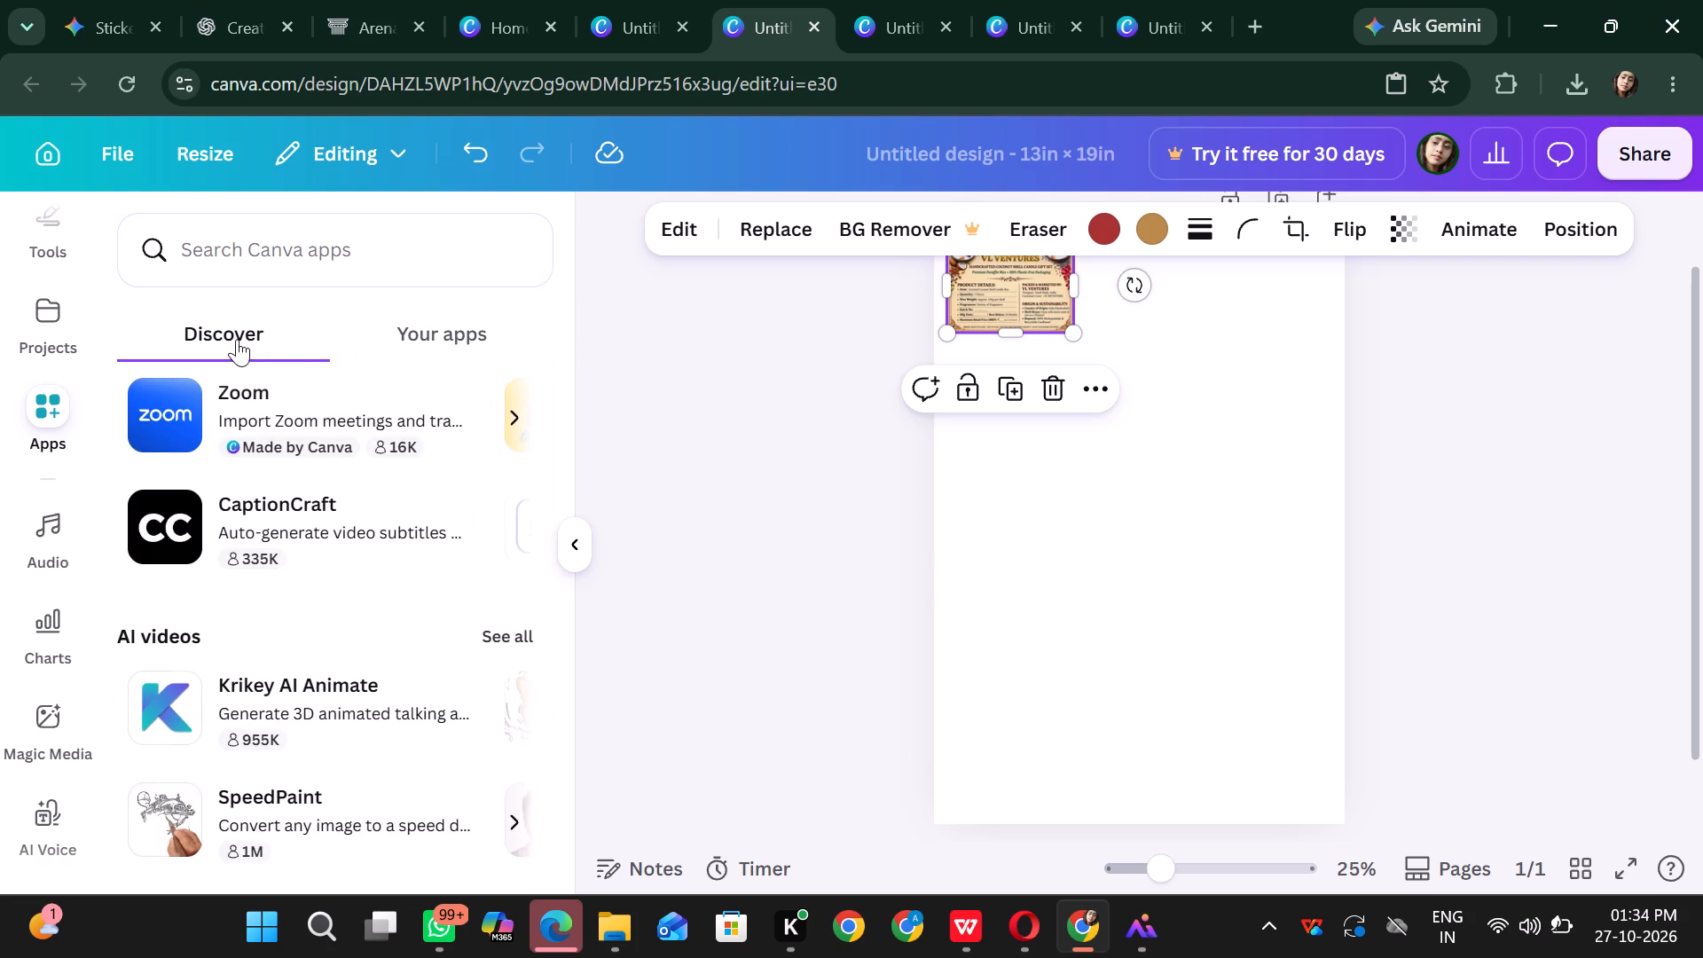
scroll(313, 502, "up", 17)
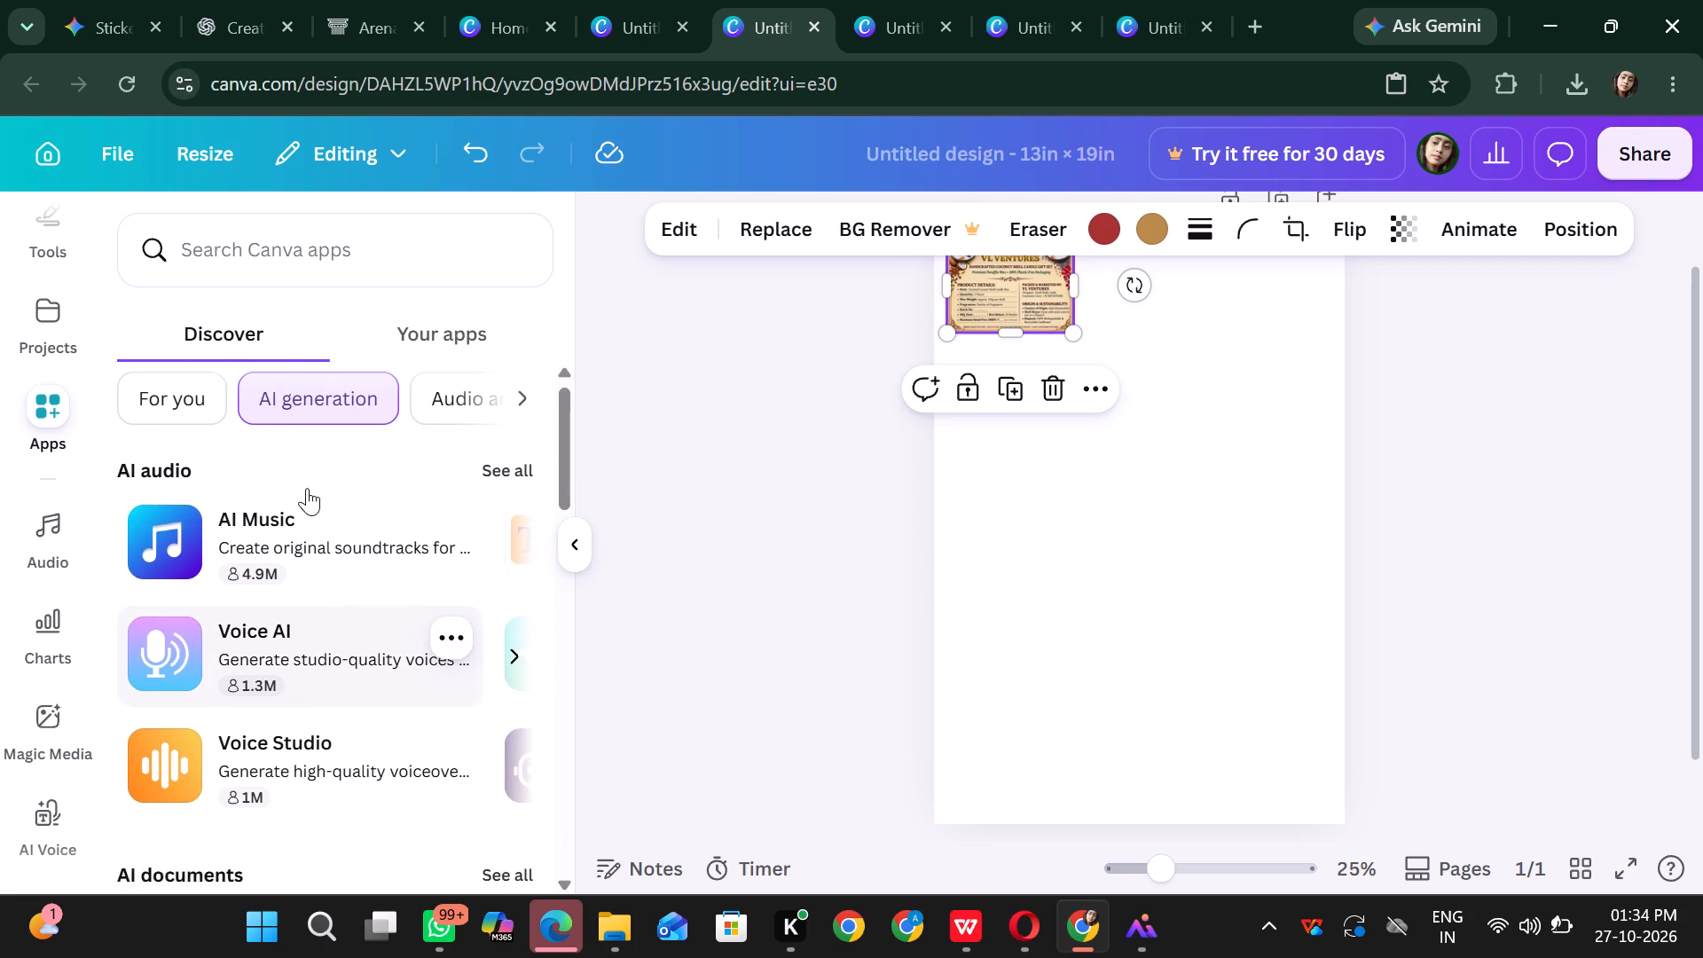
scroll(305, 487, "up", 6)
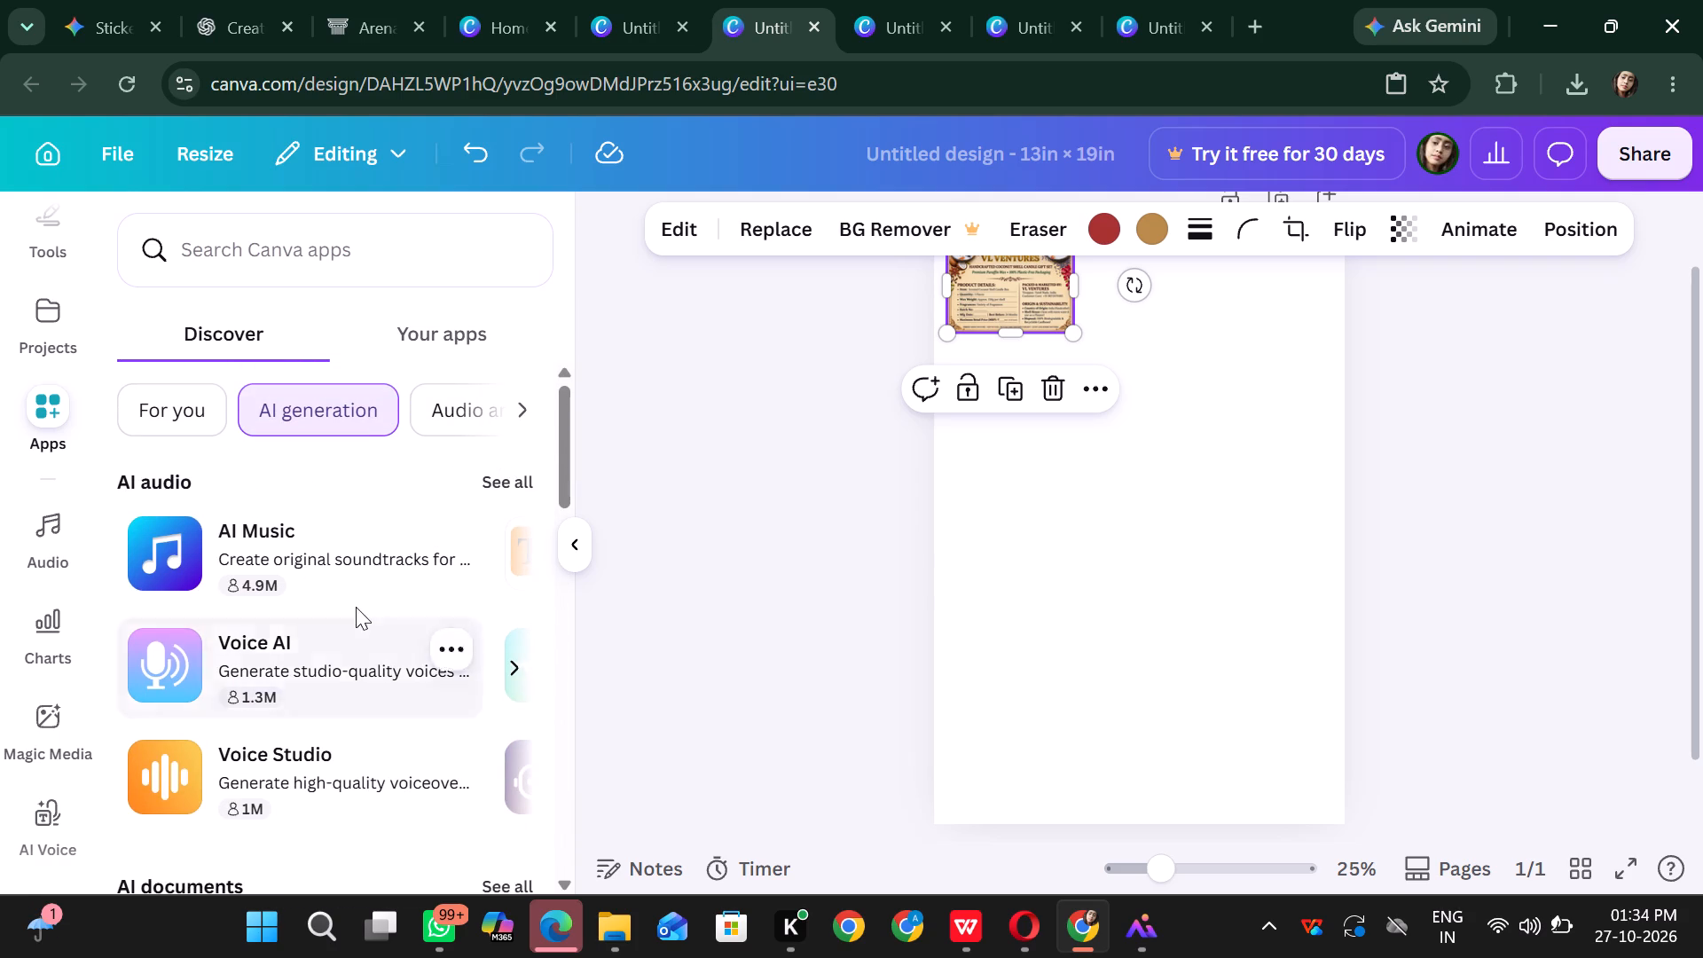
scroll(356, 606, "down", 8)
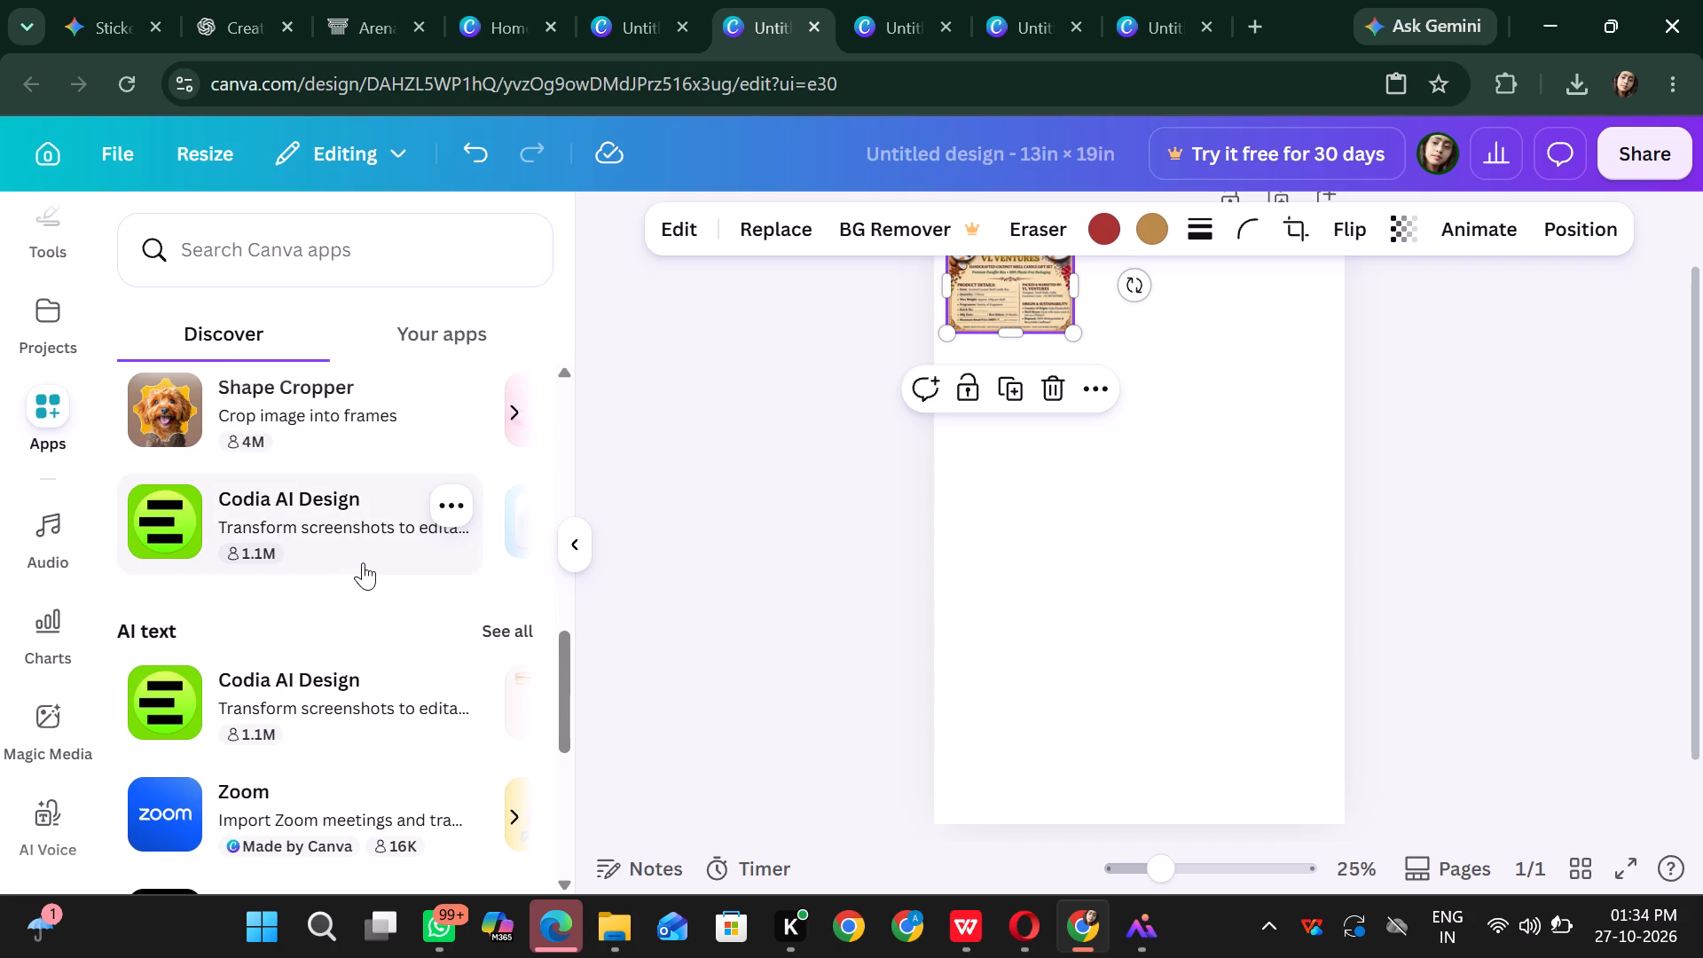
scroll(363, 559, "down", 4)
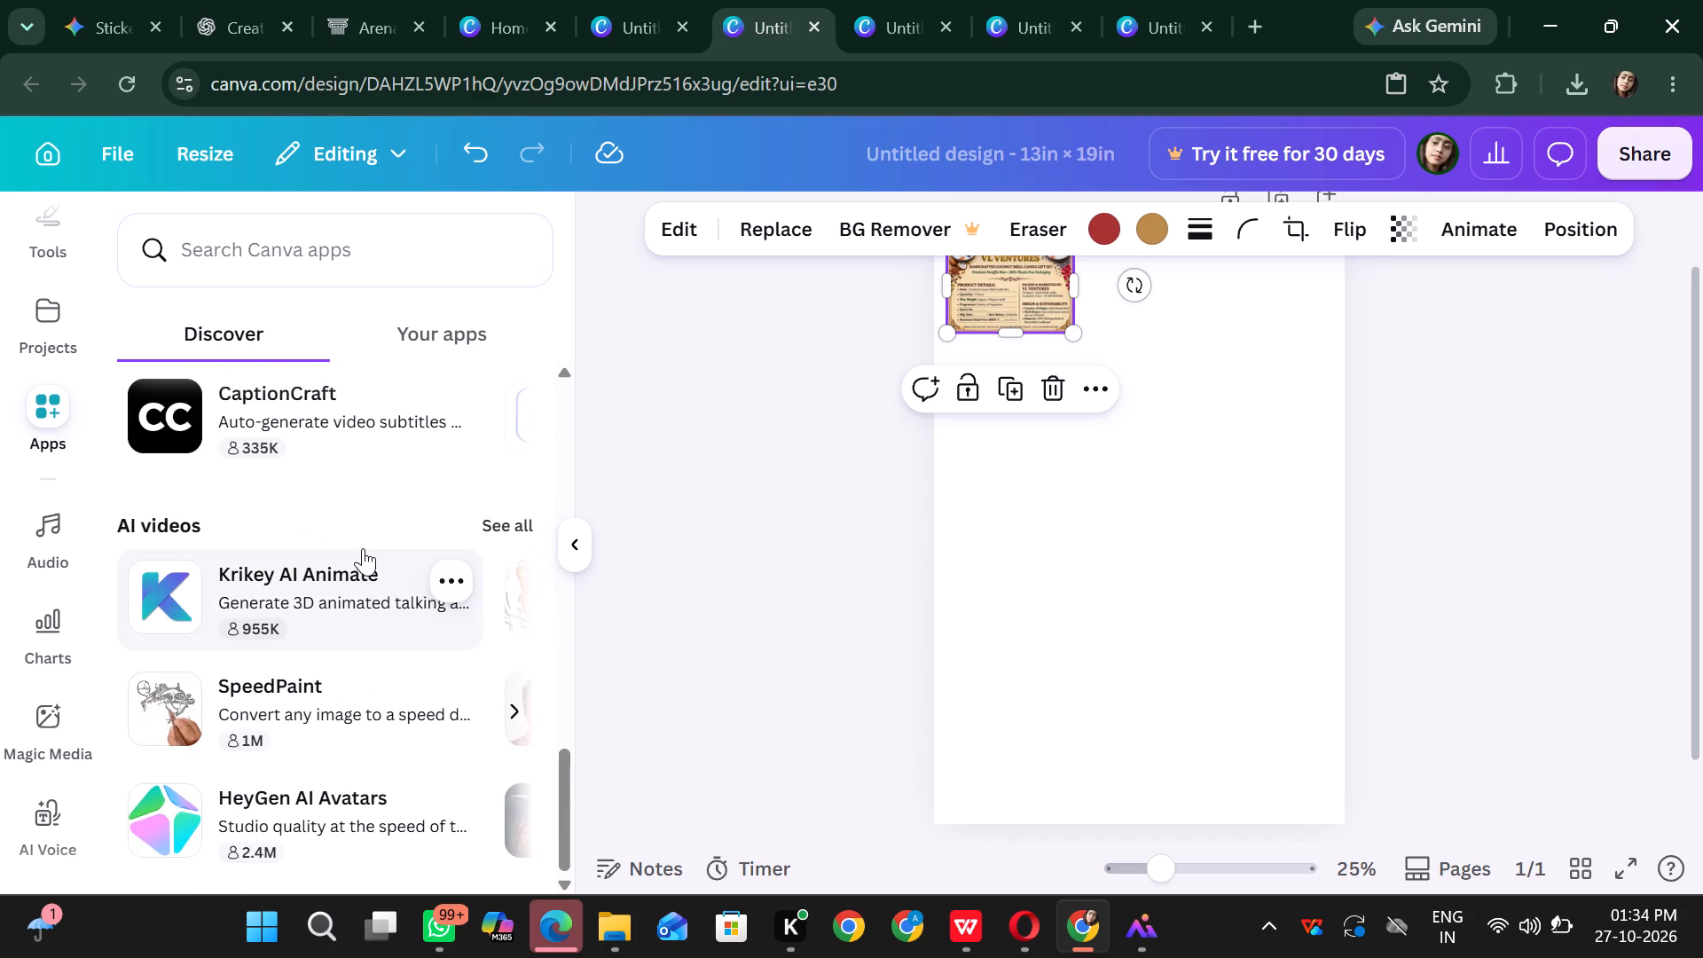
Look through the AI video apps and the design's projects, drawing tools, uploads, brand and text sections.
scroll(363, 548, "down", 7)
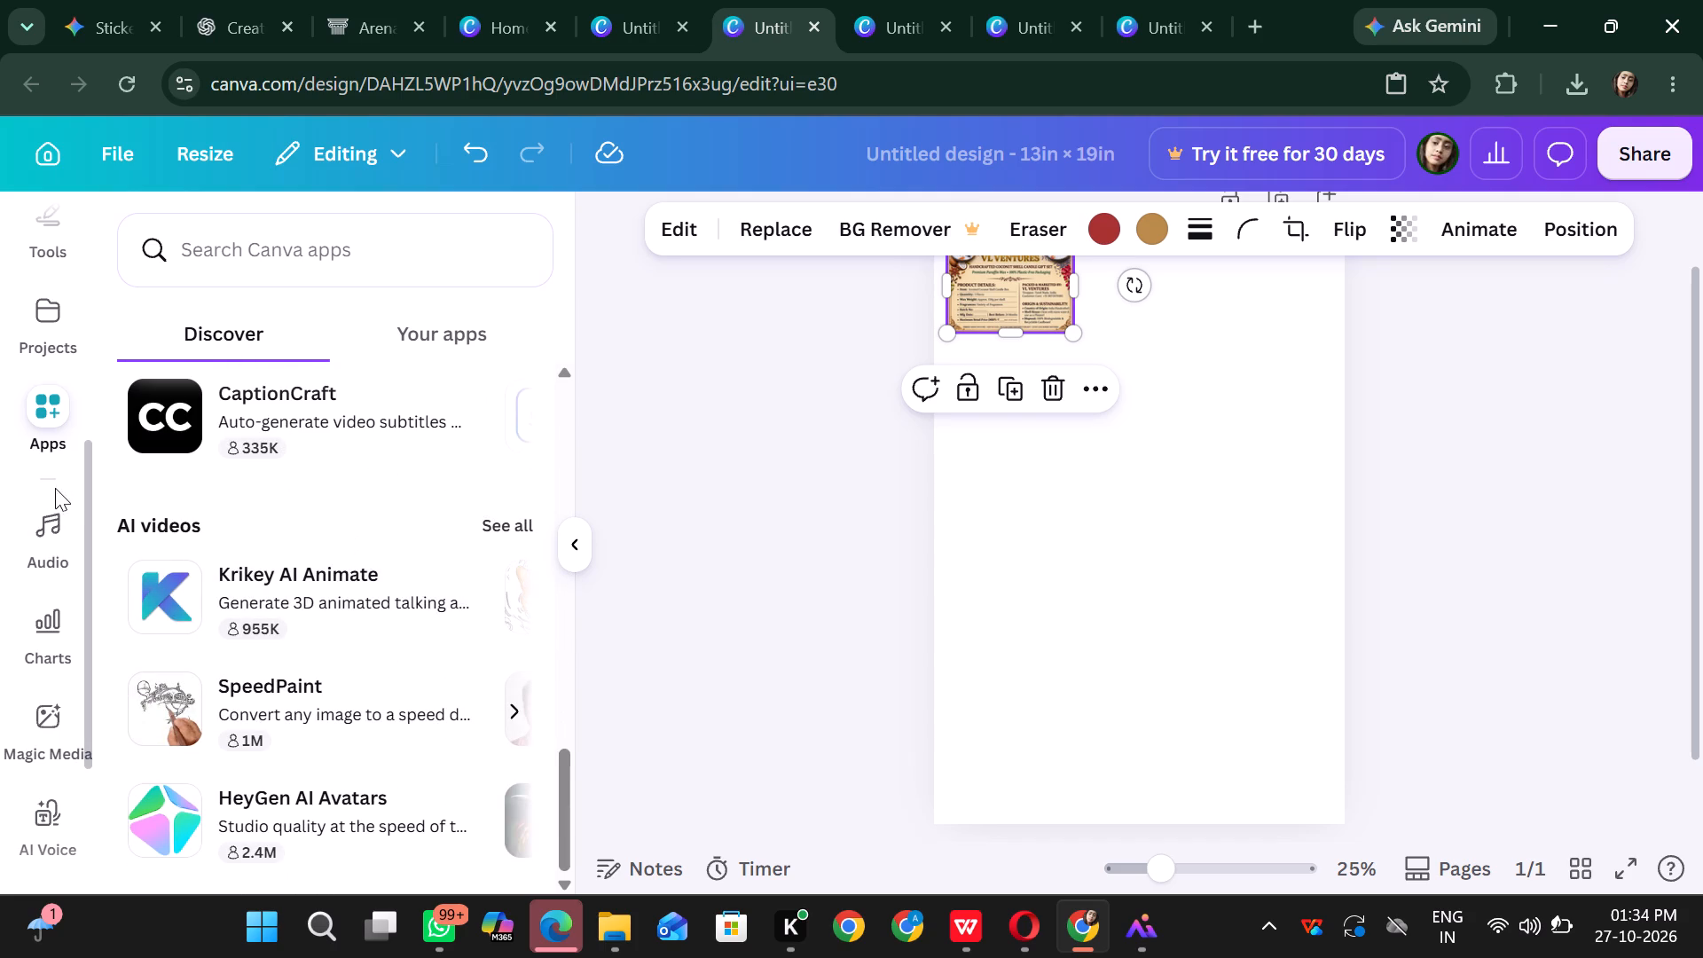
scroll(51, 412, "up", 2)
left_click(56, 568)
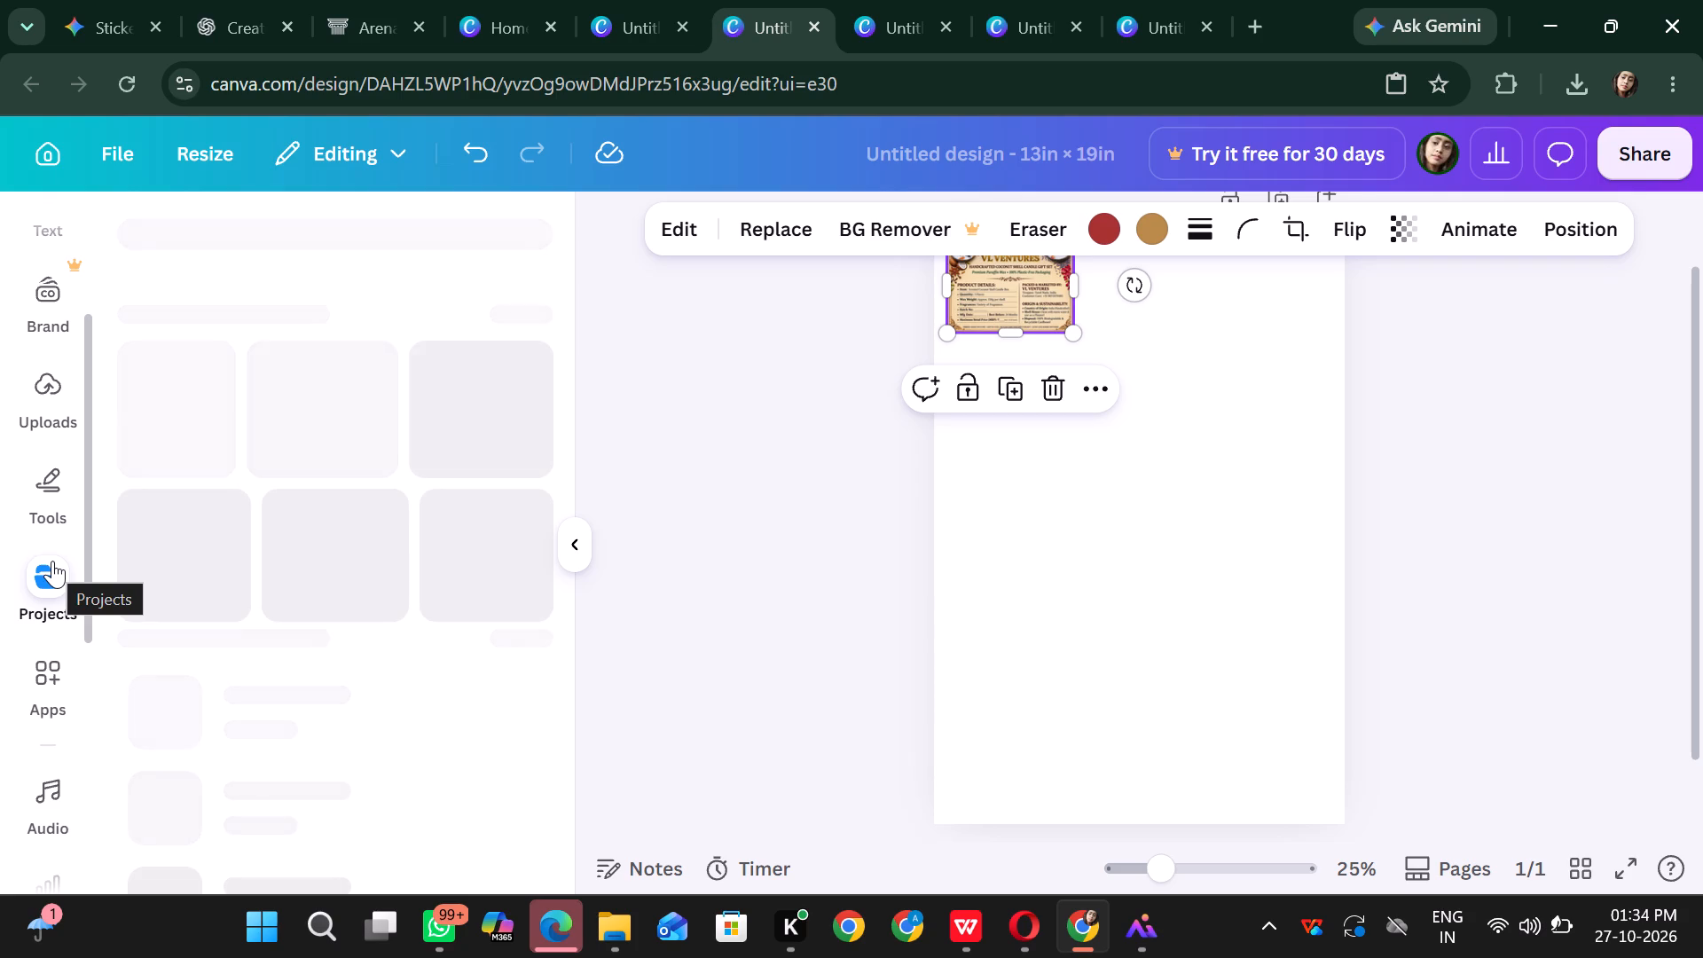
left_click(35, 471)
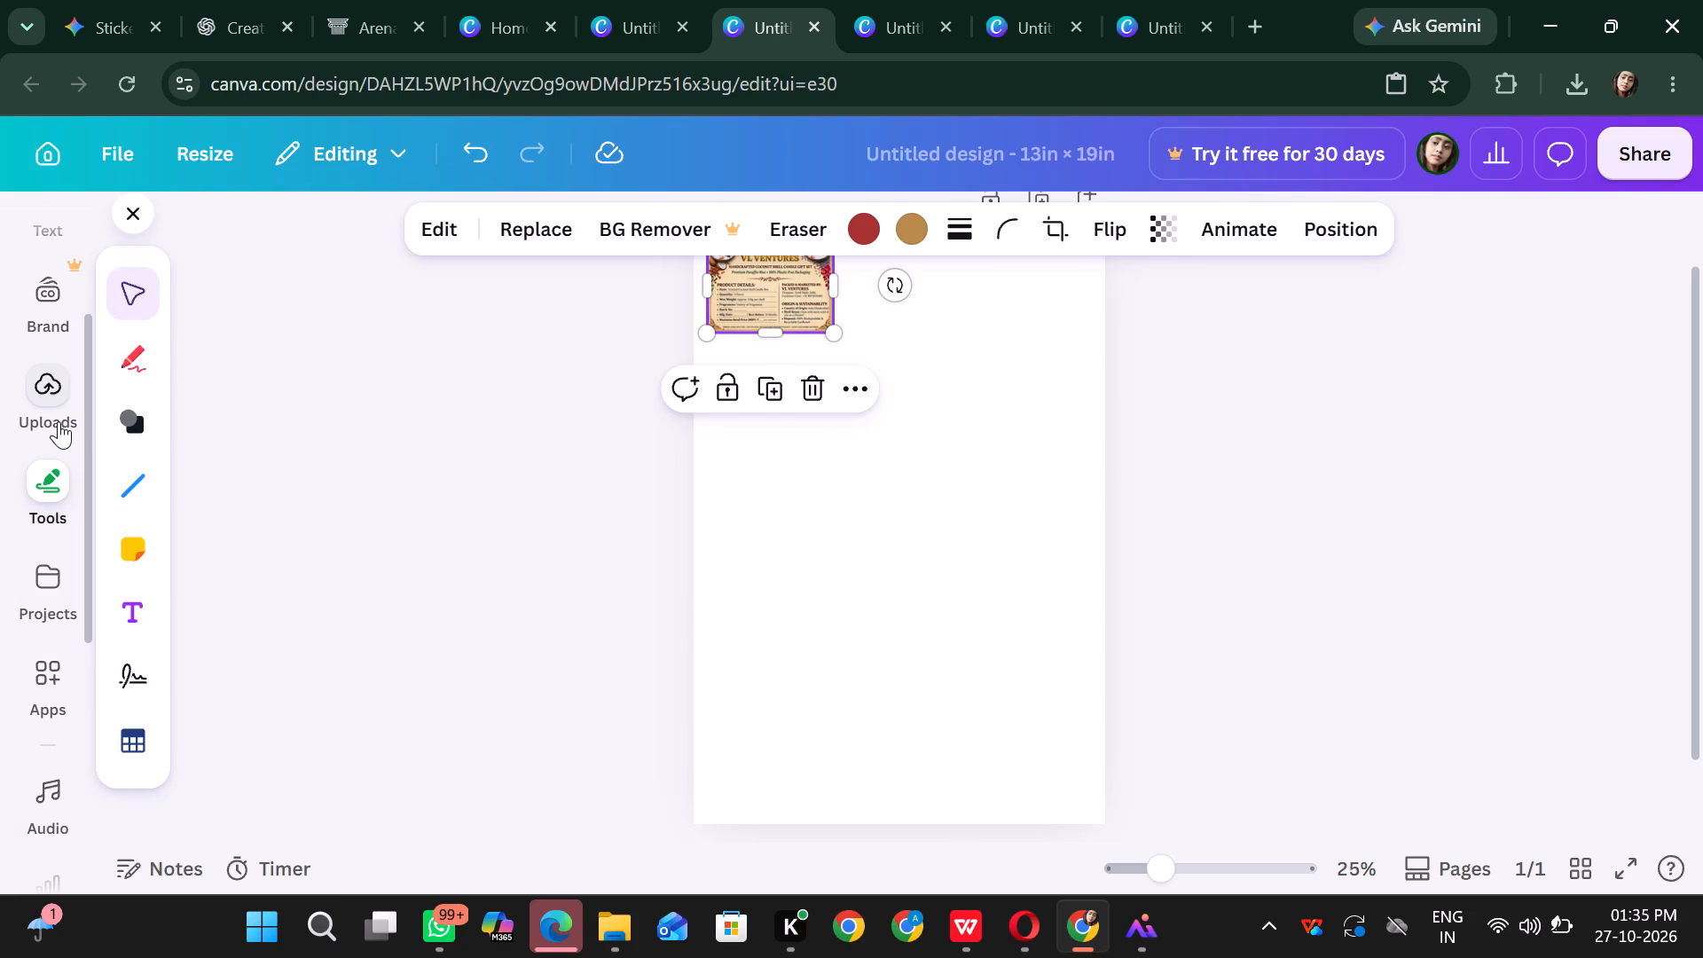
left_click(59, 419)
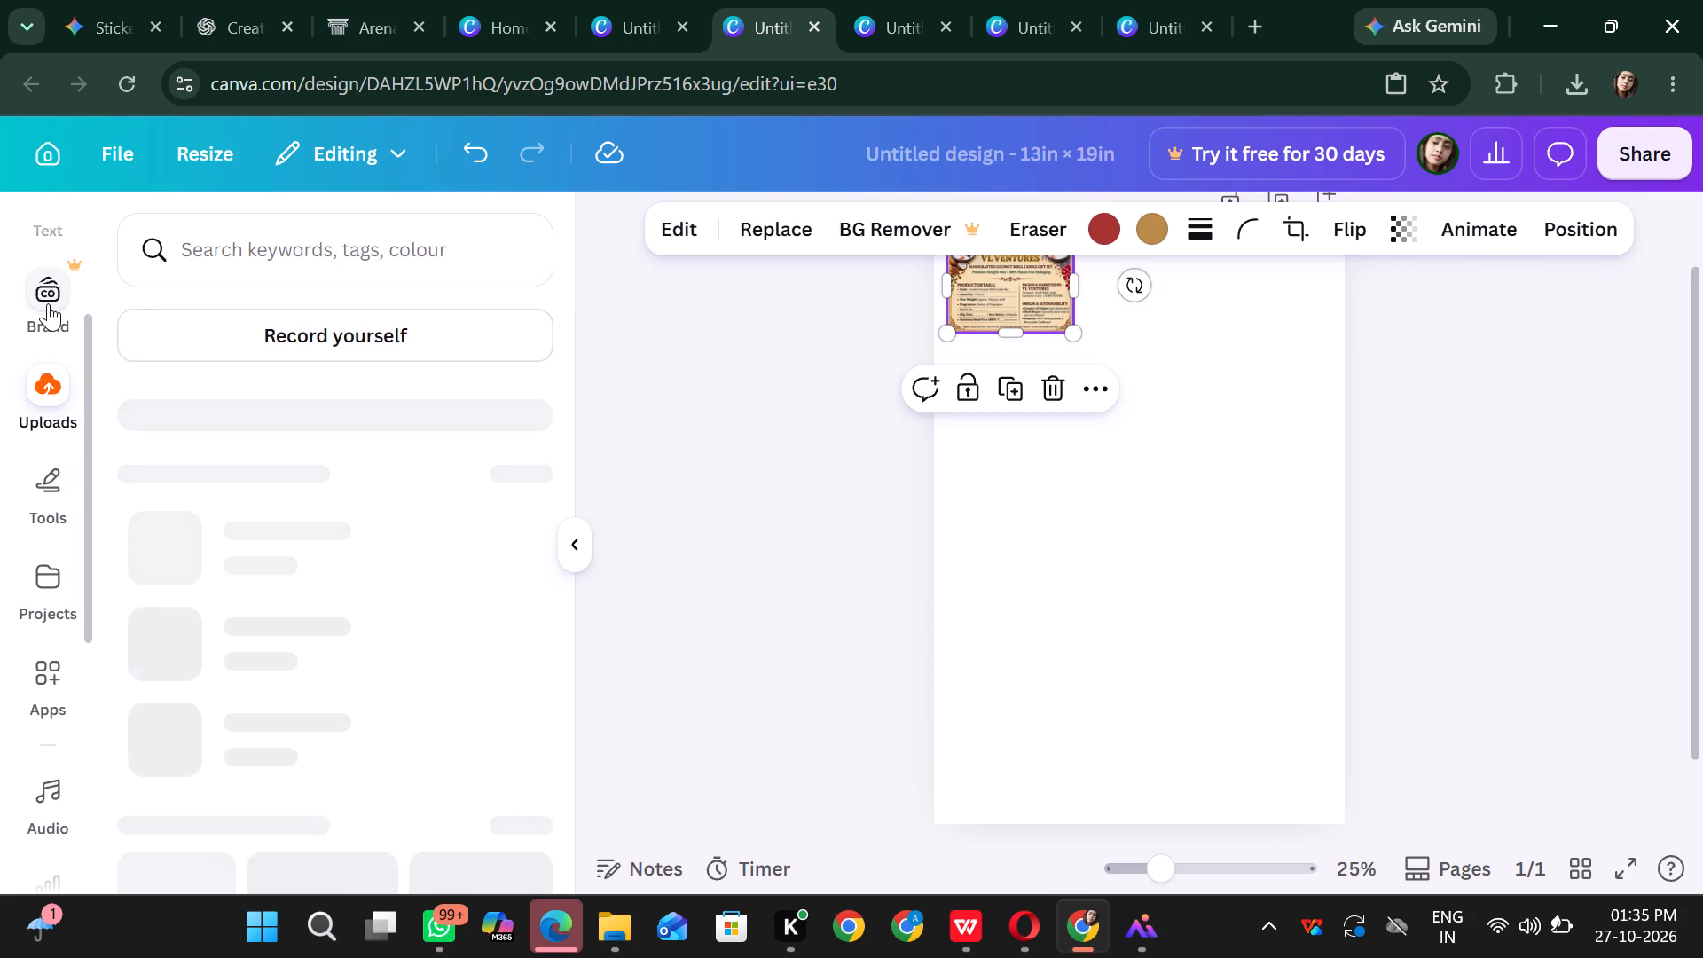
scroll(45, 322, "up", 1)
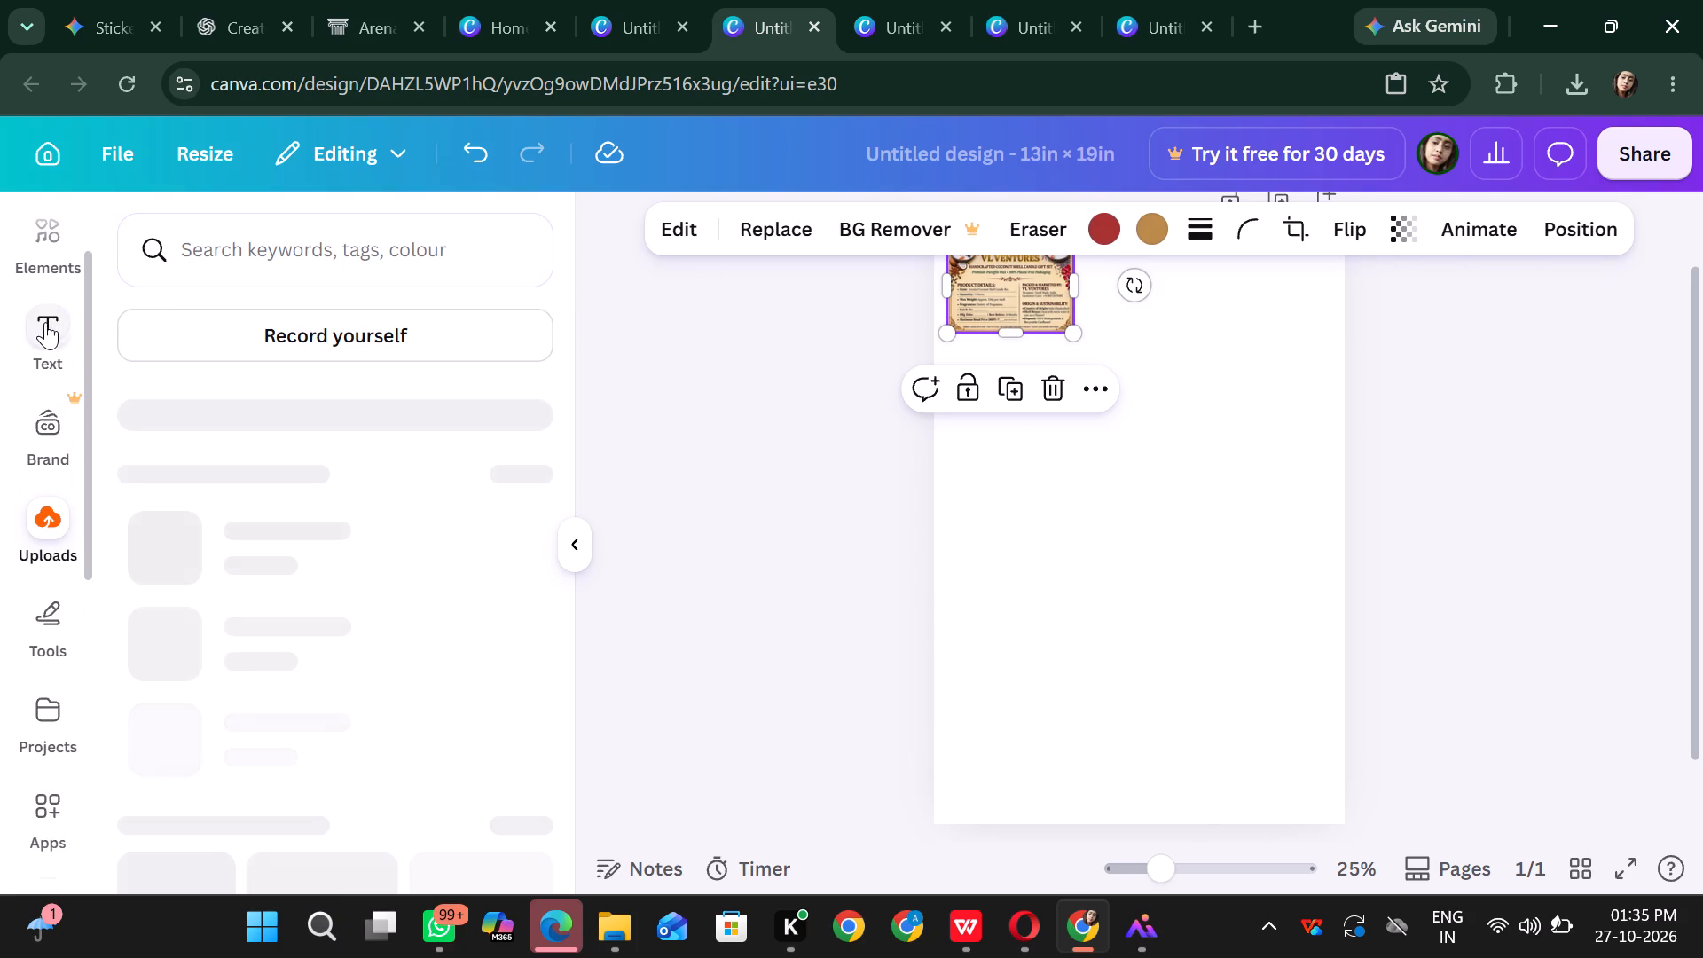
left_click(61, 425)
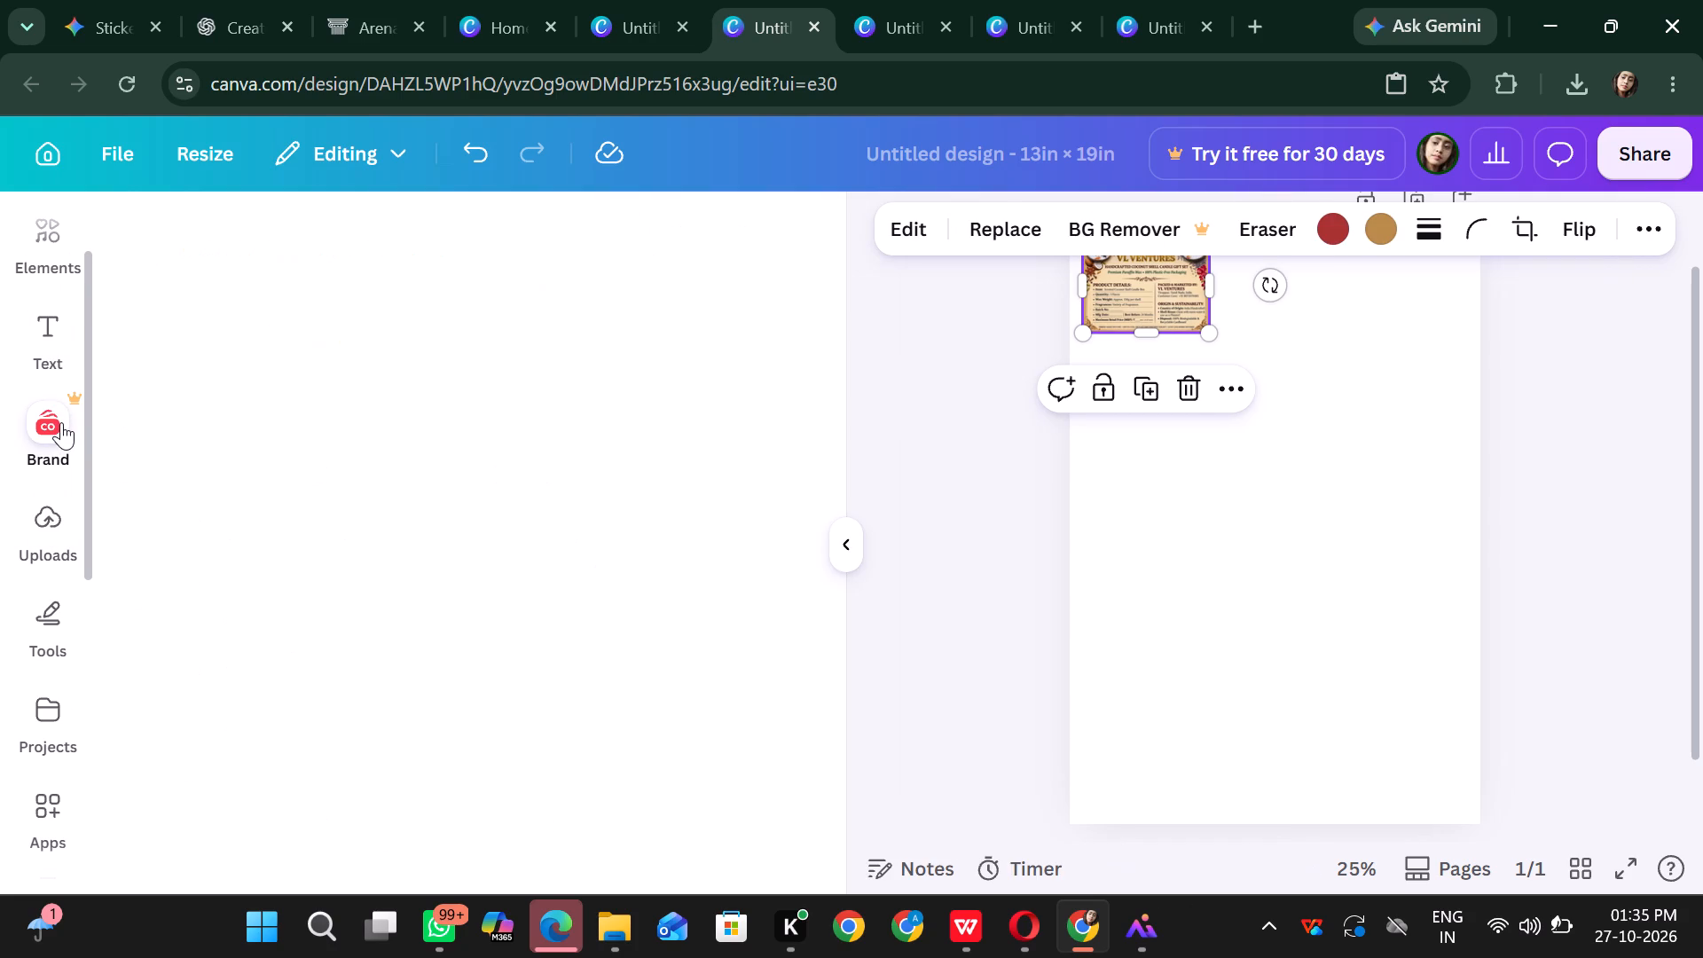
left_click(43, 344)
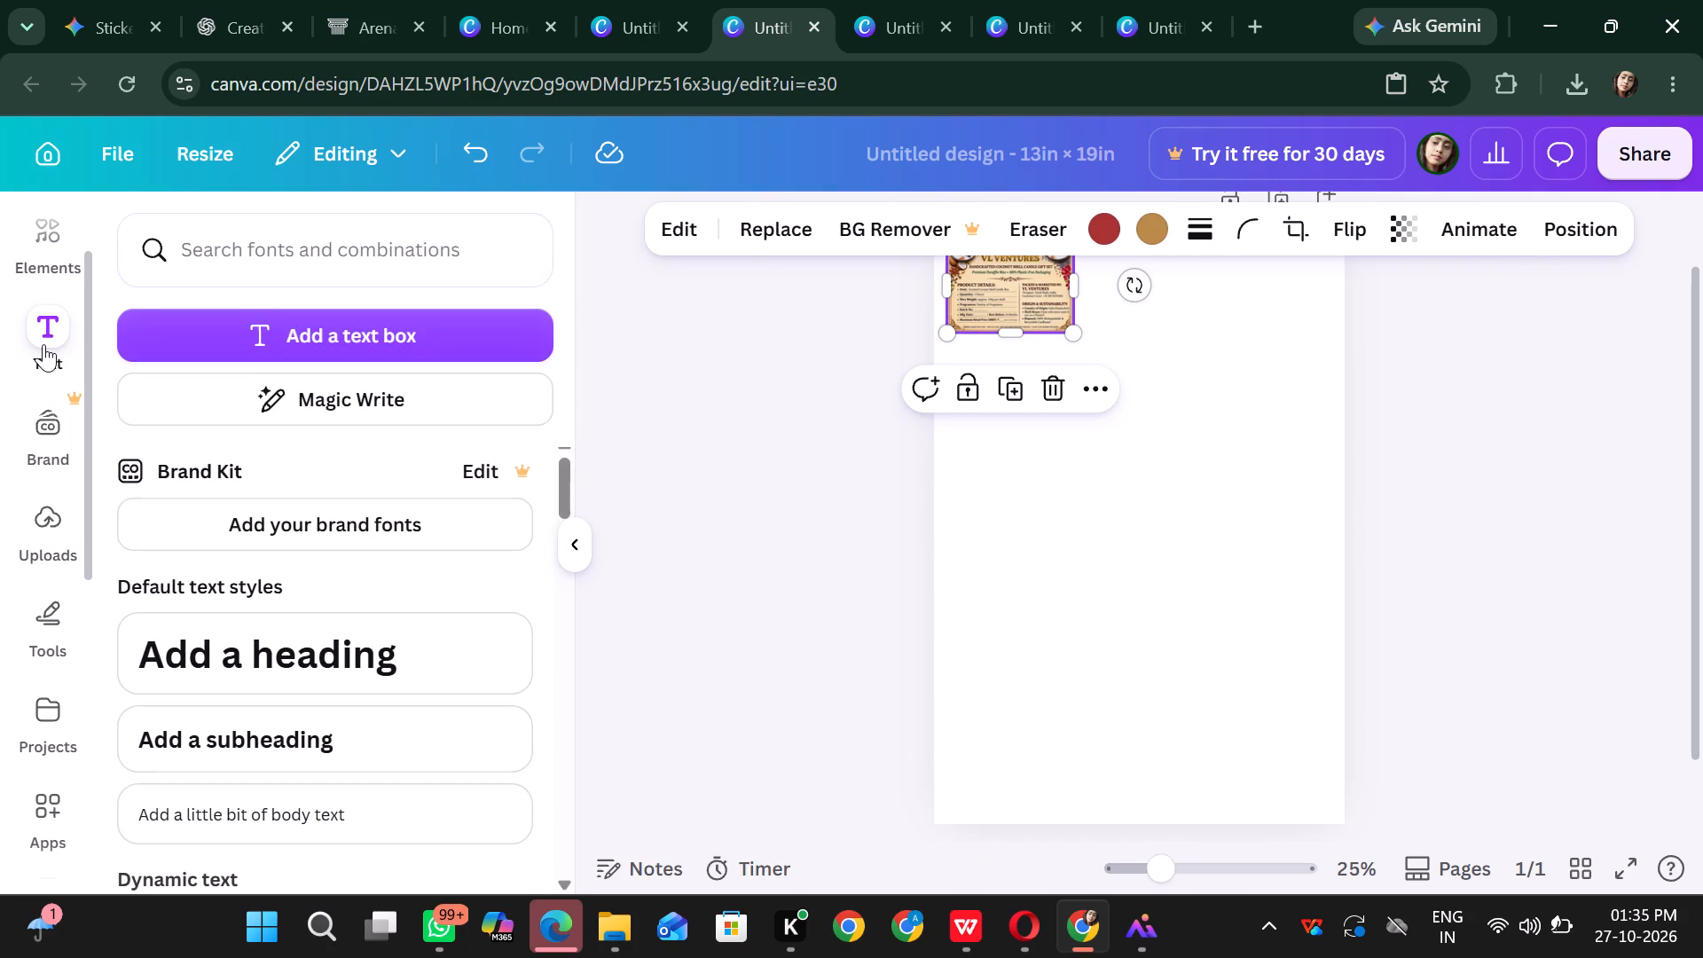
scroll(43, 345, "up", 2)
Search the chart elements with the copied Canva Design Prompt text, and look through the template results for the same prompt.
left_click(44, 351)
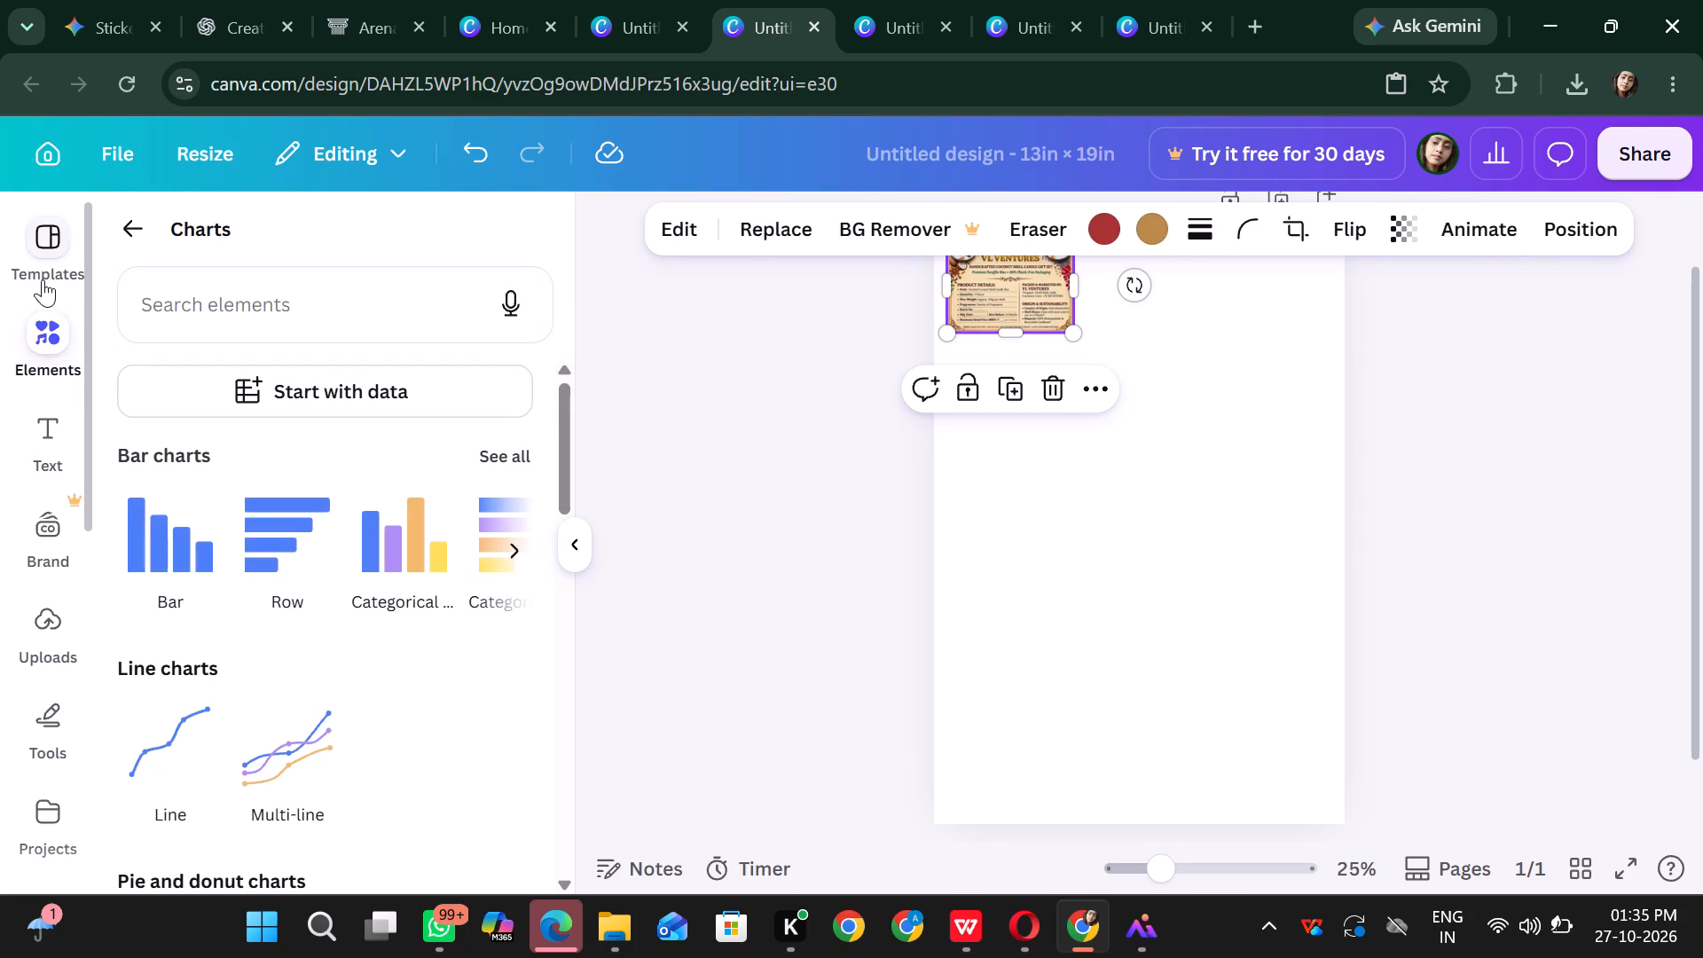
left_click(275, 289)
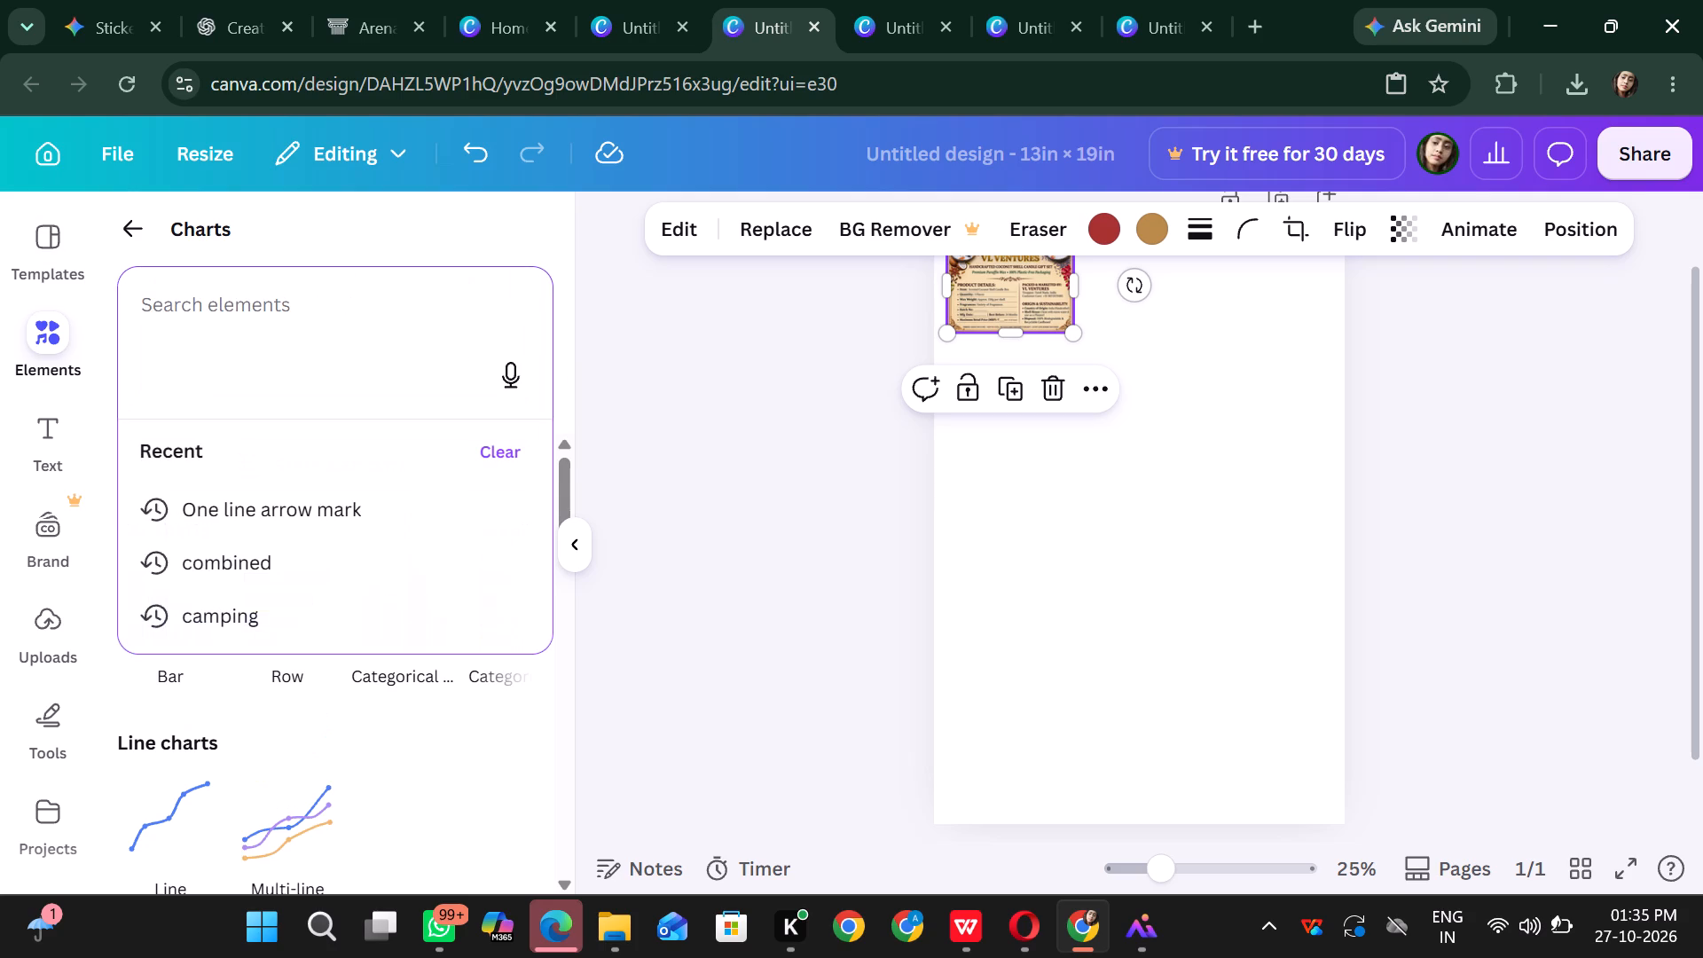
key("ctrl+v")
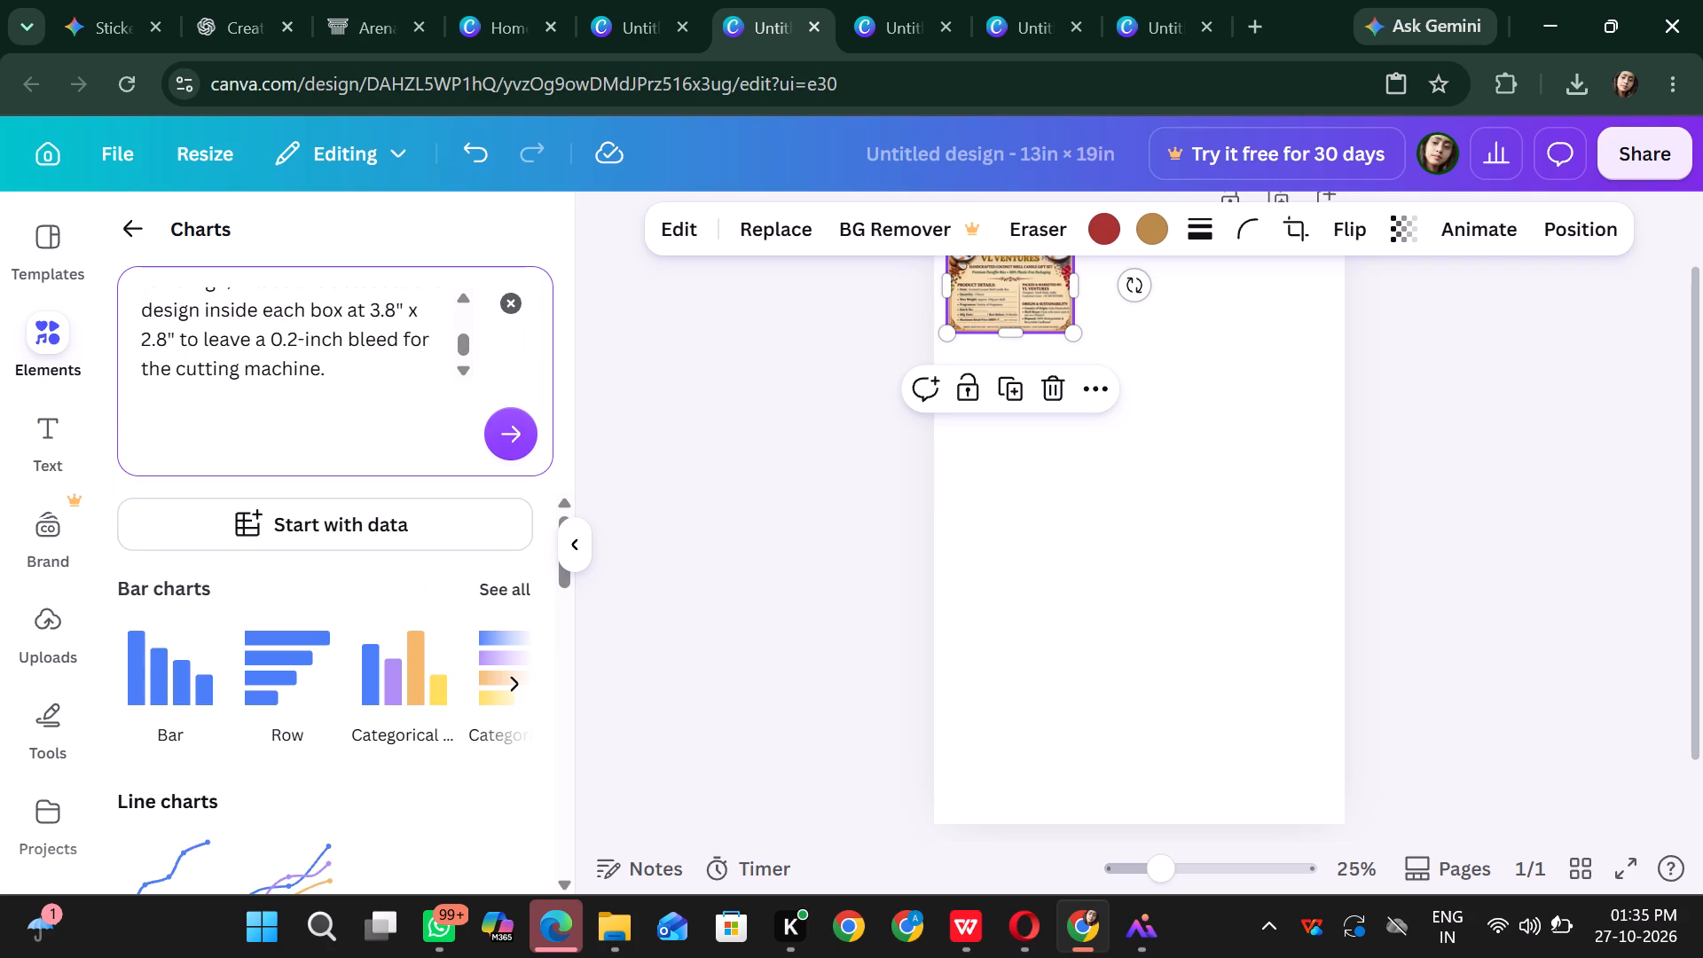
left_click(526, 451)
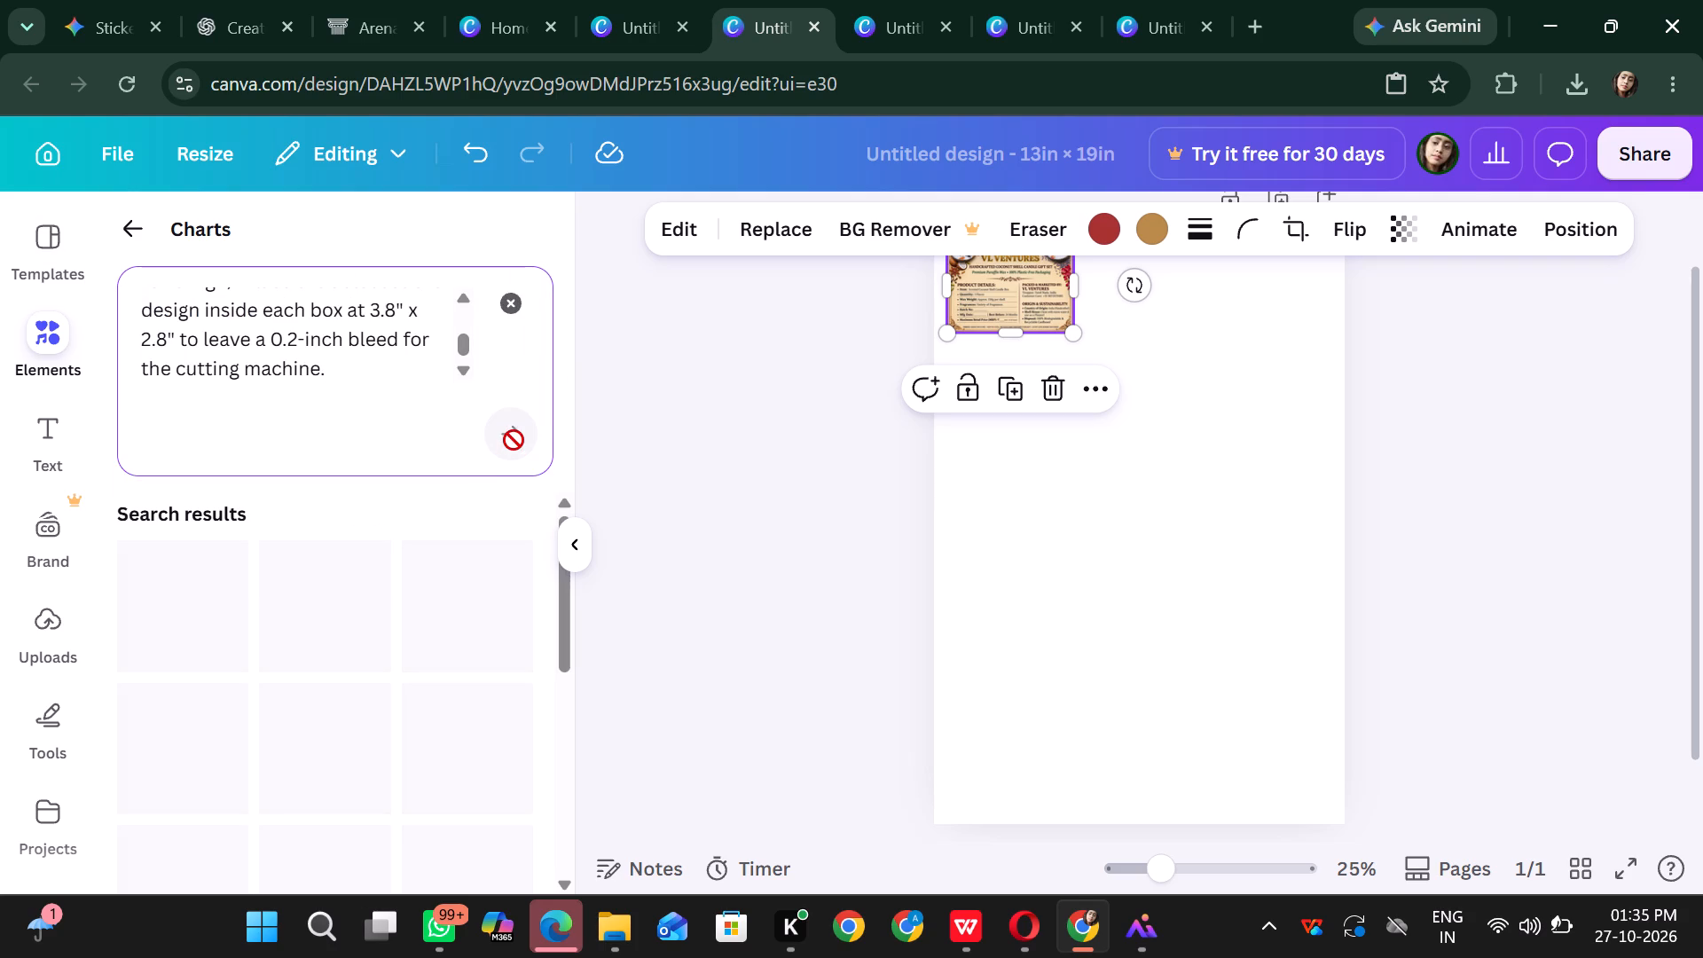
left_click(58, 269)
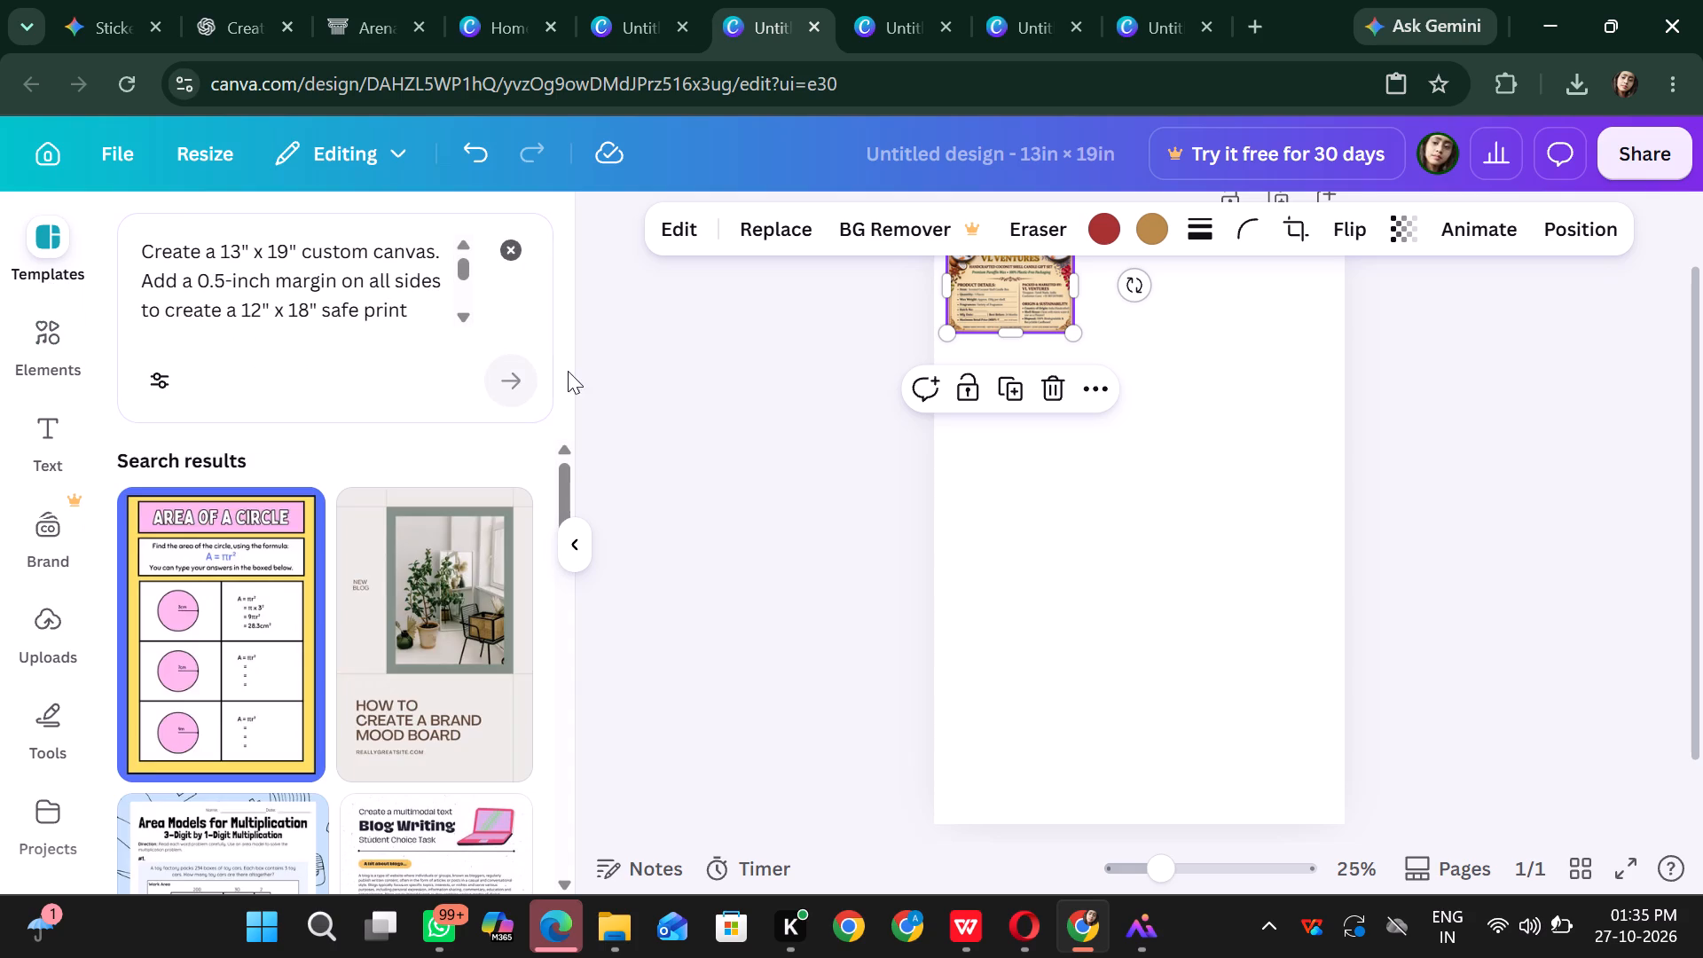
scroll(269, 561, "down", 11)
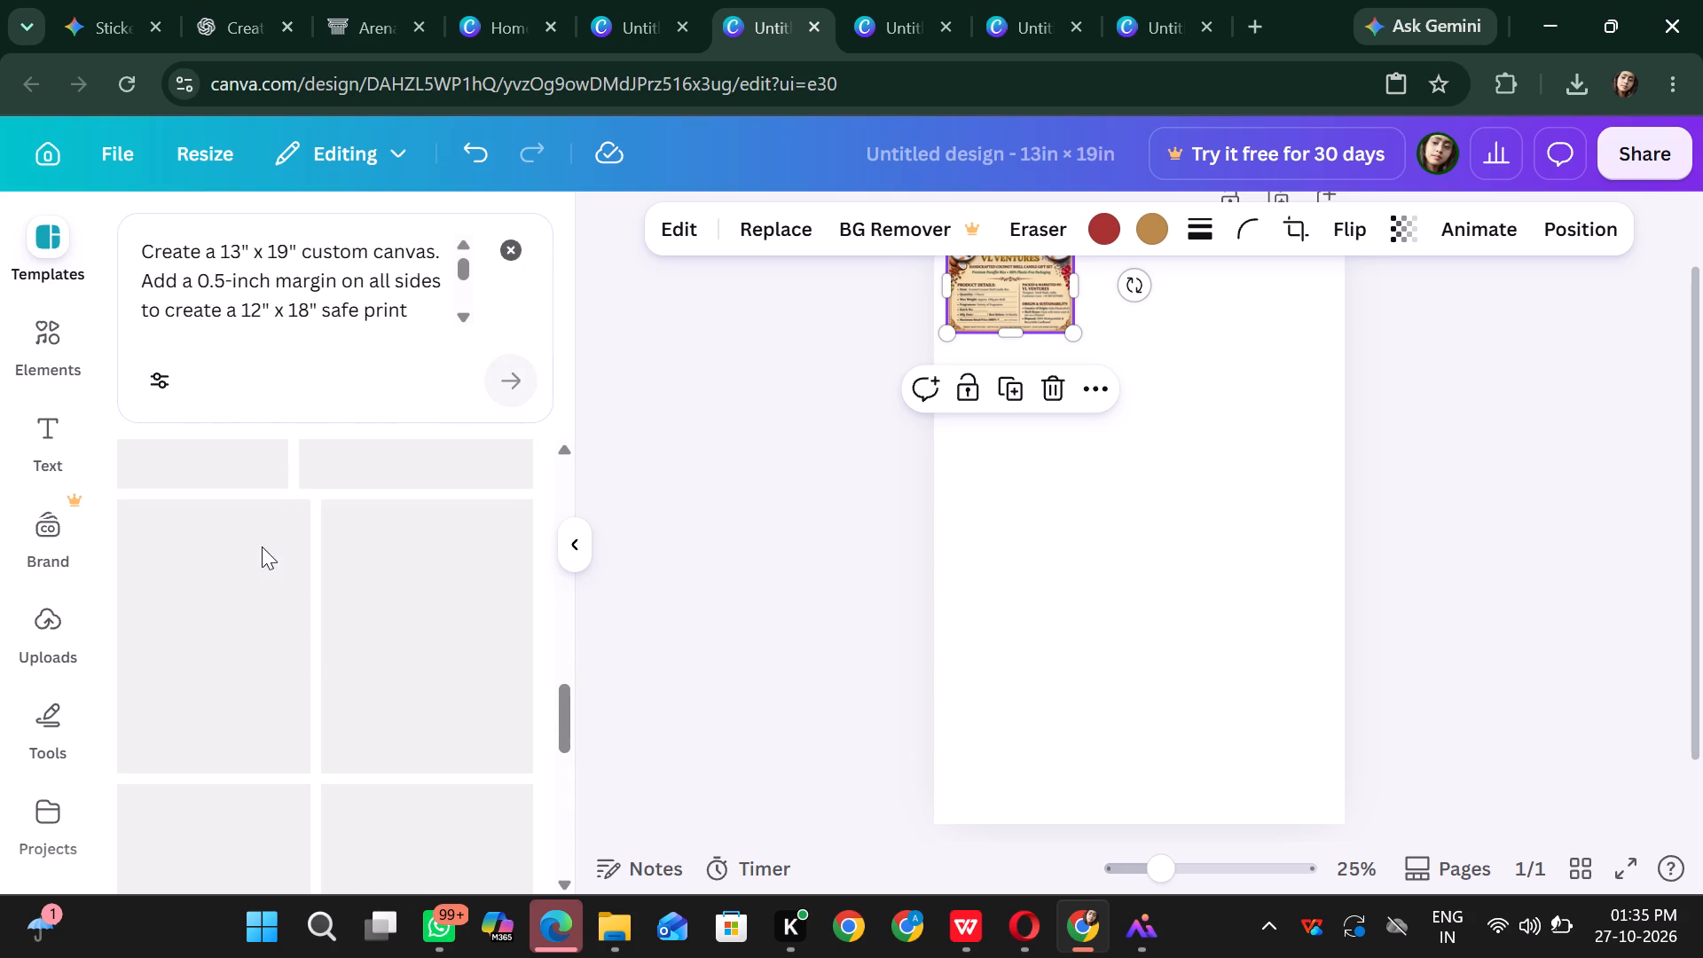
scroll(262, 544, "up", 2)
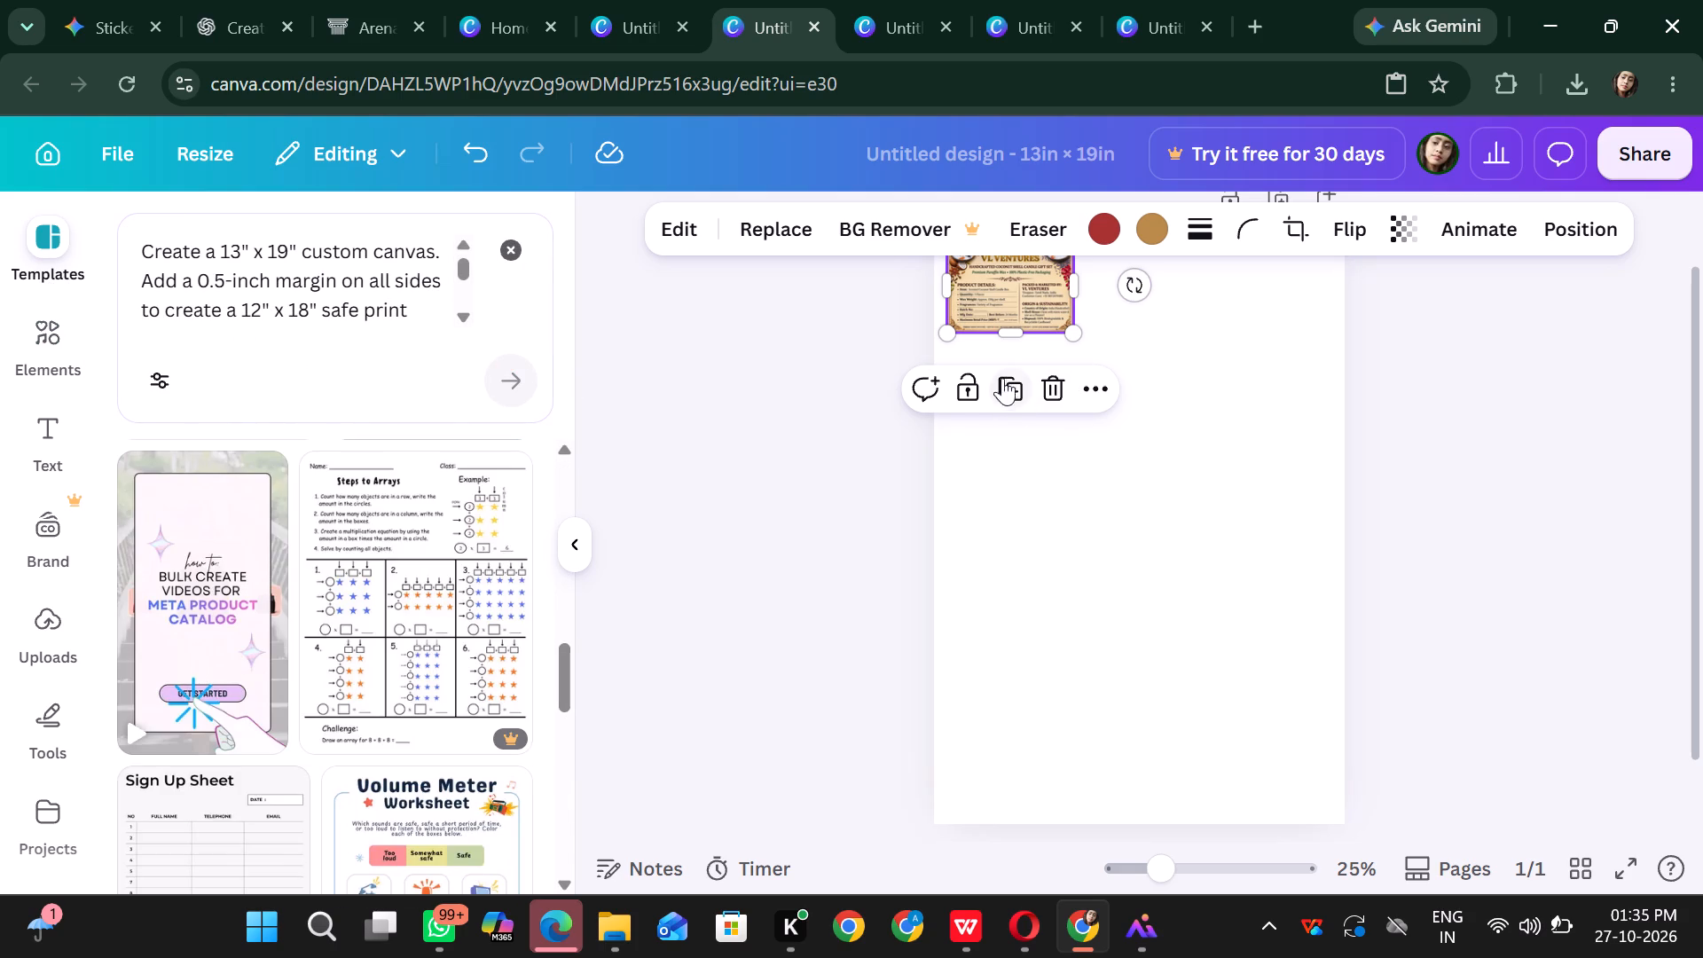
Delete the VL Ventures label image from the 13 in × 19 in page and collapse the template results.
left_click(1039, 387)
left_click(578, 534)
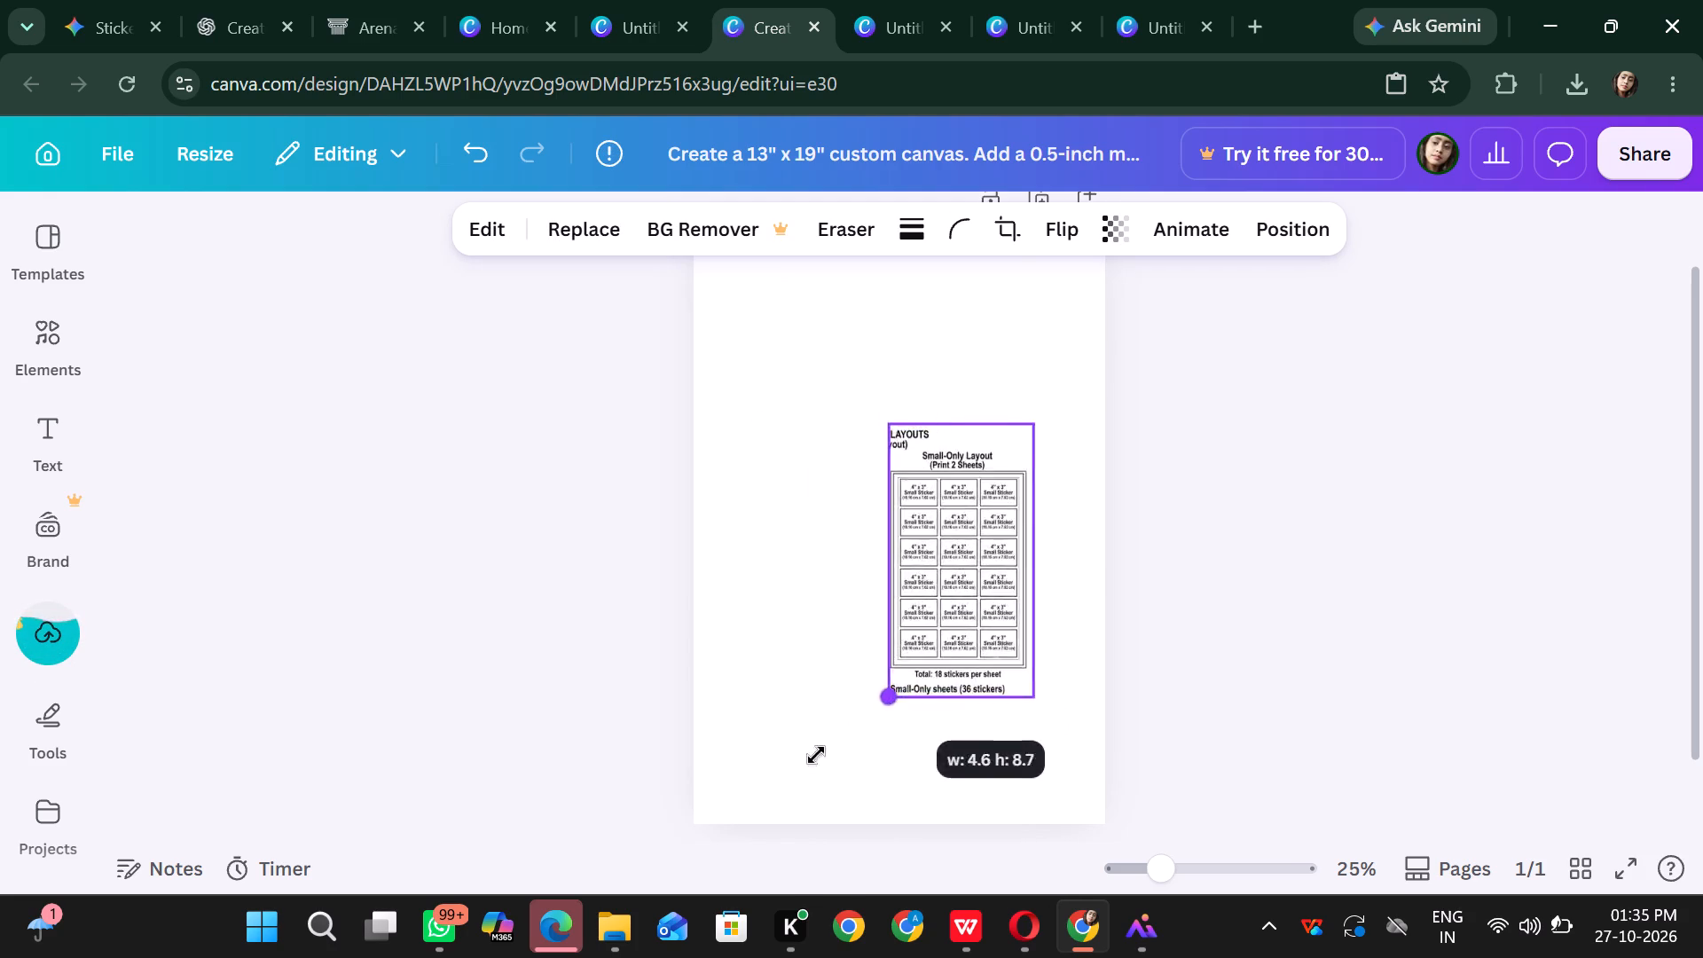
left_click_drag(816, 755, 655, 819)
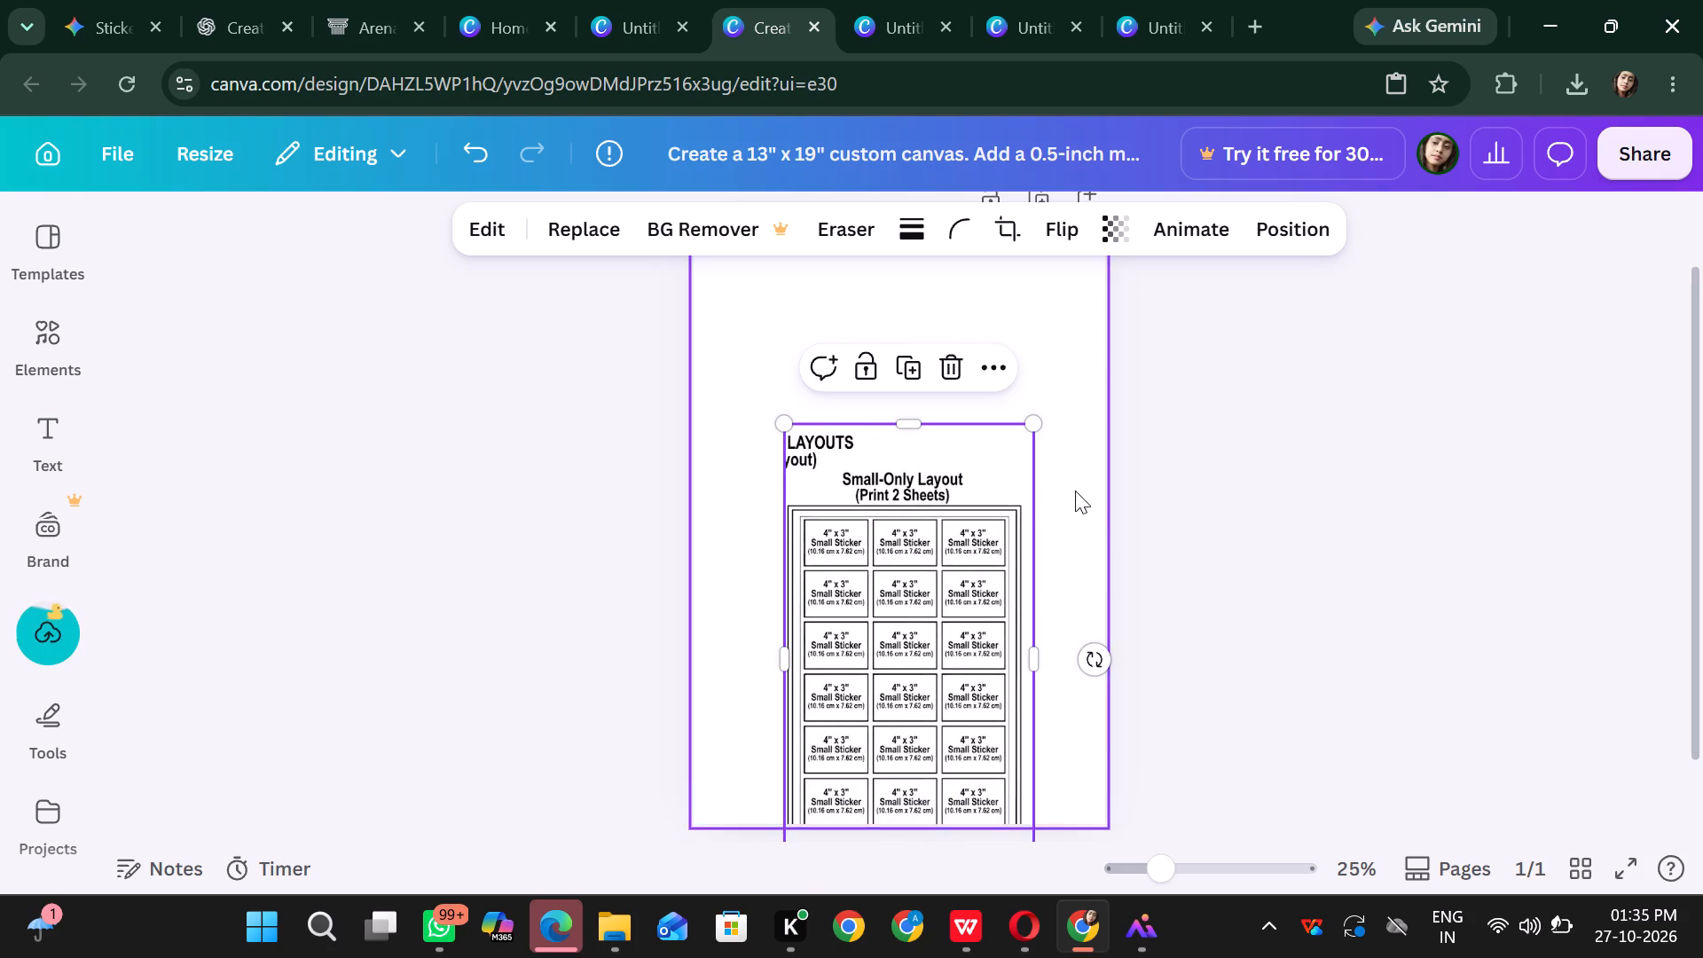
left_click_drag(1035, 420, 1056, 216)
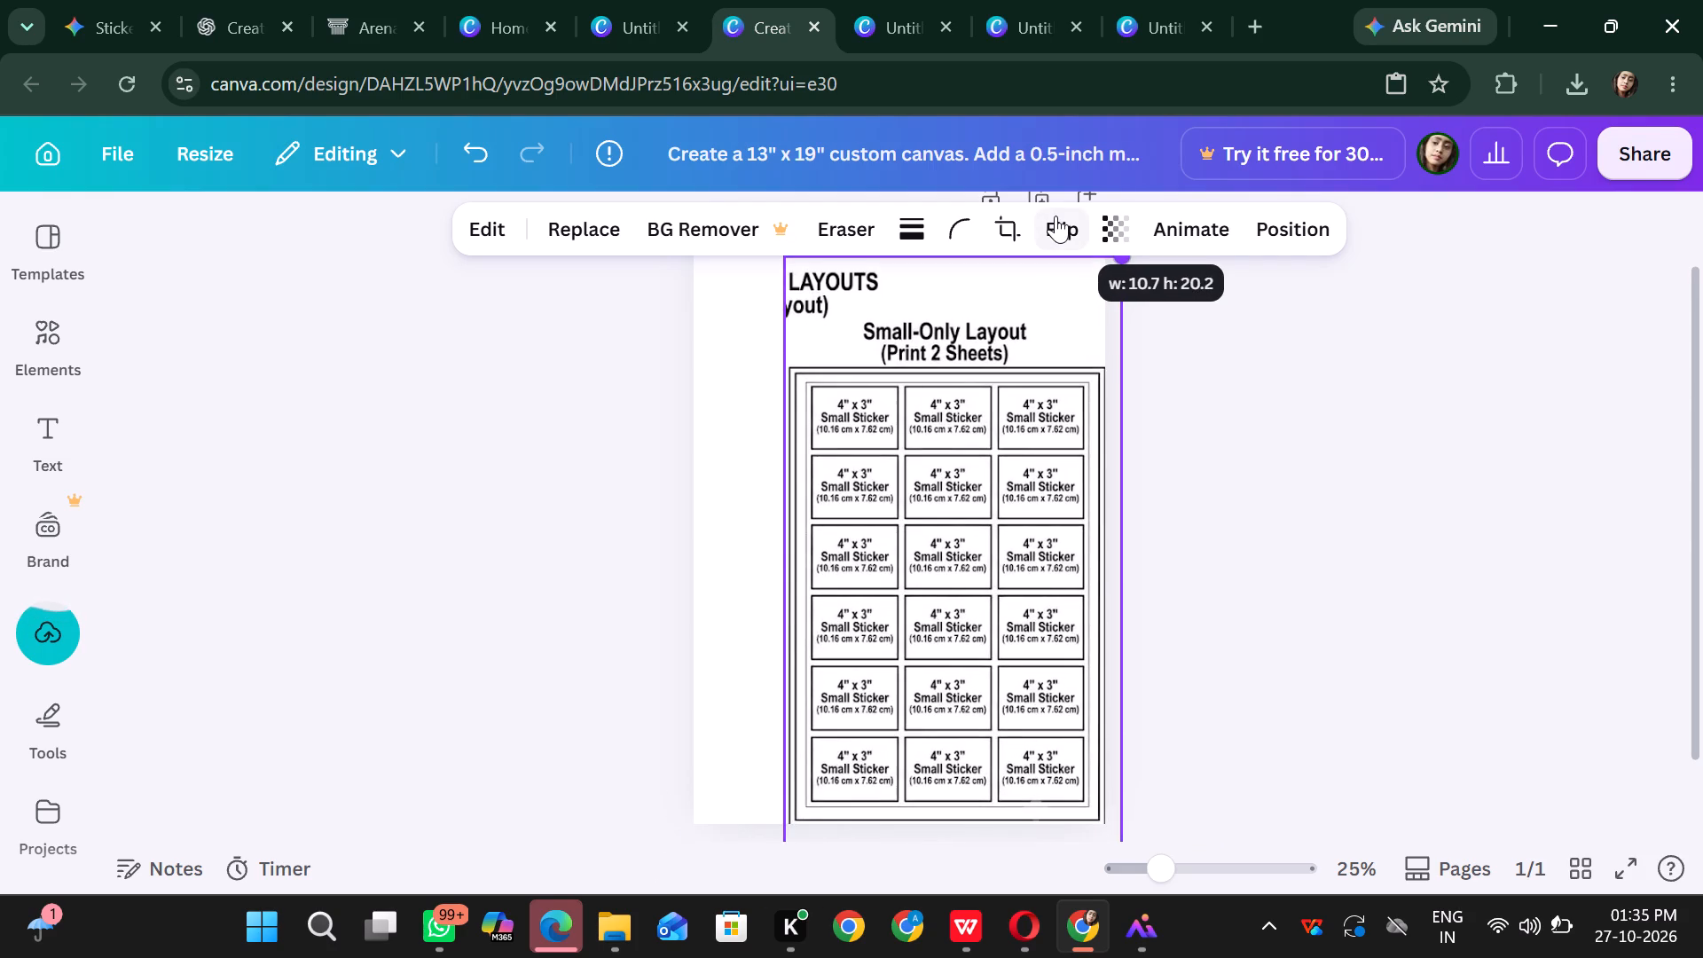
left_click_drag(1056, 216, 1054, 216)
left_click_drag(1009, 466, 969, 308)
left_click(969, 308)
left_click(906, 718)
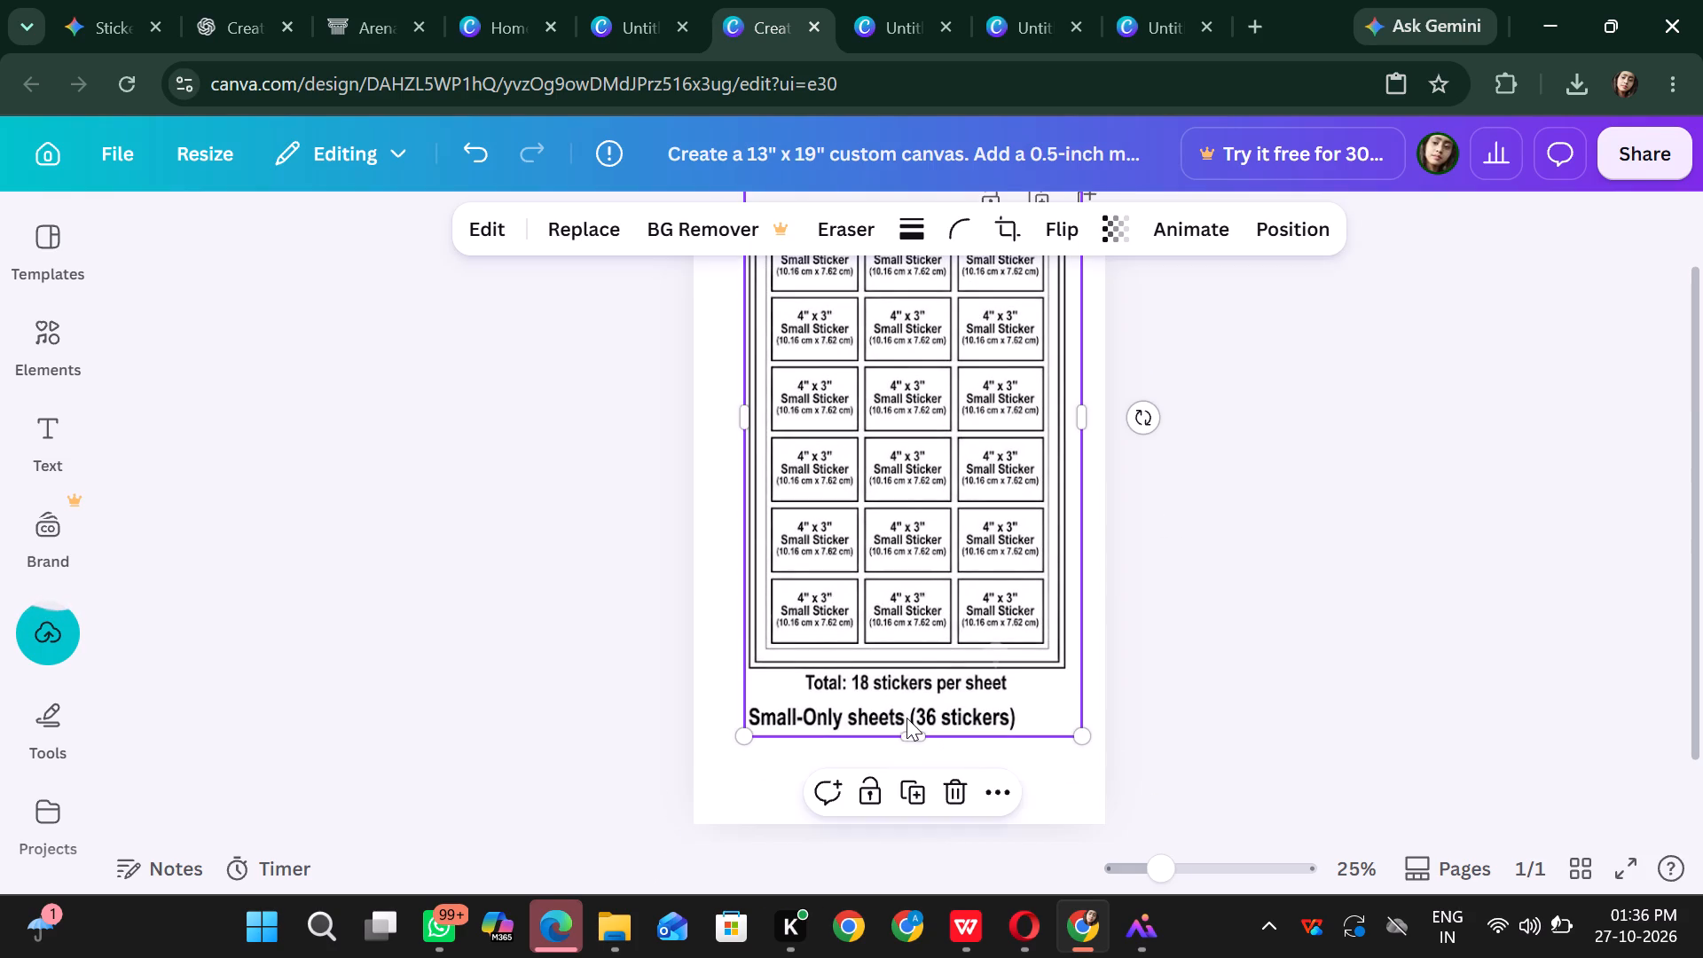
Enlarge the Small-Only Layout further to about 13.7 × 25.9 in so its sticker grid spans the page width.
left_click_drag(747, 741, 737, 783)
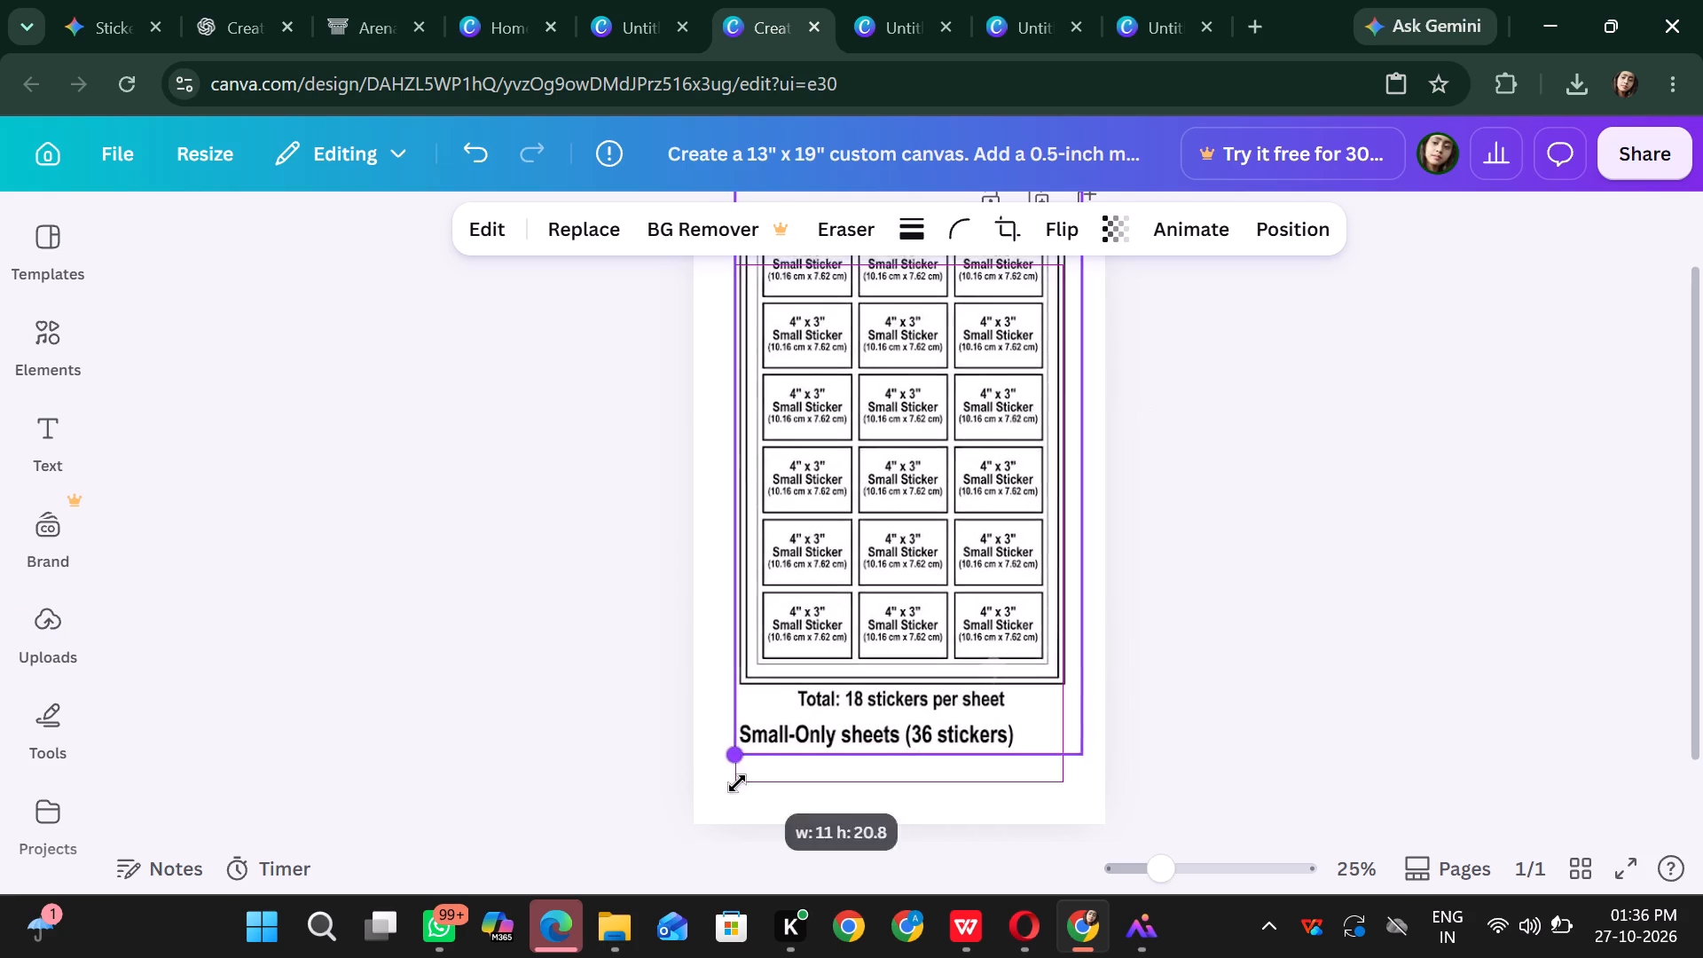
left_click_drag(737, 783, 702, 836)
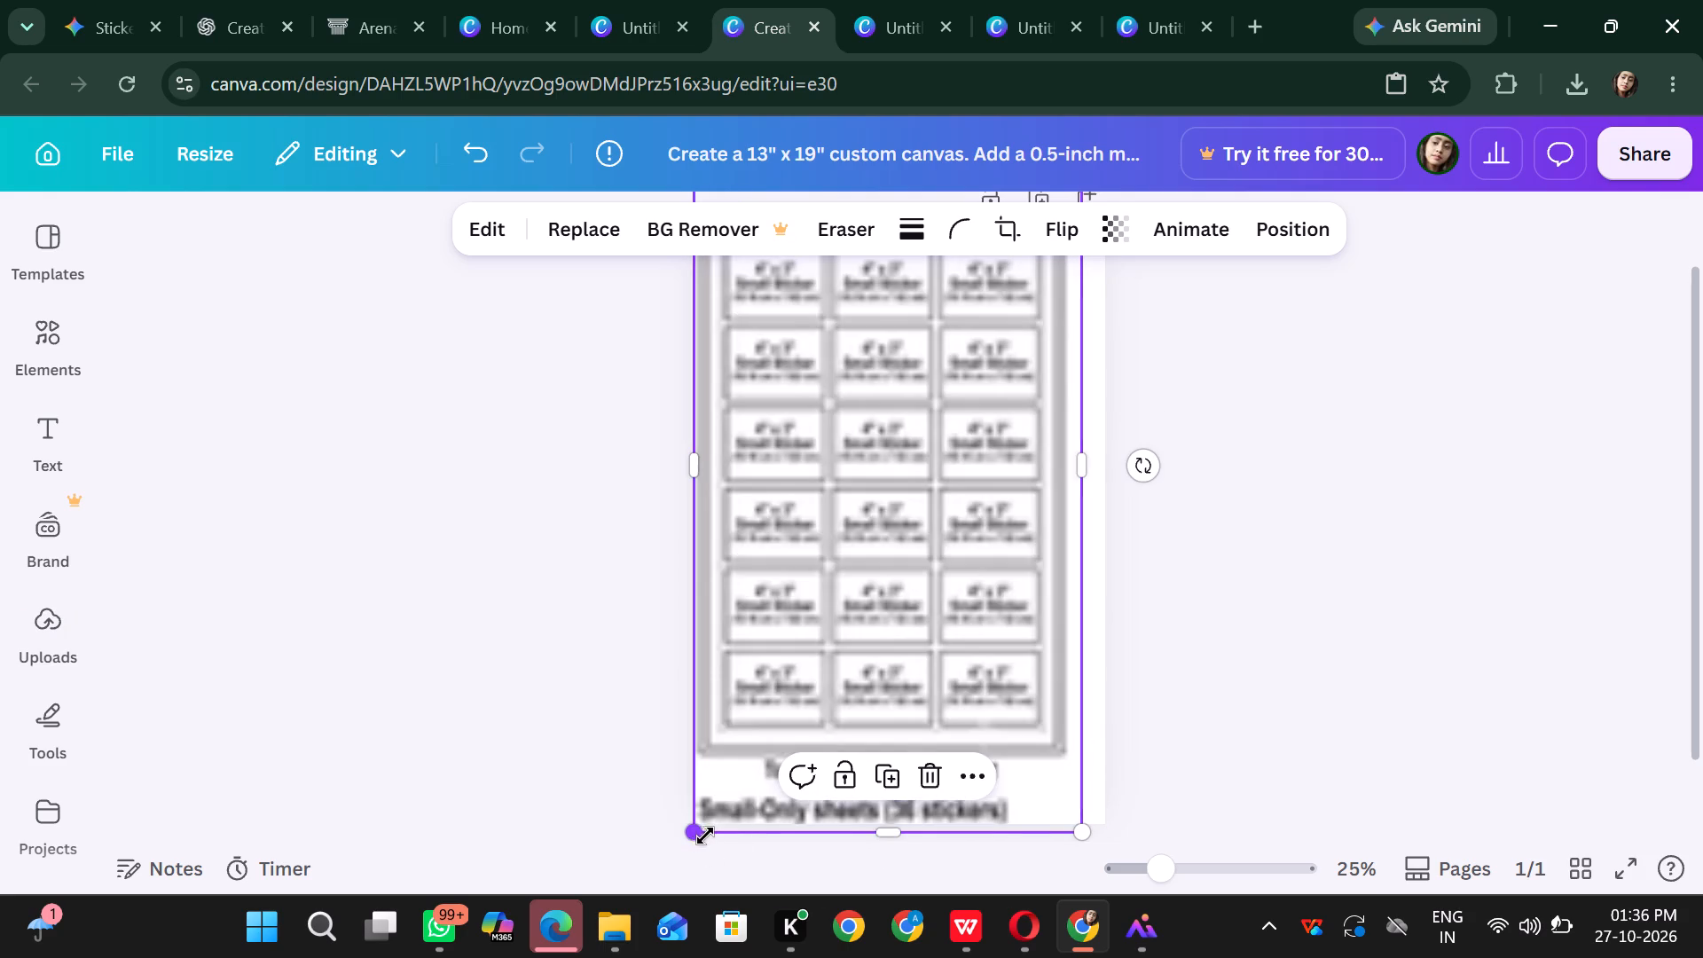
scroll(1329, 592, "down", 1)
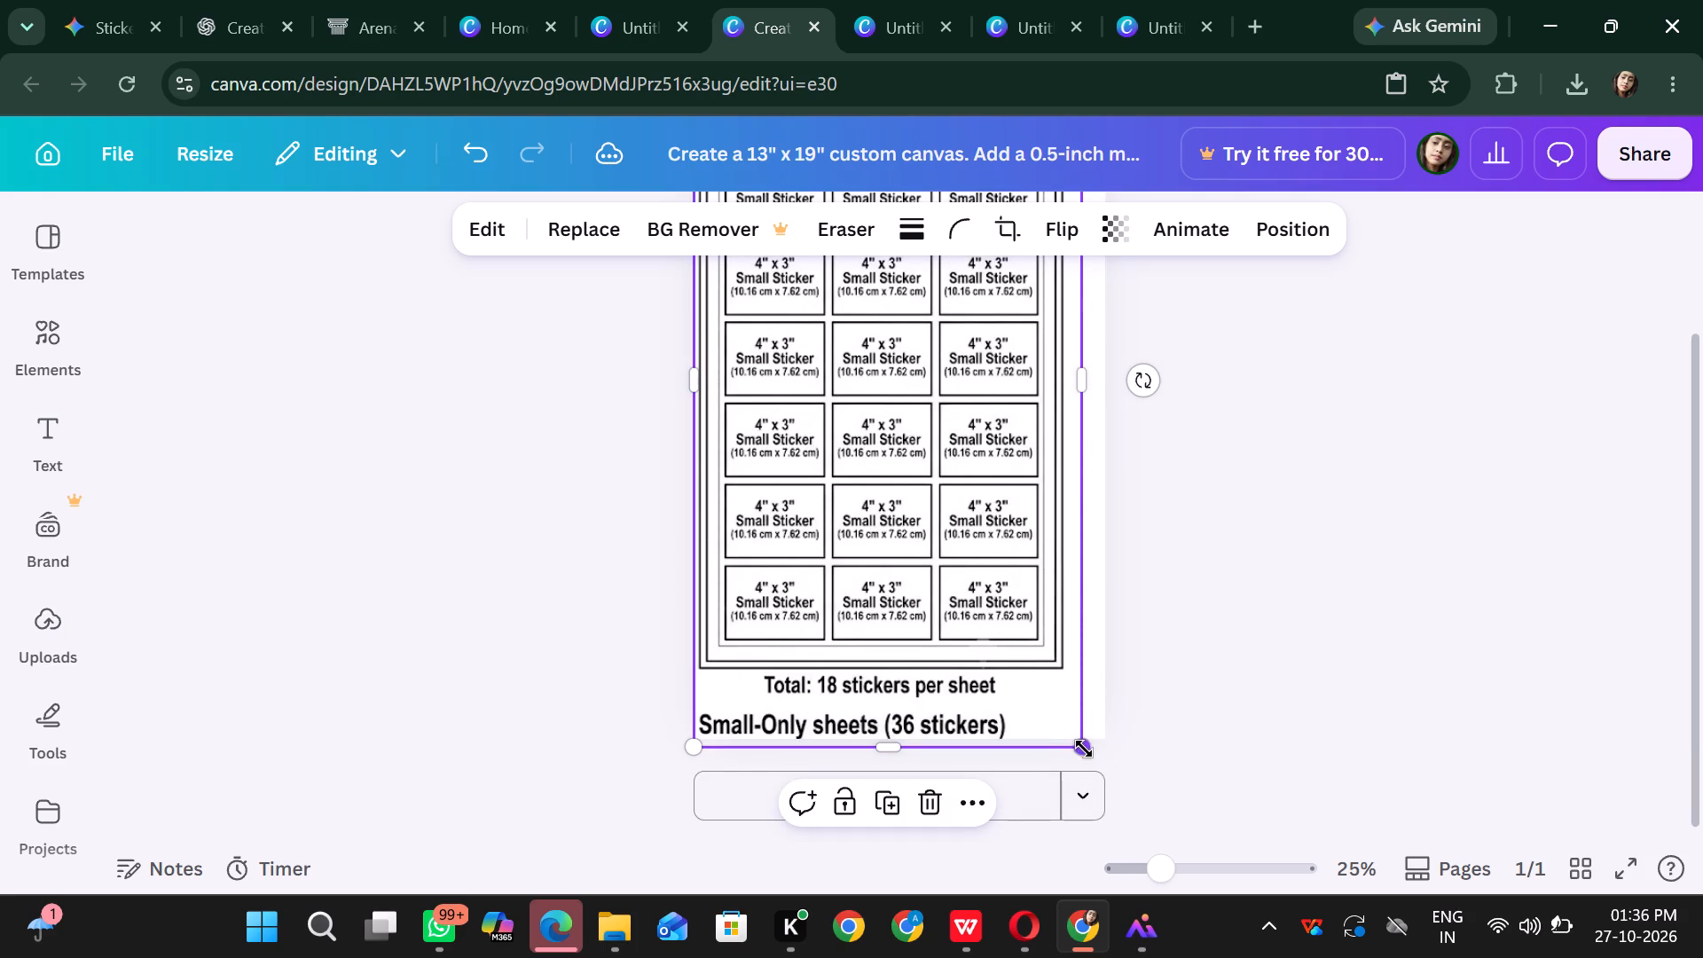
left_click_drag(1083, 750, 1117, 839)
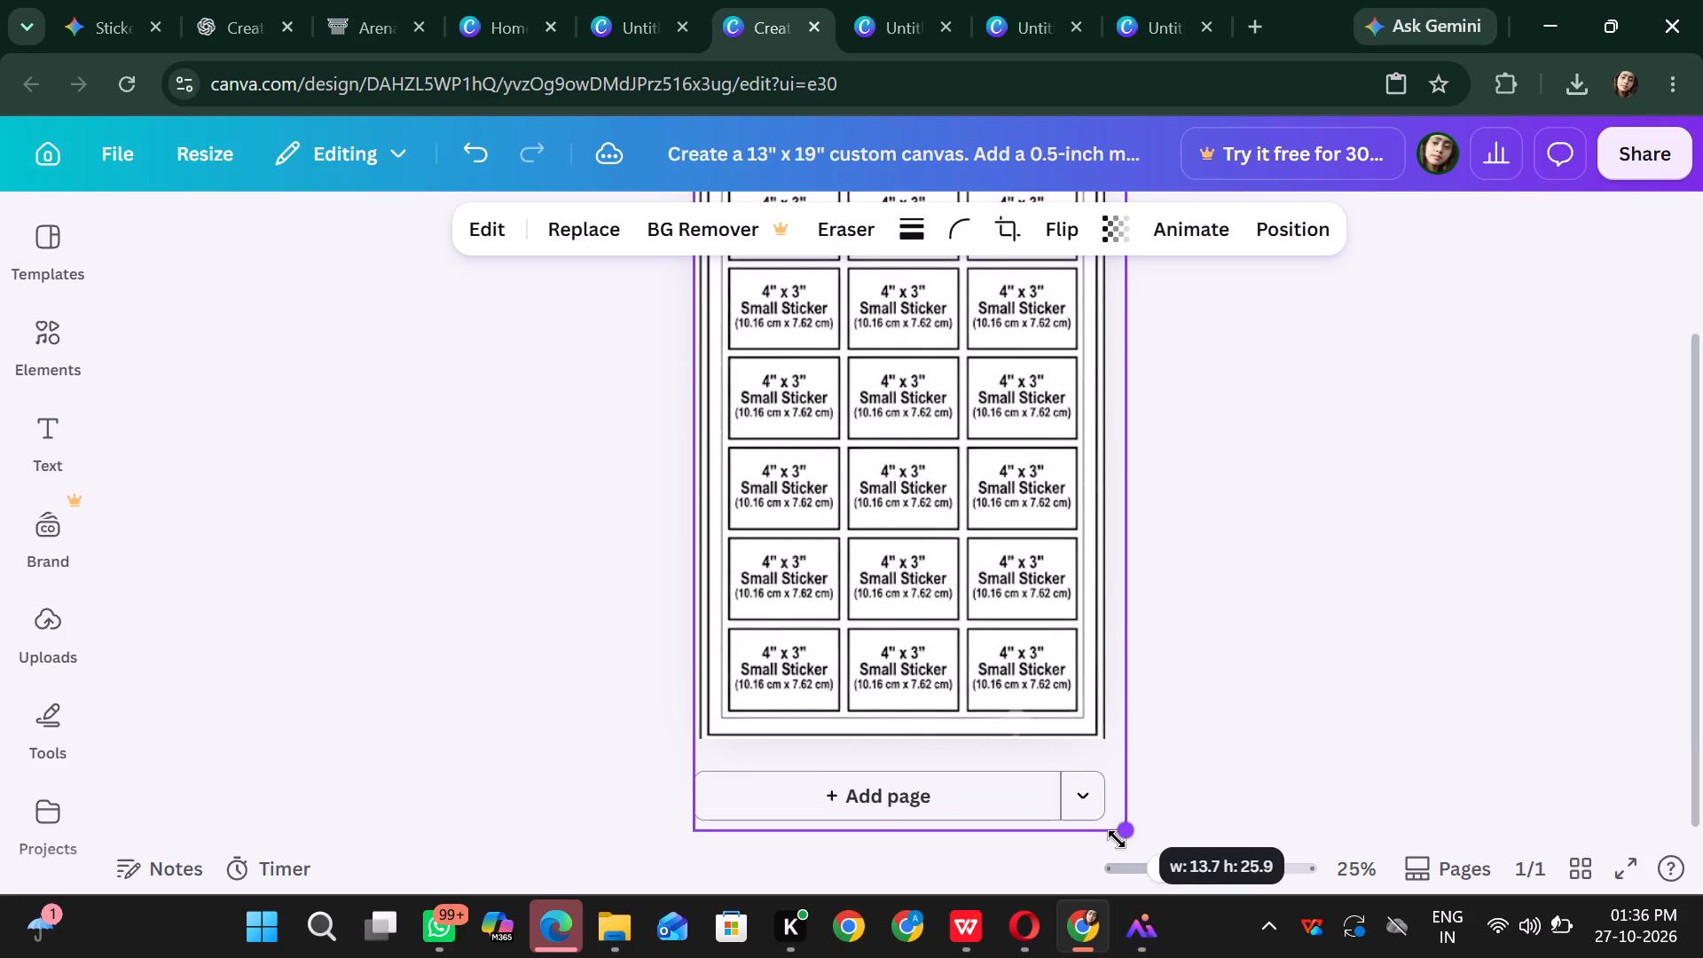
left_click_drag(1117, 839, 1117, 836)
scroll(1339, 579, "up", 2)
scroll(1254, 451, "up", 3)
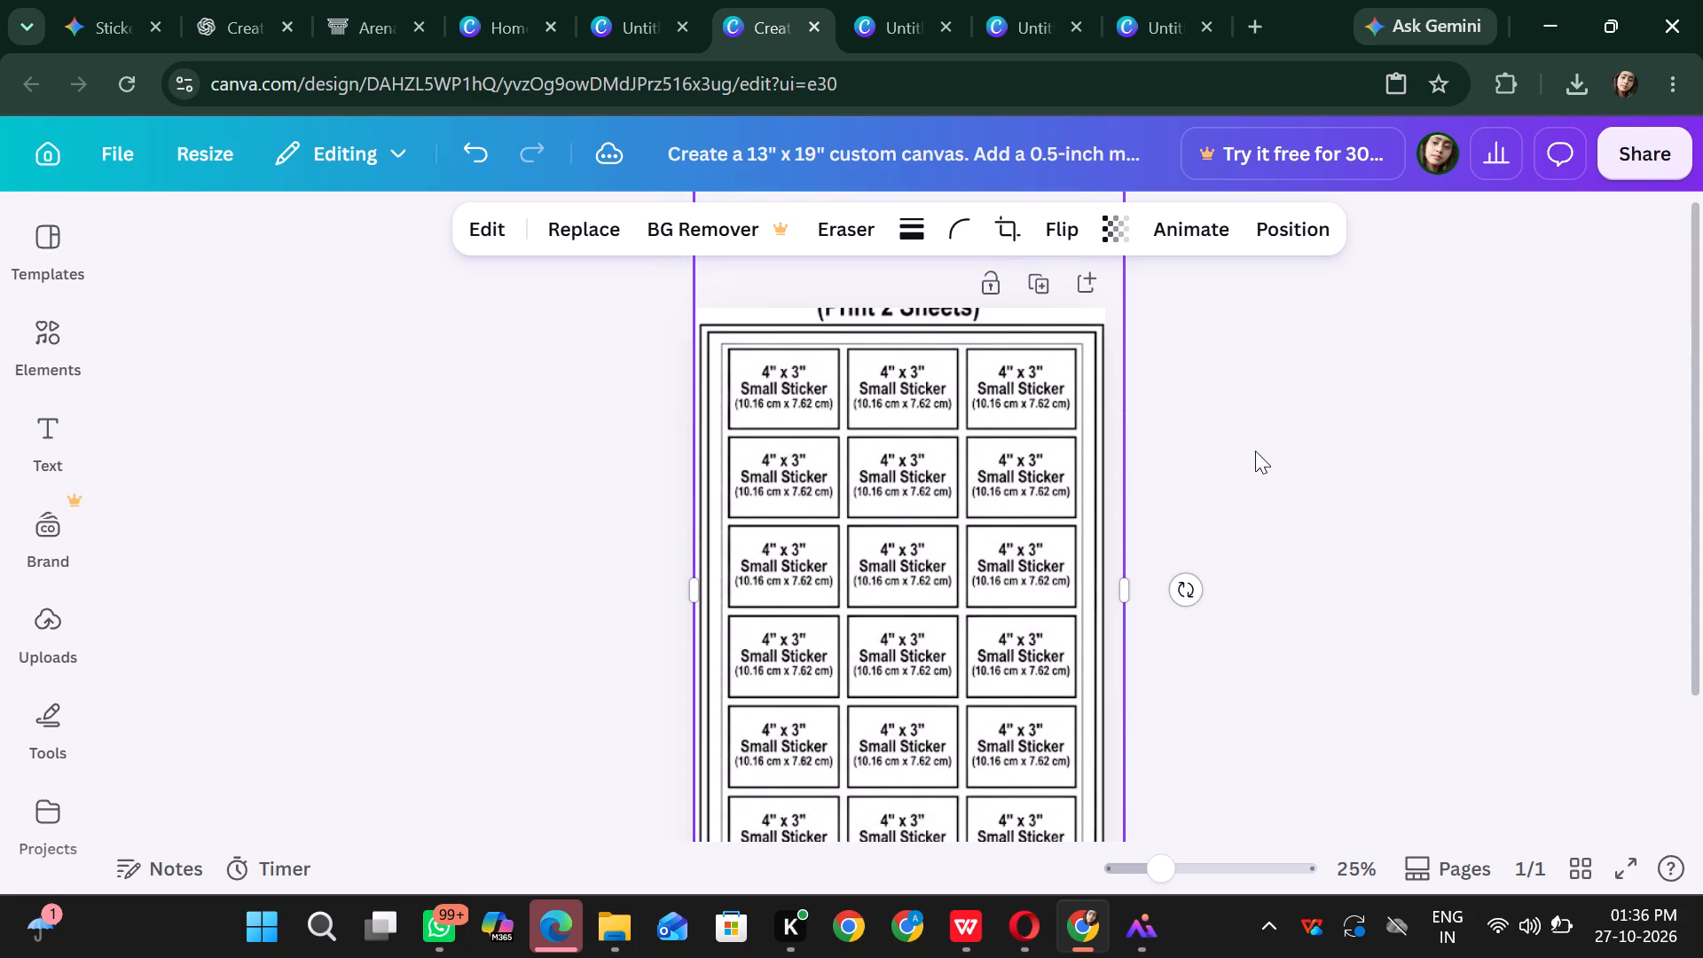
scroll(1255, 451, "up", 7)
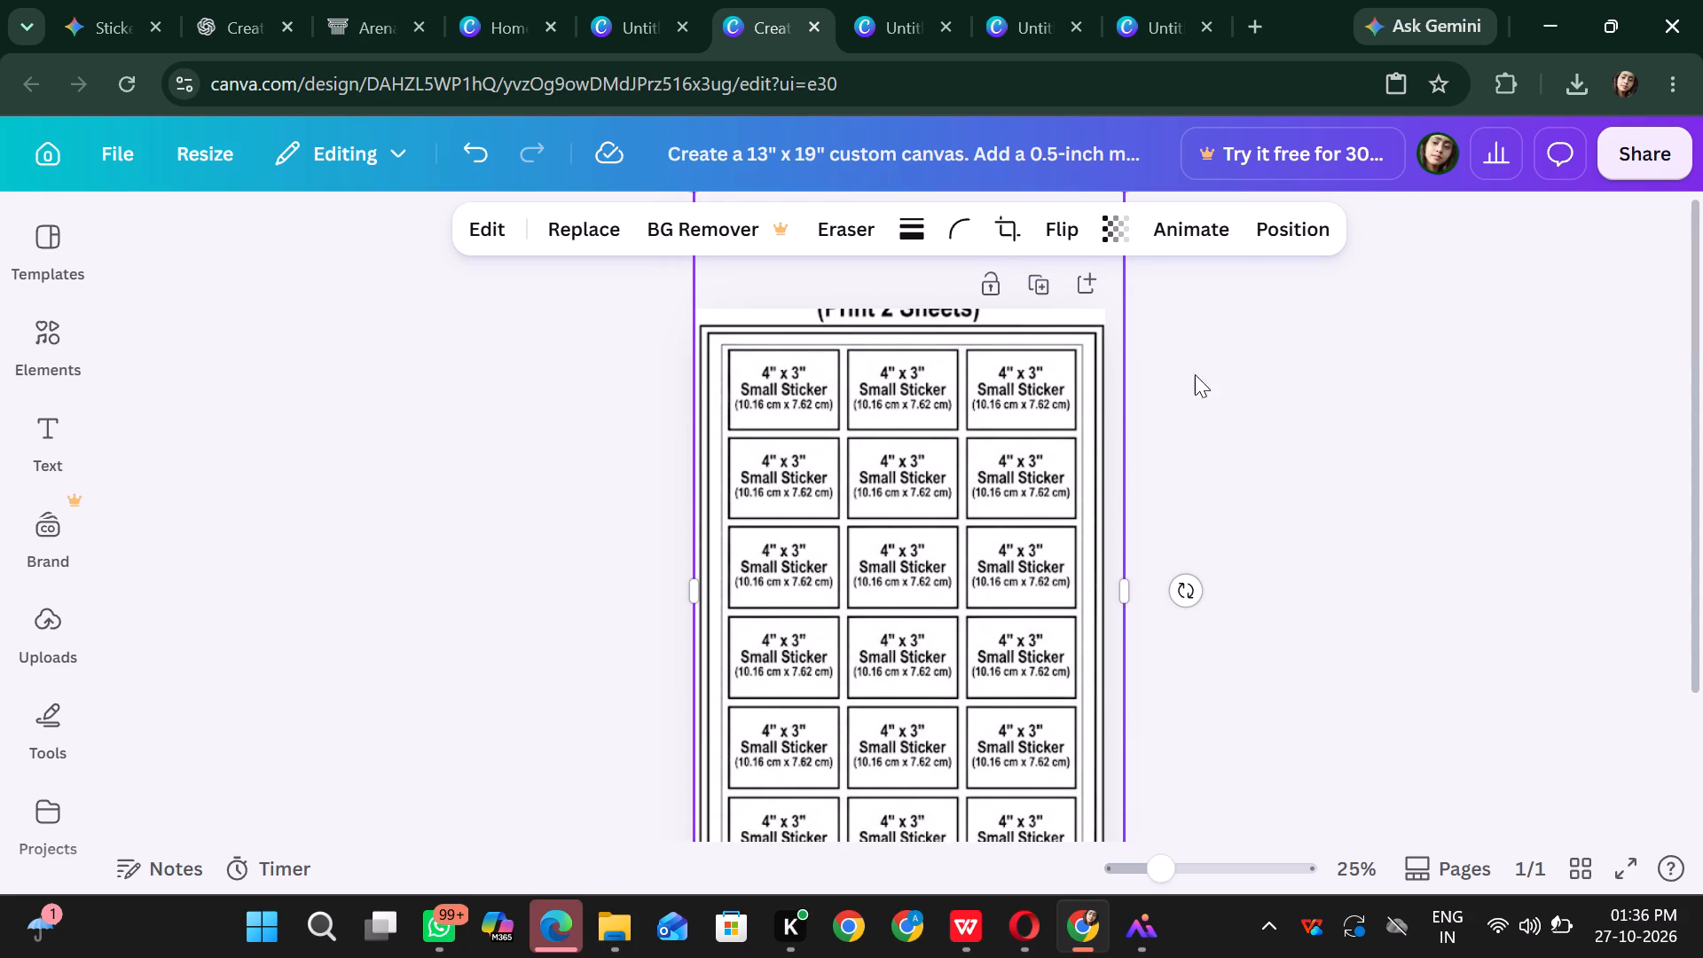
left_click(1557, 356)
left_click(883, 430)
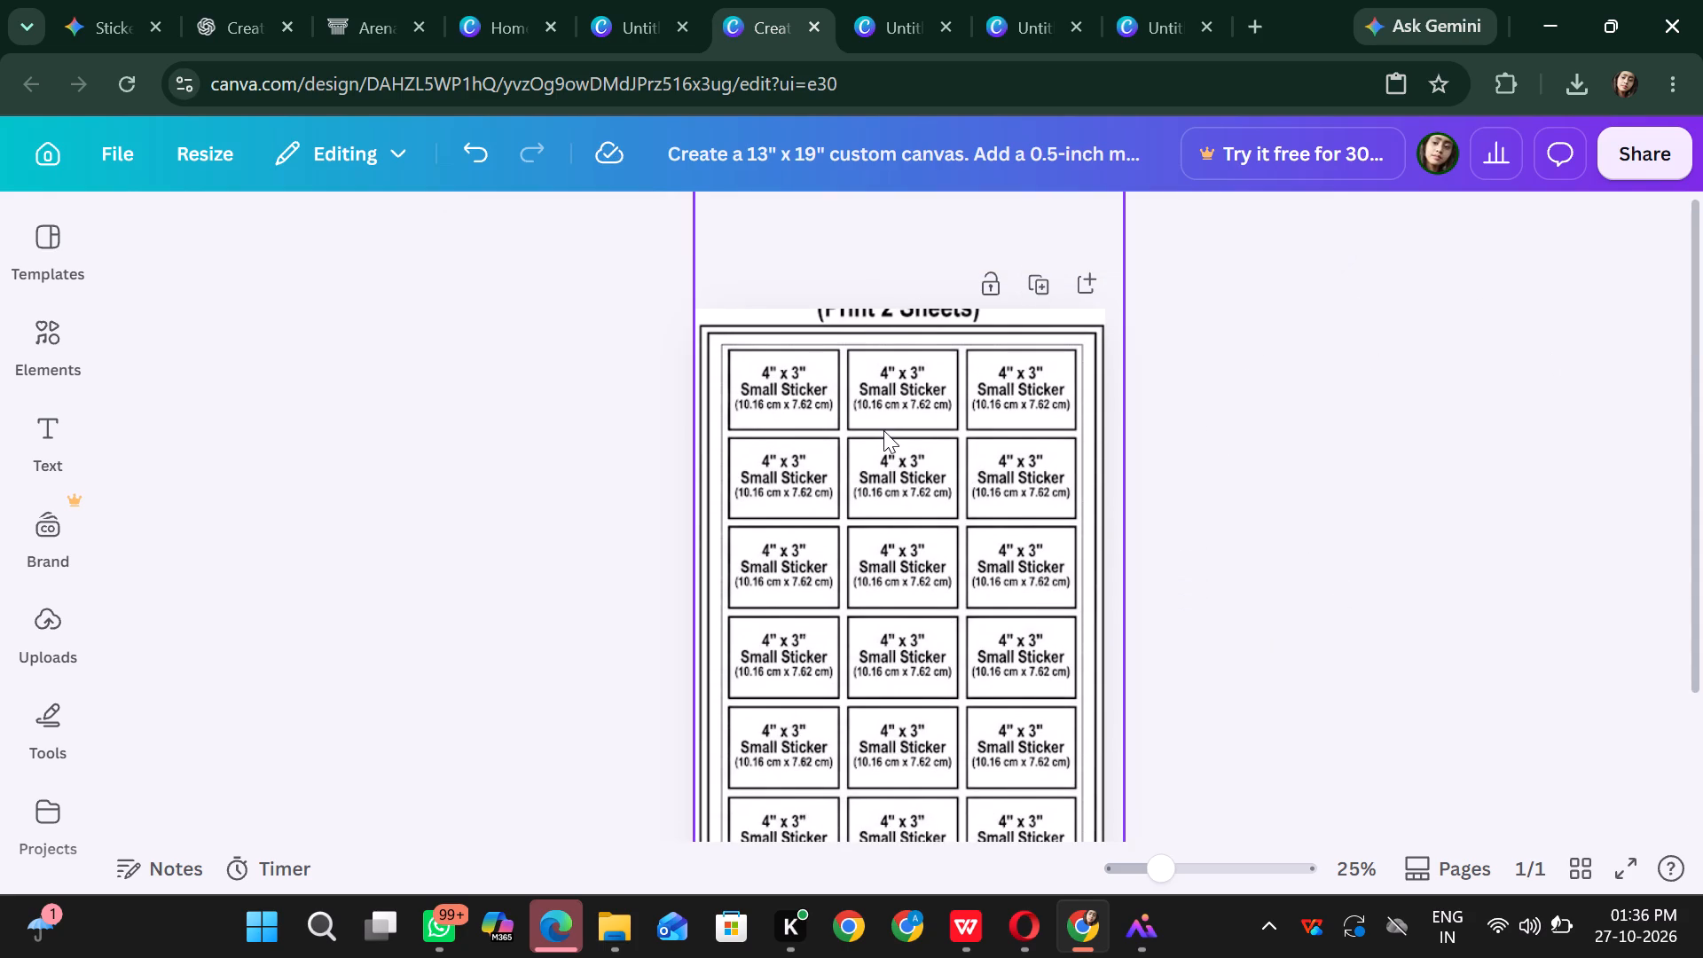
scroll(1103, 477, "up", 2)
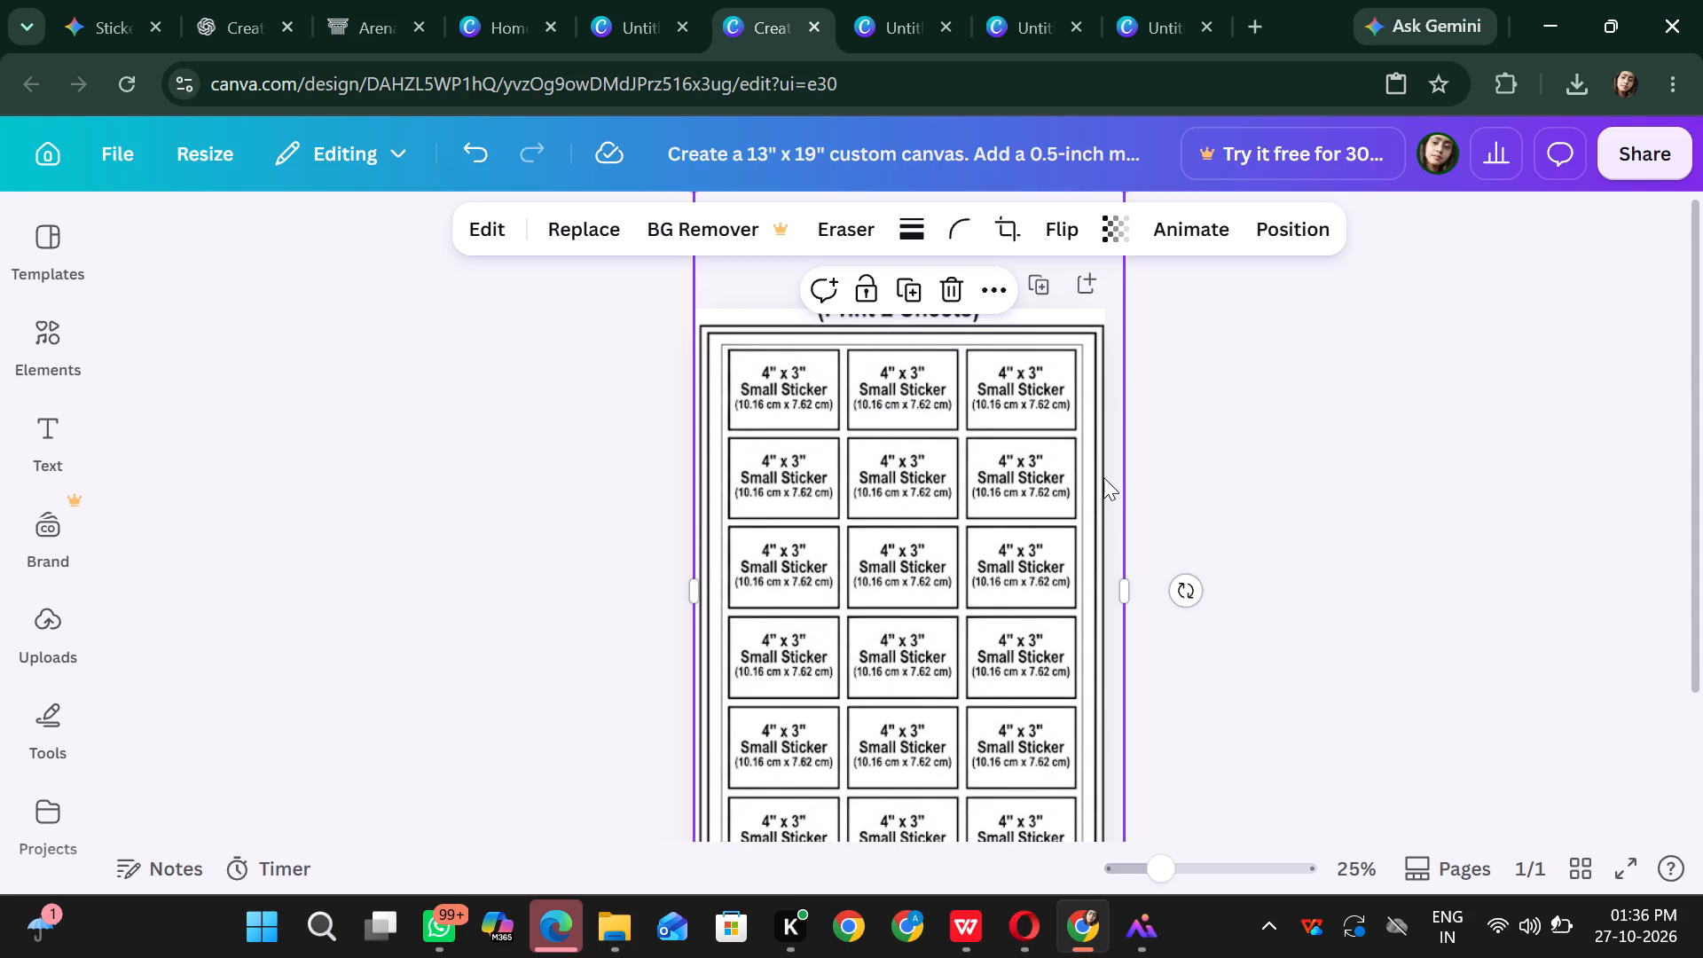
Widen the Small-Only Layout image by extending both of its side edges, to about 14.5 in wide.
left_click(1361, 403)
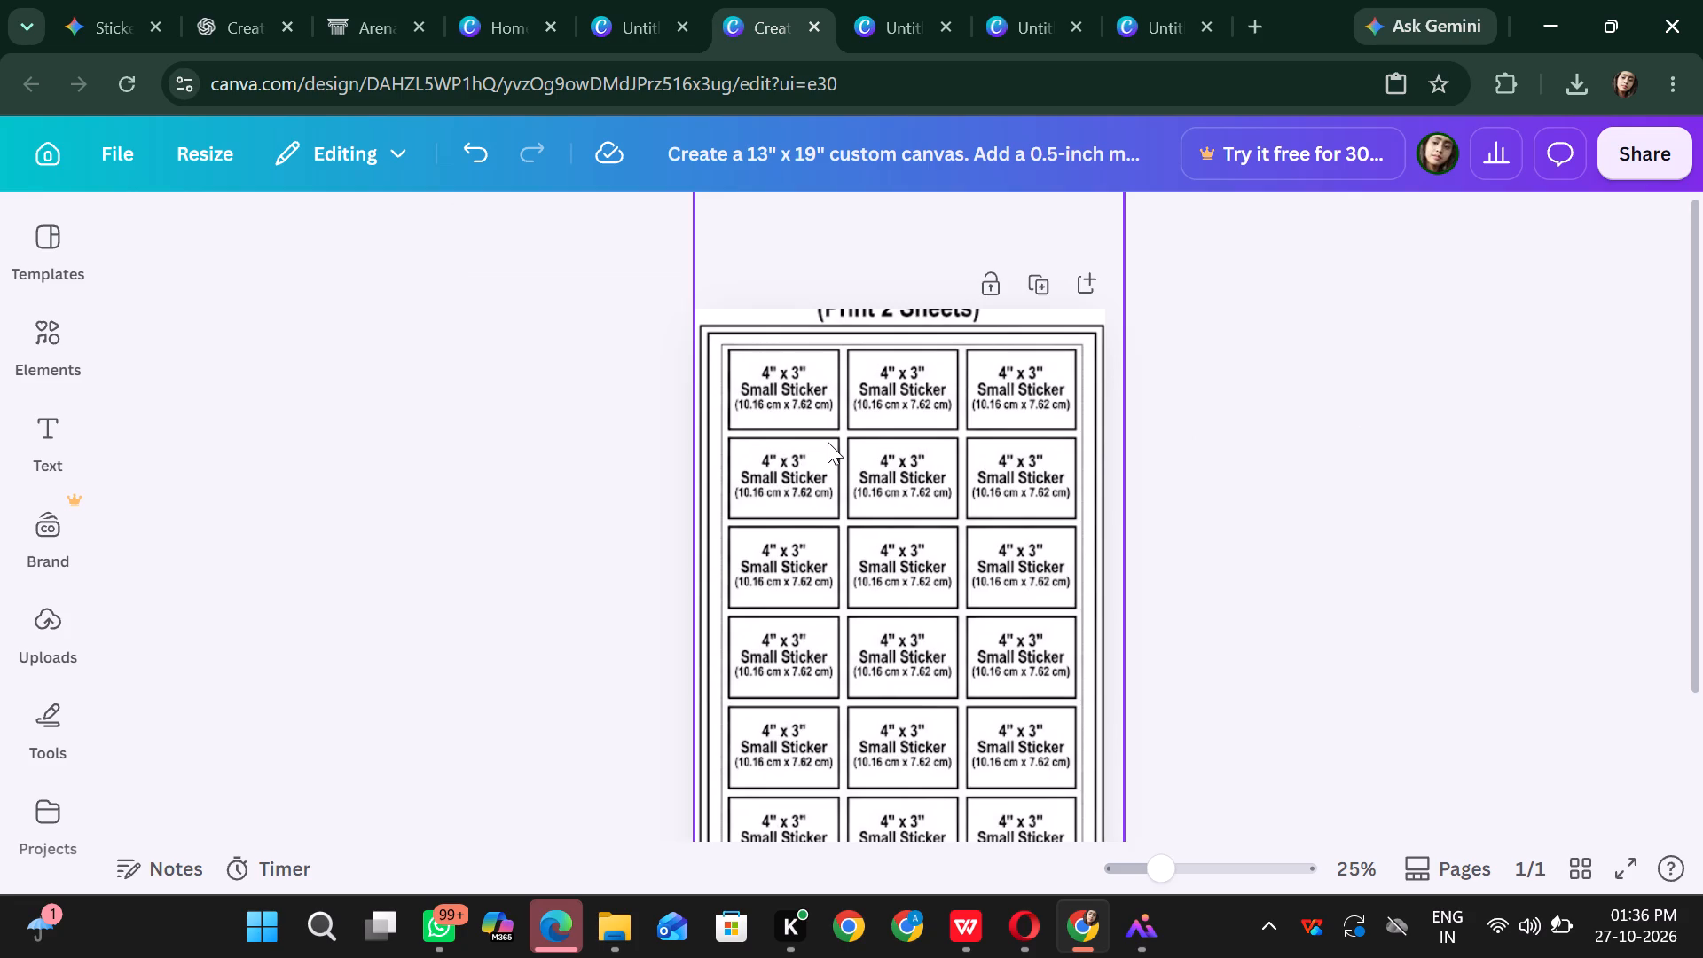
left_click_drag(828, 441, 825, 418)
left_click(719, 340)
scroll(816, 441, "down", 6)
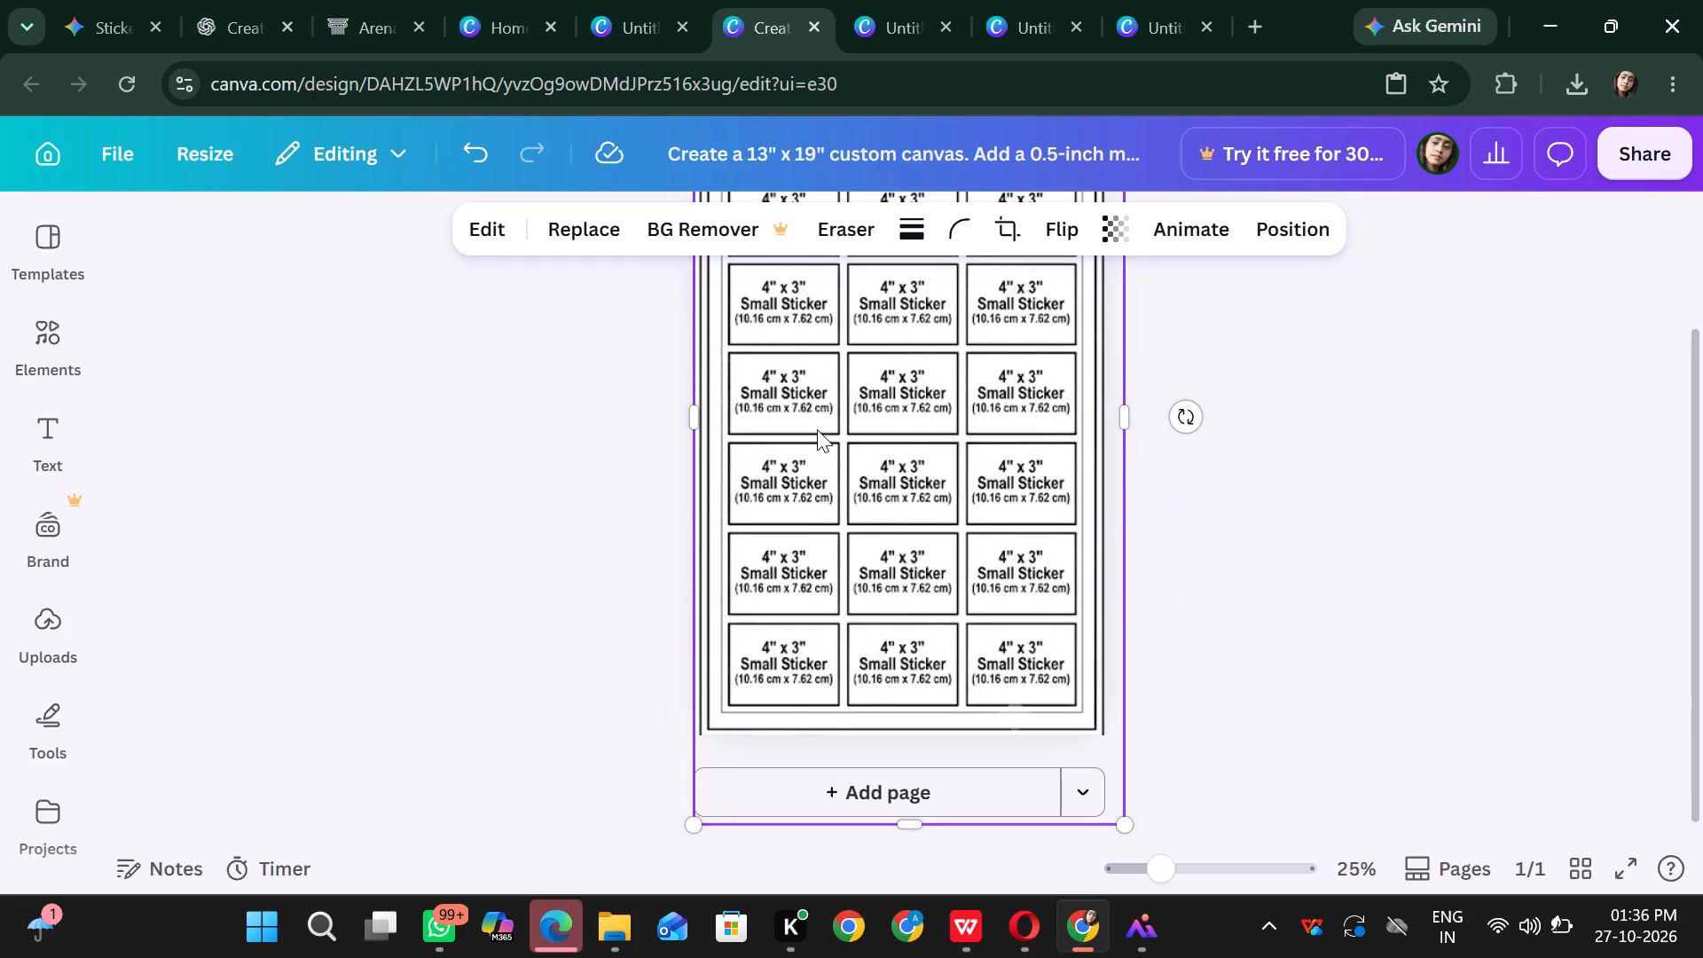
scroll(817, 429, "down", 3)
left_click(695, 820)
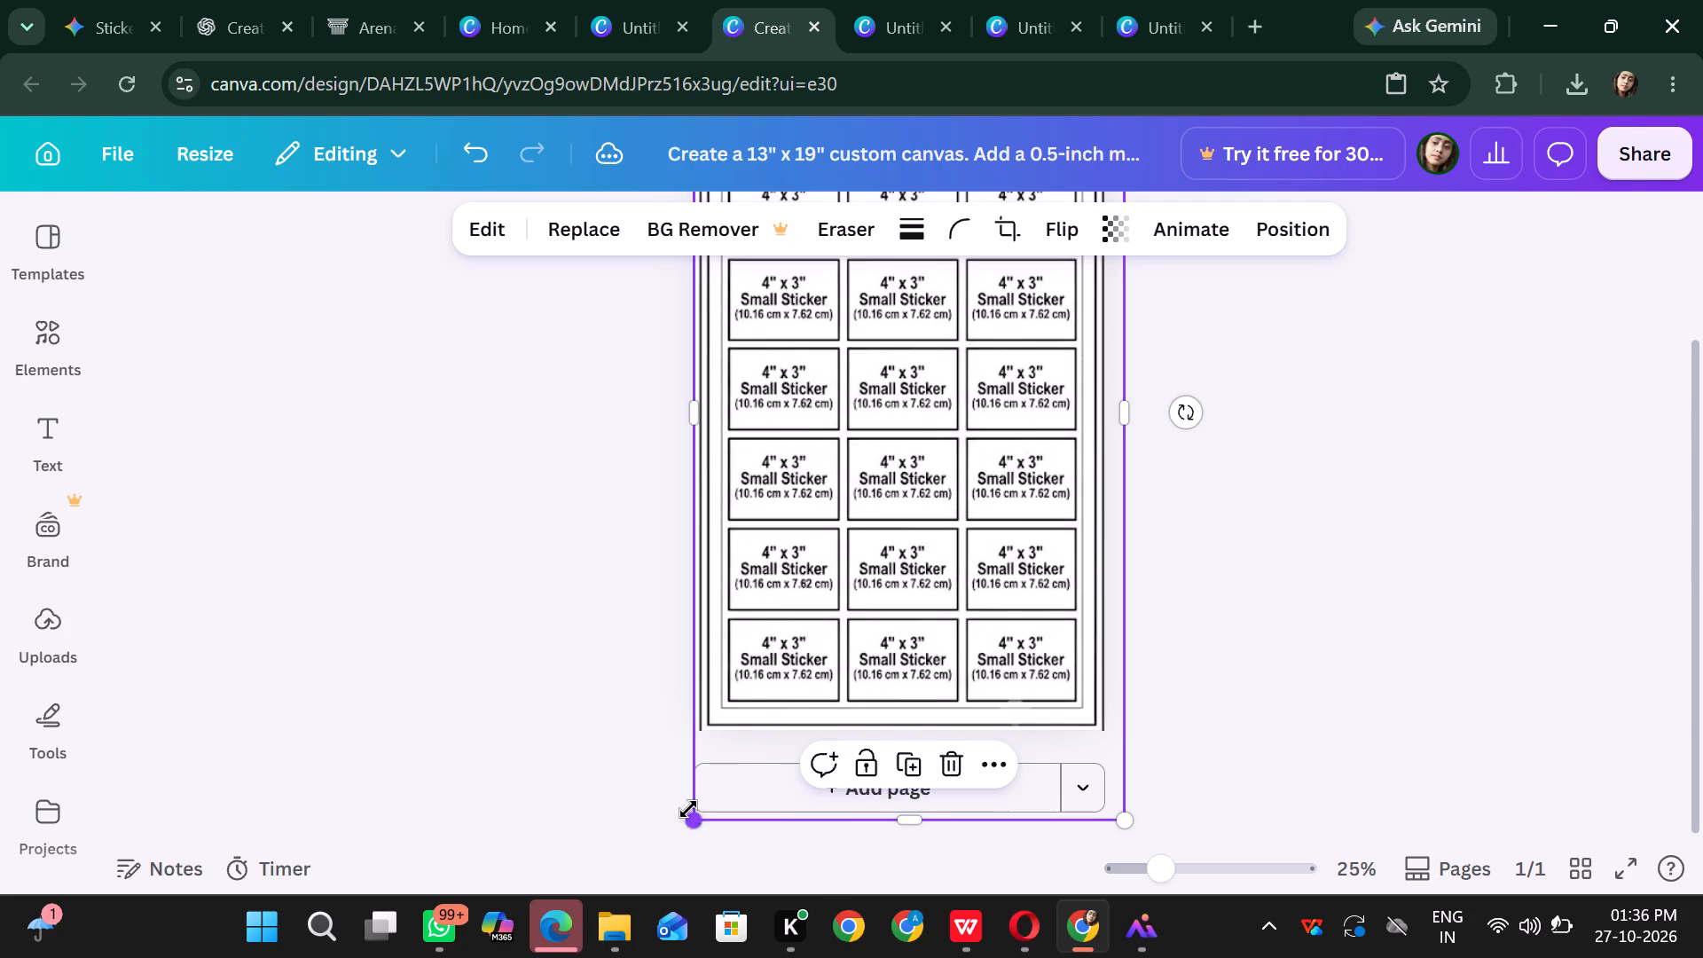
left_click_drag(1129, 423, 1136, 424)
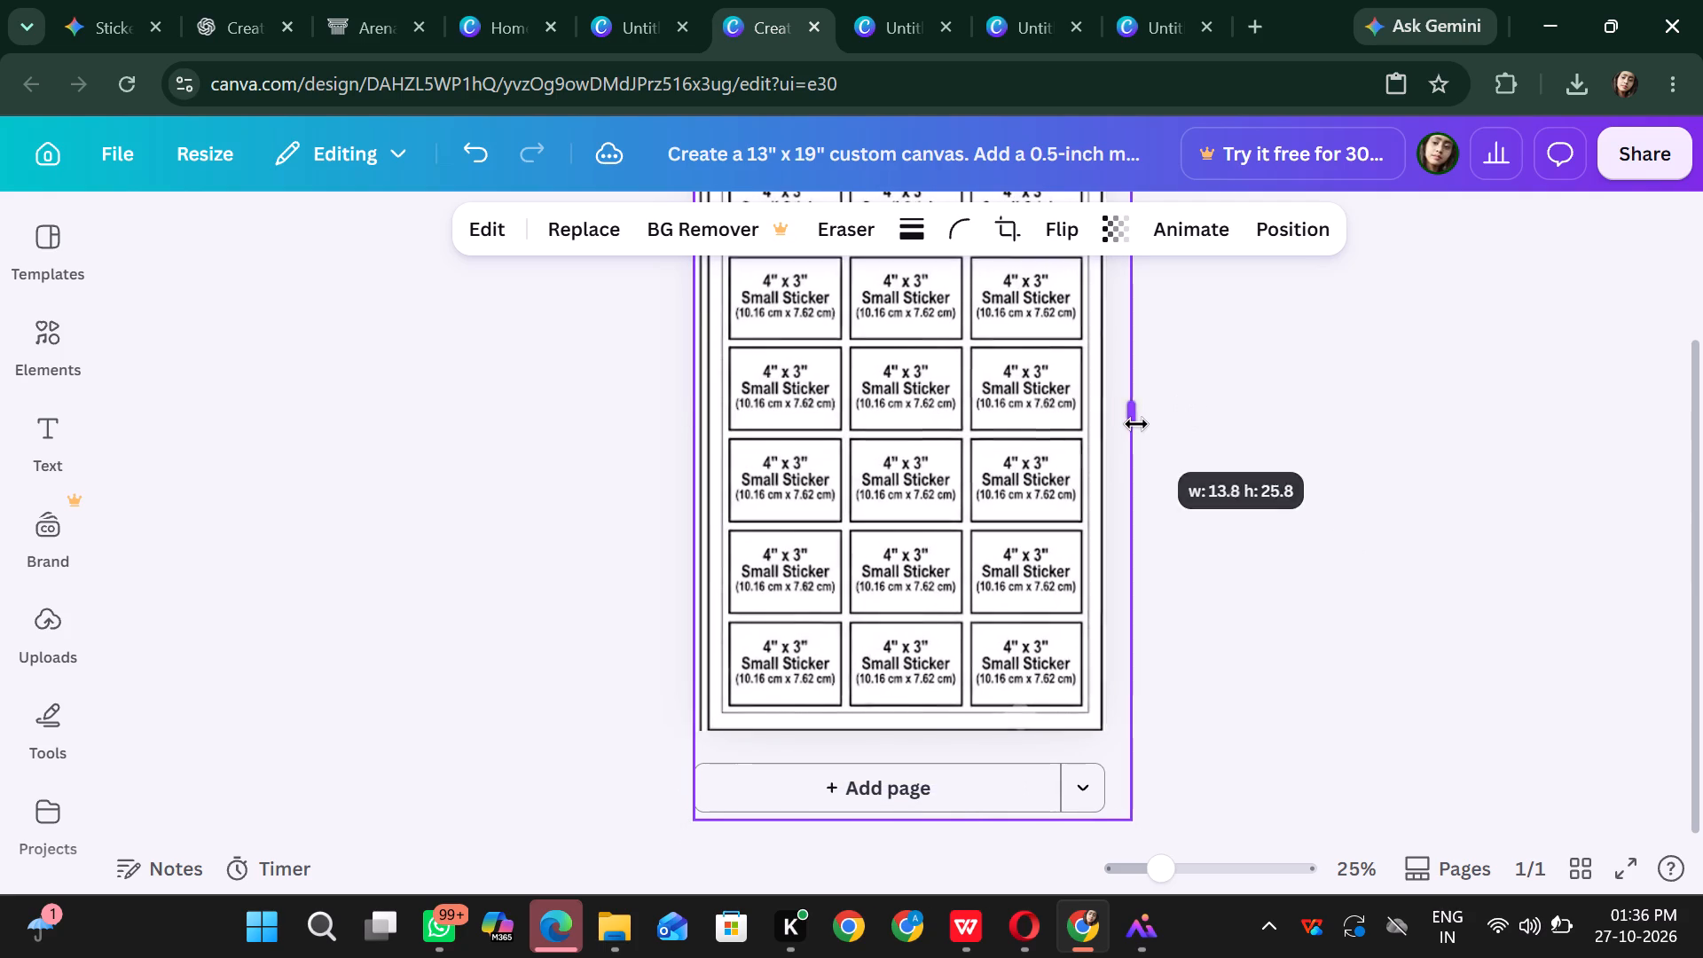
left_click_drag(1136, 424, 1137, 425)
left_click_drag(695, 404, 693, 406)
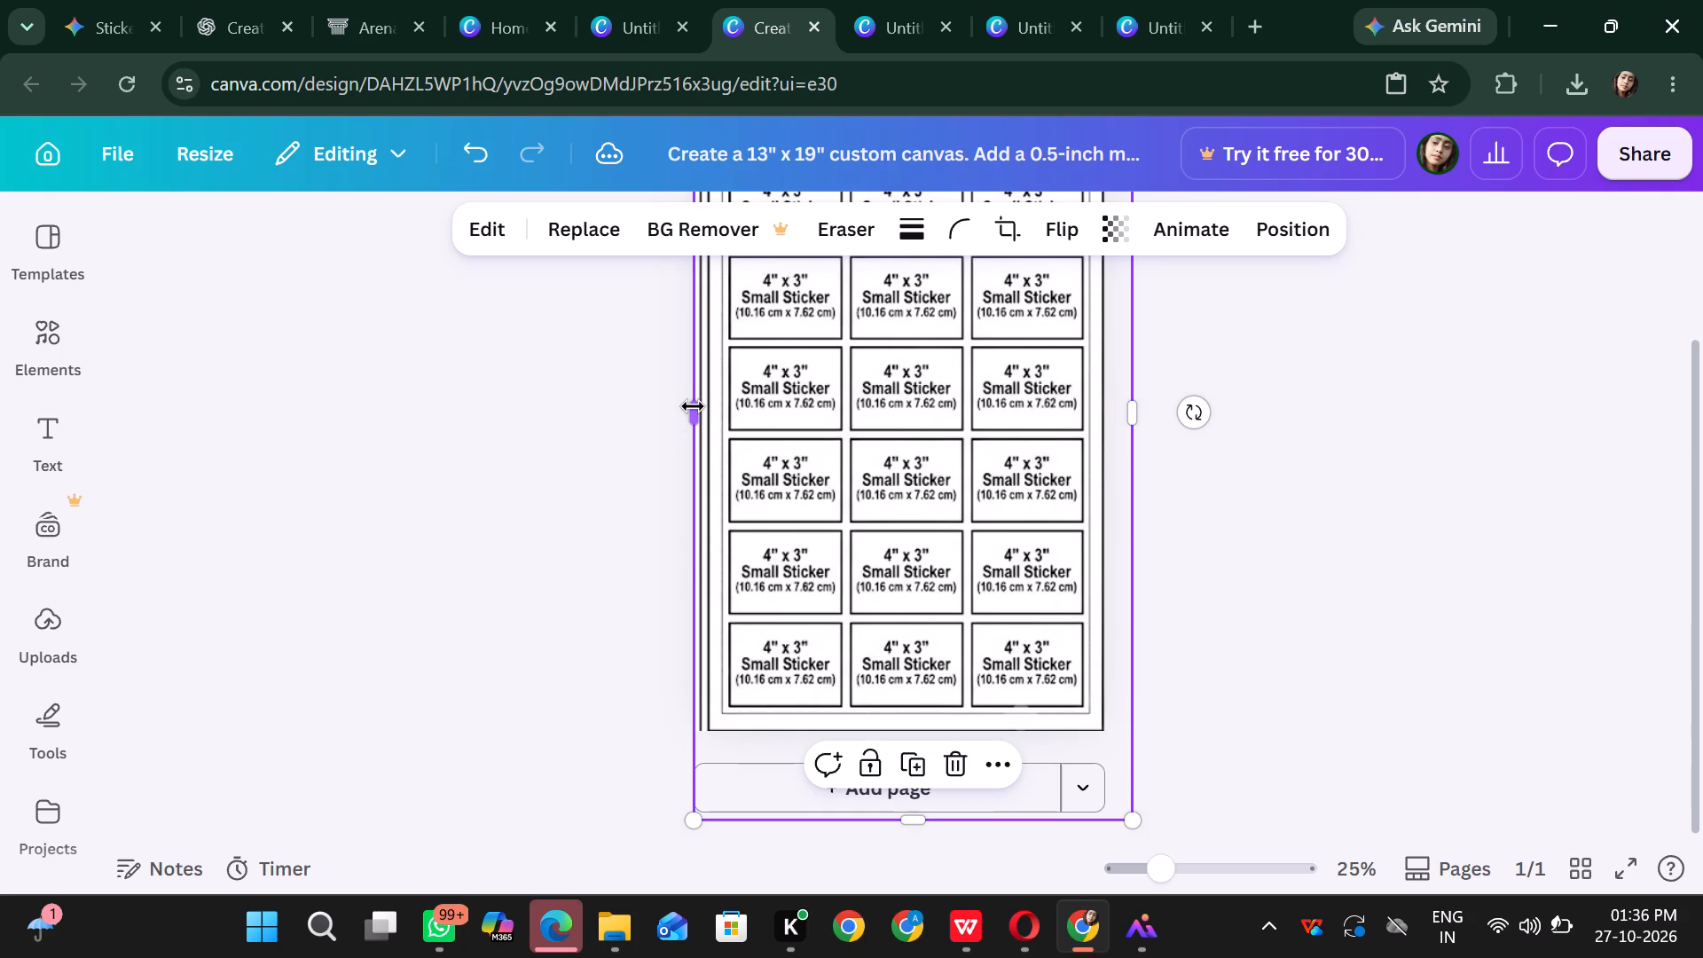
left_click_drag(693, 406, 686, 410)
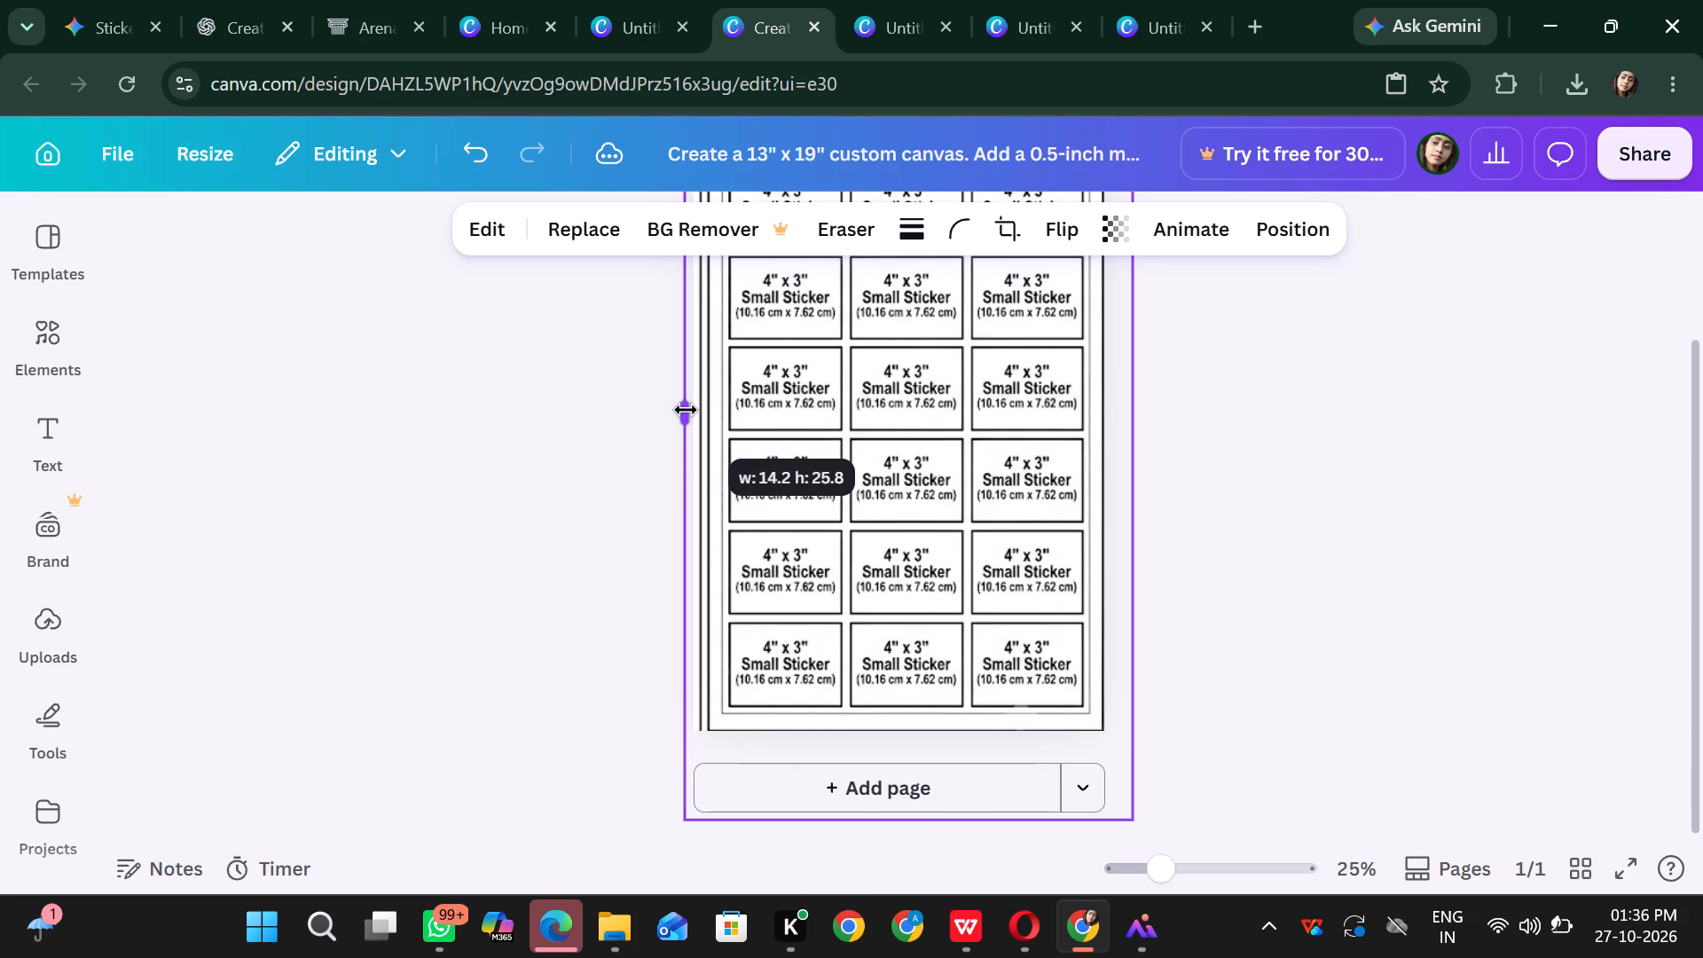
left_click_drag(686, 410, 675, 412)
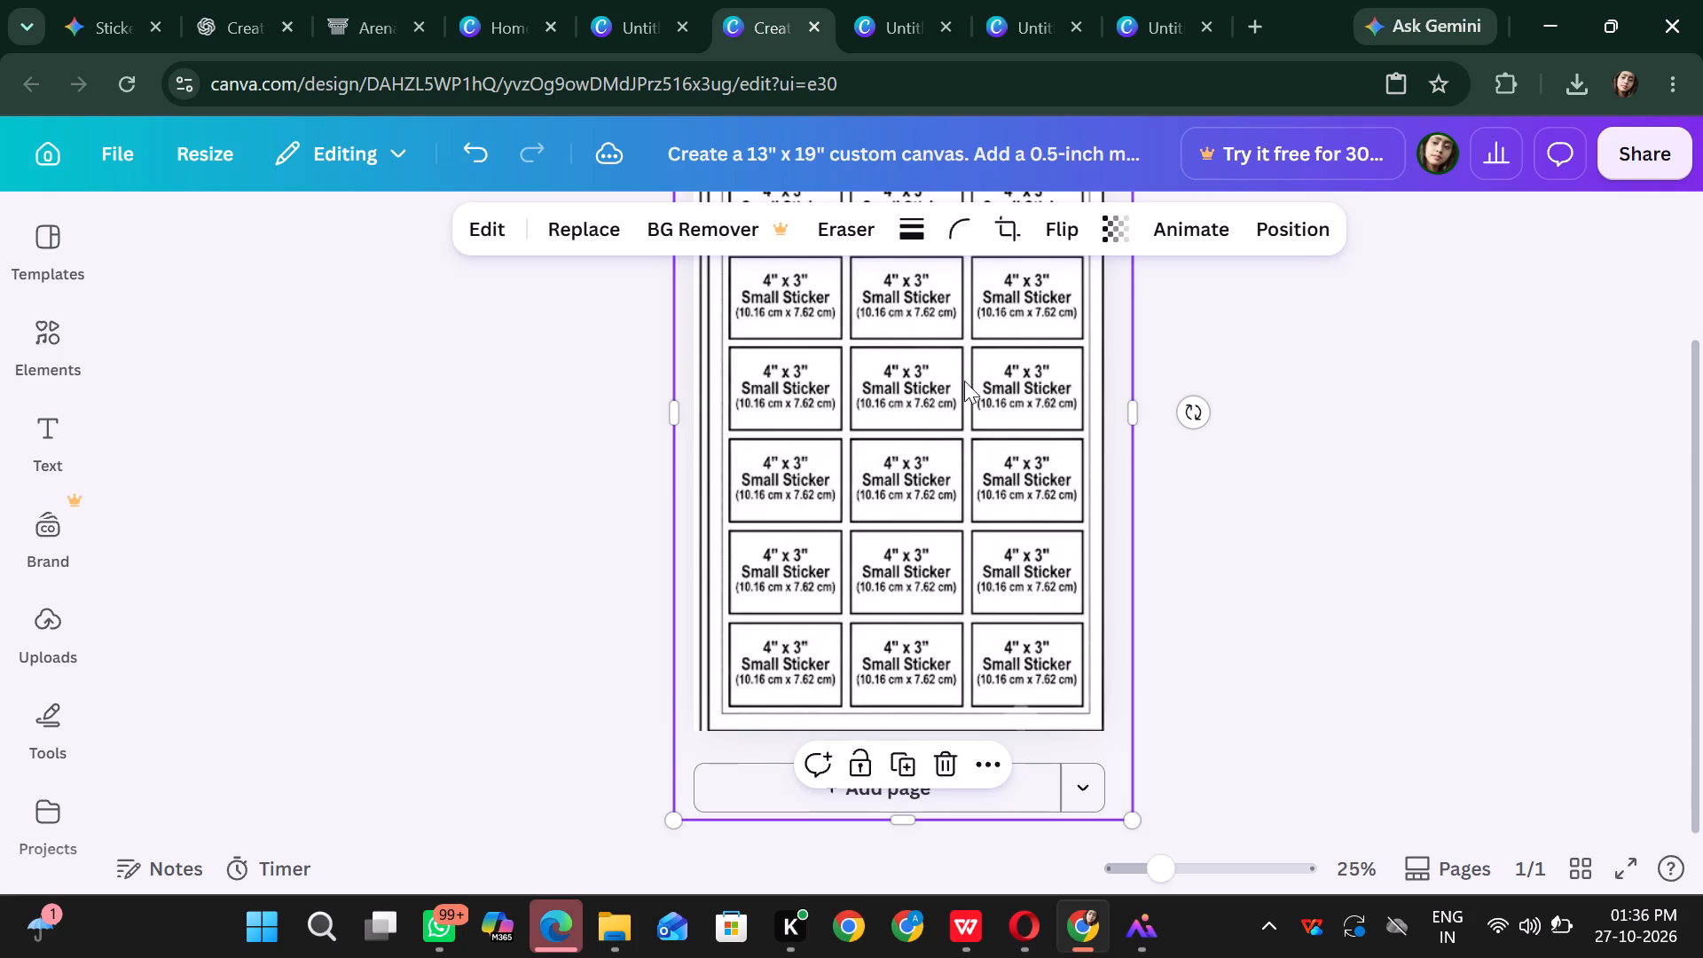
Center the widened Small-Only Layout horizontally on the page, with its outer border at the page's top edge.
left_click_drag(964, 381, 952, 384)
left_click(952, 384)
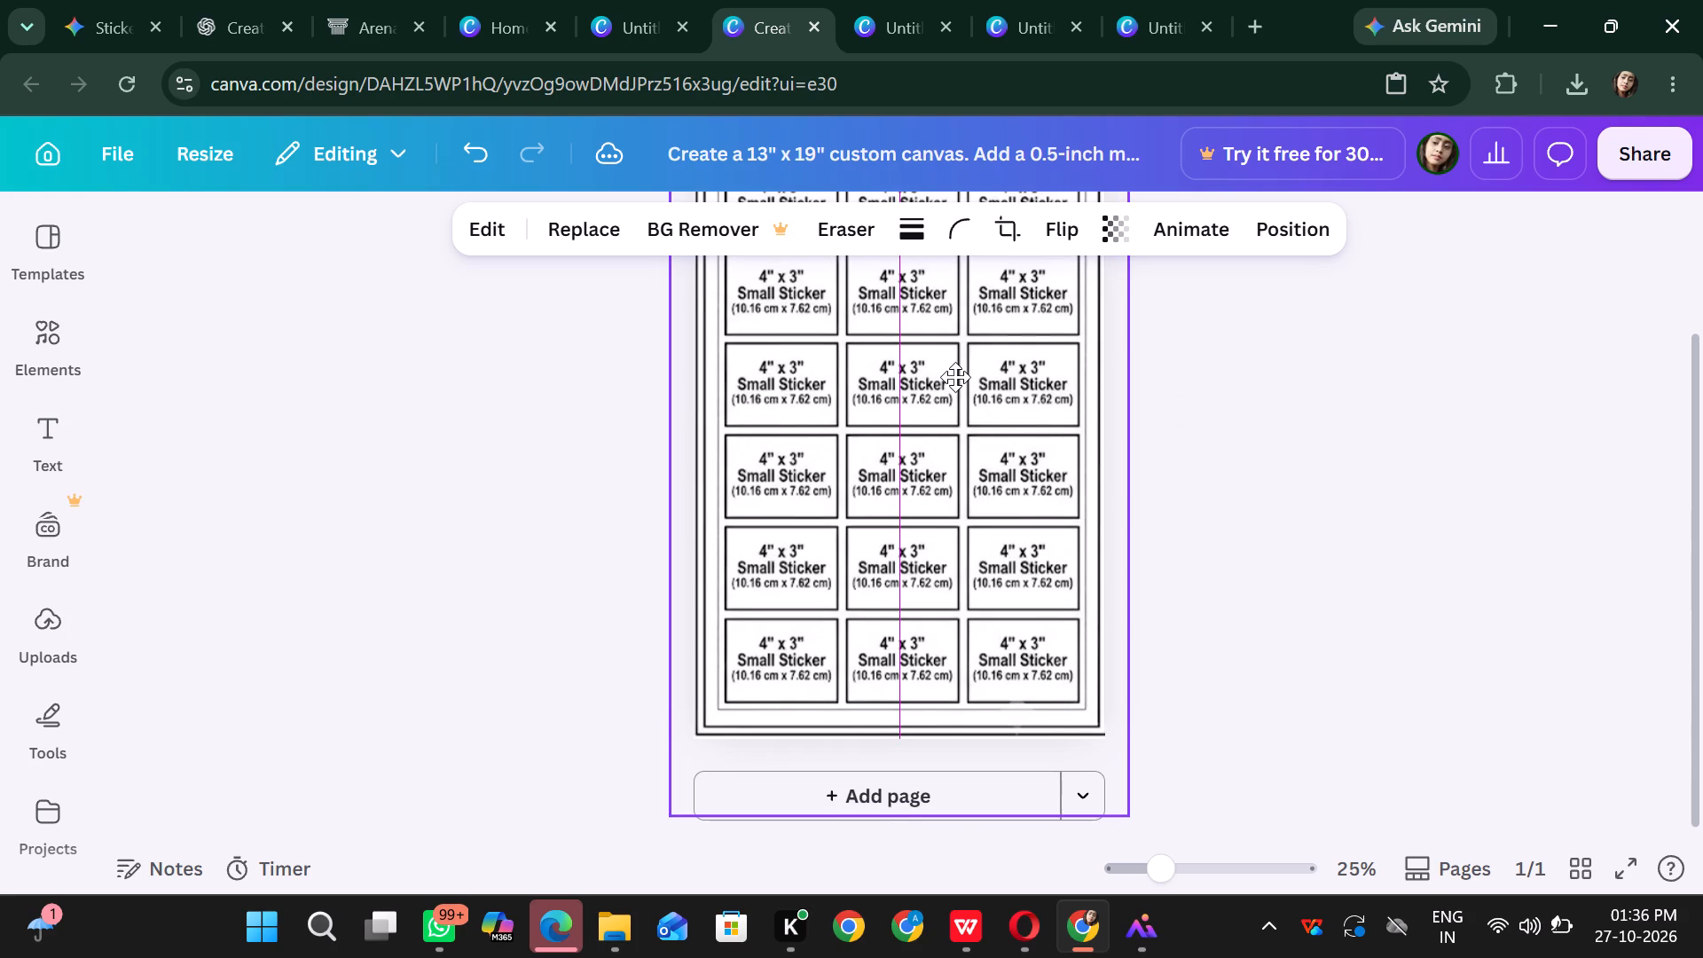
scroll(1347, 427, "up", 2)
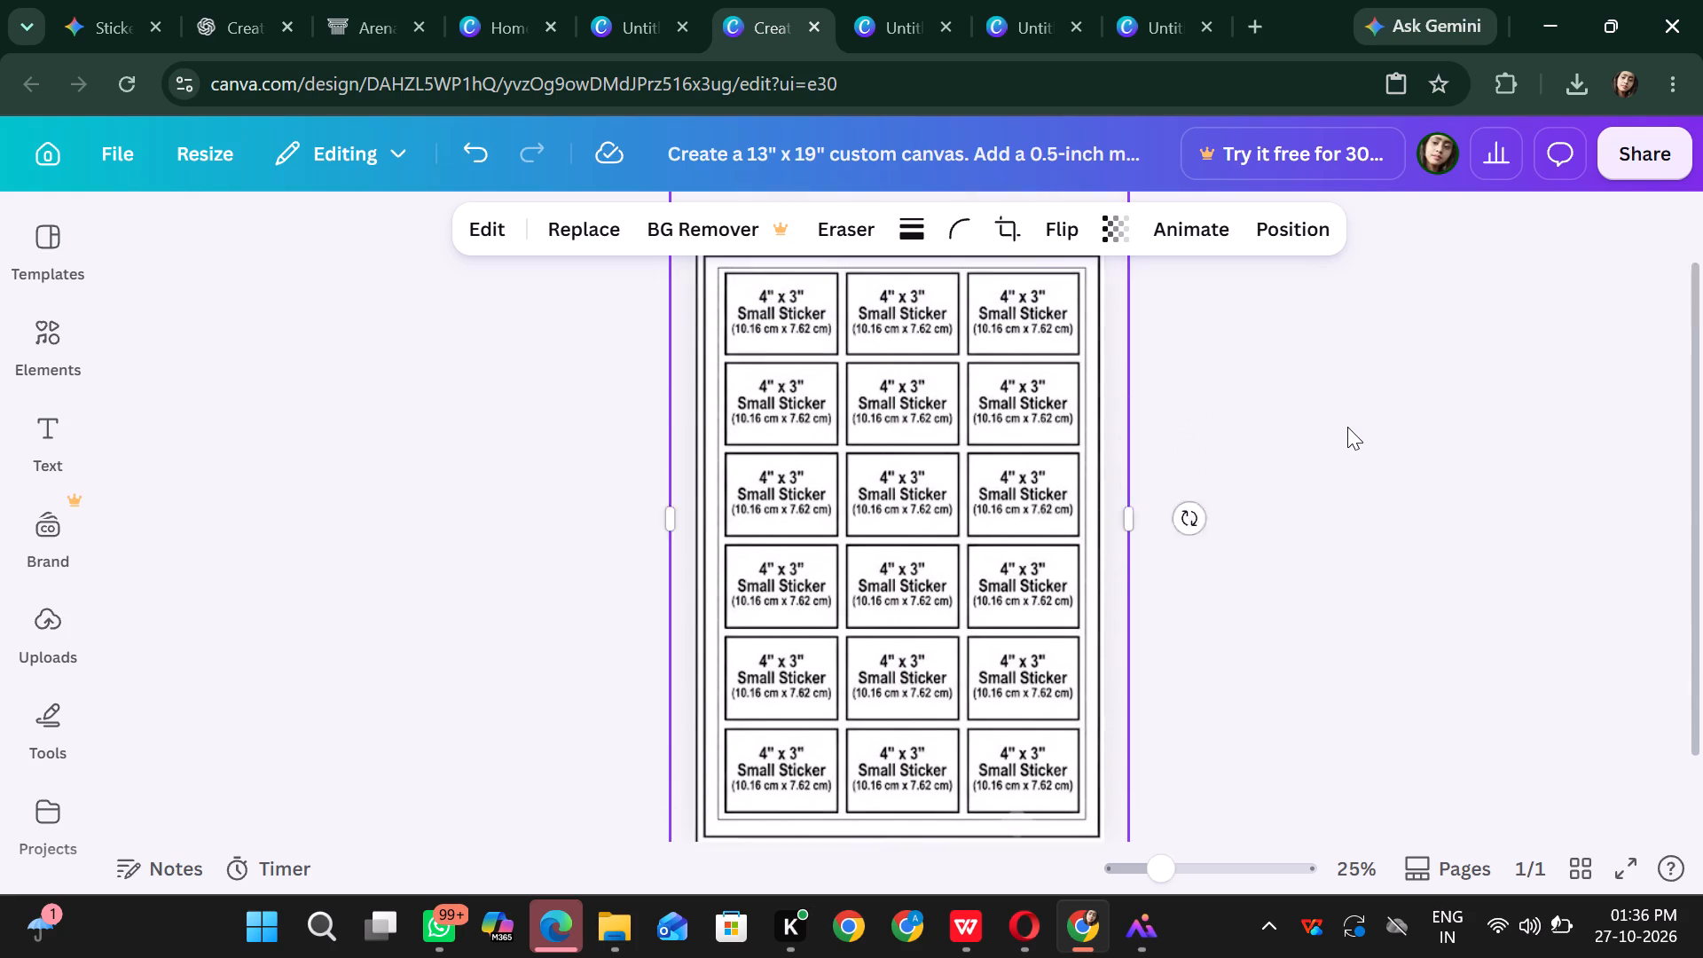
scroll(1347, 427, "up", 1)
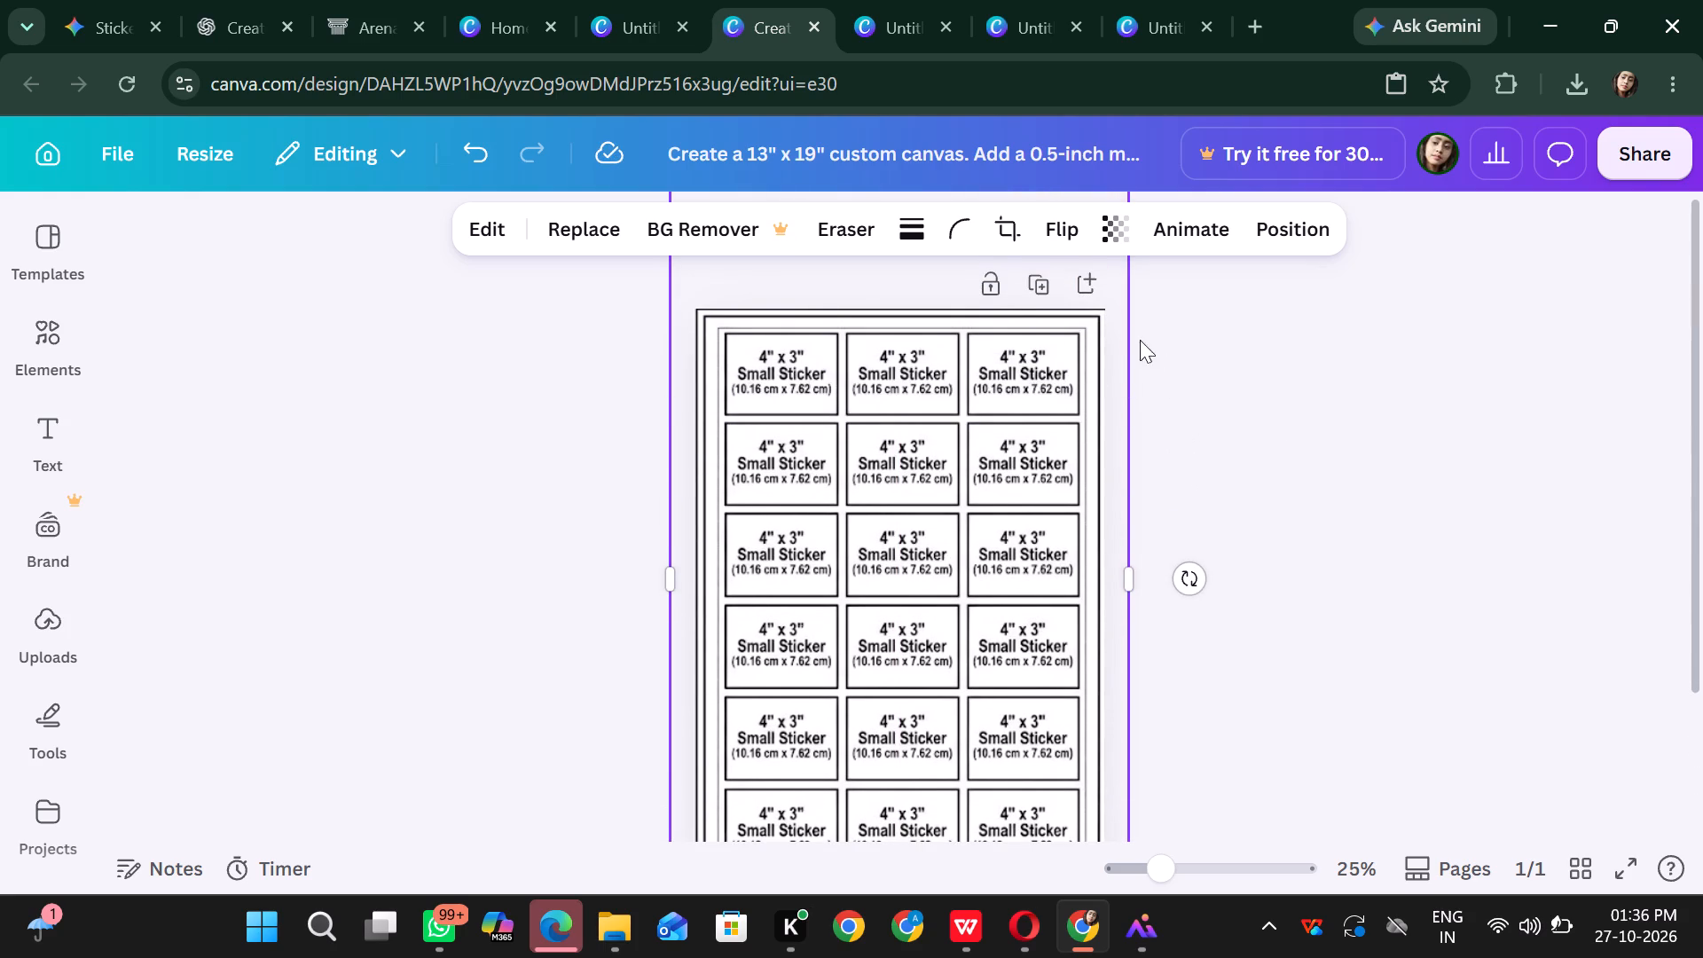
scroll(1398, 405, "up", 3)
left_click(1381, 395)
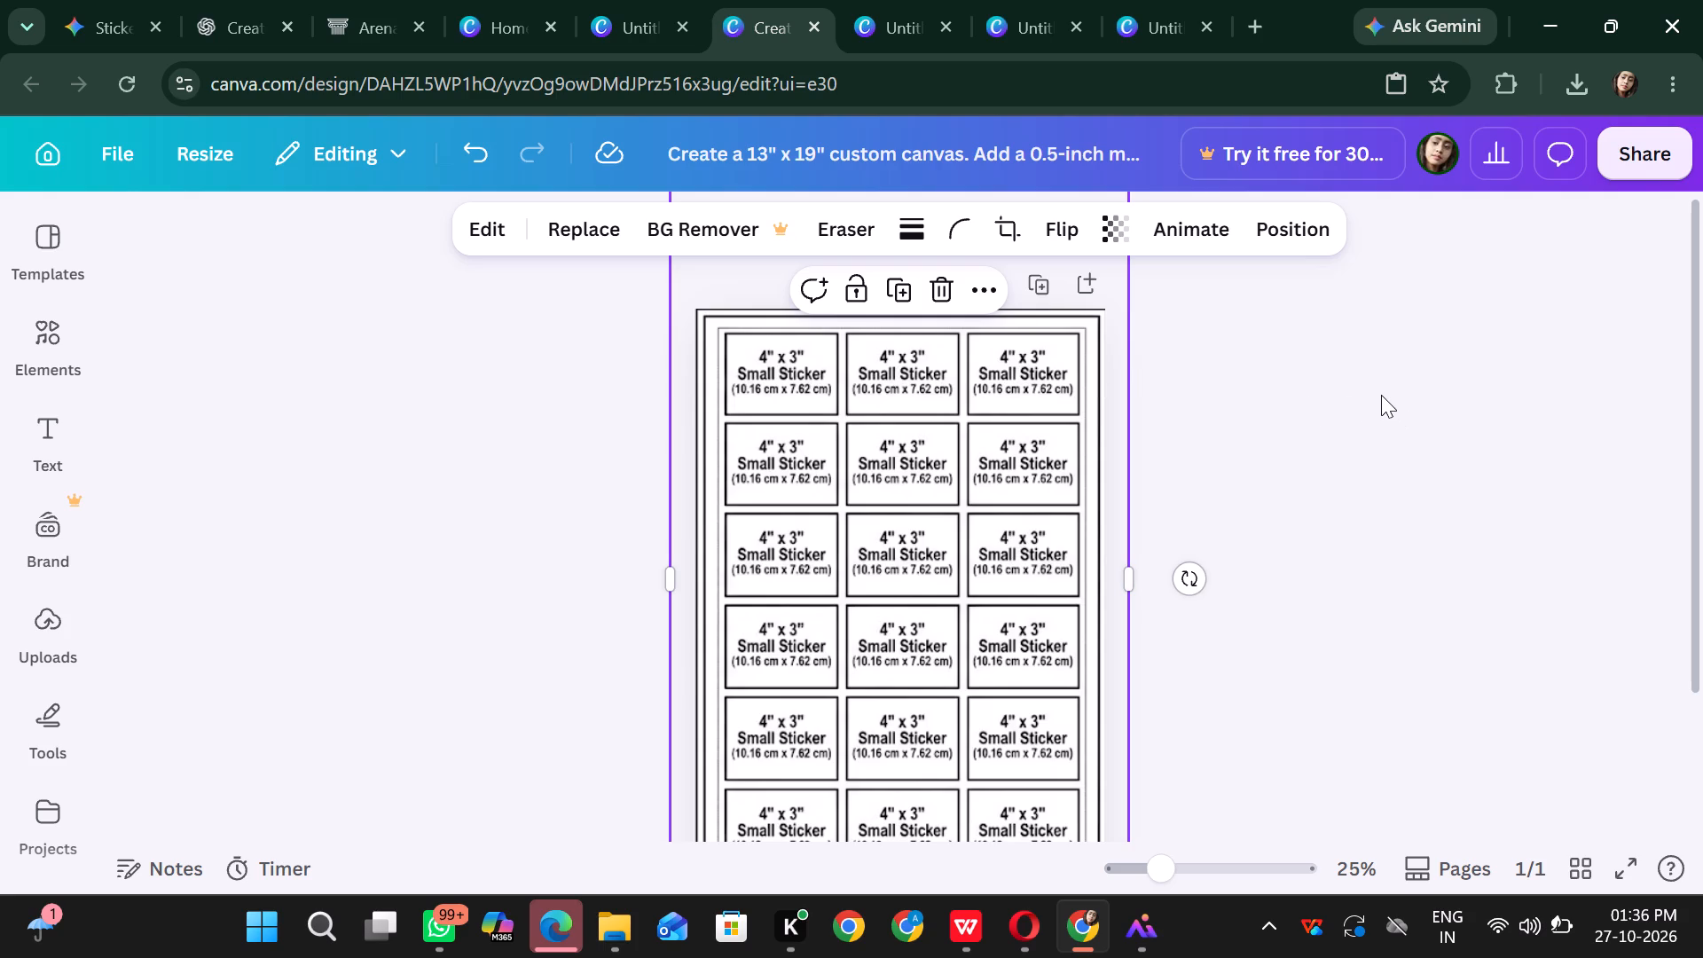
Trim the bottom edge of the layout image up to just below the page, to about 23.7 in high.
left_click(1090, 385)
scroll(1393, 566, "down", 6)
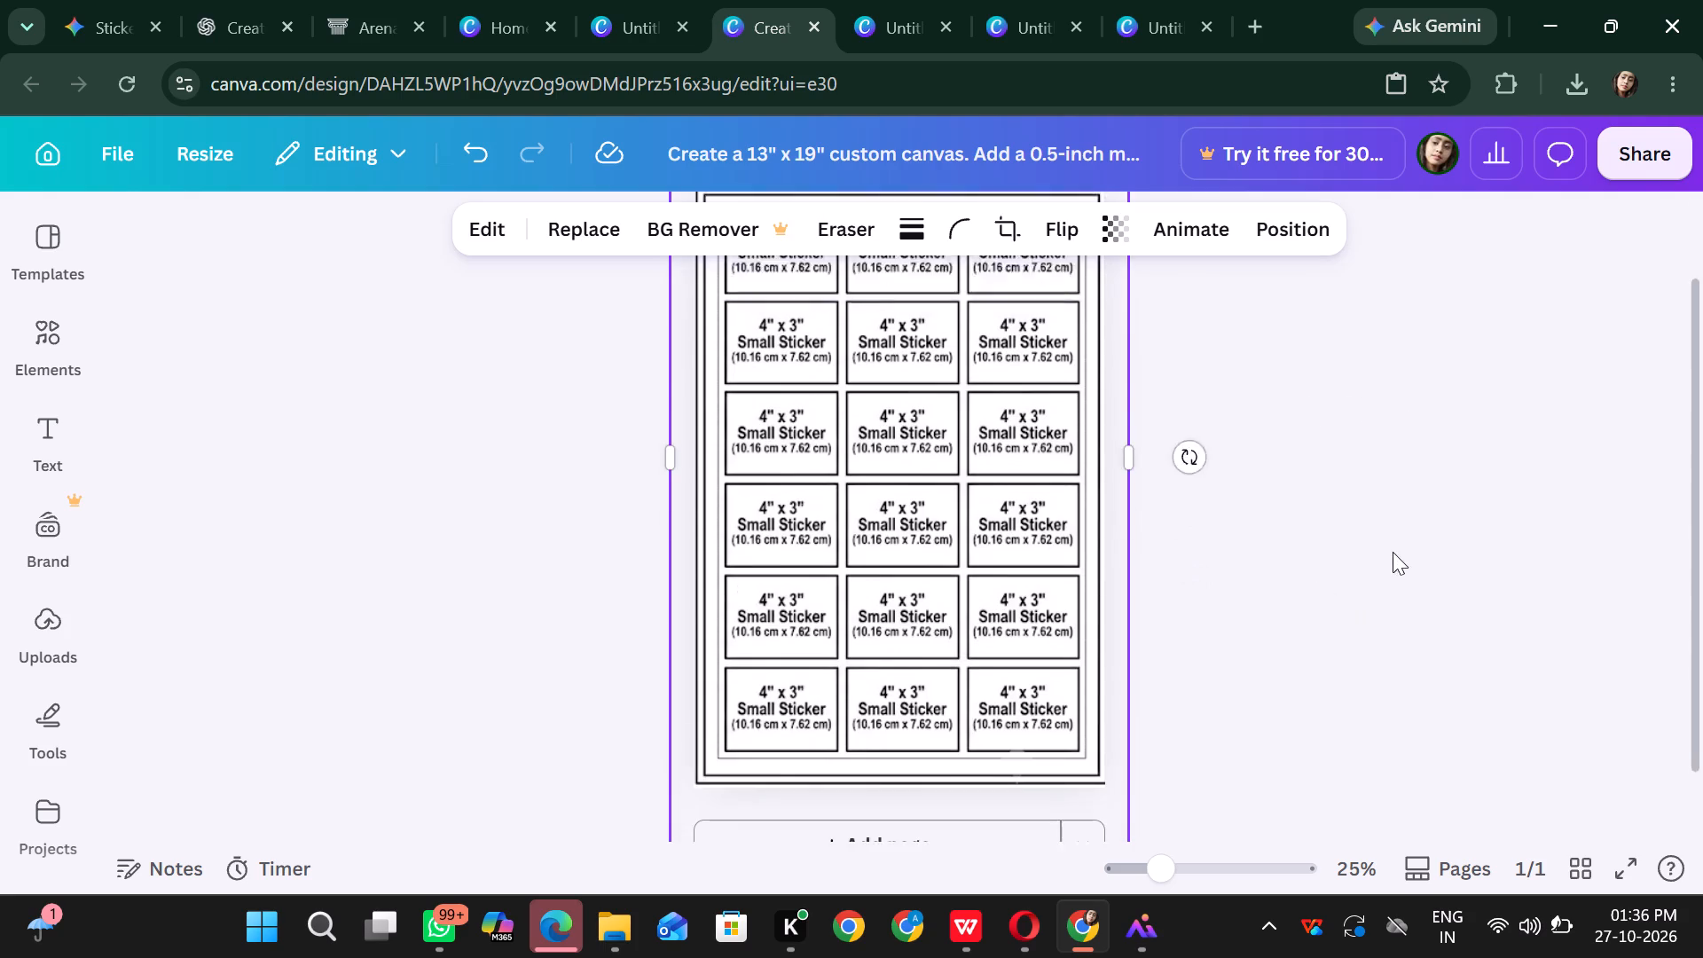
left_click_drag(904, 810, 920, 755)
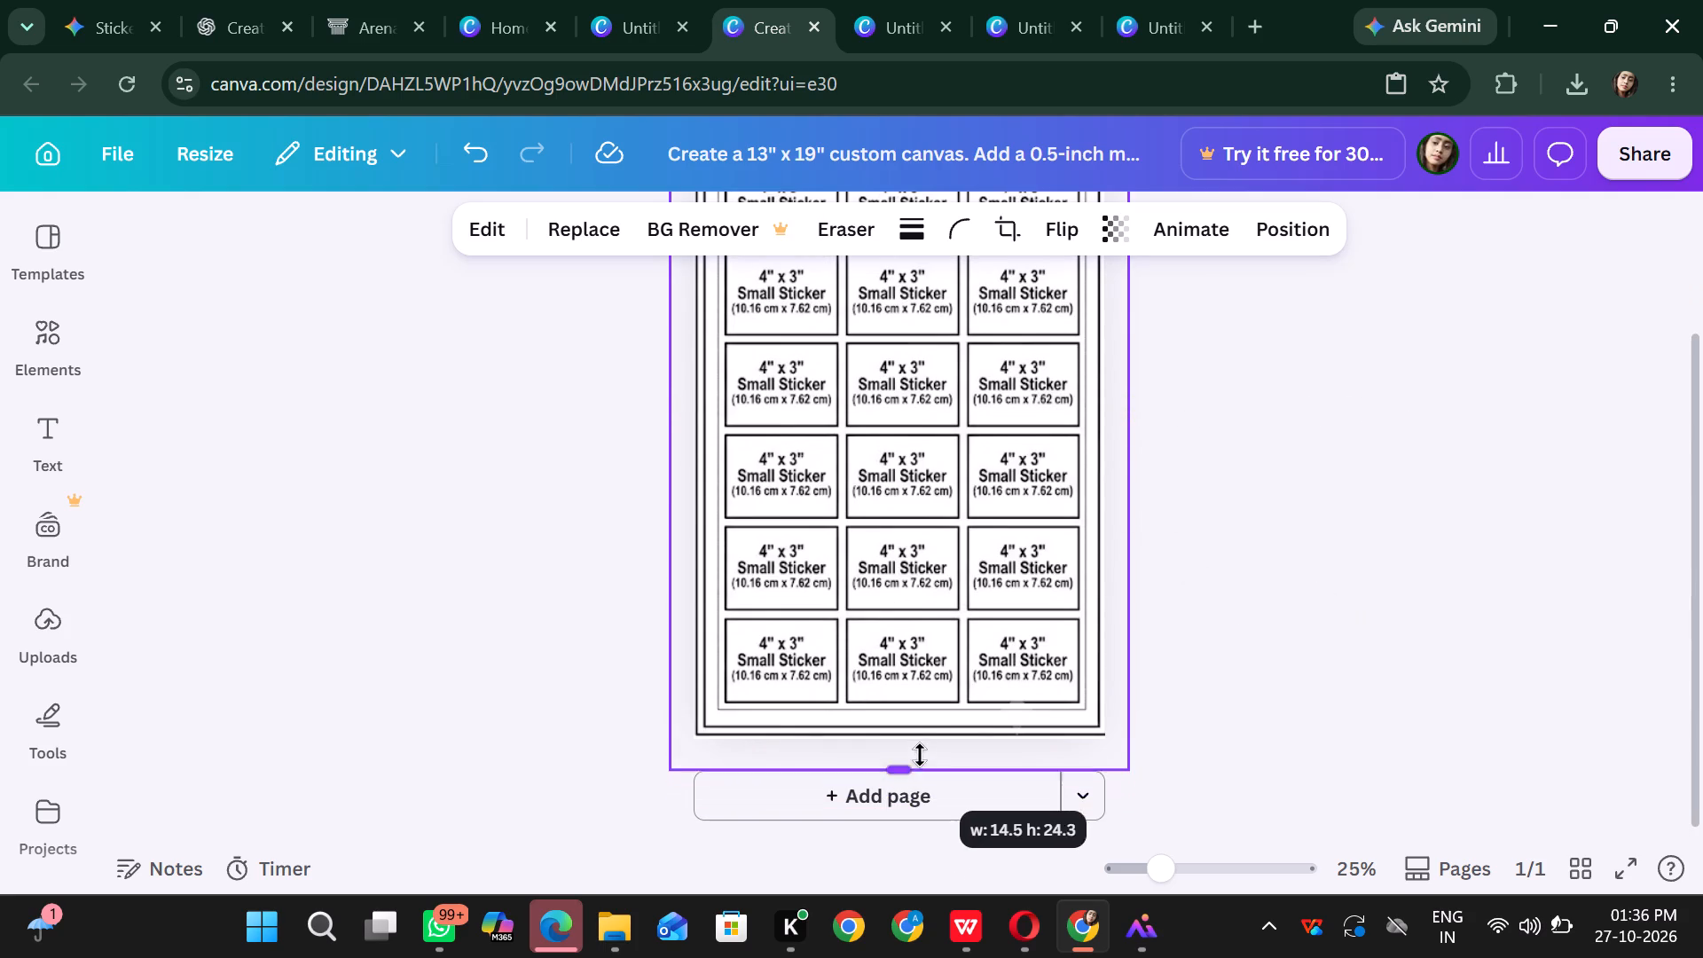
left_click_drag(920, 755, 926, 743)
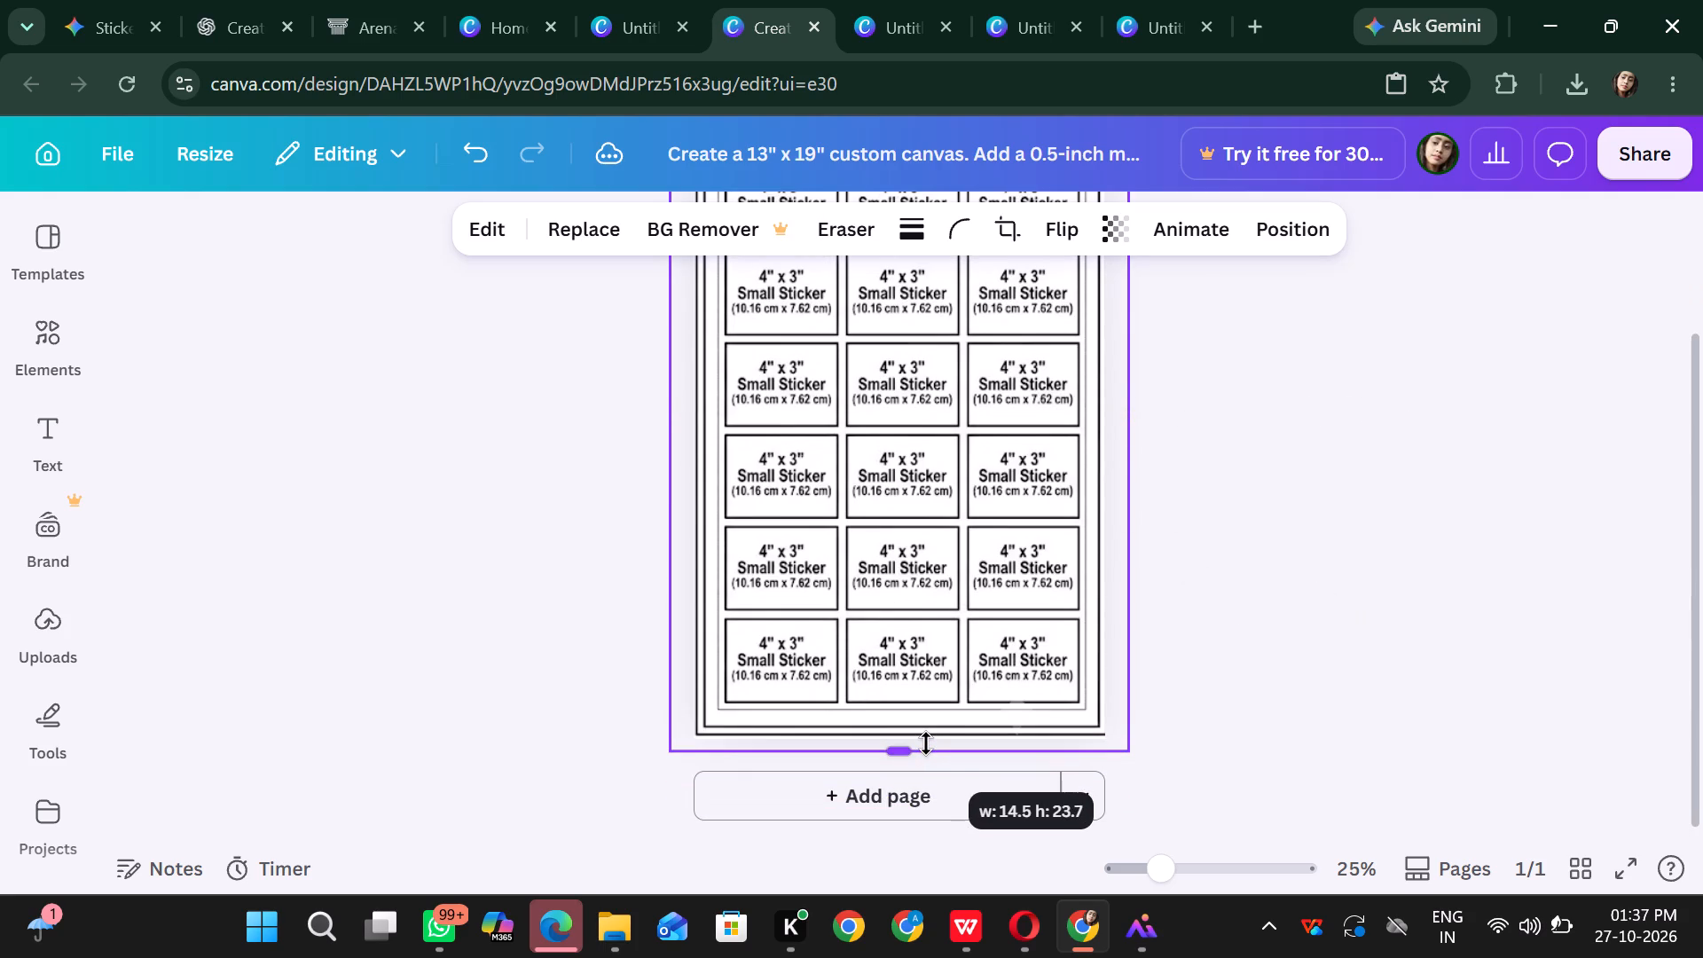
left_click_drag(926, 743, 926, 742)
Shift the layout image down and crop the headings off its top edge, leaving it about 20 in high.
scroll(1220, 695, "up", 12)
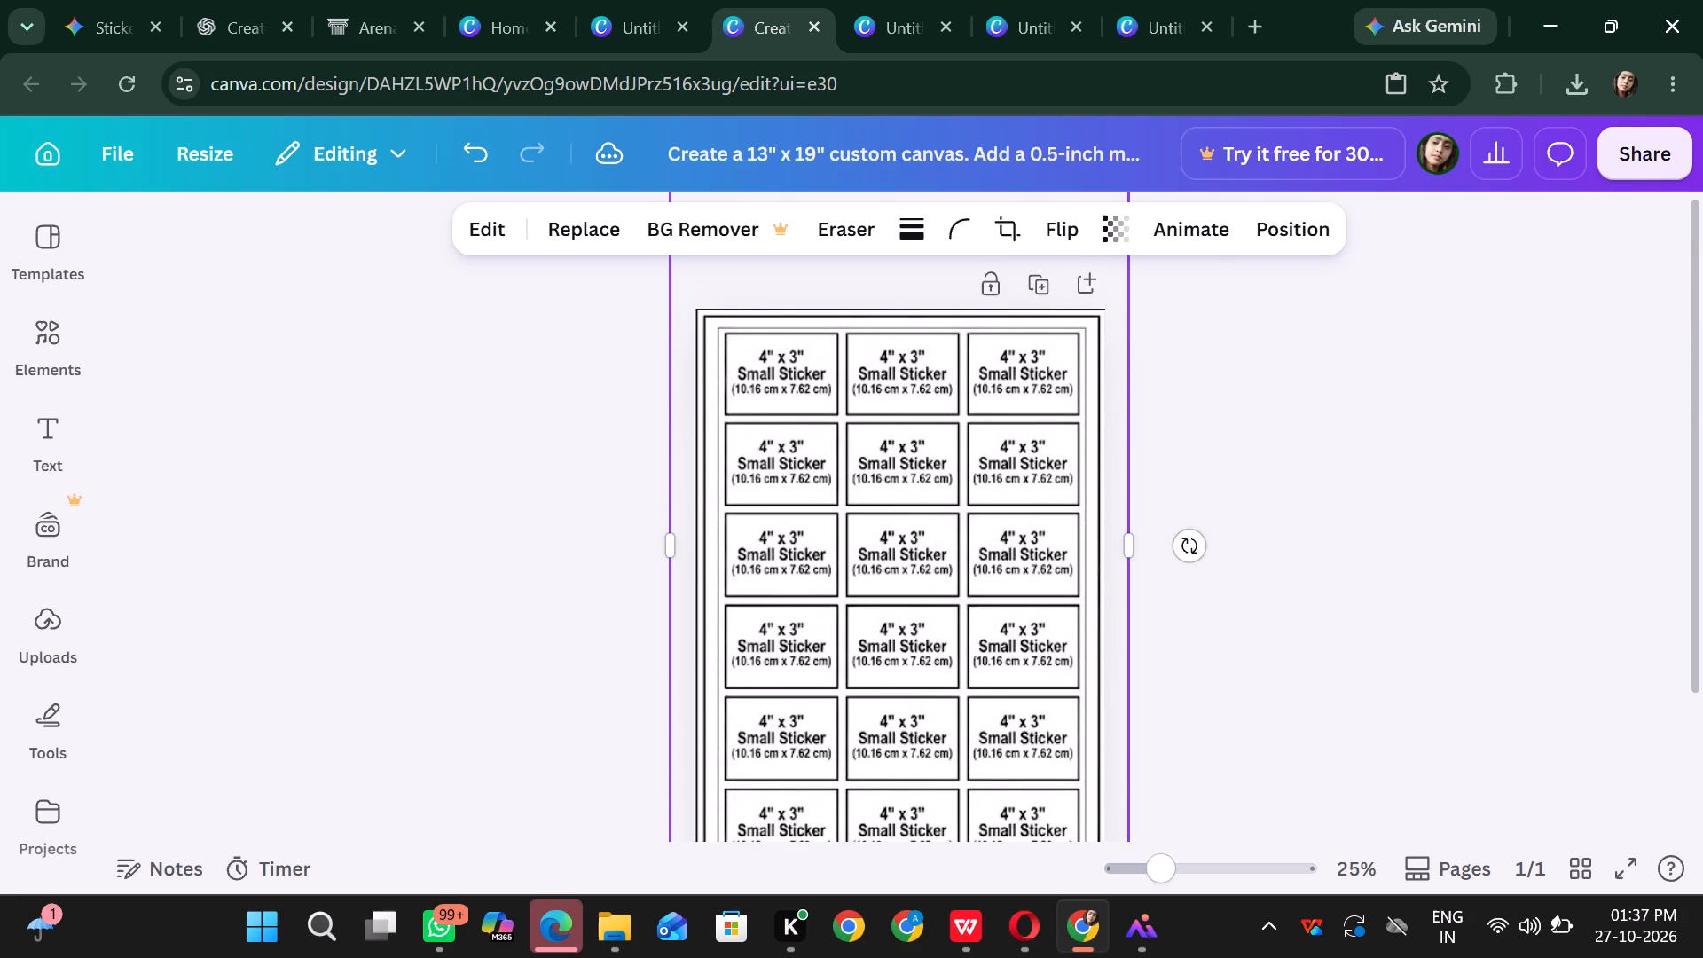
left_click(1140, 875)
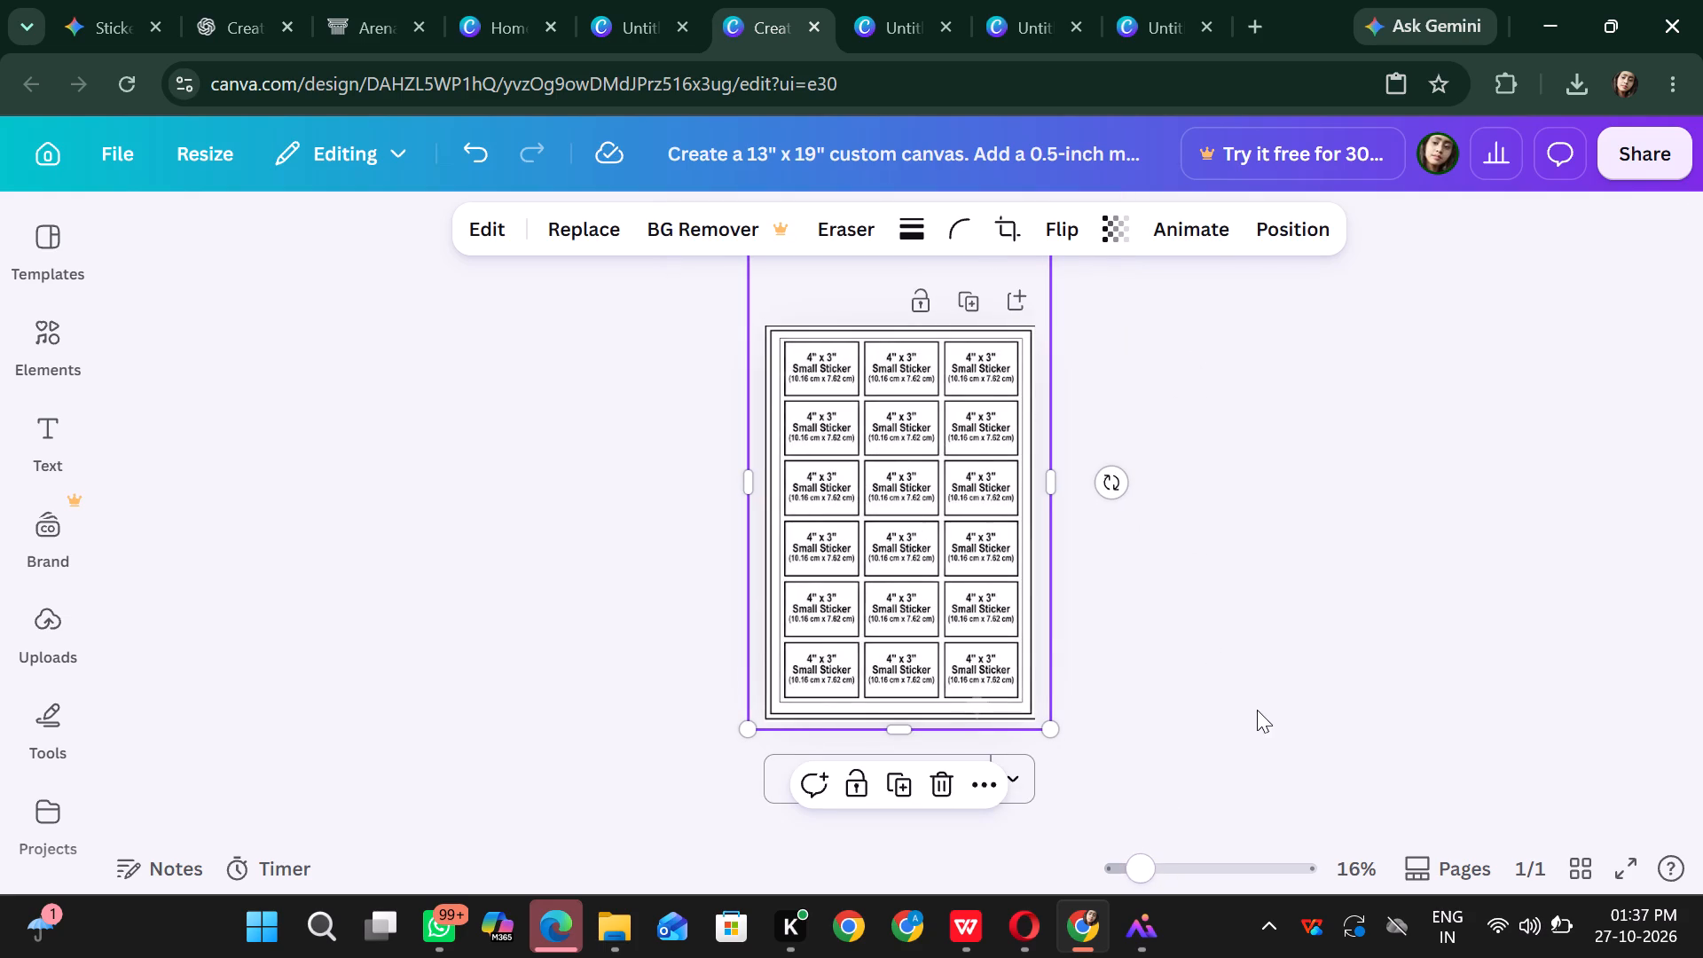
scroll(1257, 708, "up", 7)
left_click_drag(905, 338, 899, 439)
left_click(899, 436)
left_click(906, 349)
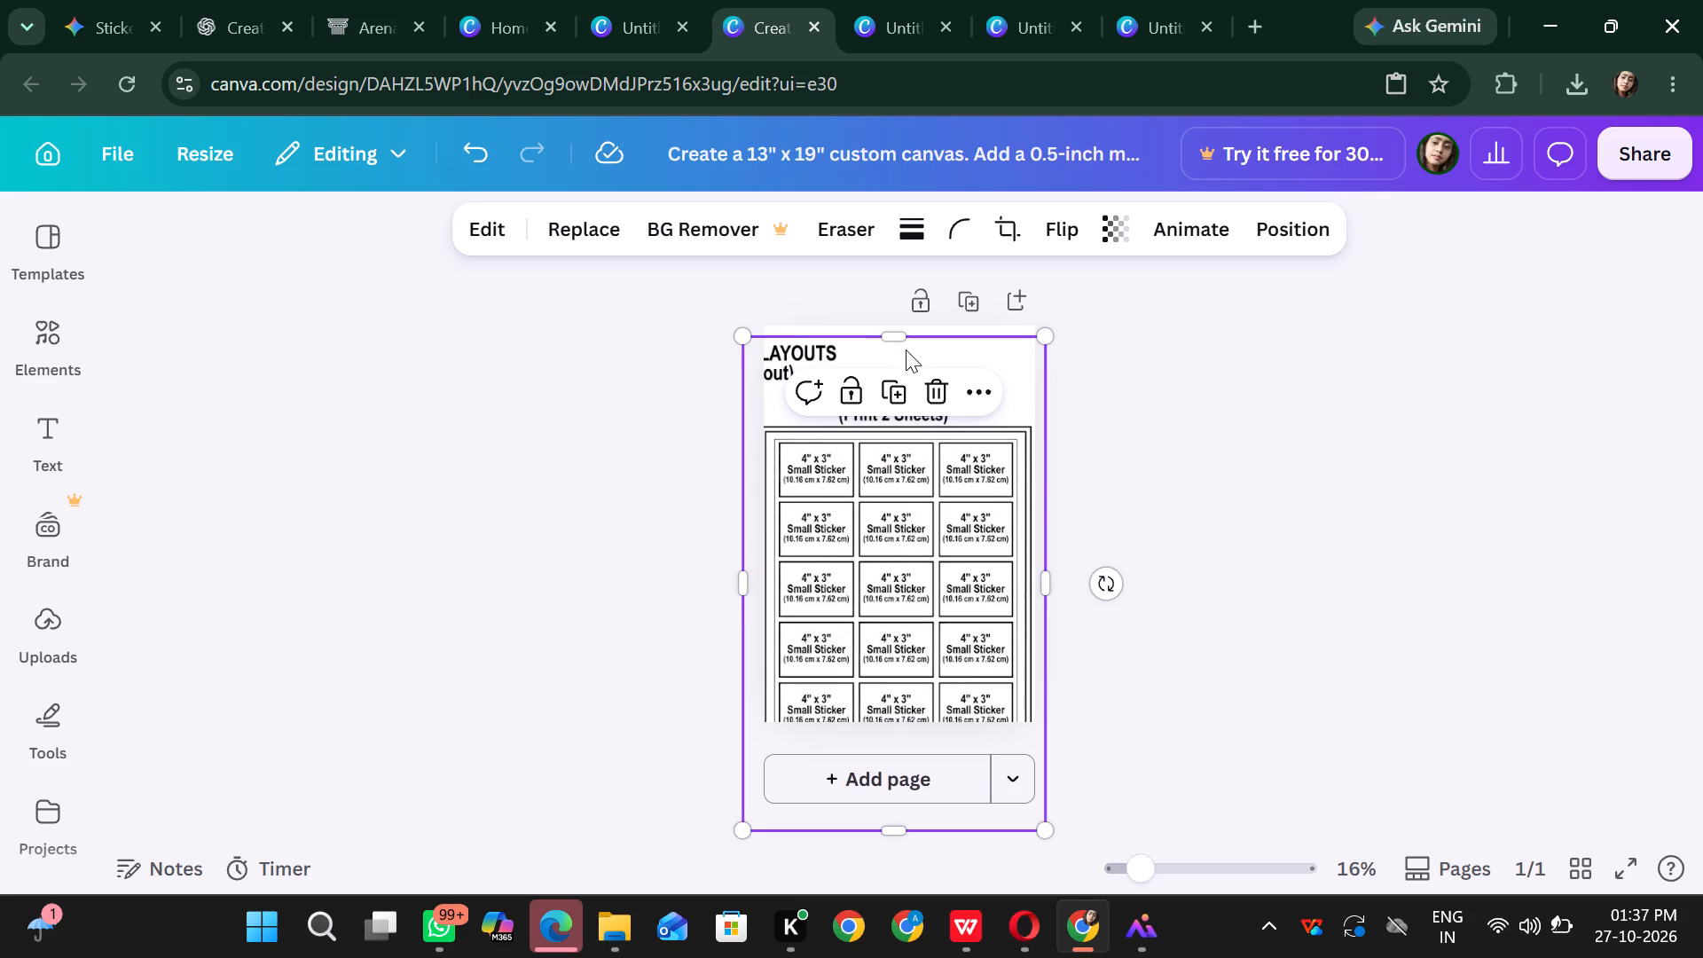
left_click_drag(898, 334, 899, 389)
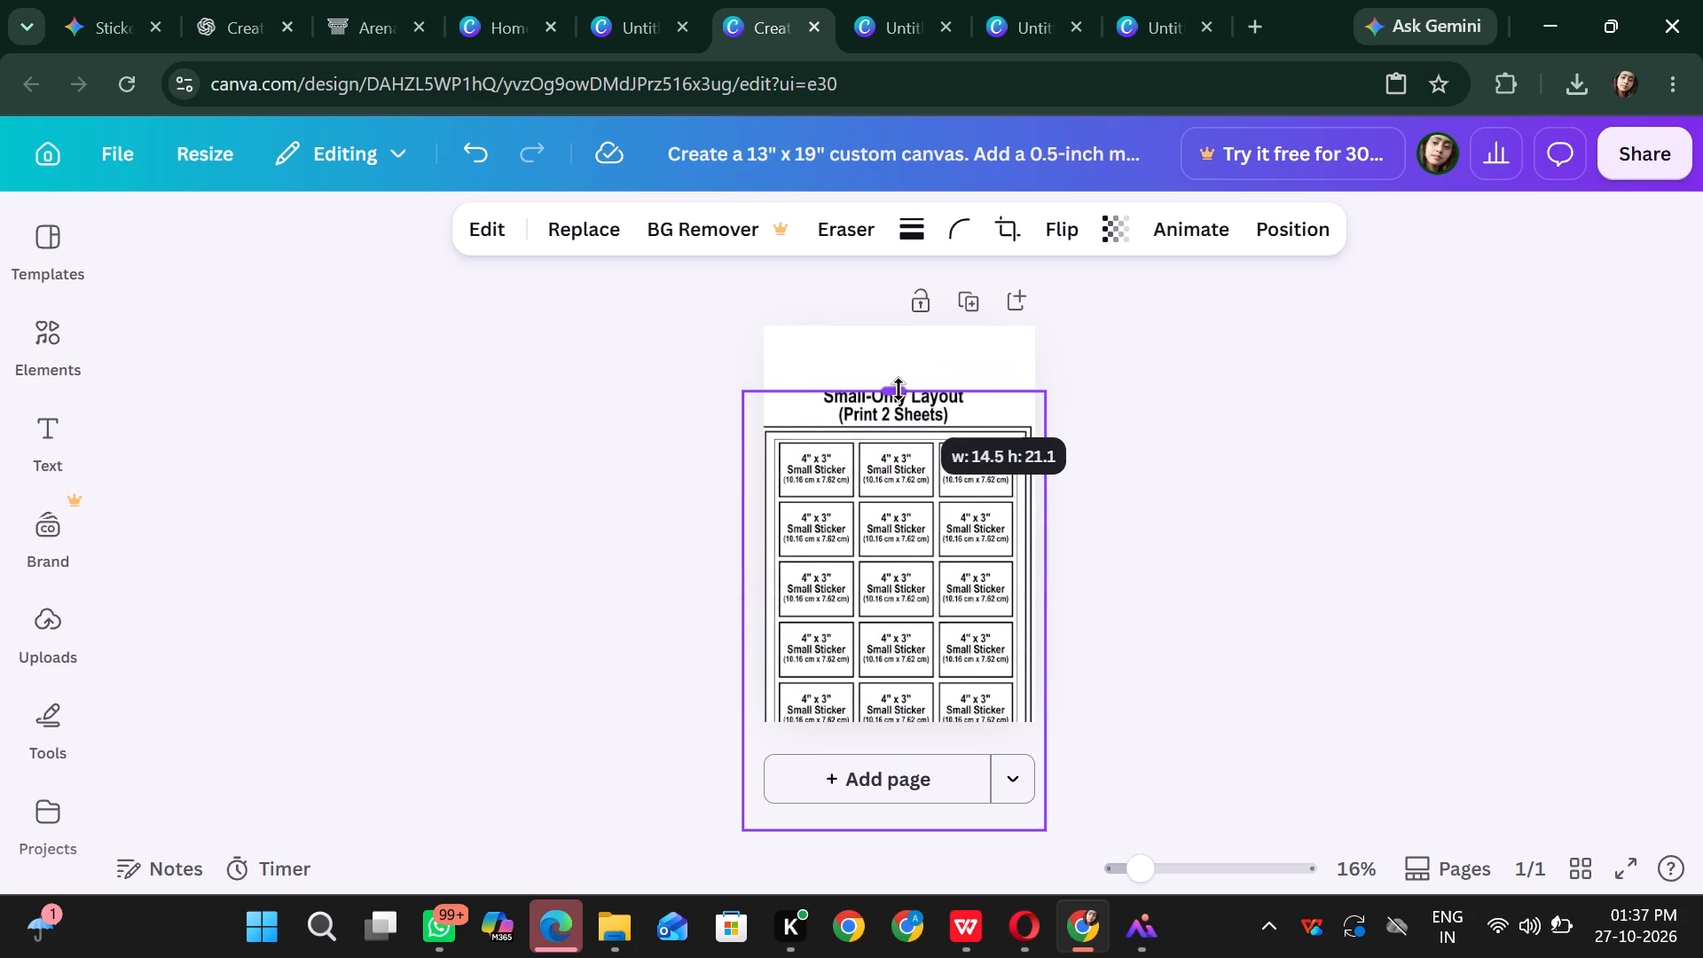
left_click_drag(899, 389, 902, 412)
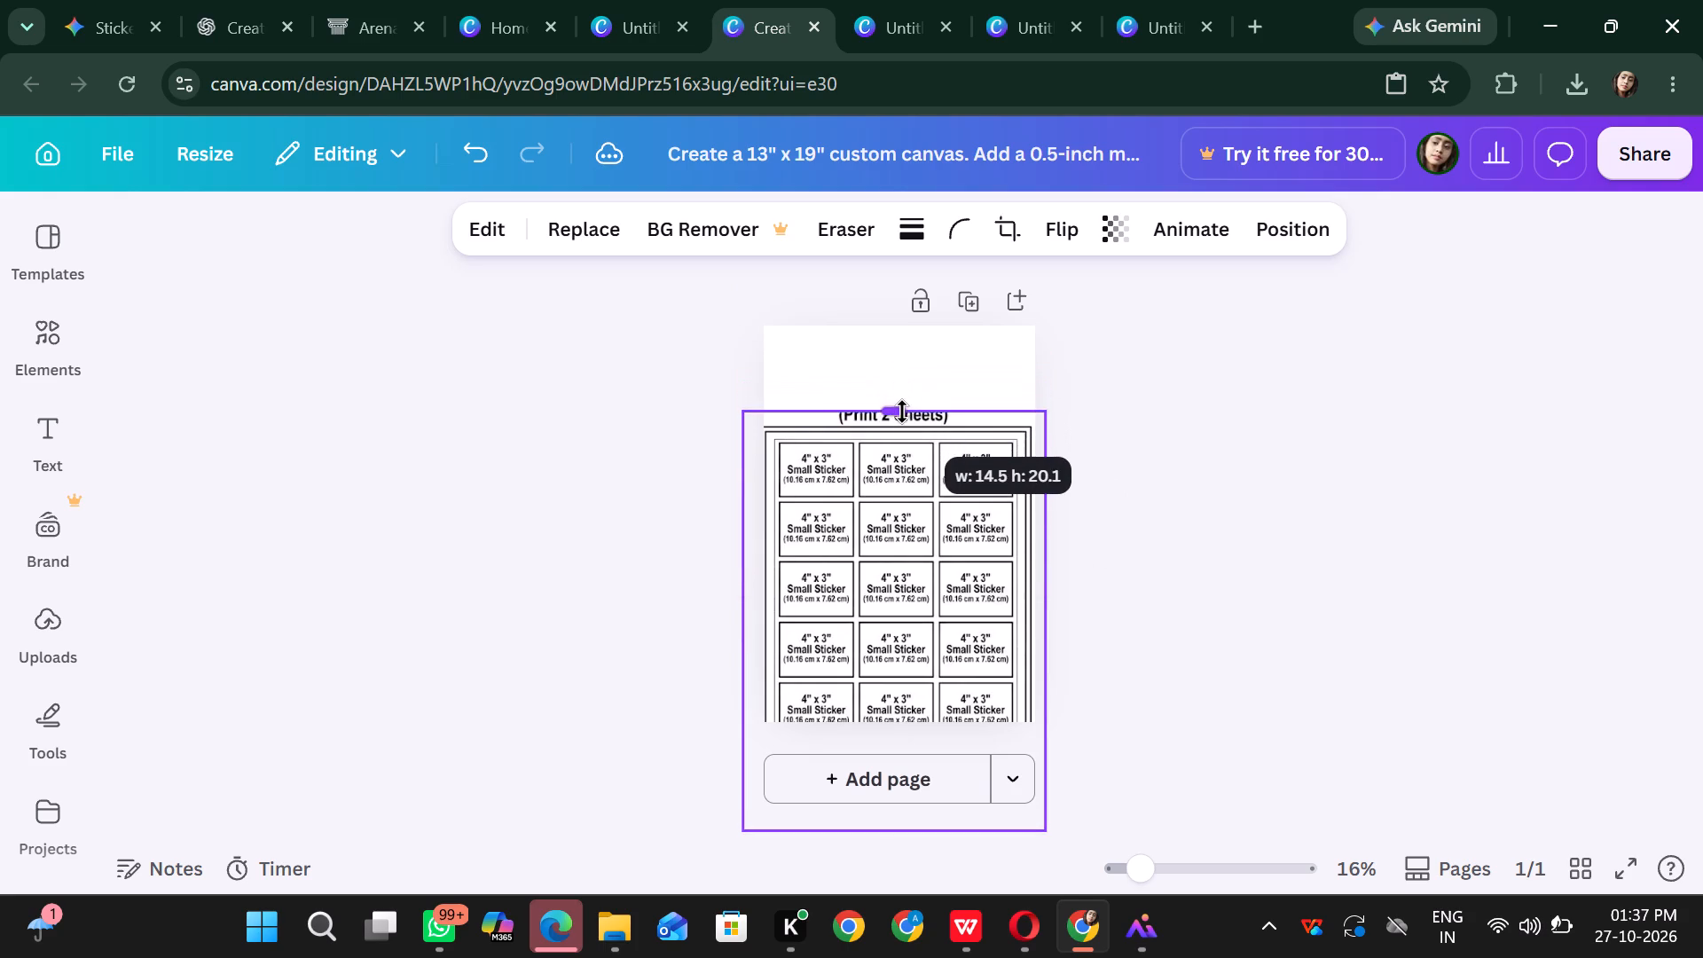
left_click_drag(902, 412, 903, 415)
left_click(1240, 519)
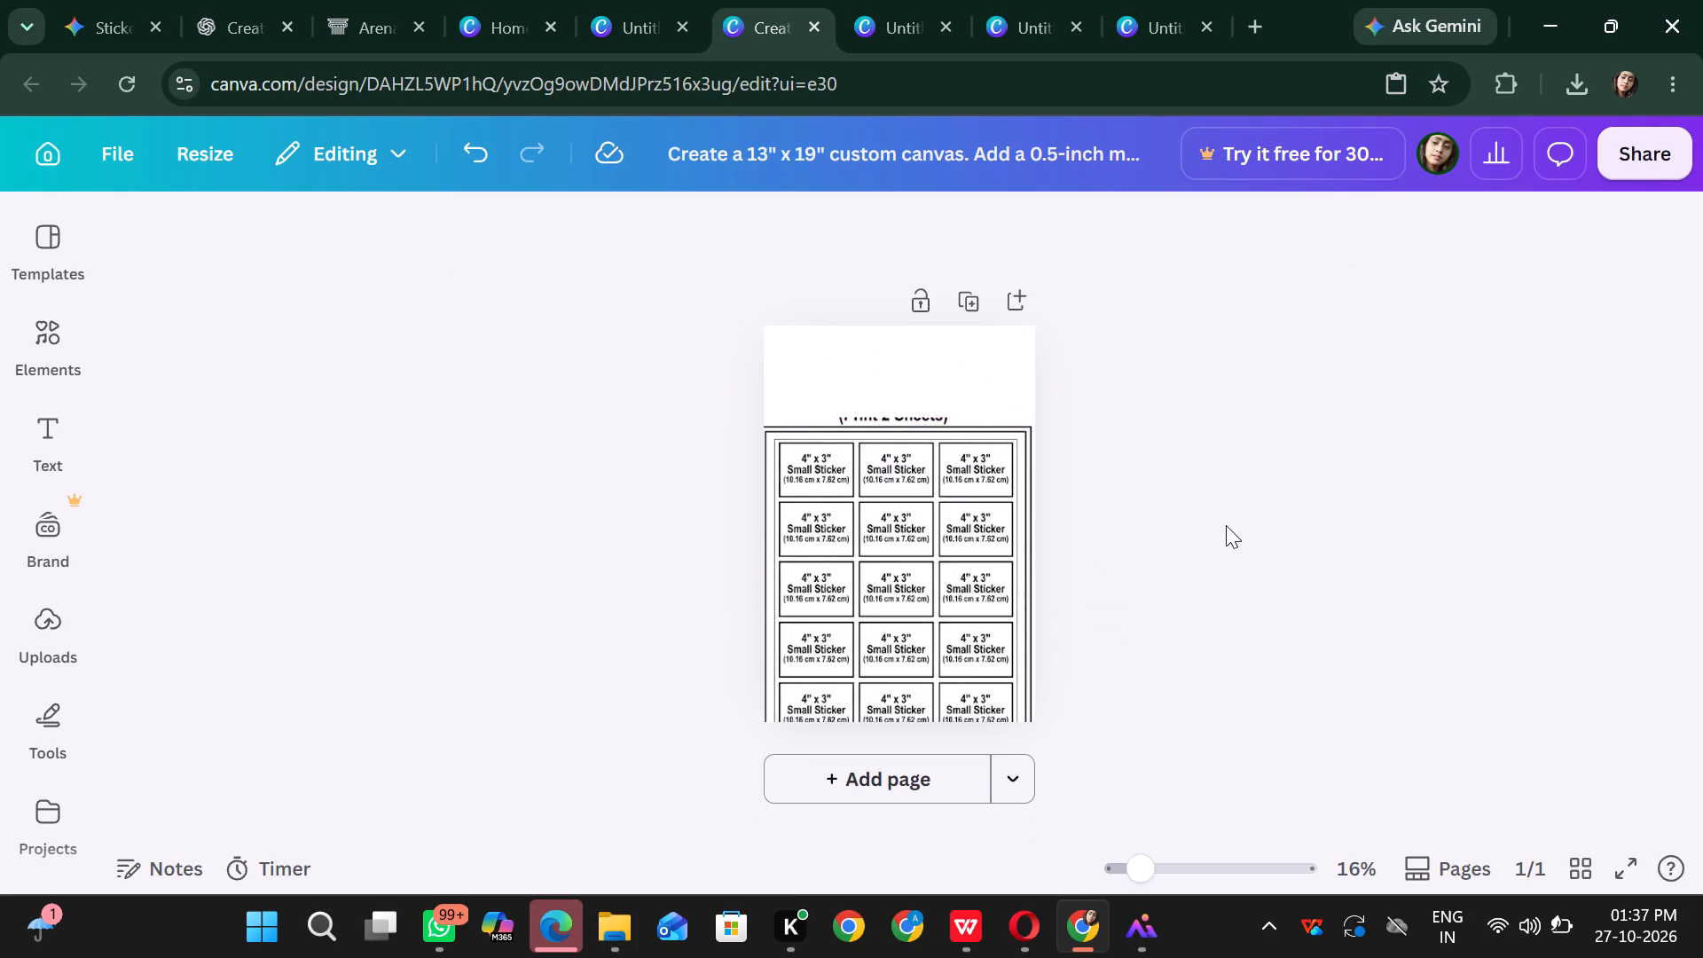
Move the cropped layout back up and center it over the page so the whole sticker grid fits.
left_click_drag(845, 517, 853, 424)
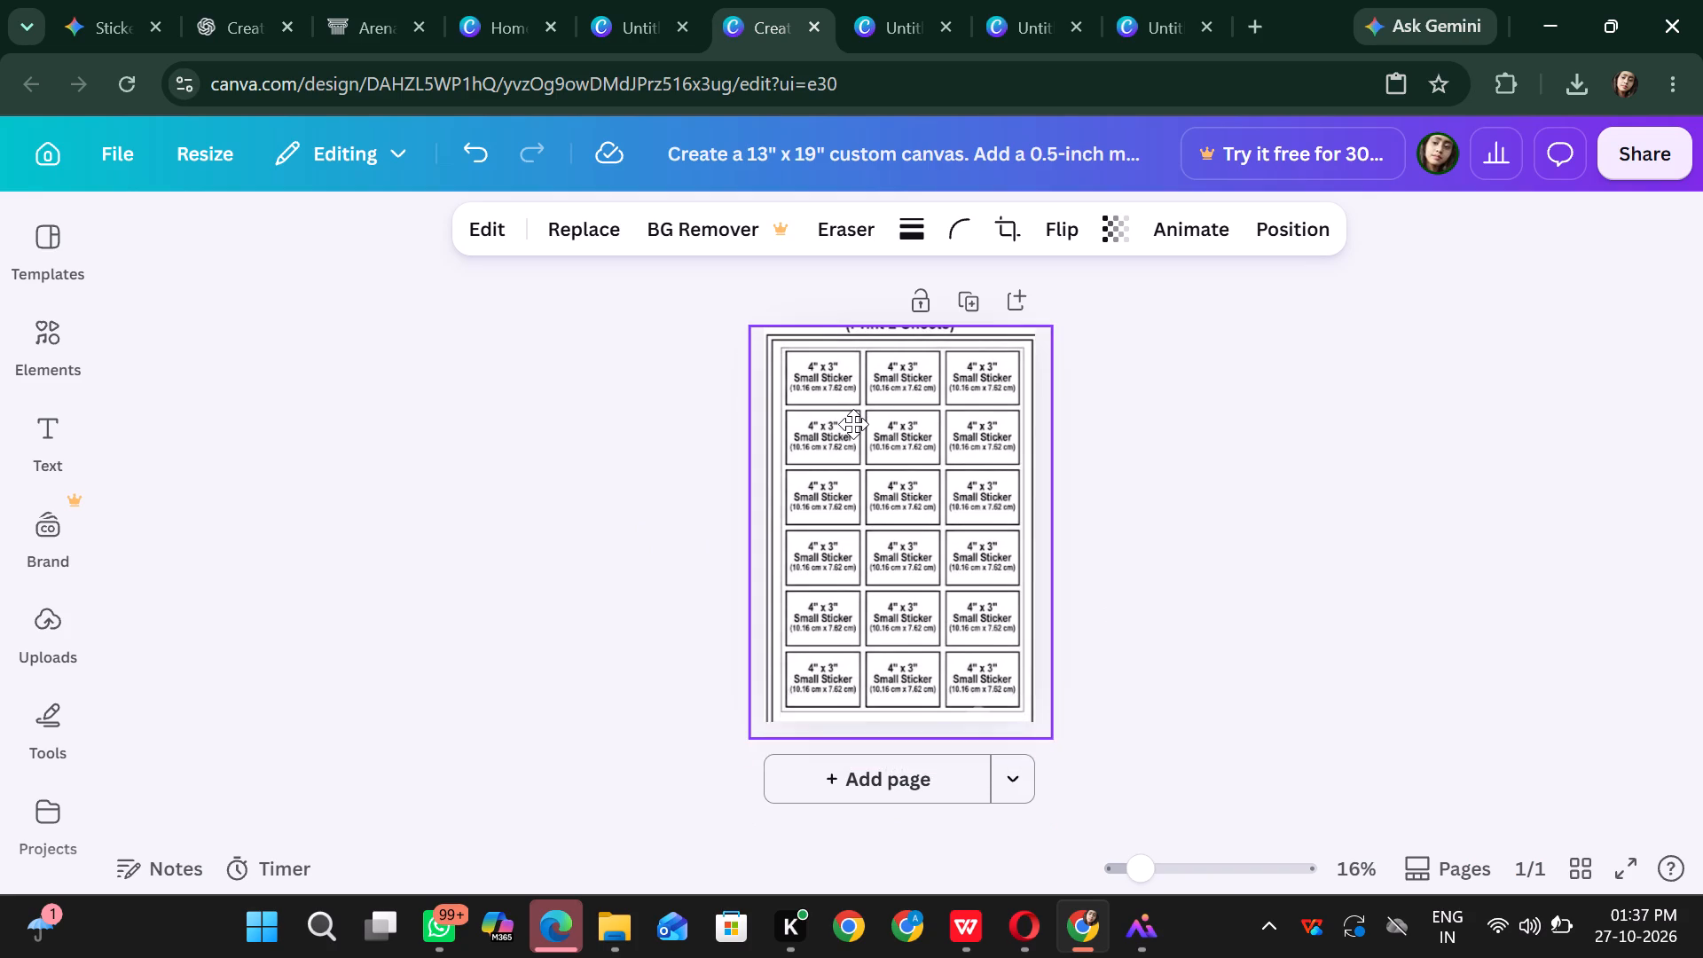
left_click_drag(853, 424, 853, 412)
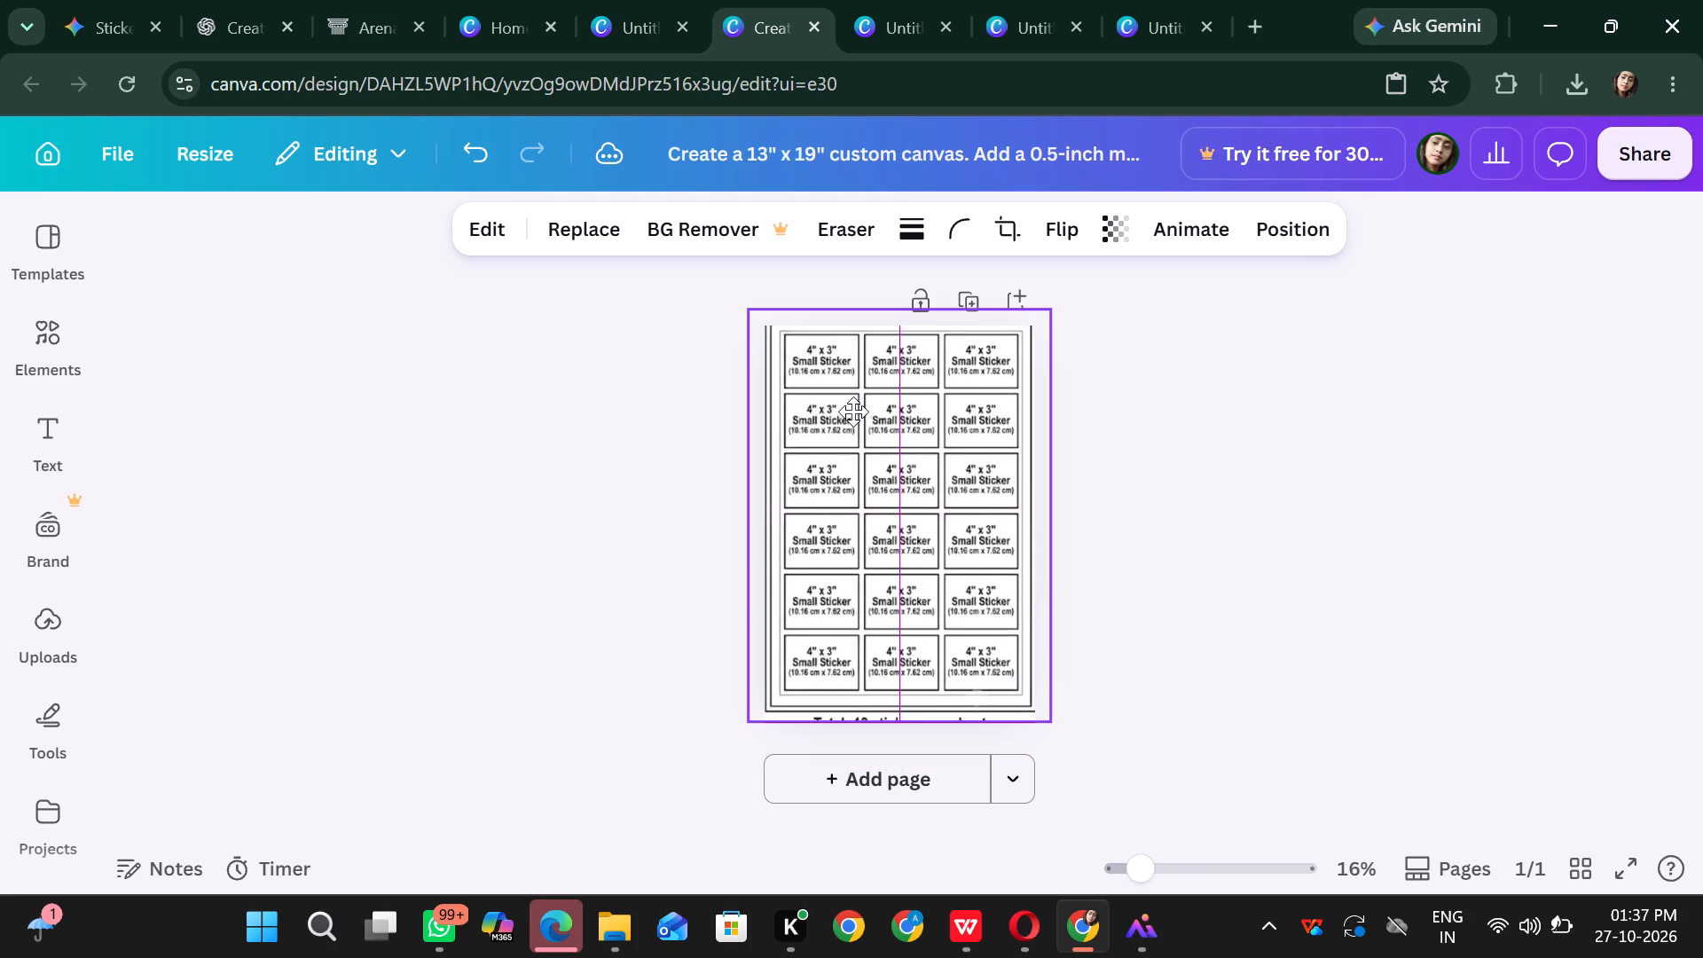
left_click_drag(853, 412, 853, 420)
left_click(853, 420)
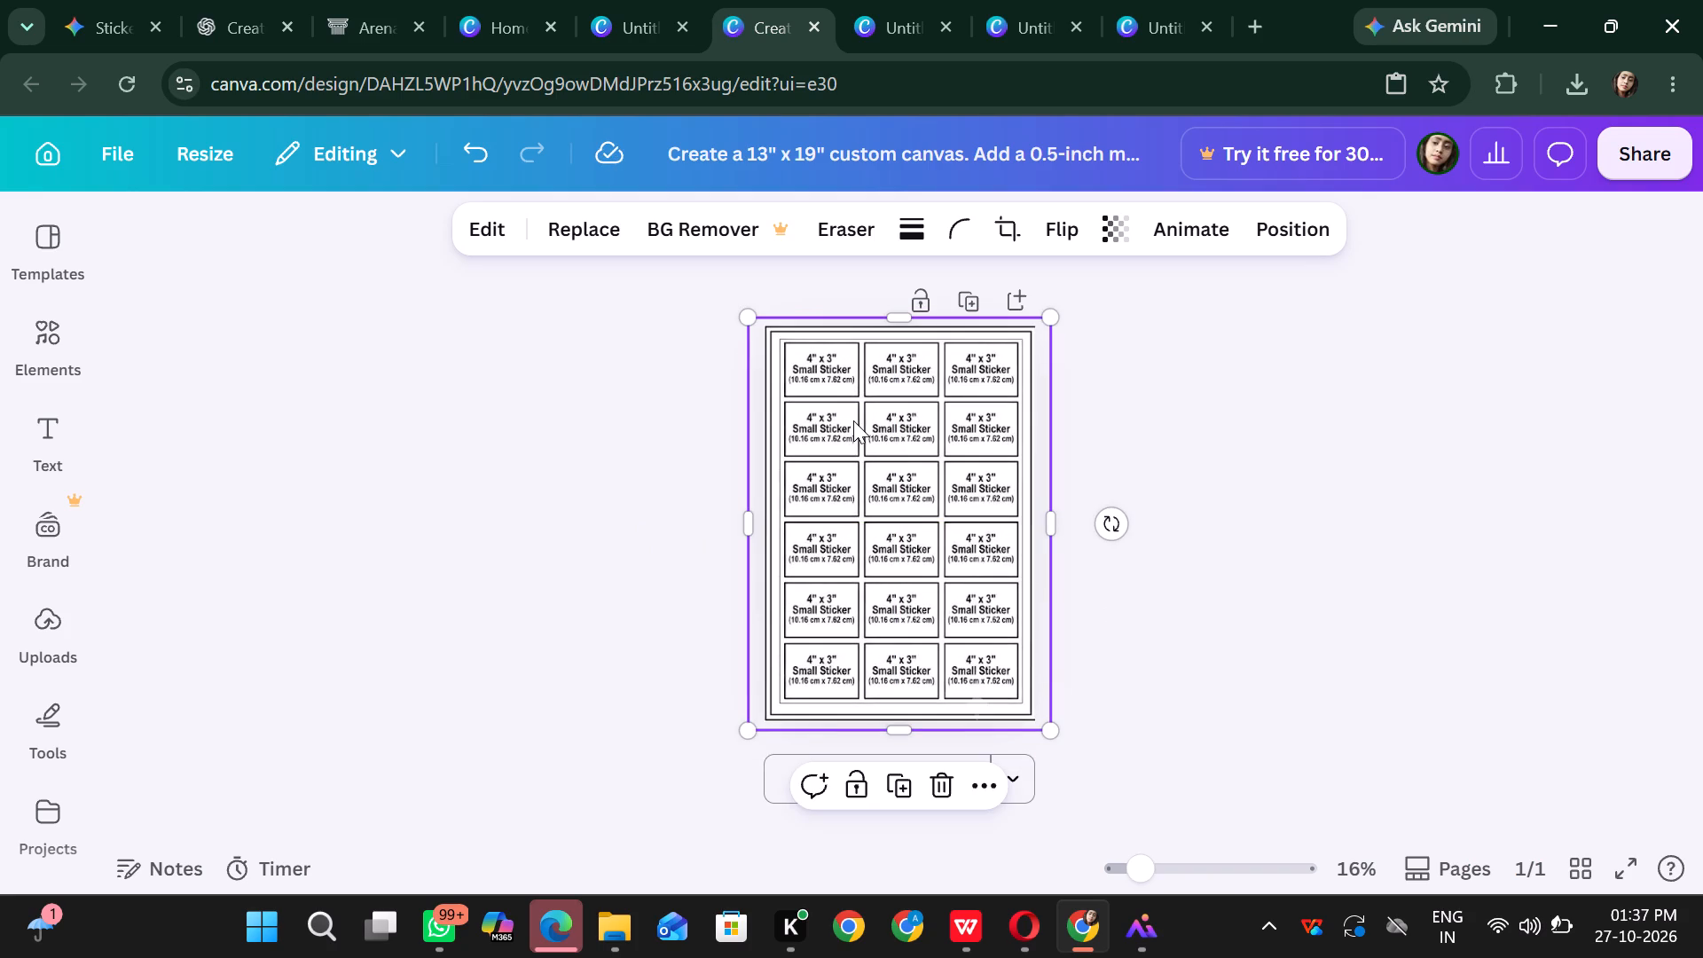
left_click(853, 420)
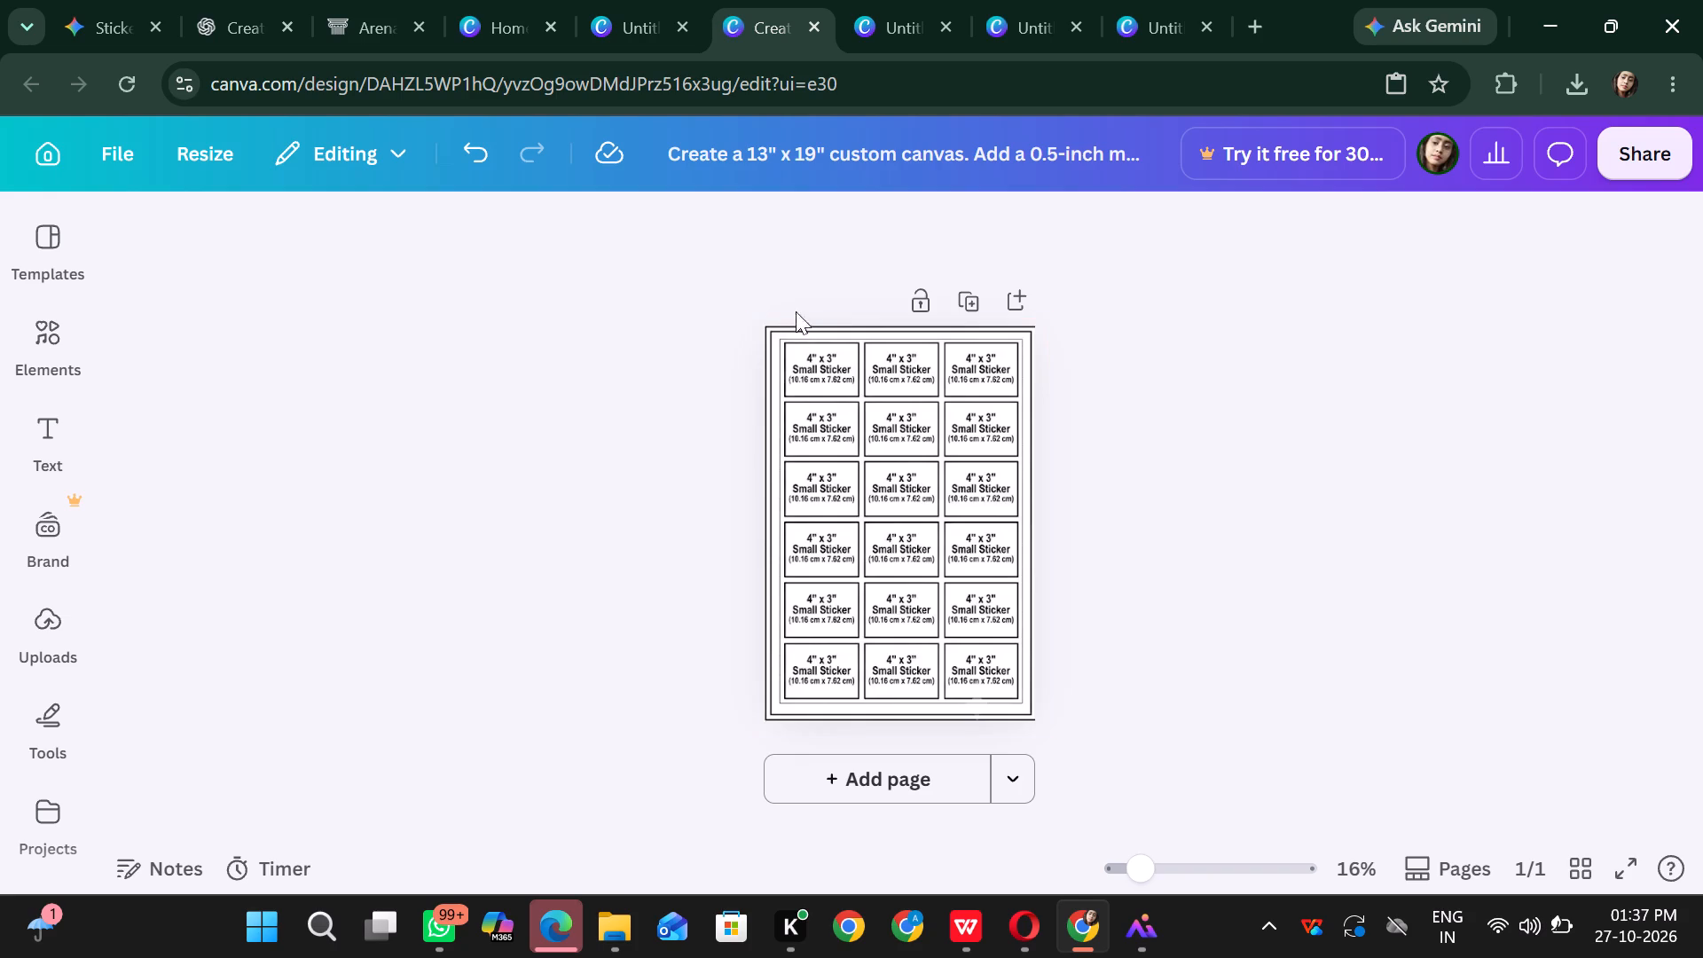
Enlarge the layout image slightly from opposite corners to about 14.8 × 20.1 in, aligning its border with the page edges.
left_click(812, 346)
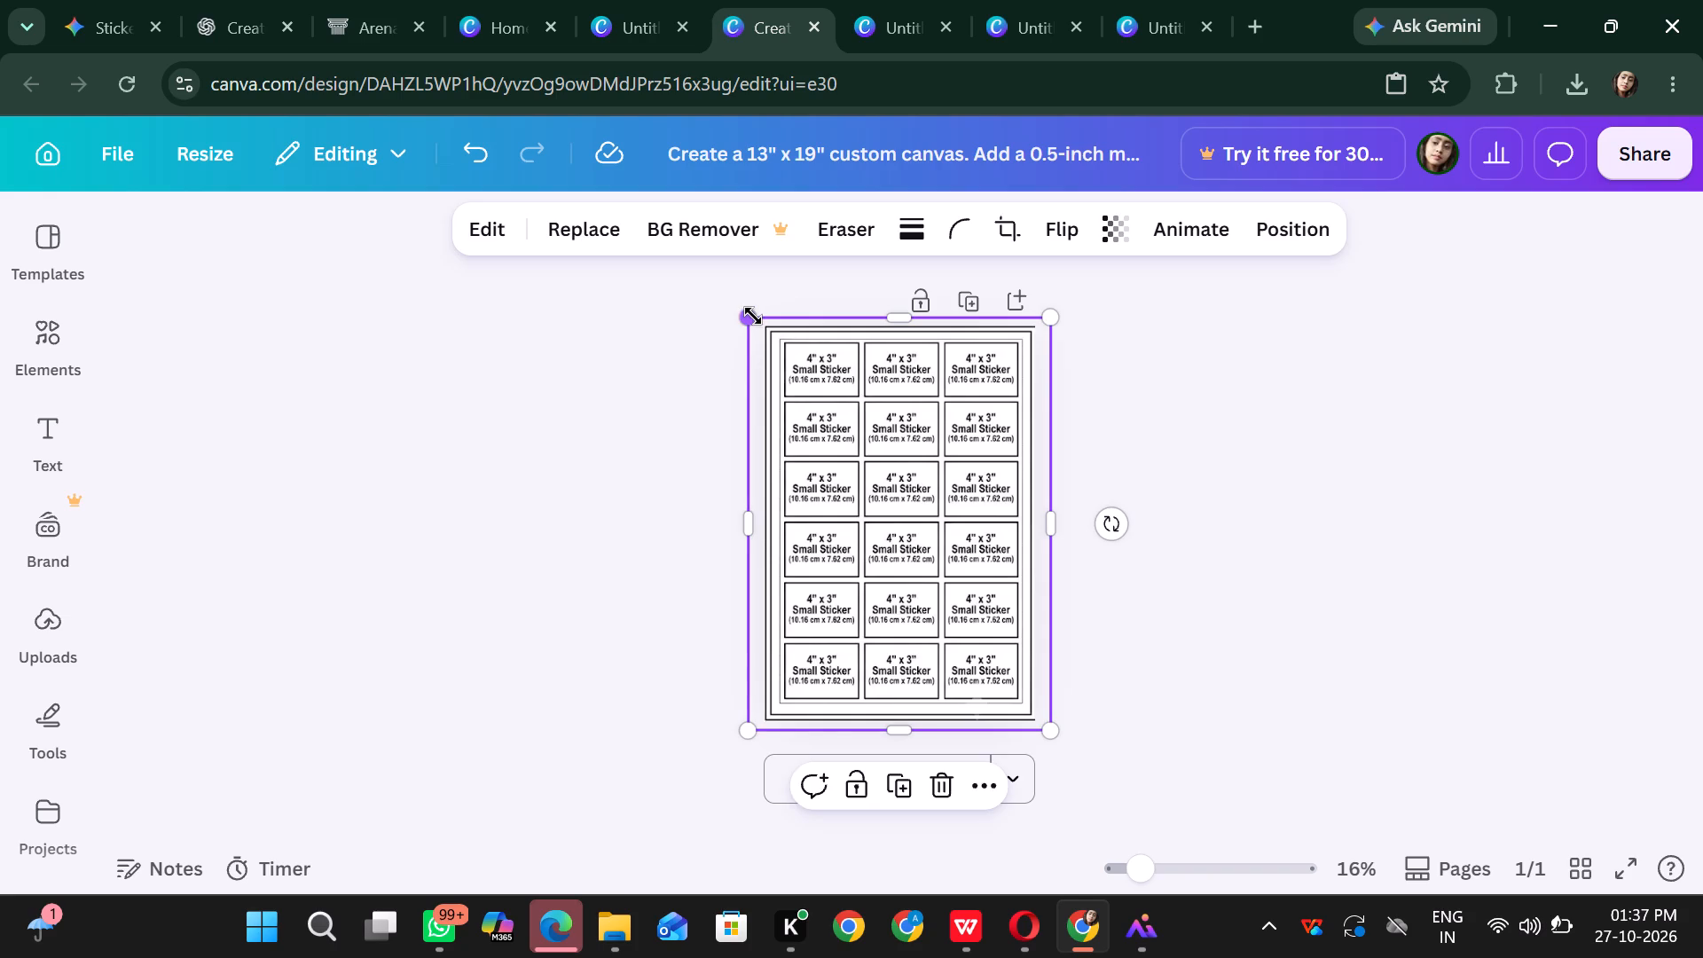
left_click_drag(752, 316, 742, 312)
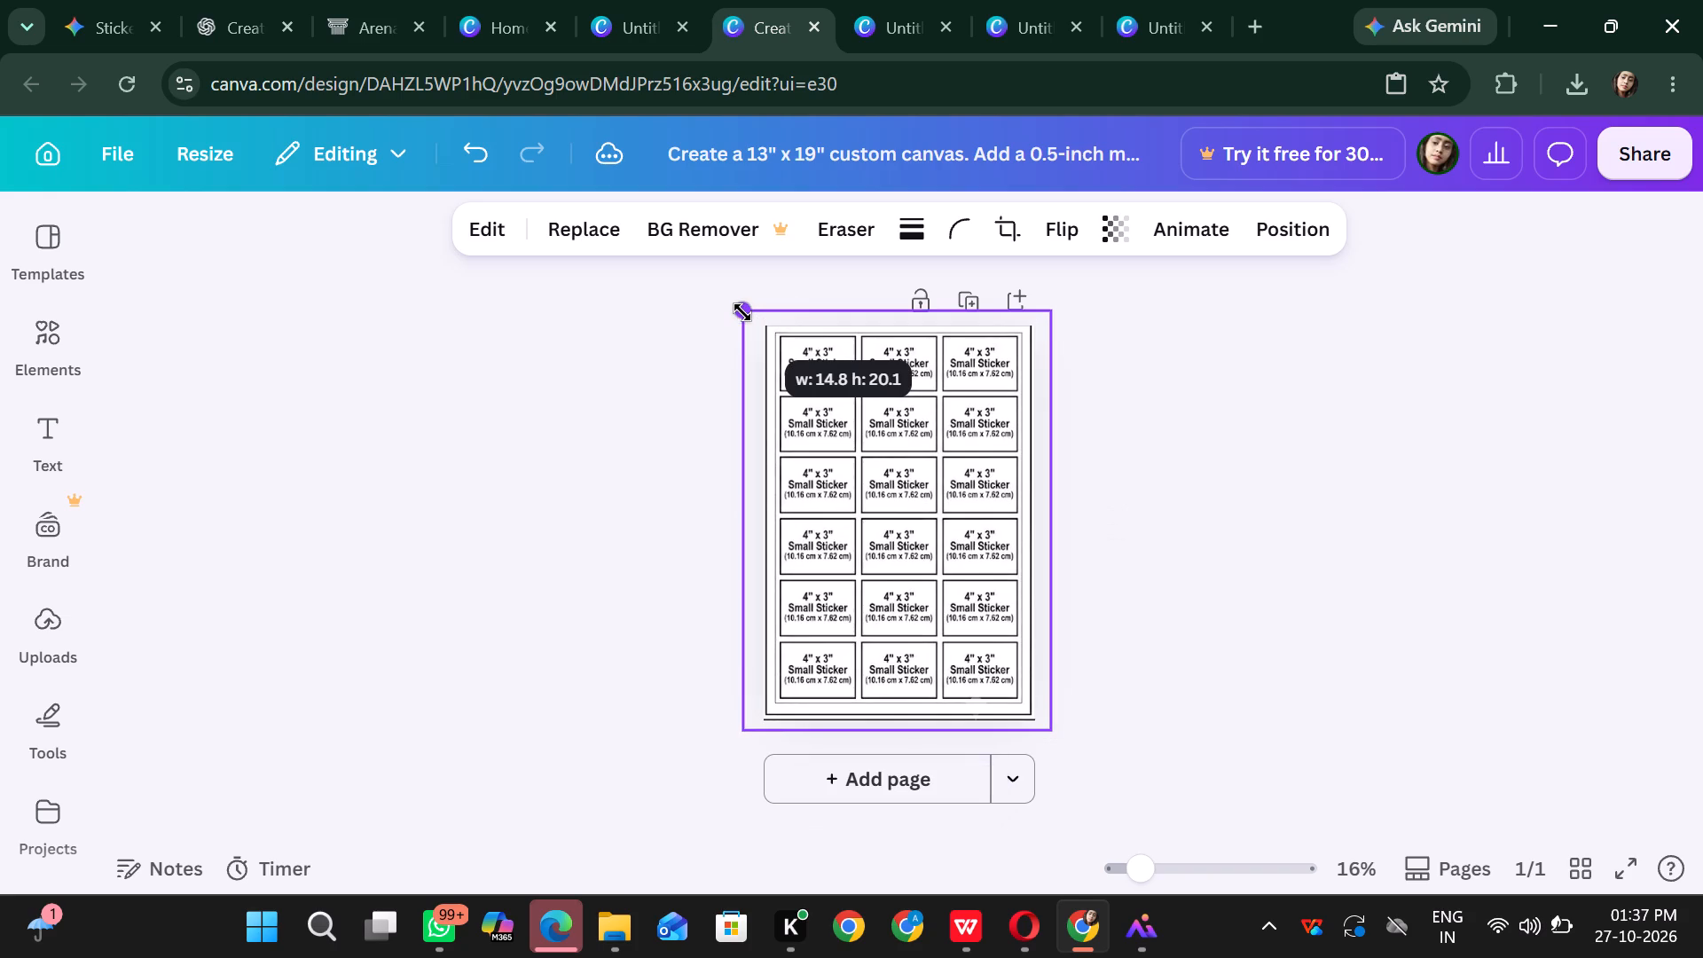
left_click_drag(742, 312, 742, 319)
left_click_drag(742, 319, 734, 319)
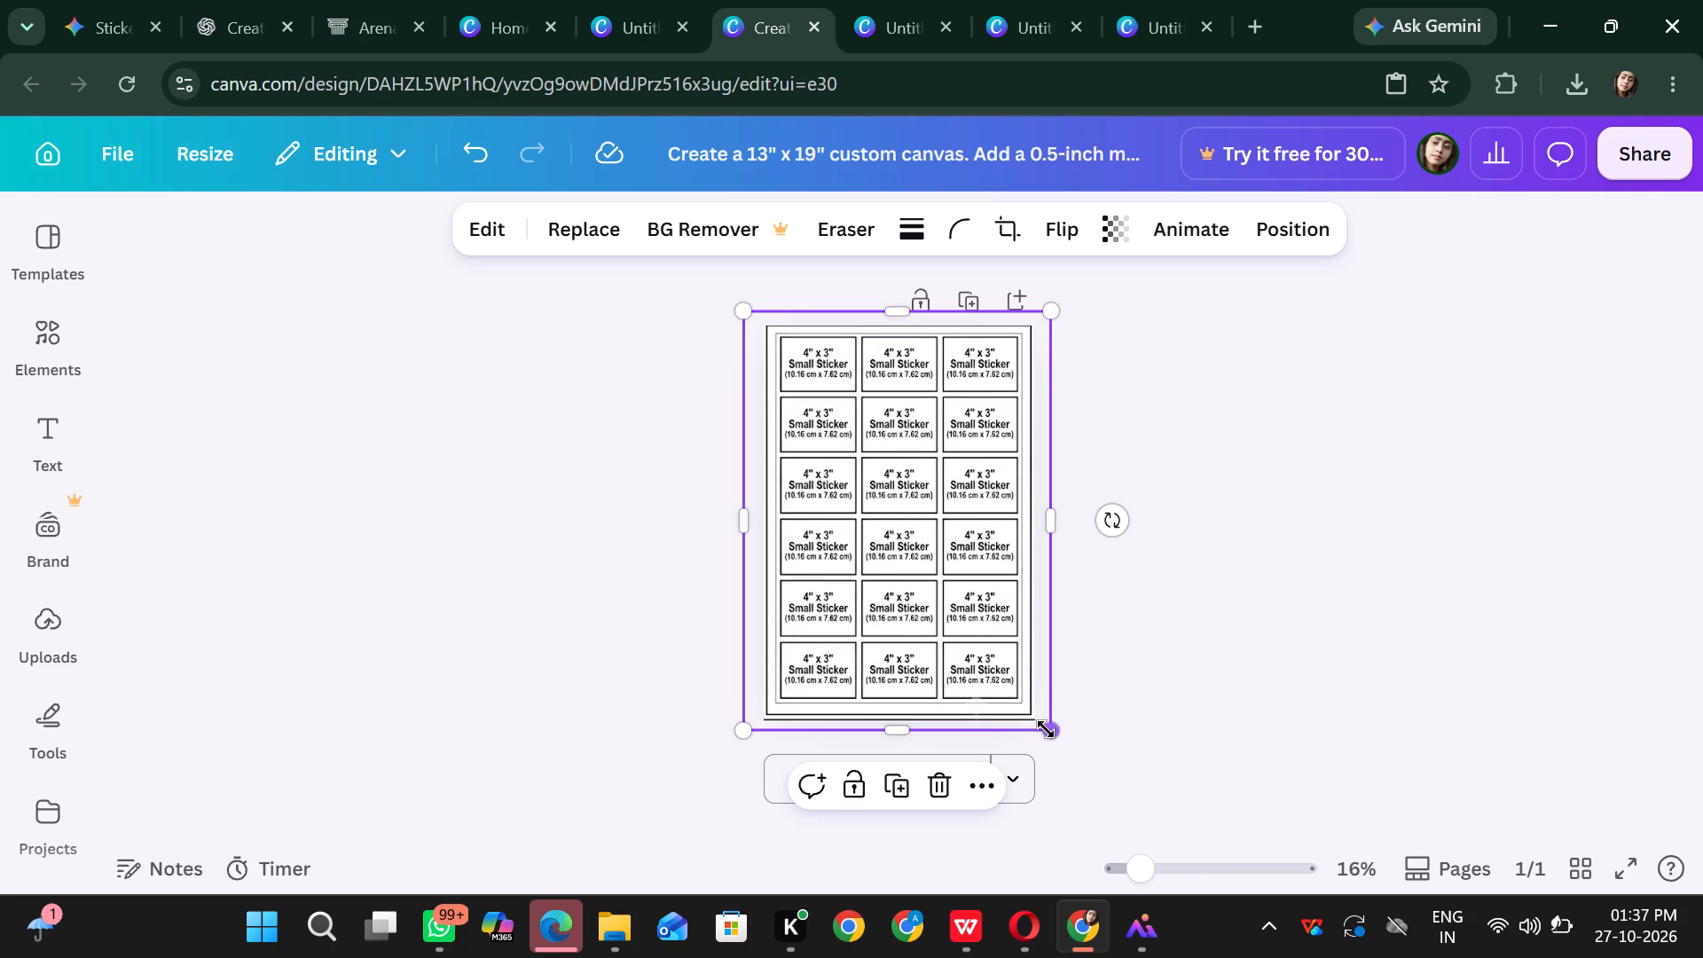
left_click_drag(1046, 730, 1043, 738)
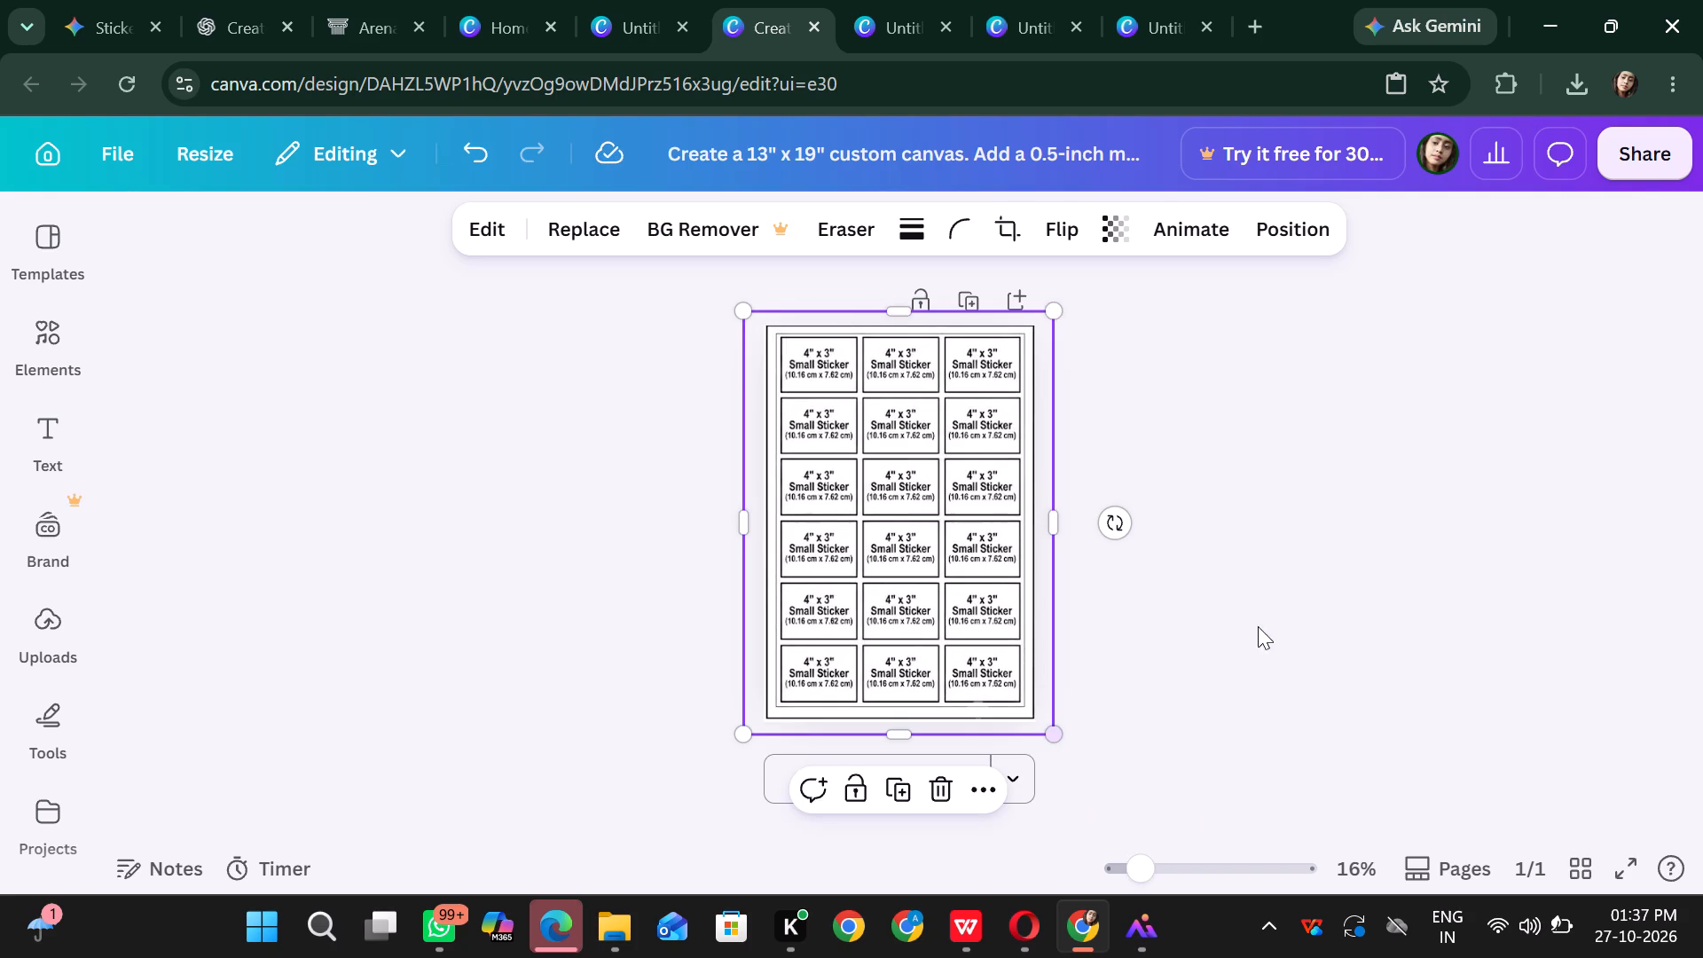
left_click(1299, 559)
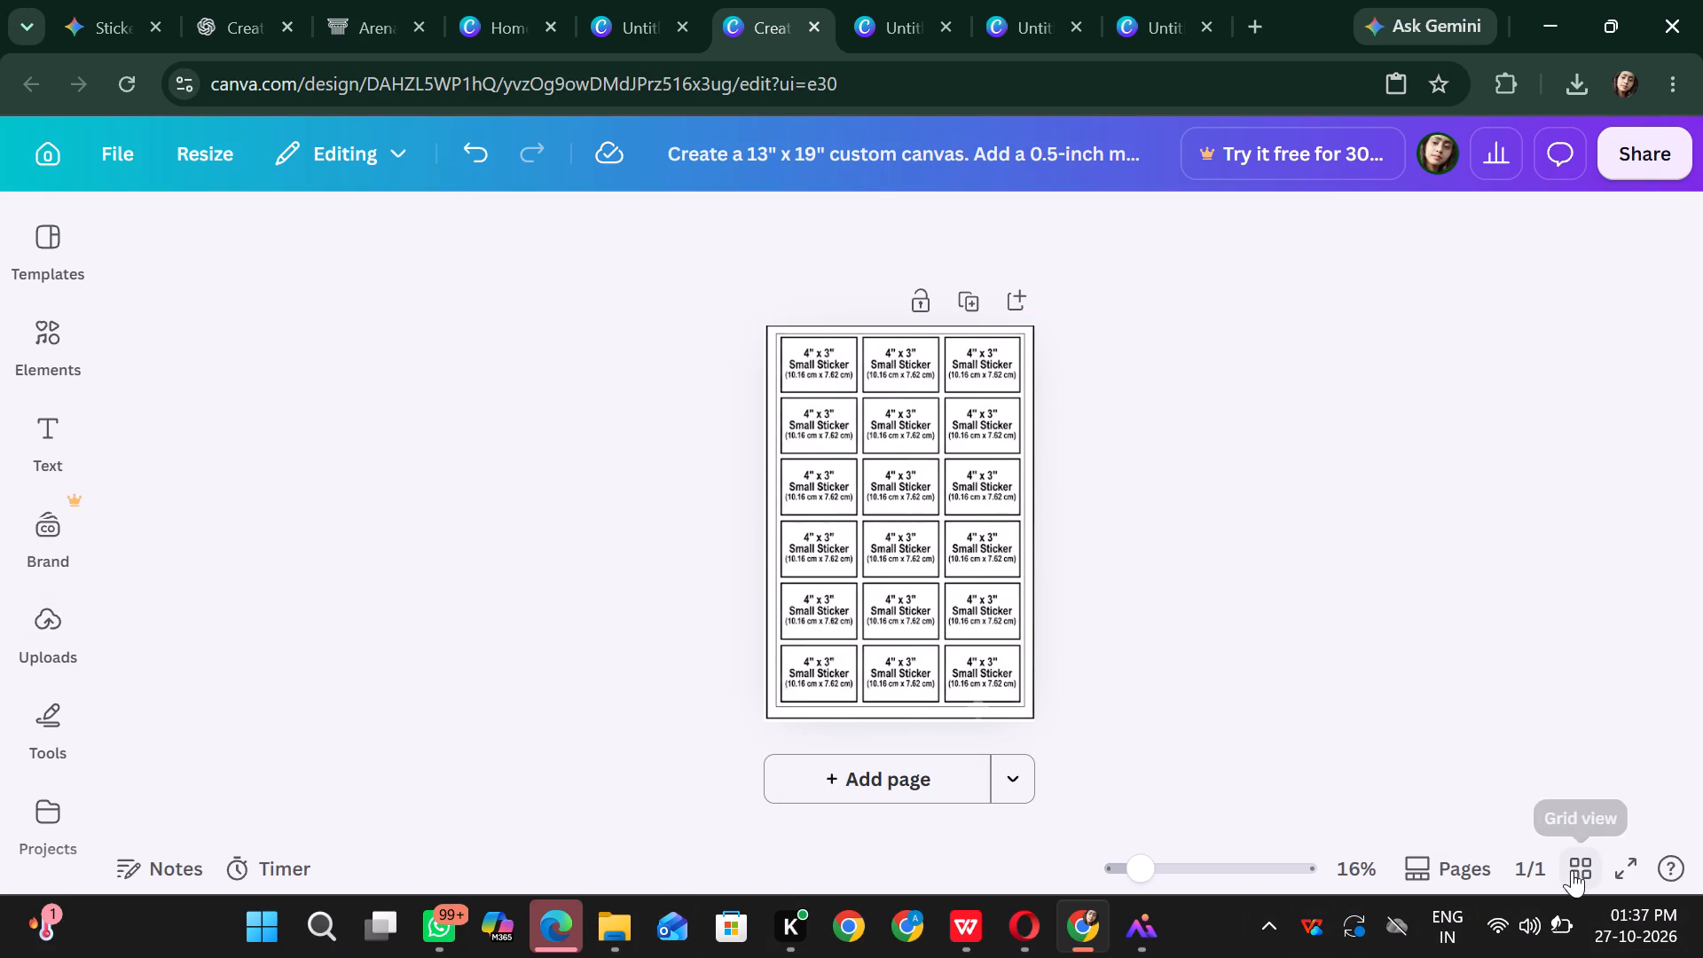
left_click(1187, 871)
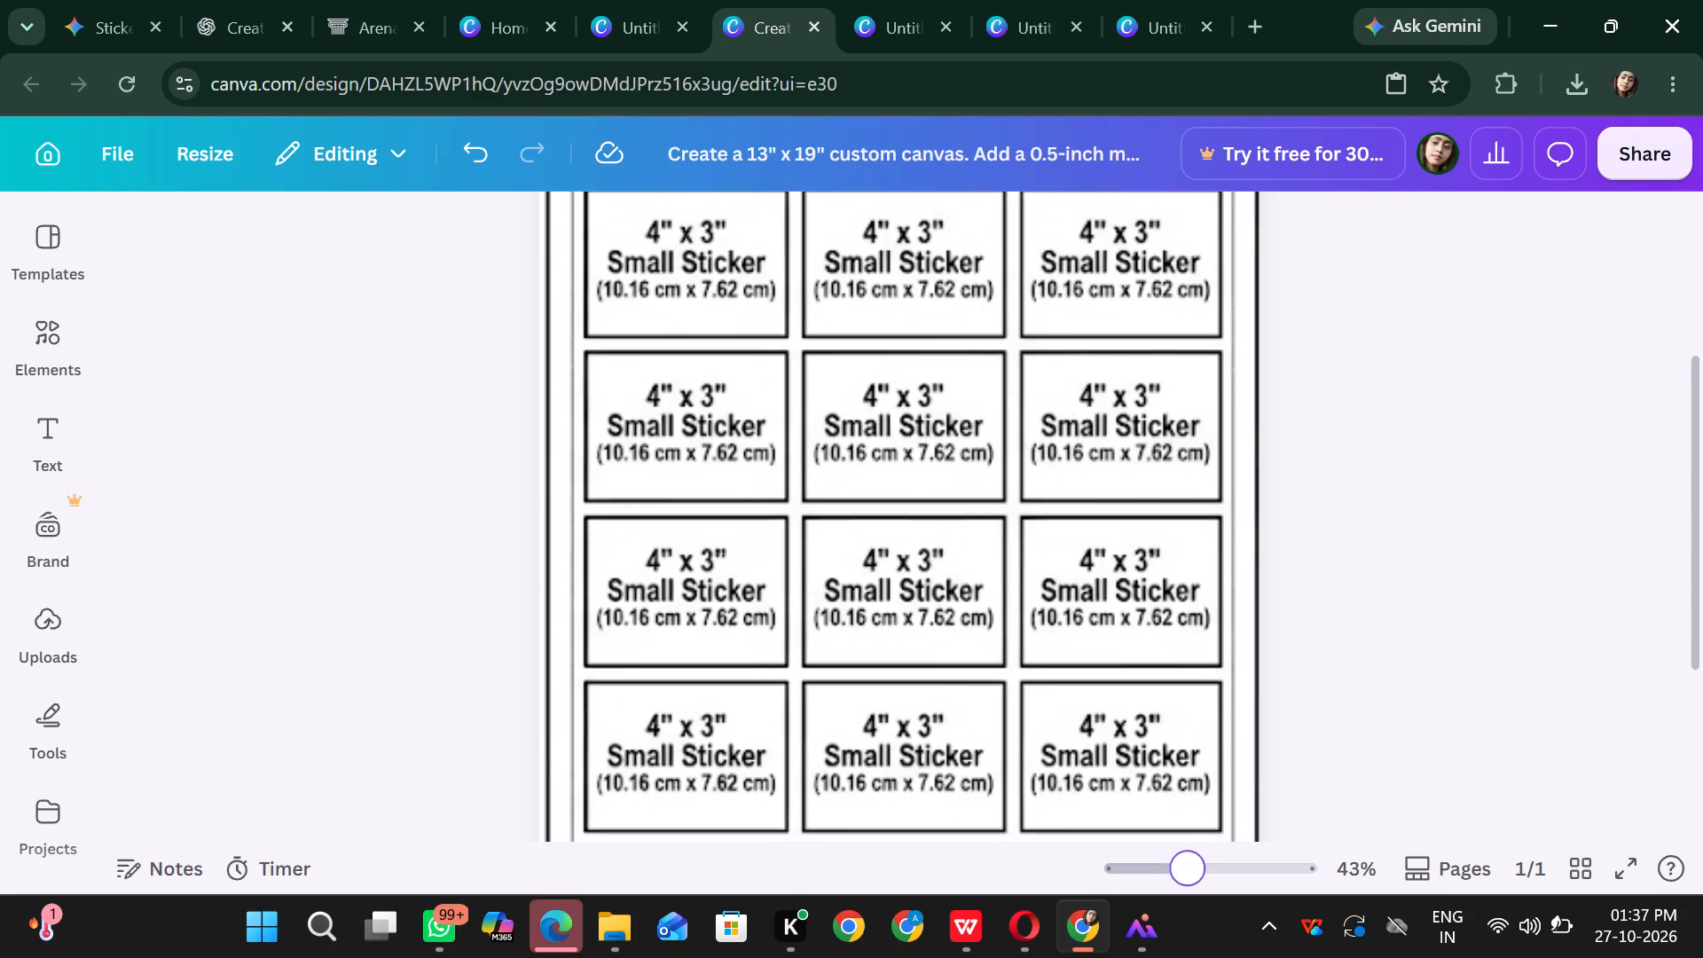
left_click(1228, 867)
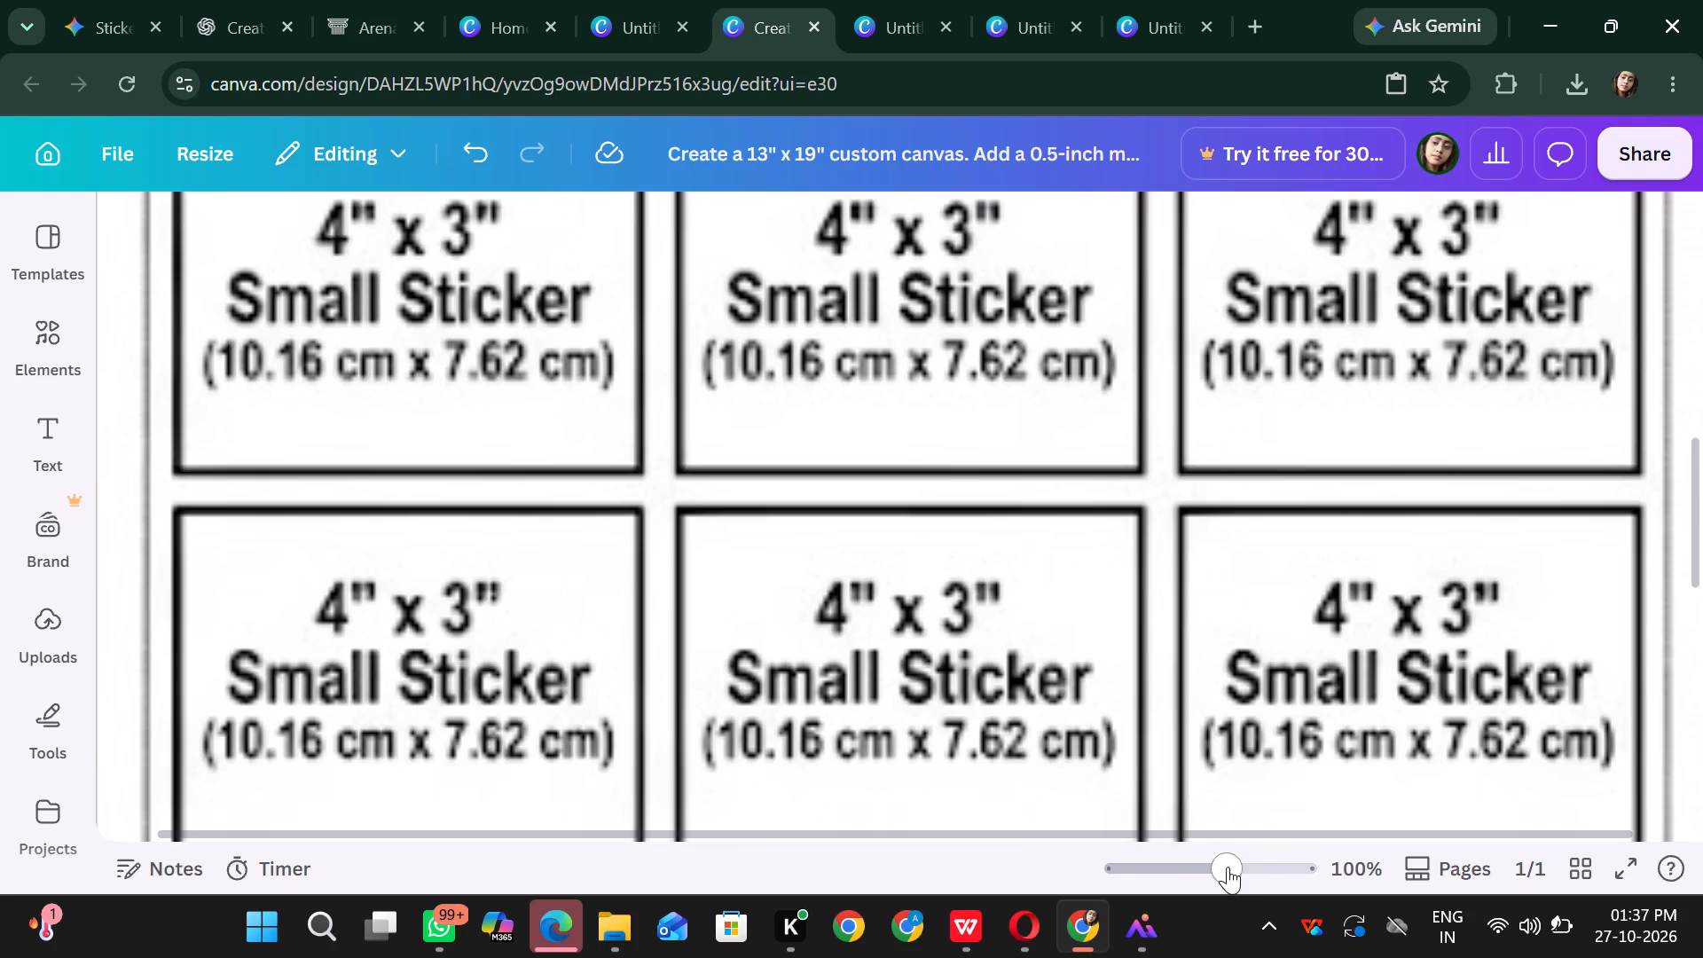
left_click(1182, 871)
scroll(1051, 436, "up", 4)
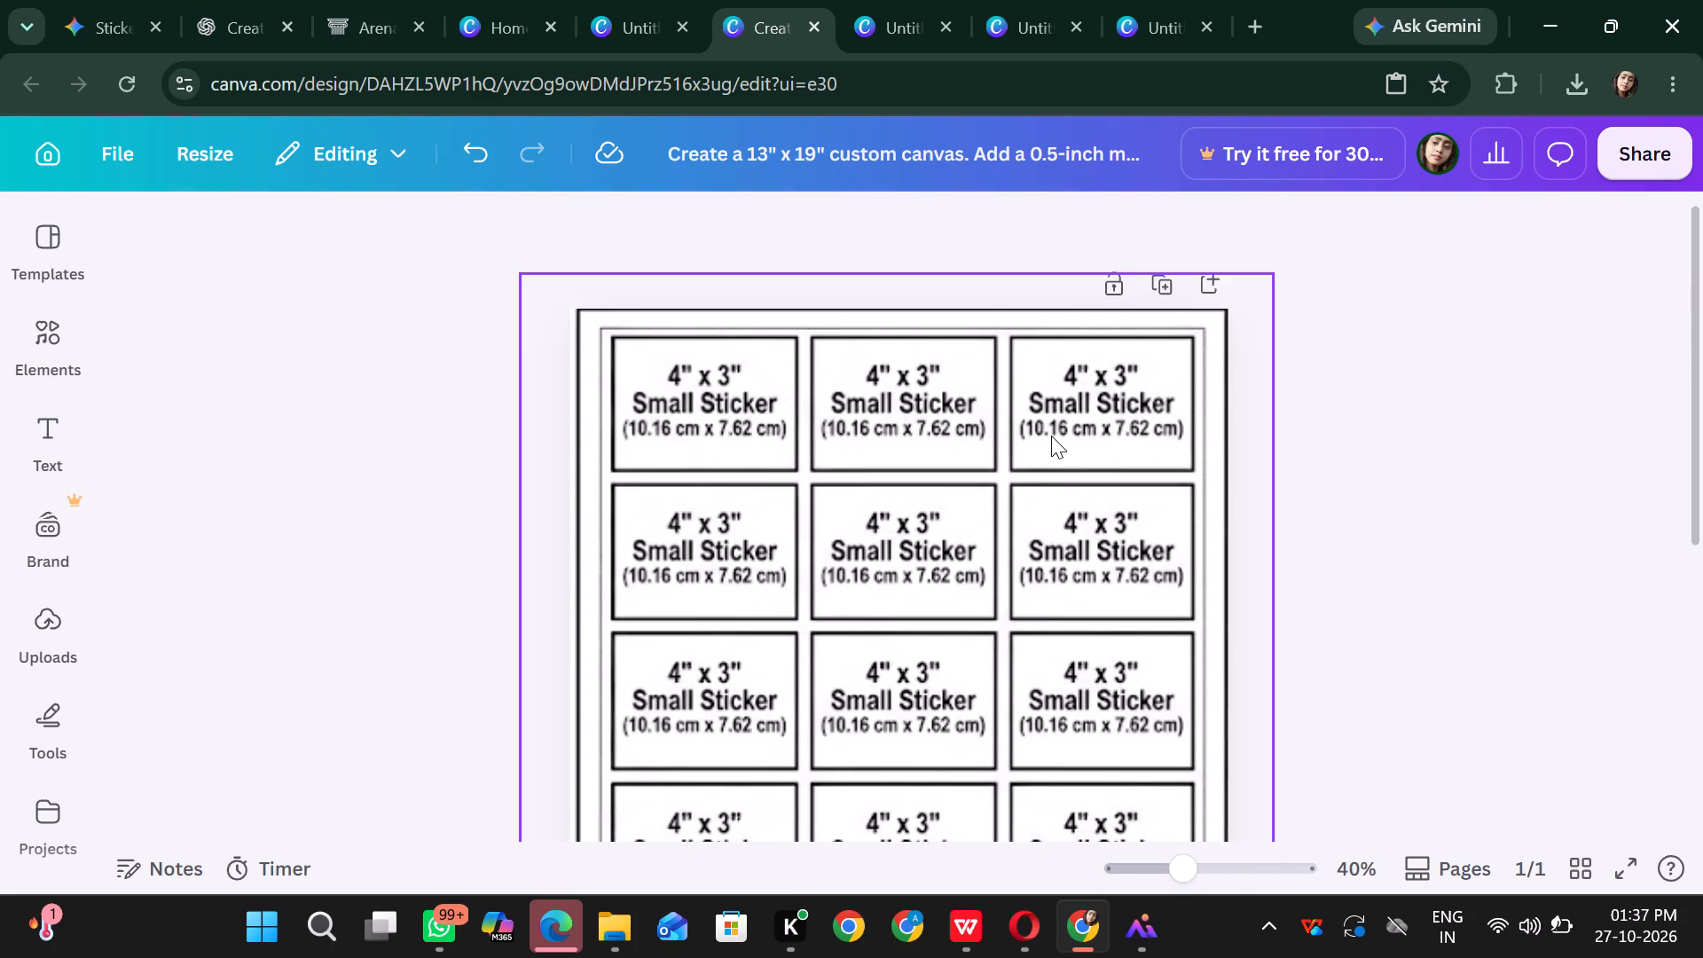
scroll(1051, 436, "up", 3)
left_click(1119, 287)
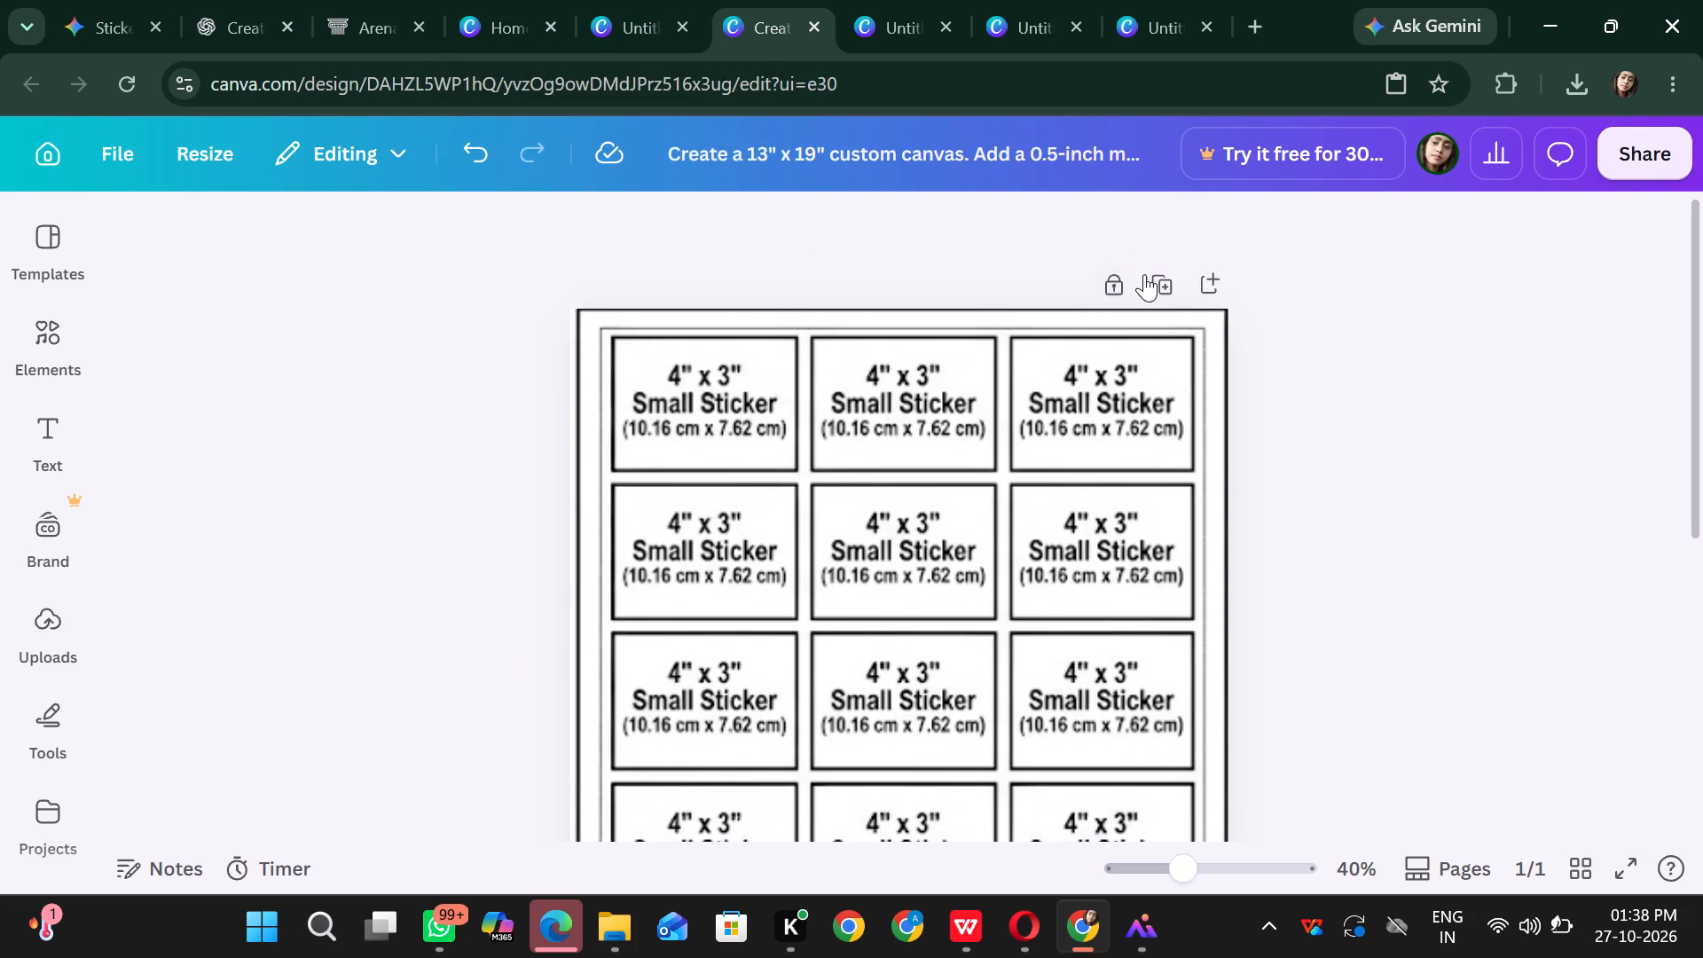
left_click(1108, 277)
Enlarge the layout image slightly from its bottom-left corner to about 14.9 × 20.4 in, bringing its border closer to the page edges.
left_click(625, 373)
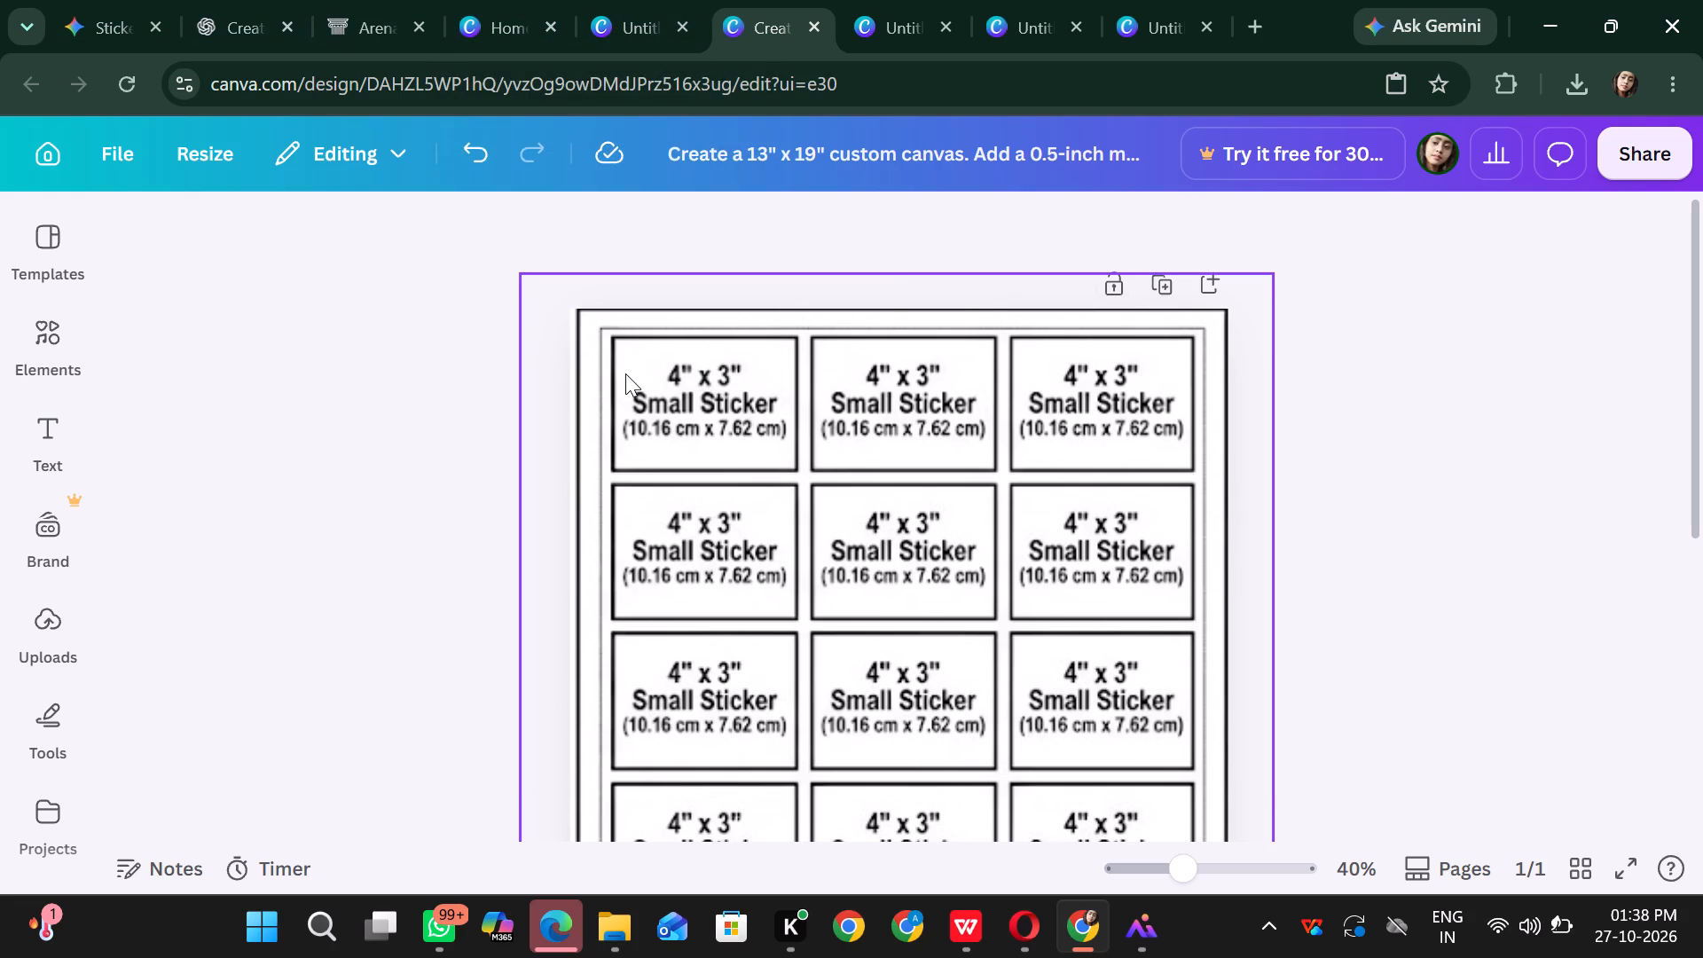
scroll(1106, 357, "down", 4)
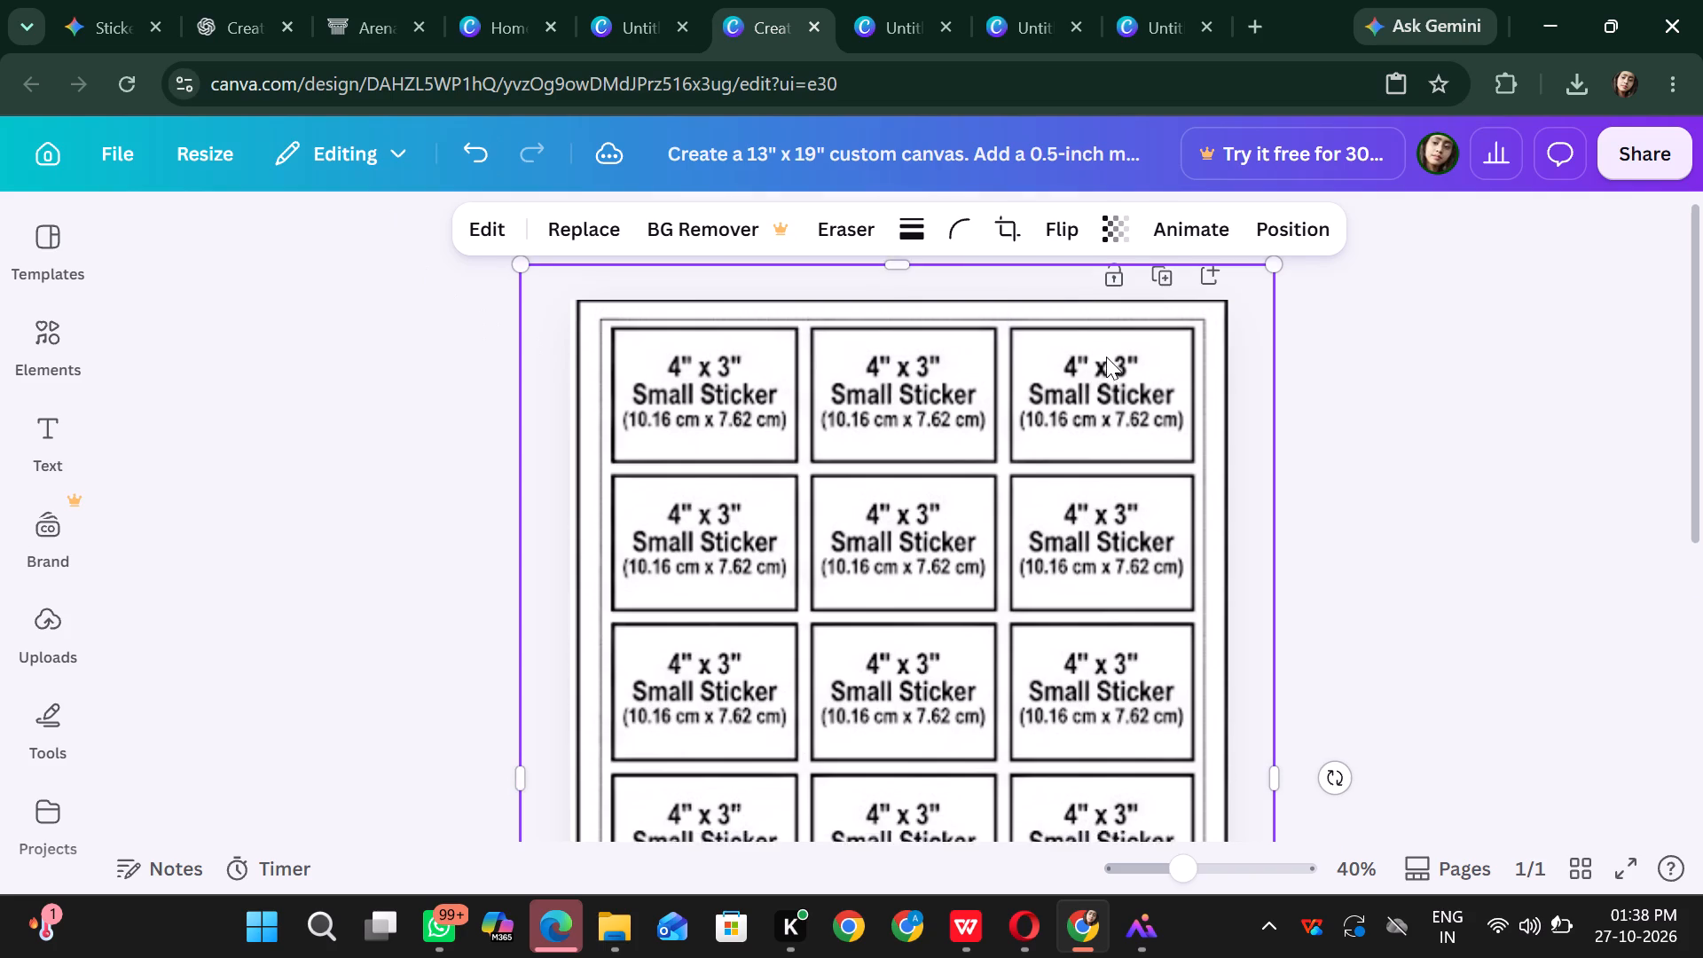
scroll(1110, 351, "down", 5)
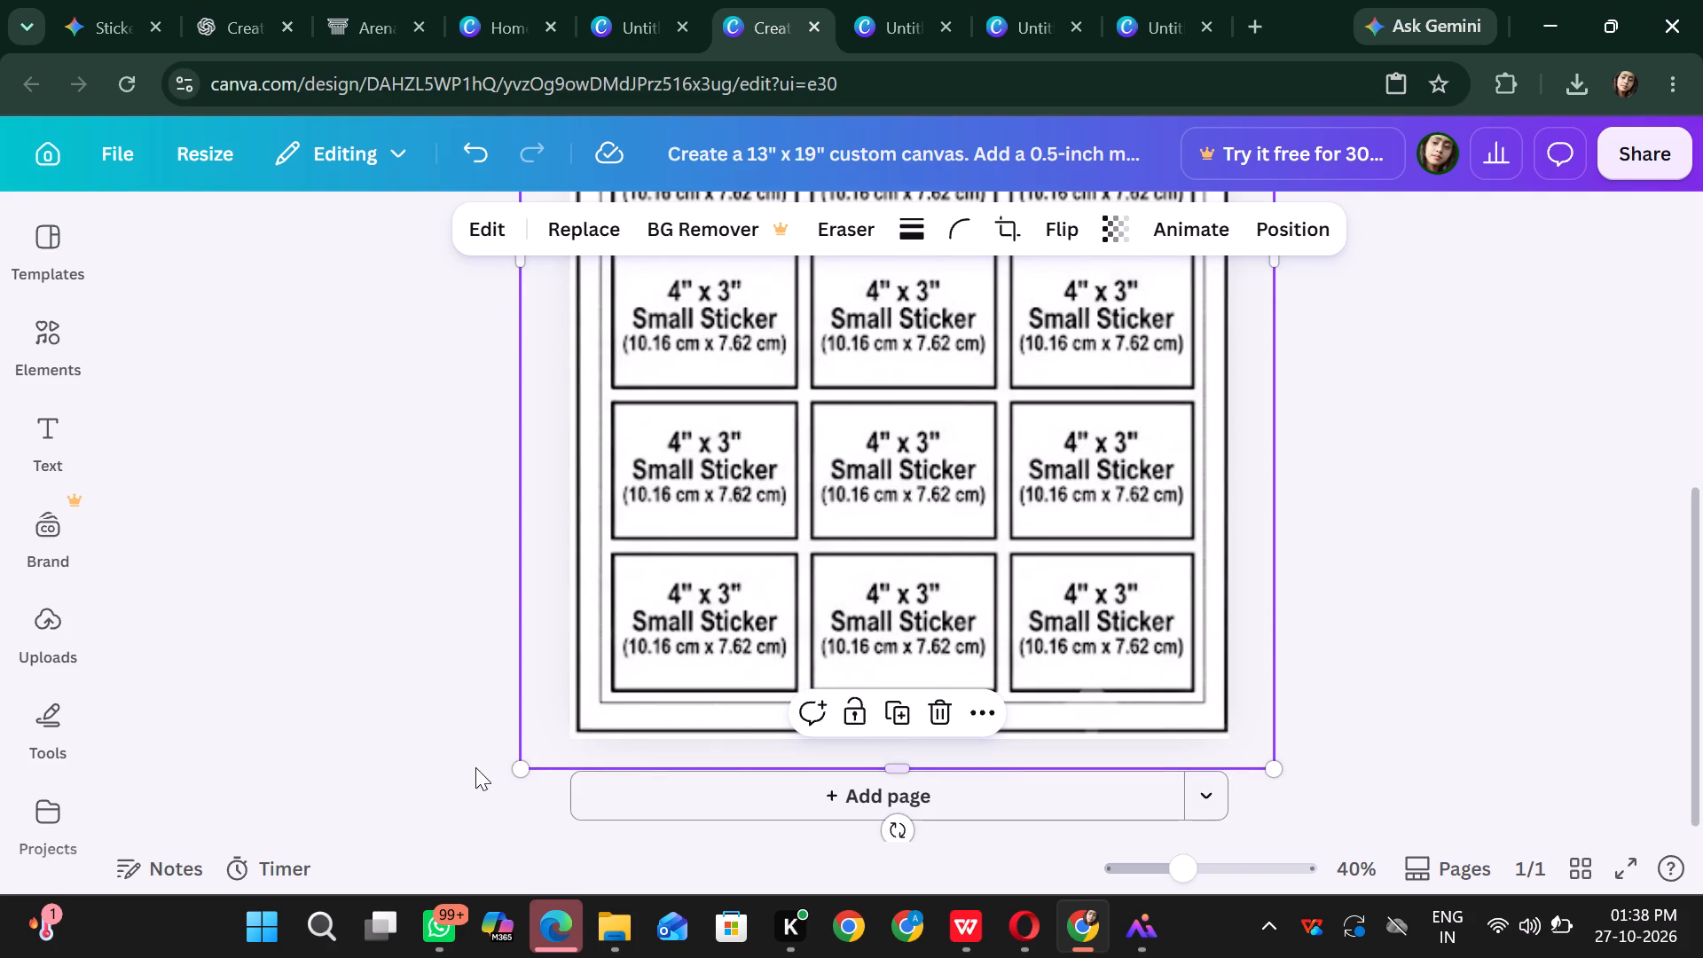
left_click(521, 766)
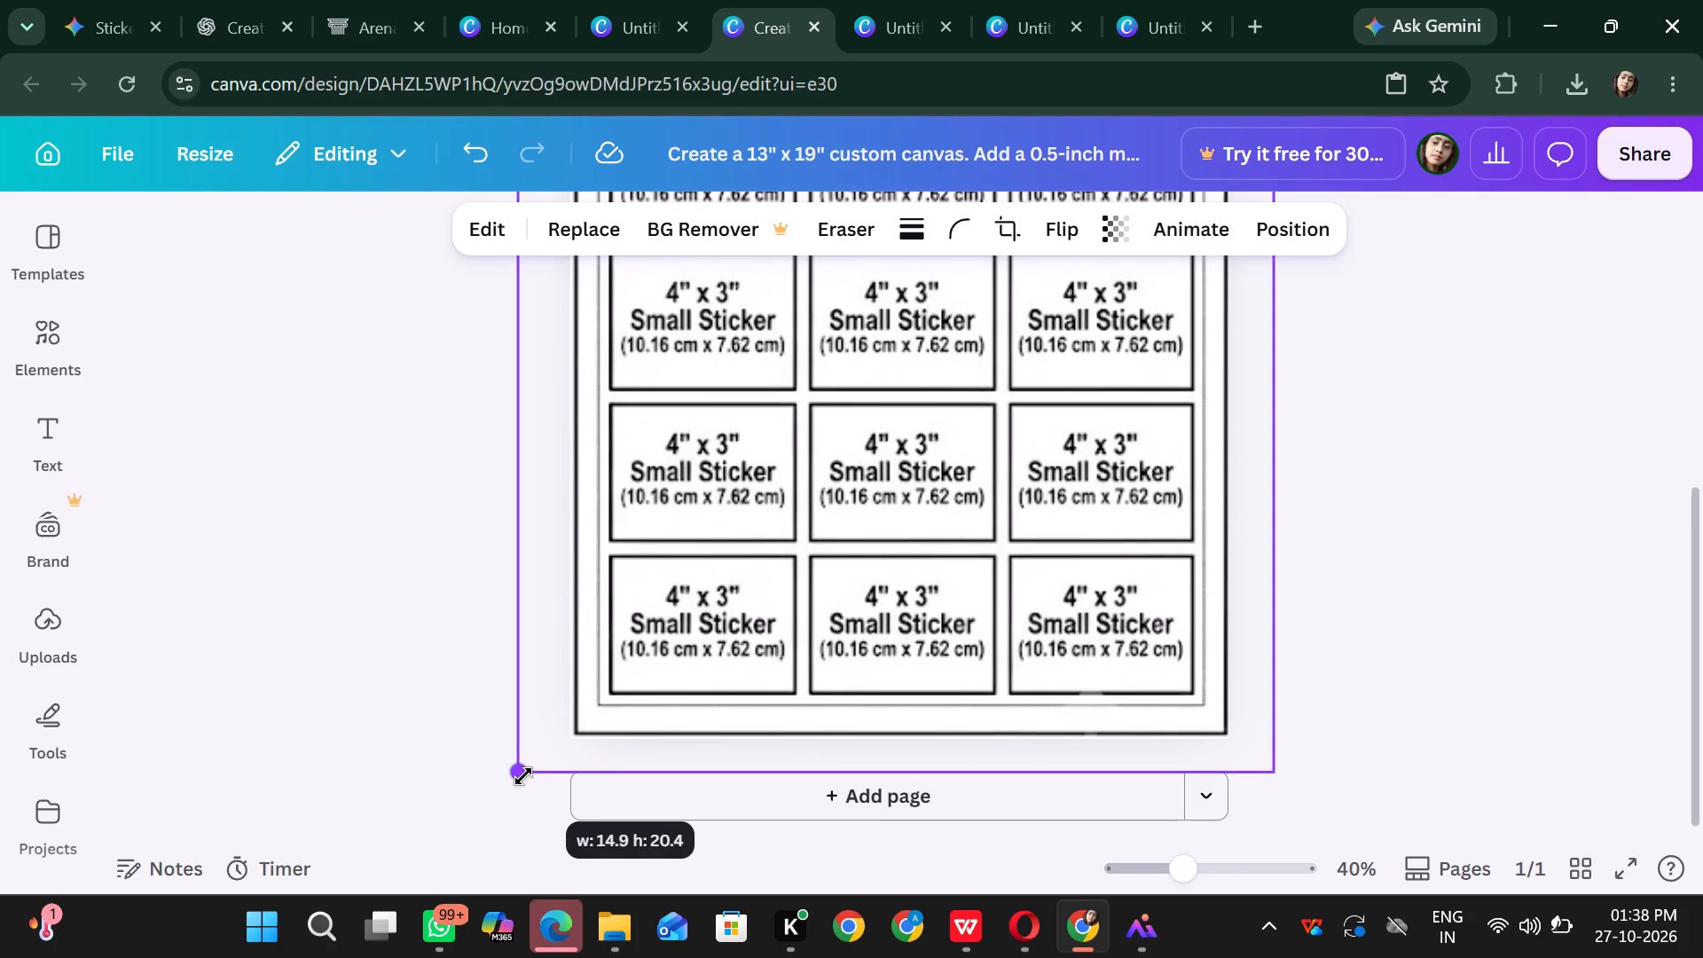
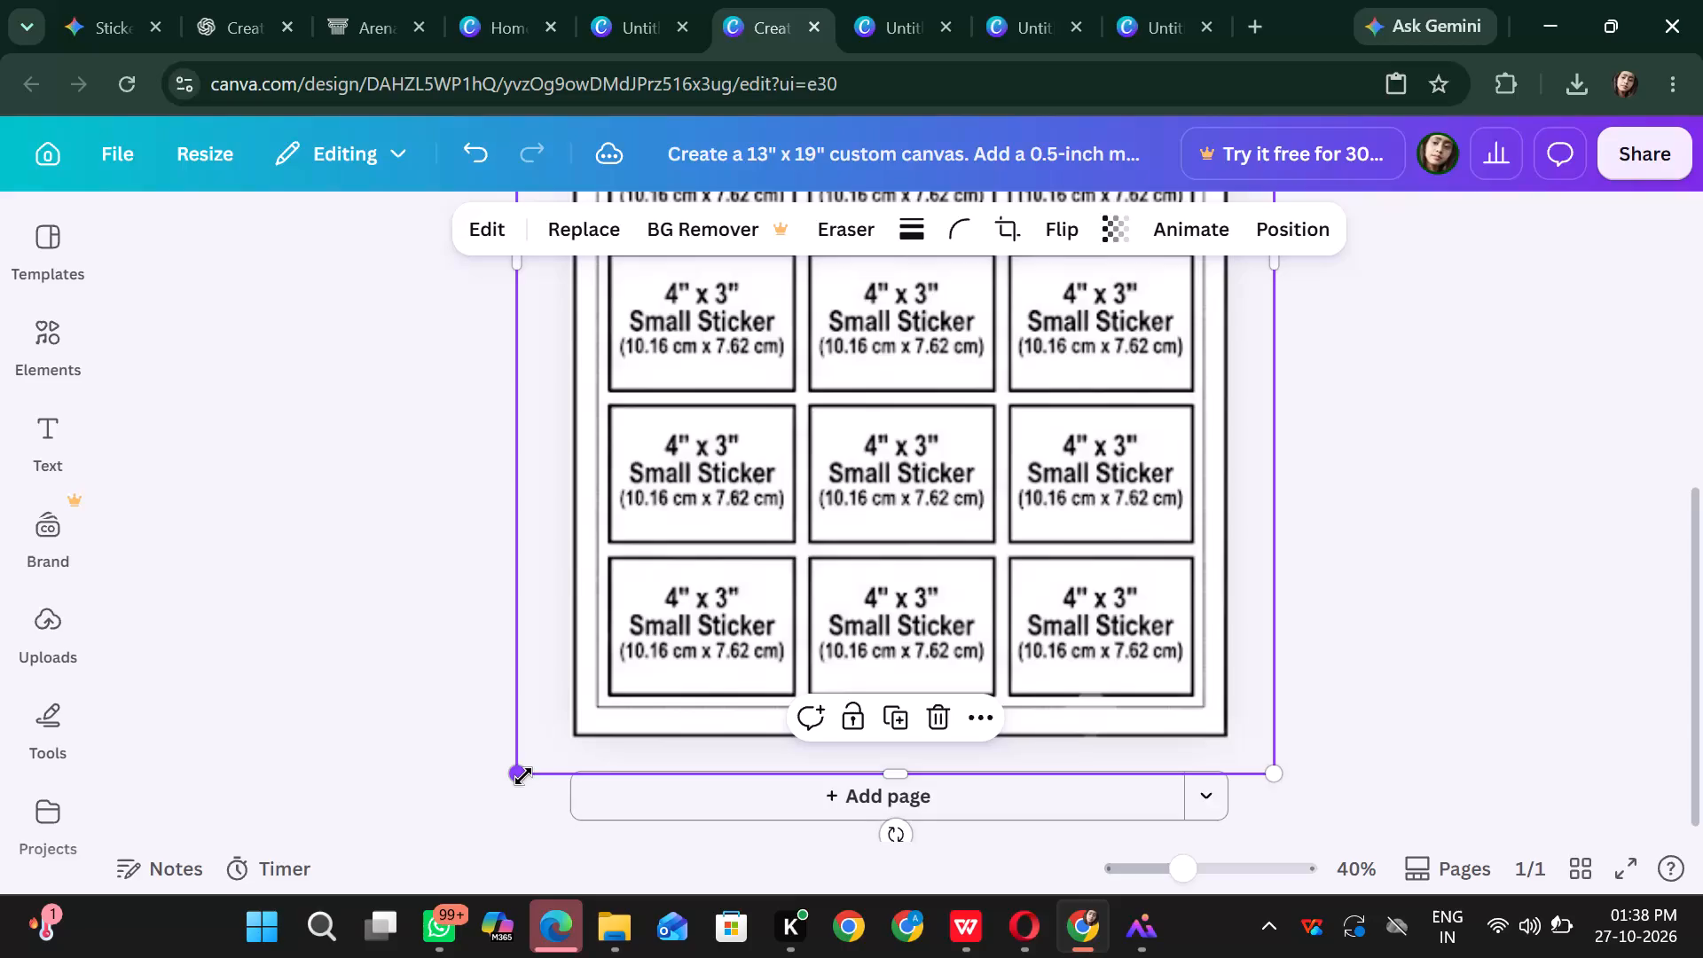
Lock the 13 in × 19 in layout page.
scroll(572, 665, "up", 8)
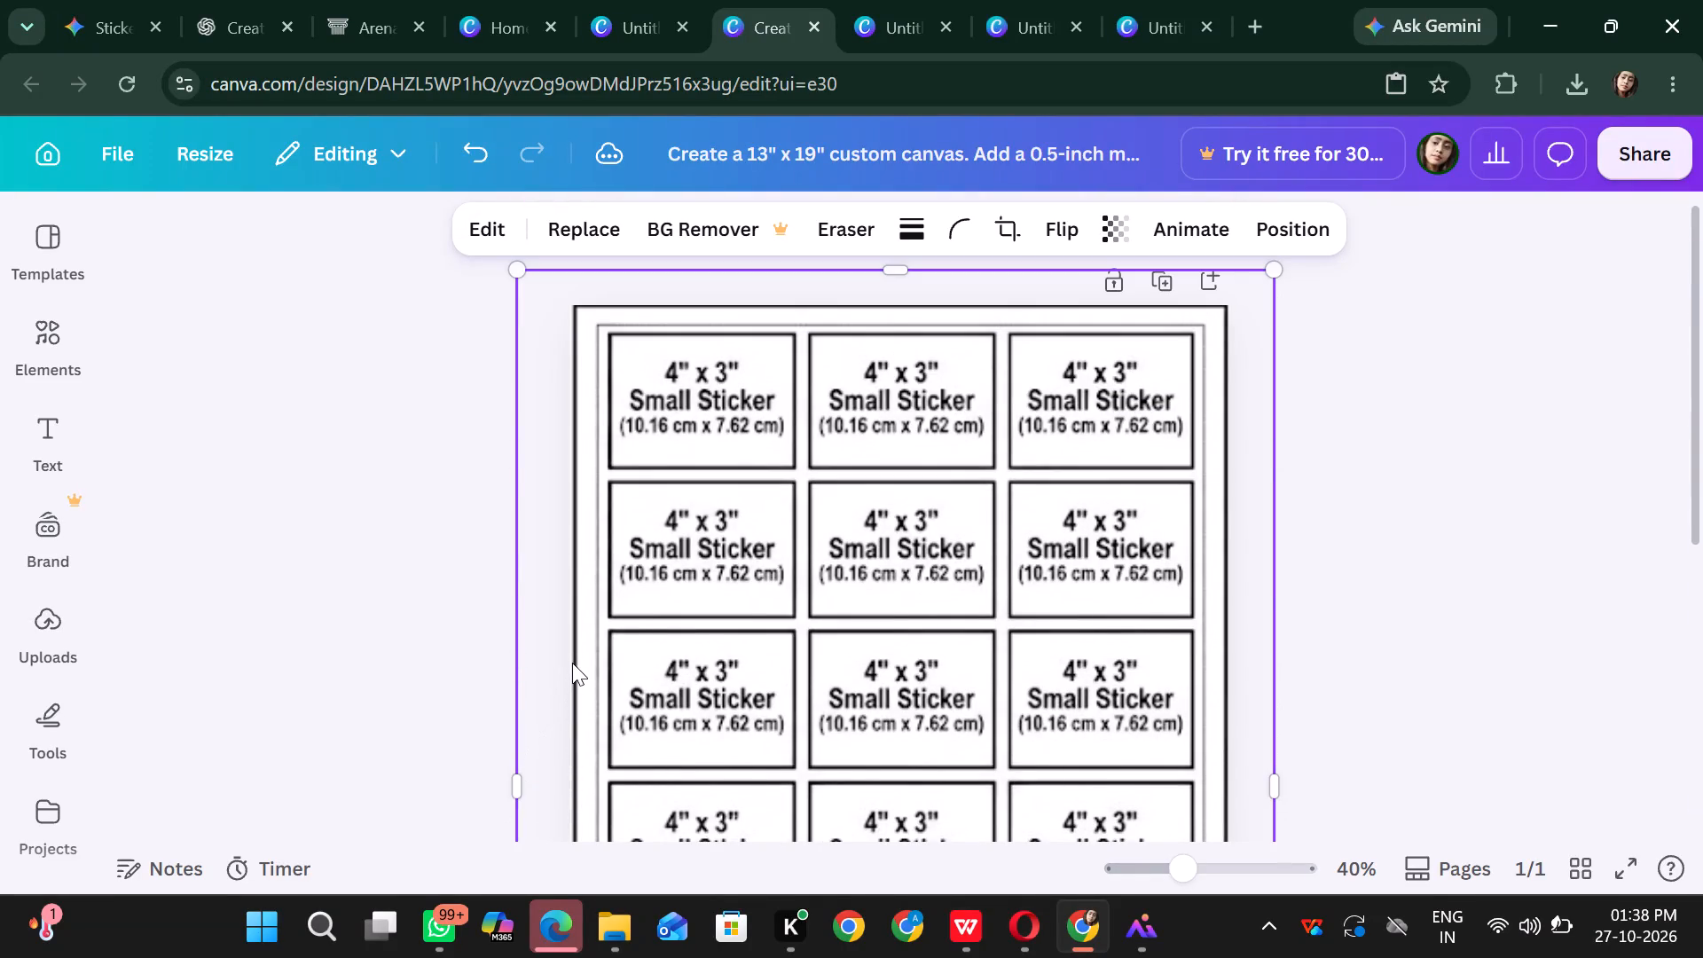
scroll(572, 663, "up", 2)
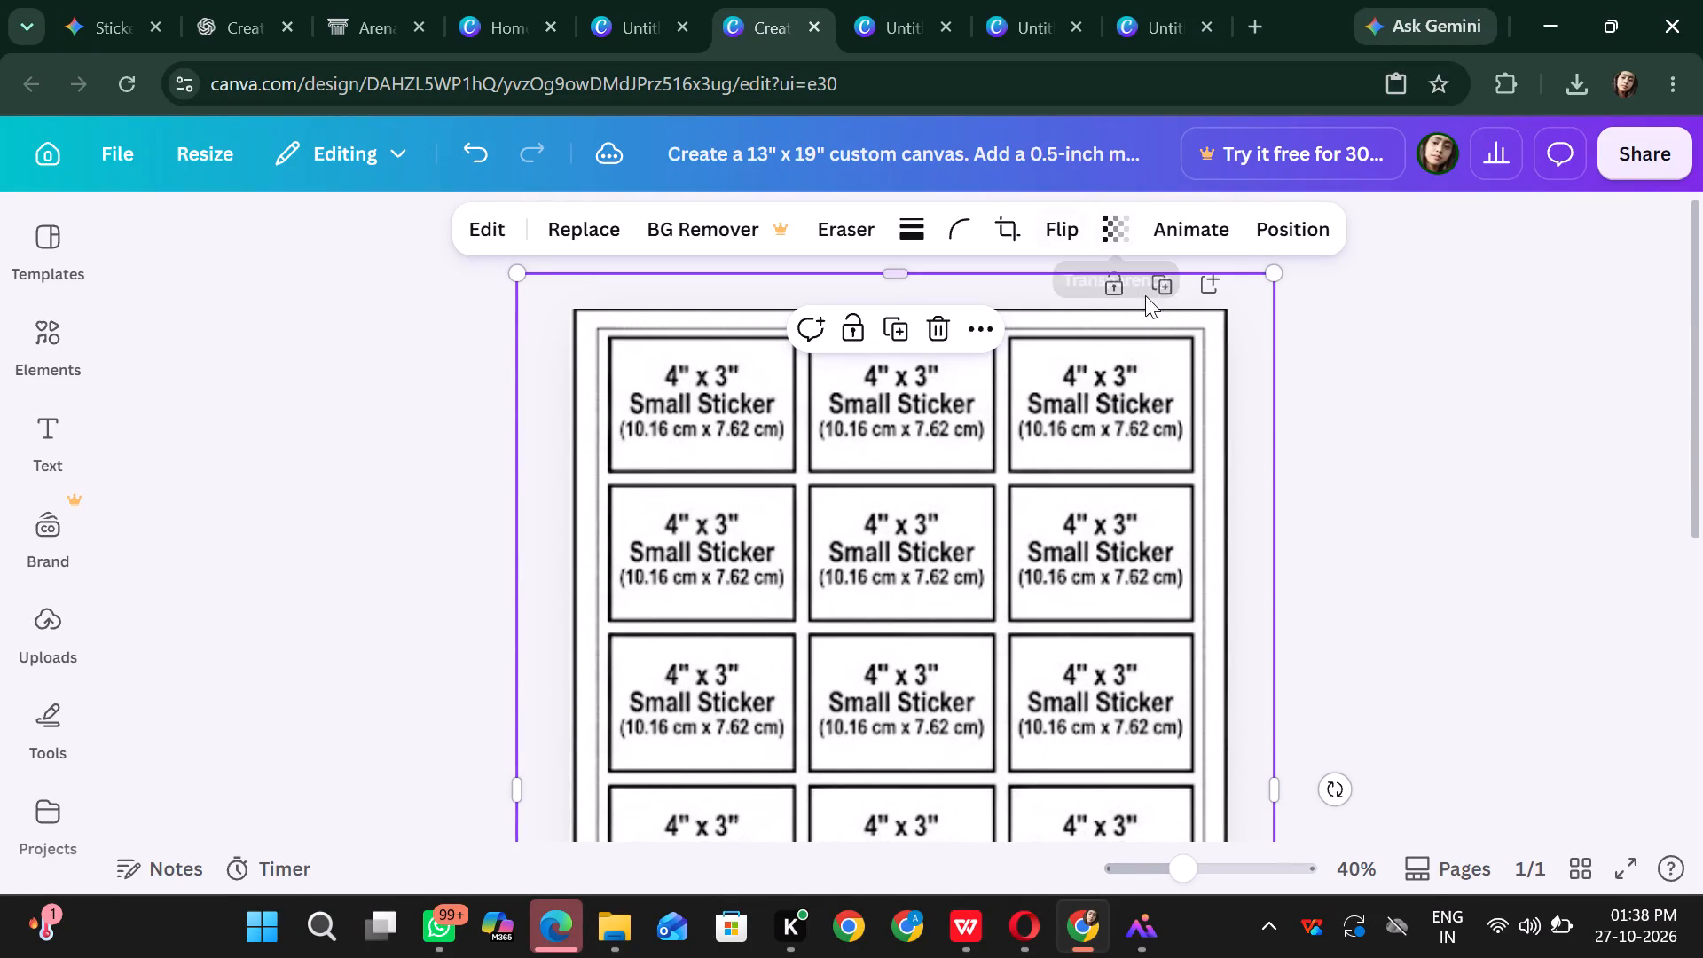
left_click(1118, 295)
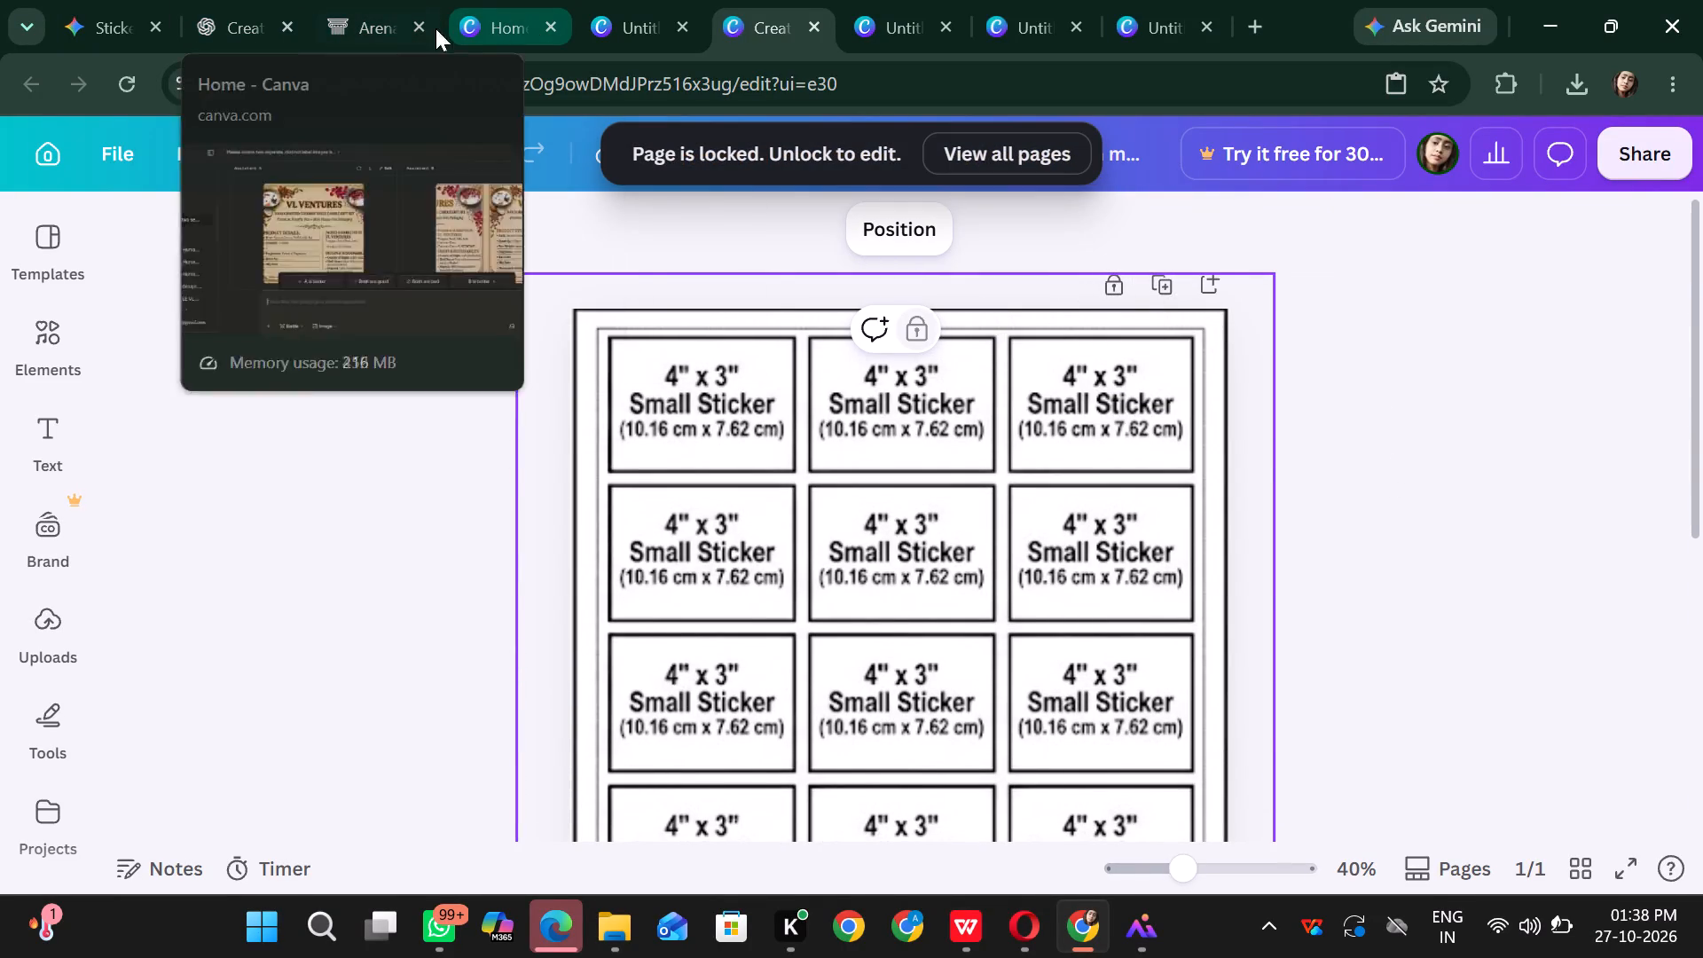
Copy the VL Ventures label from the 4 in × 3 in design and try to paste it onto the locked layout page.
left_click(588, 22)
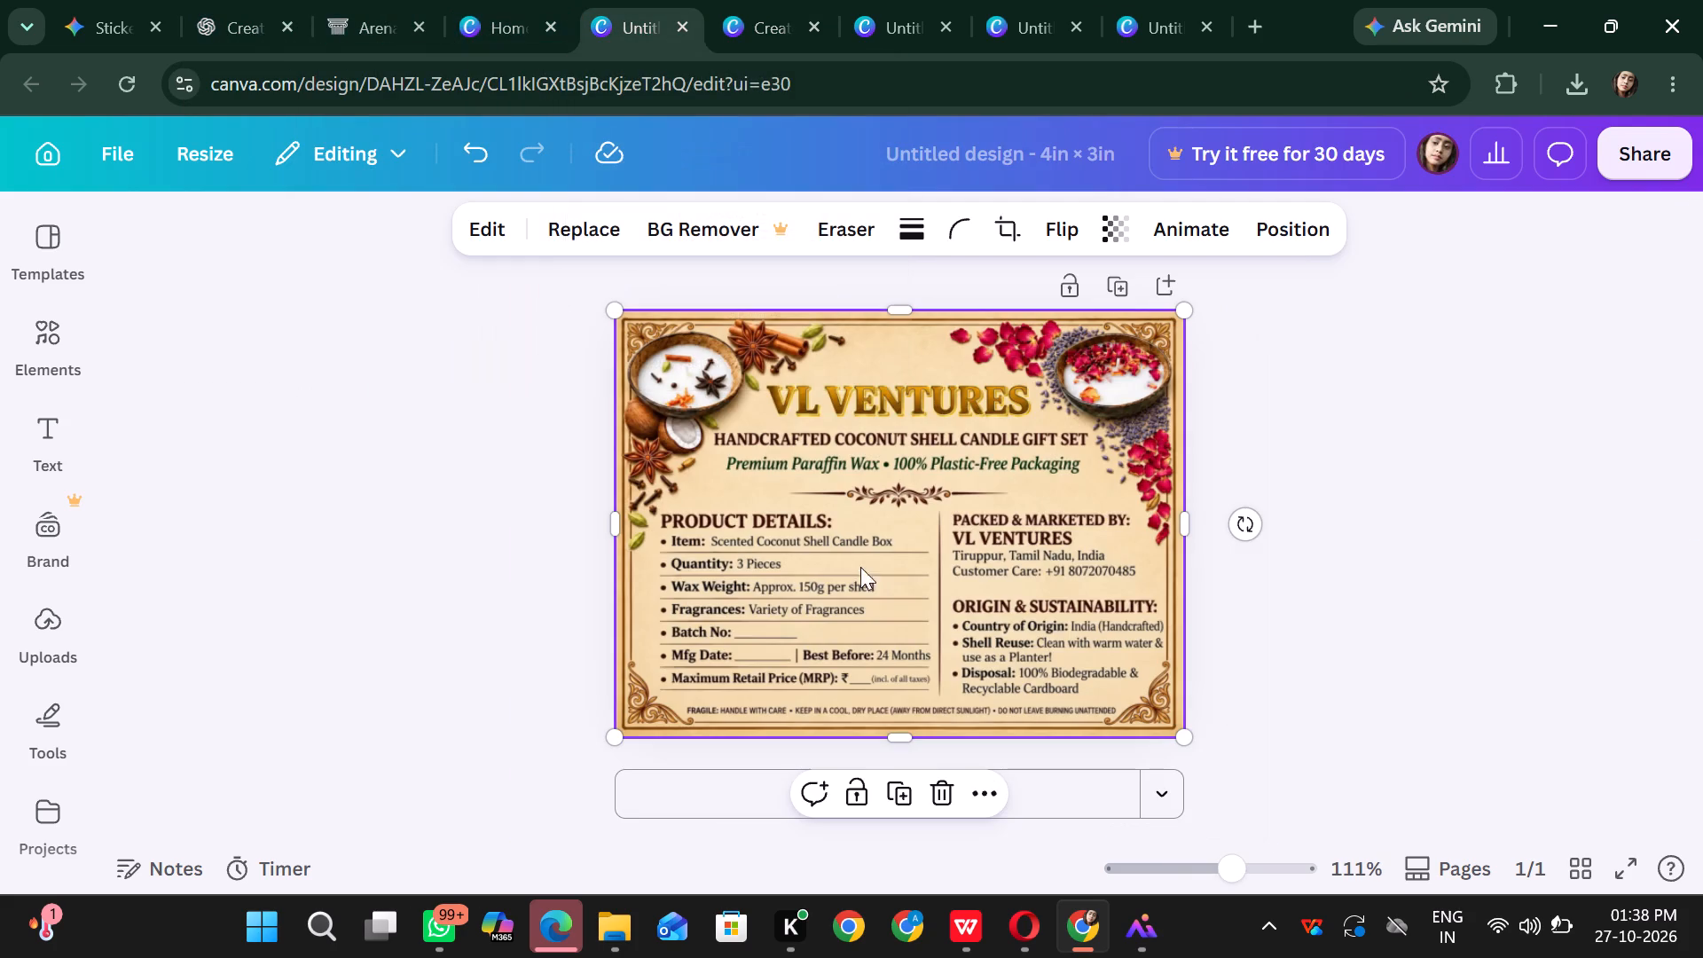
right_click(882, 541)
left_click(938, 162)
left_click(731, 0)
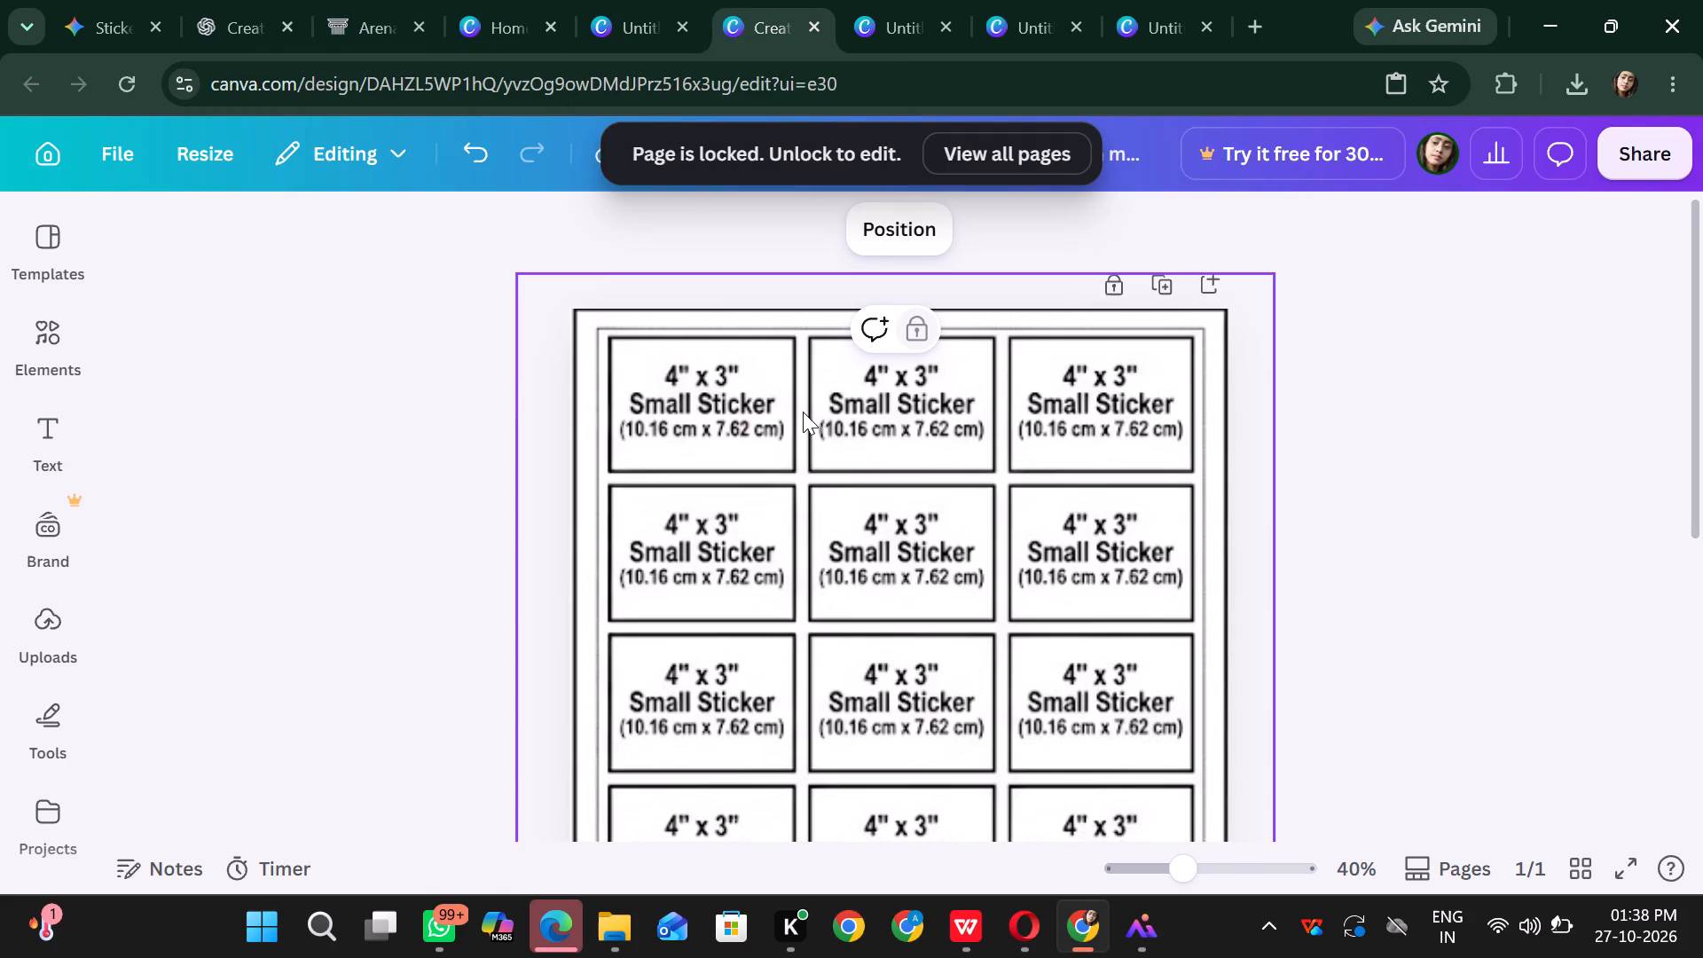
key("ctrl+v")
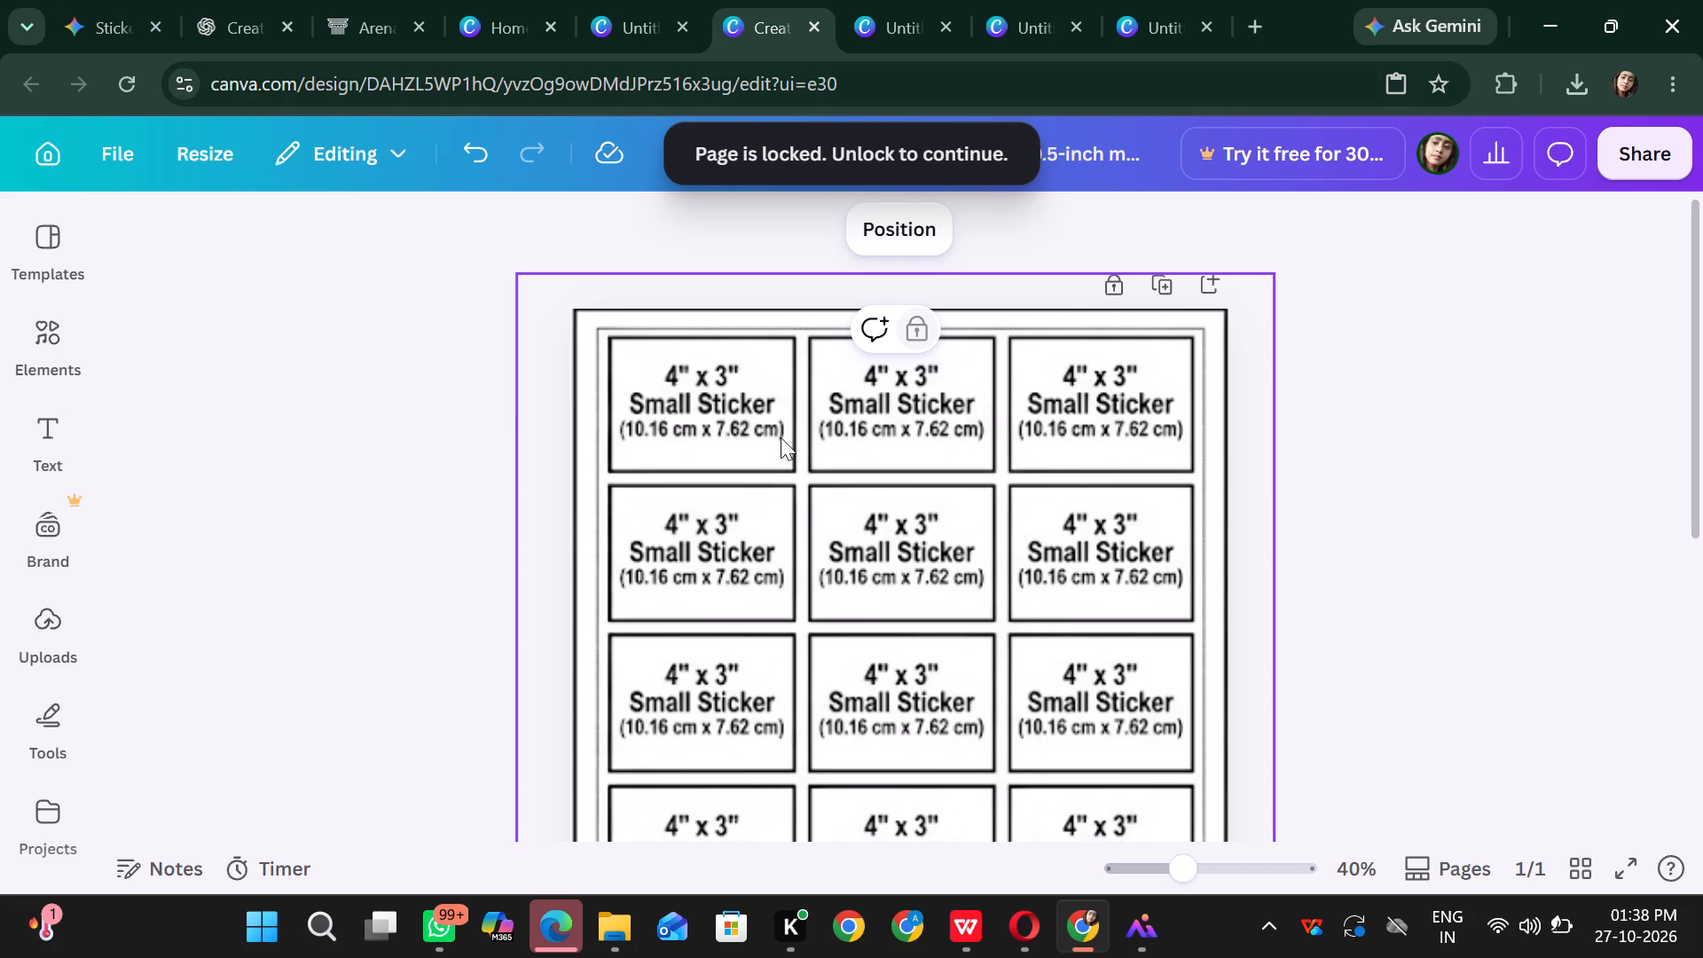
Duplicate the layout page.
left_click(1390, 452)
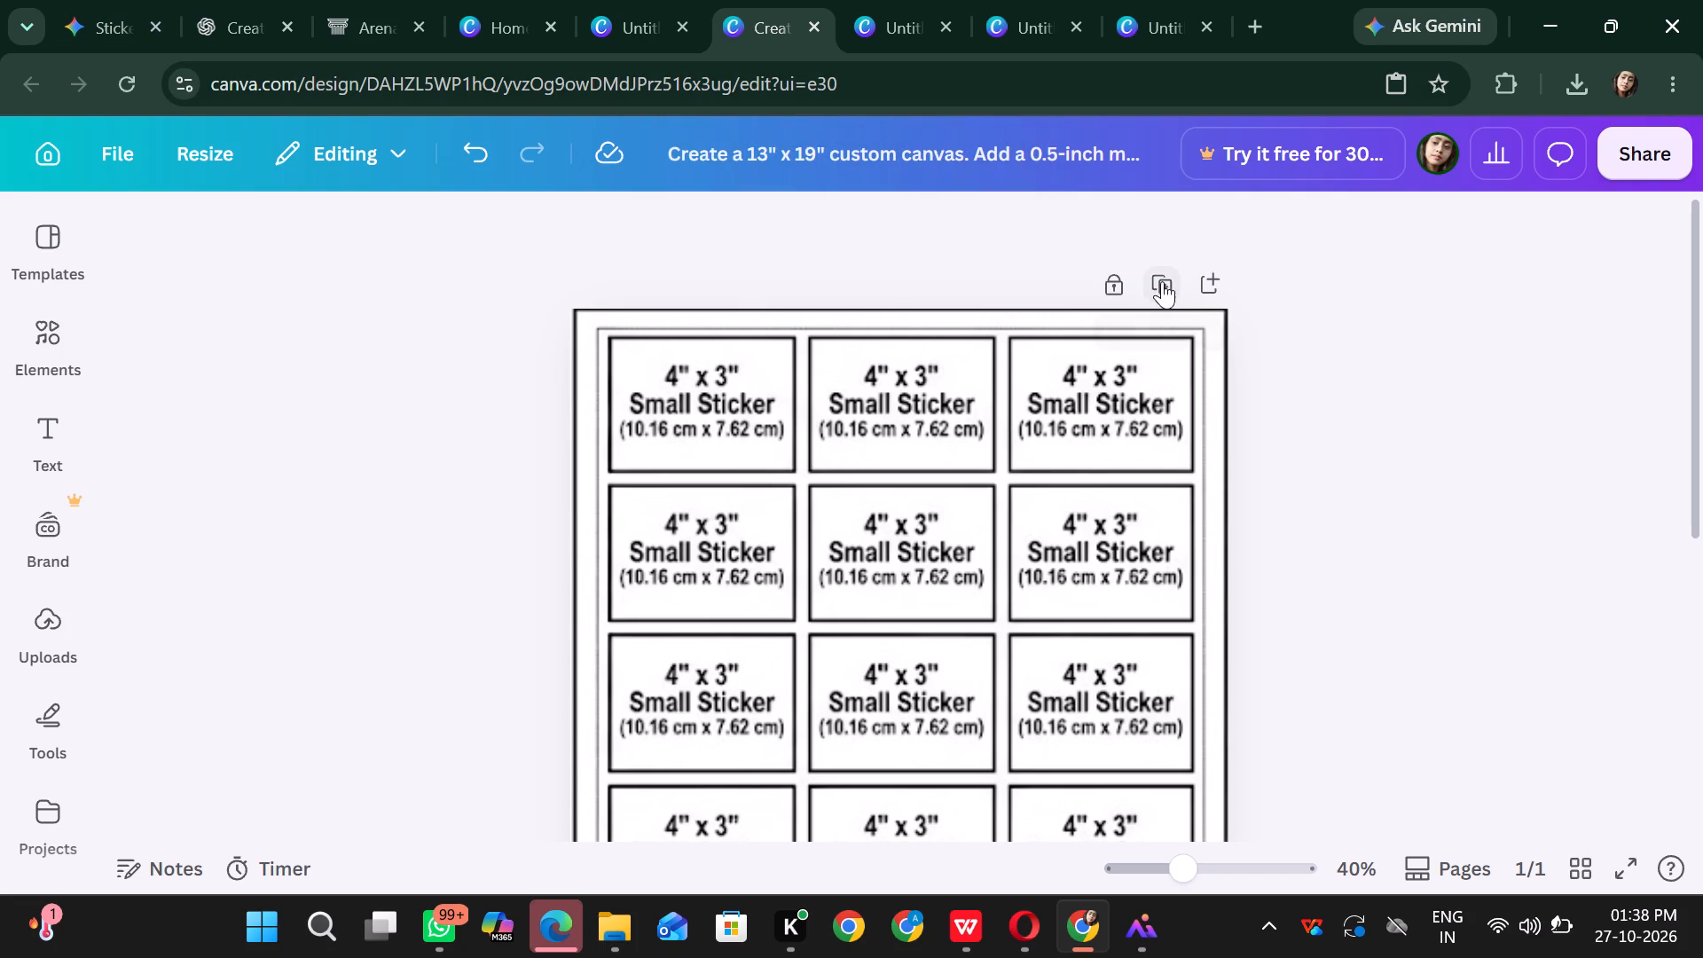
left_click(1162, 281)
Unlock page 1, paste the VL Ventures label onto it and place it over the first sticker cell.
scroll(1344, 504, "up", 5)
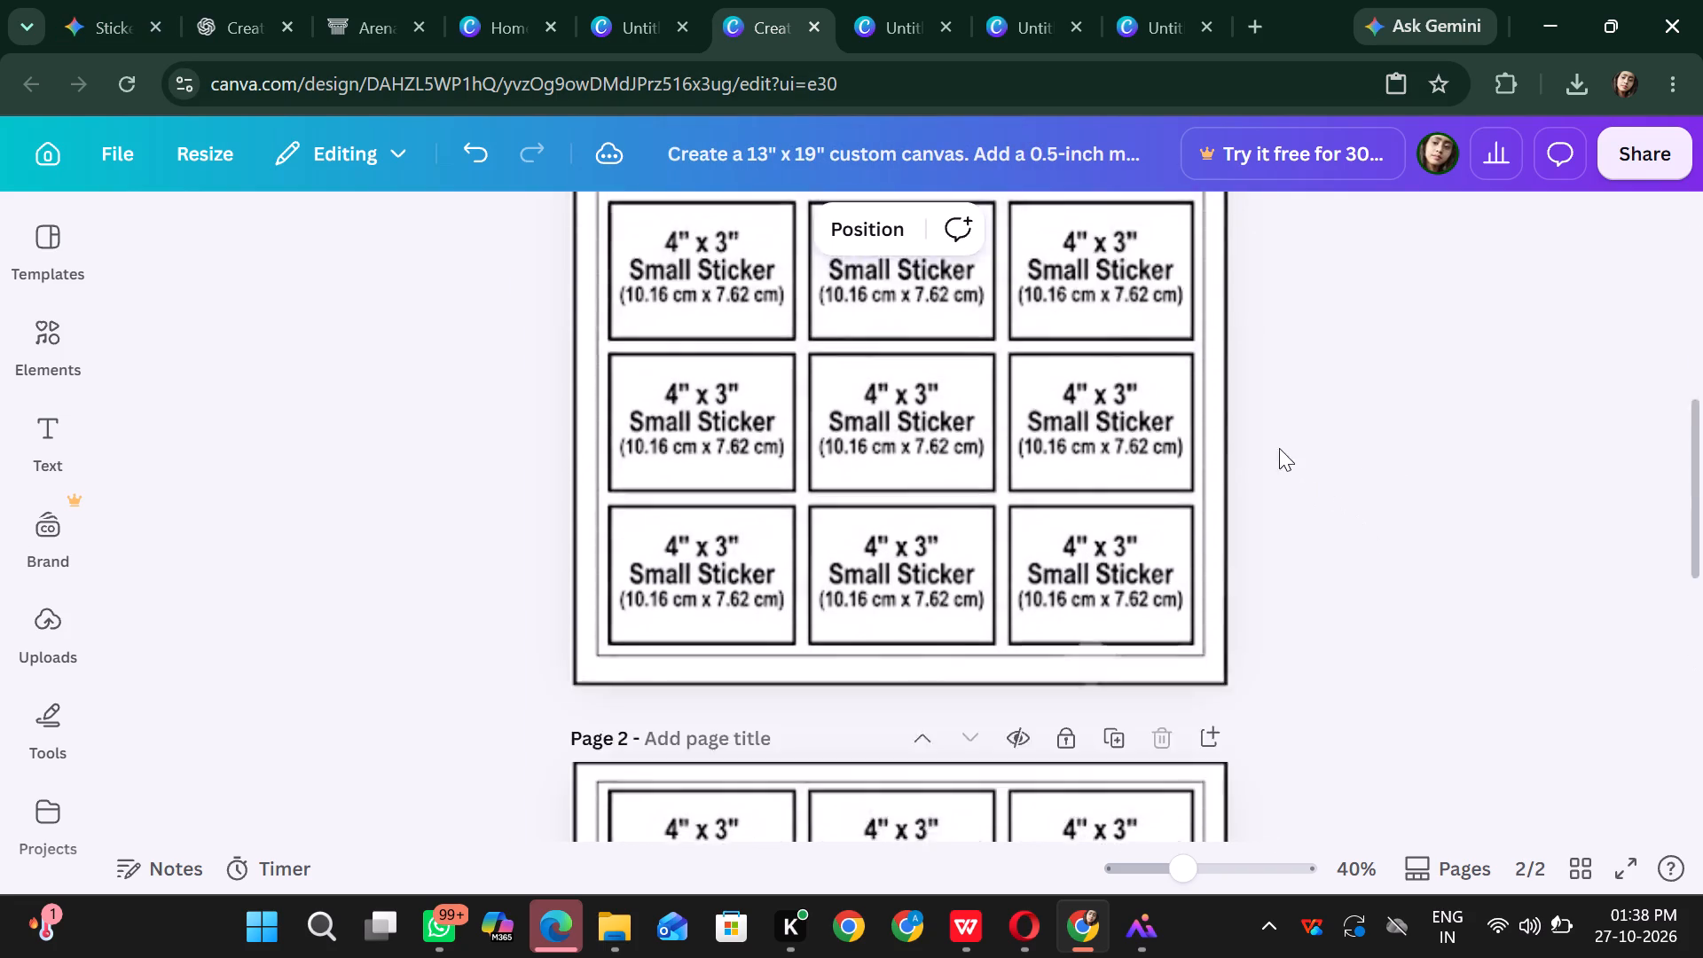
scroll(1267, 441, "up", 9)
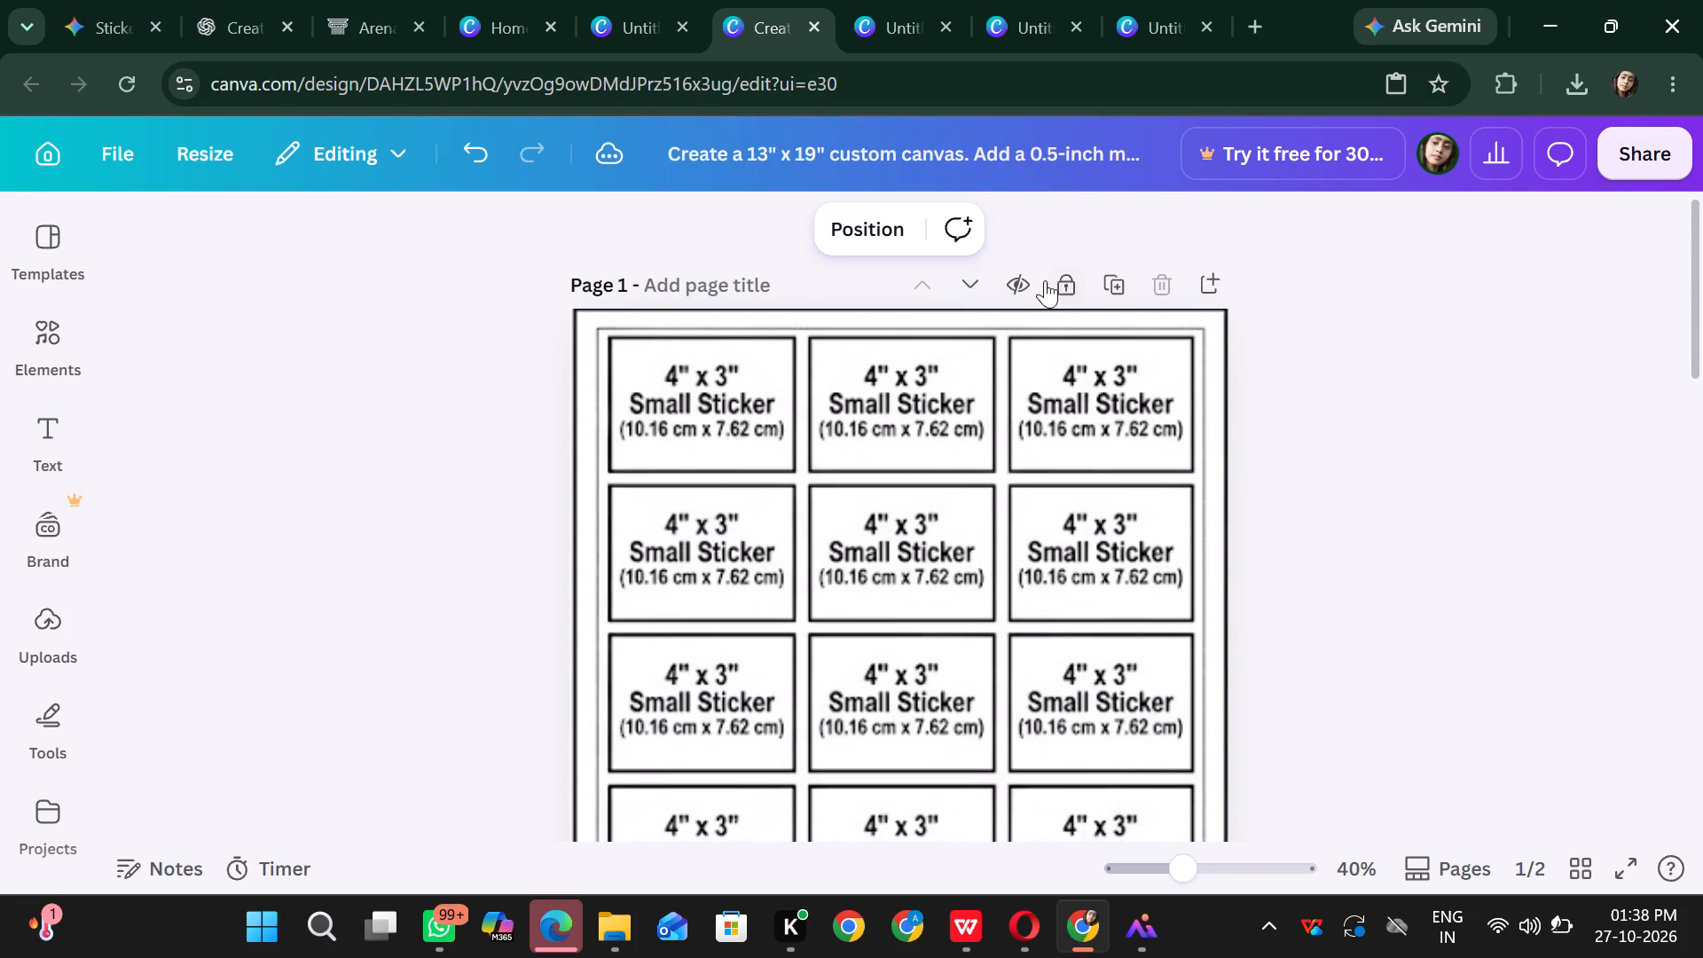
left_click(1068, 281)
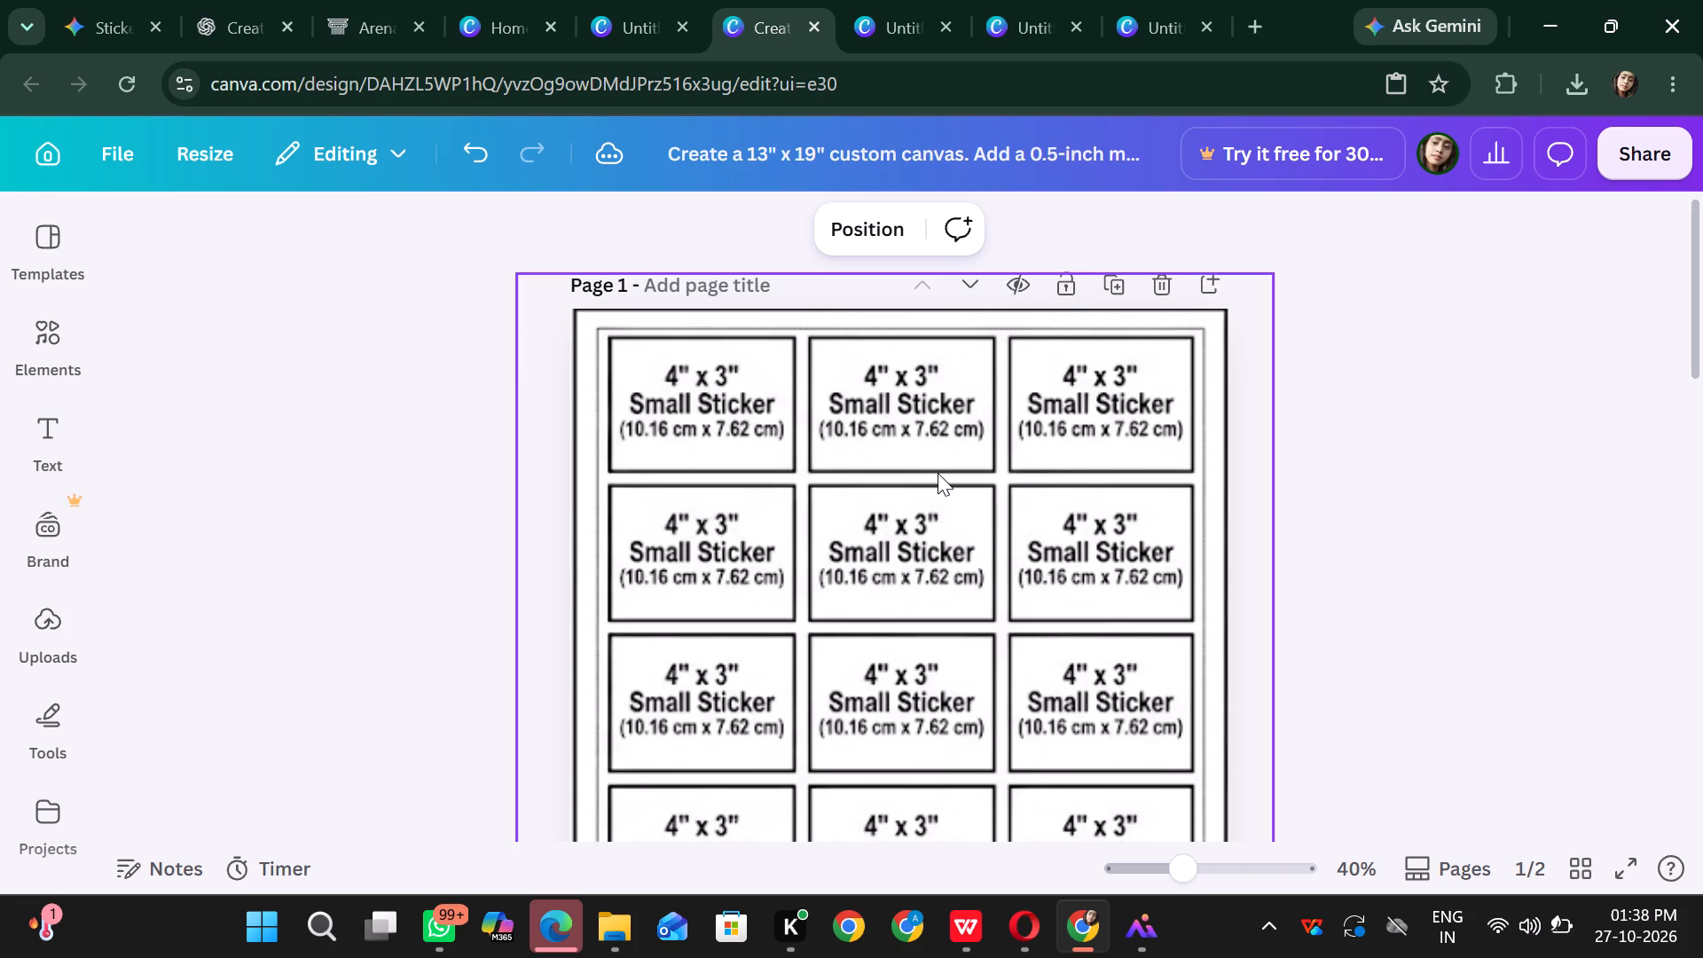
key("ctrl+v")
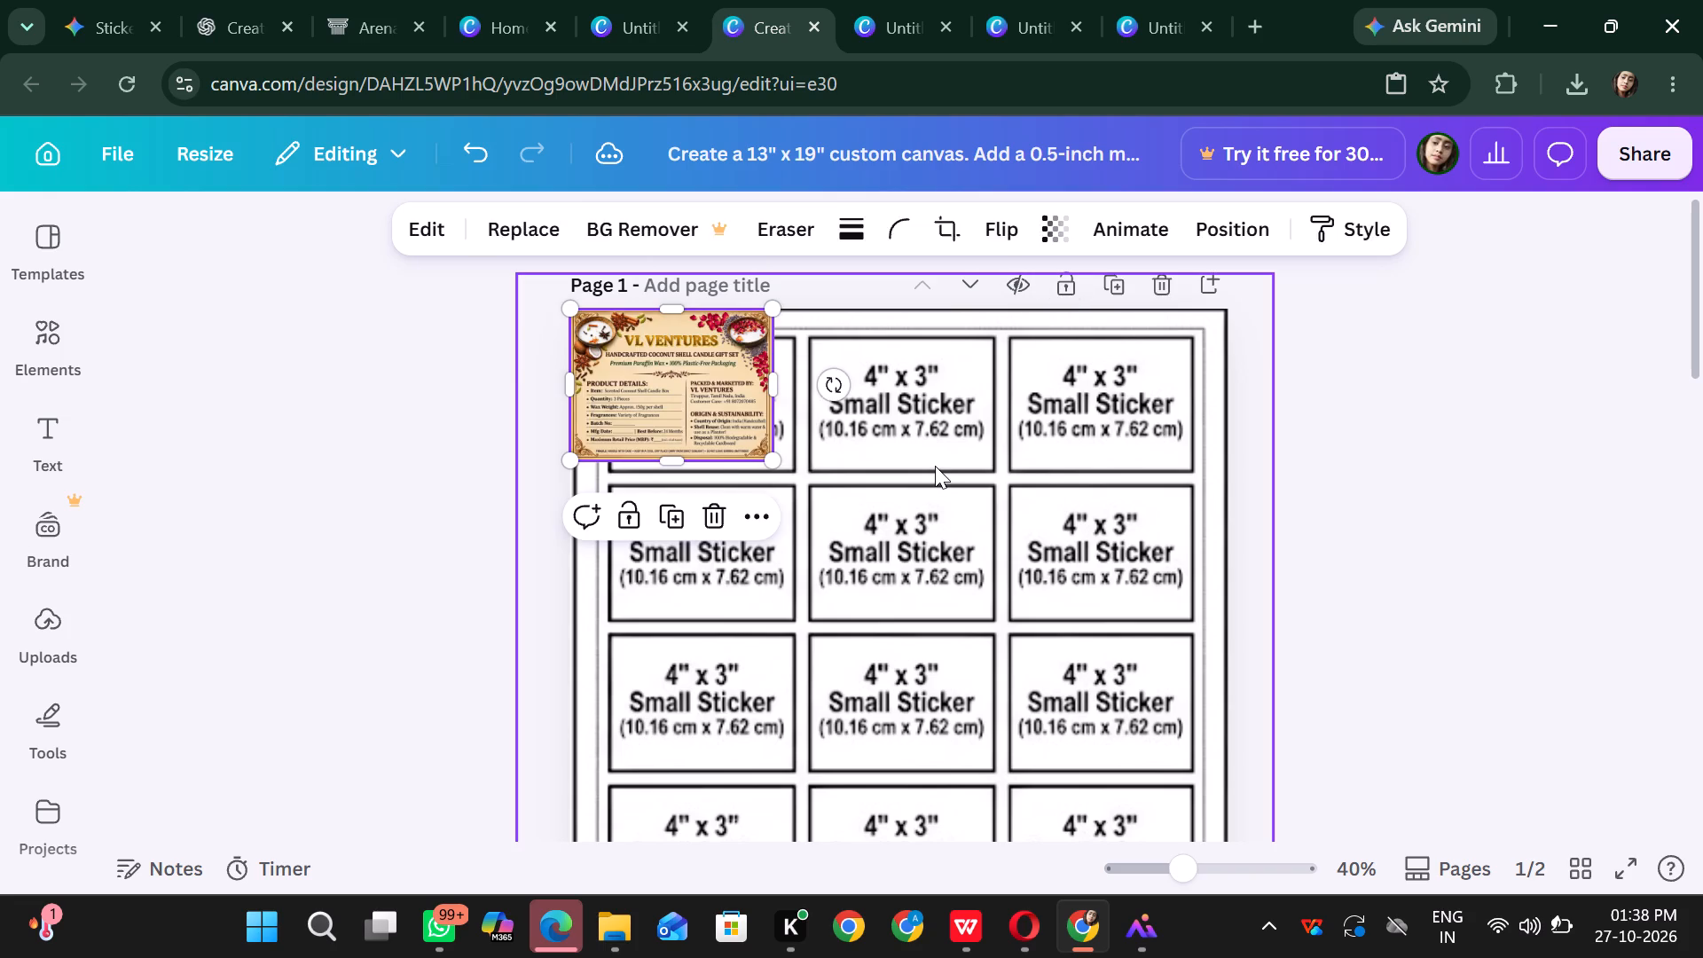
left_click_drag(701, 387, 743, 413)
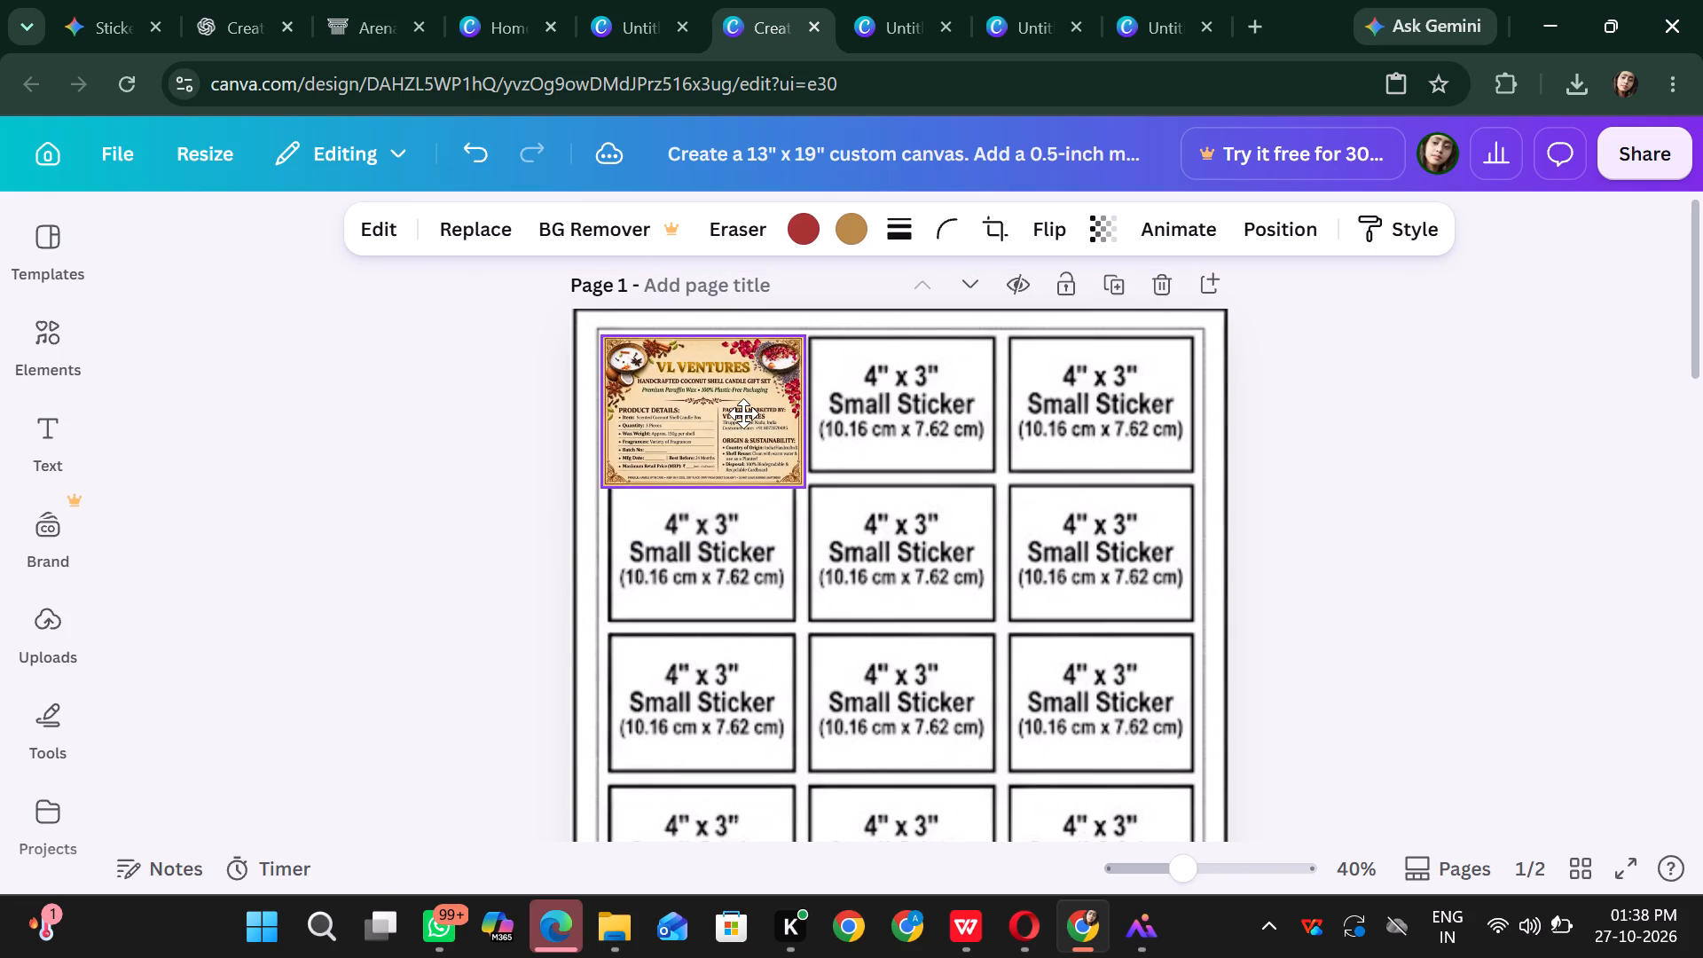
left_click_drag(743, 413, 736, 410)
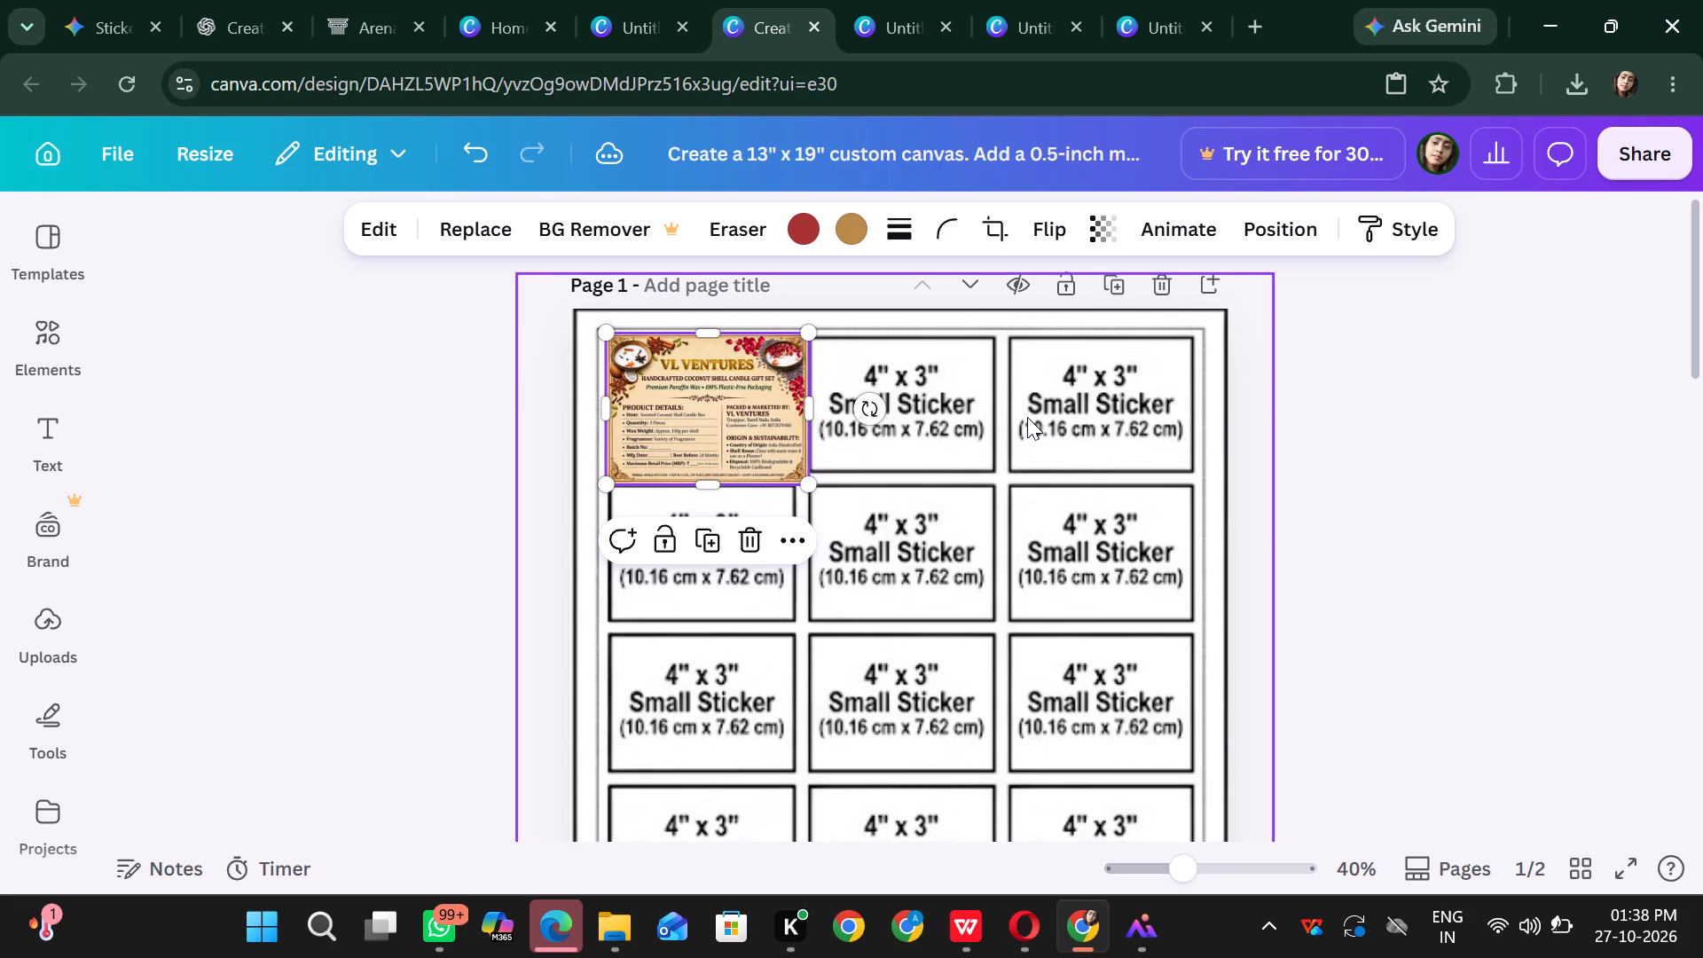
Enlarge page 1's layout image from its top-left and both bottom corners to just under 15.8 × 21.6 in, so its cells approach the label's size.
left_click(904, 450)
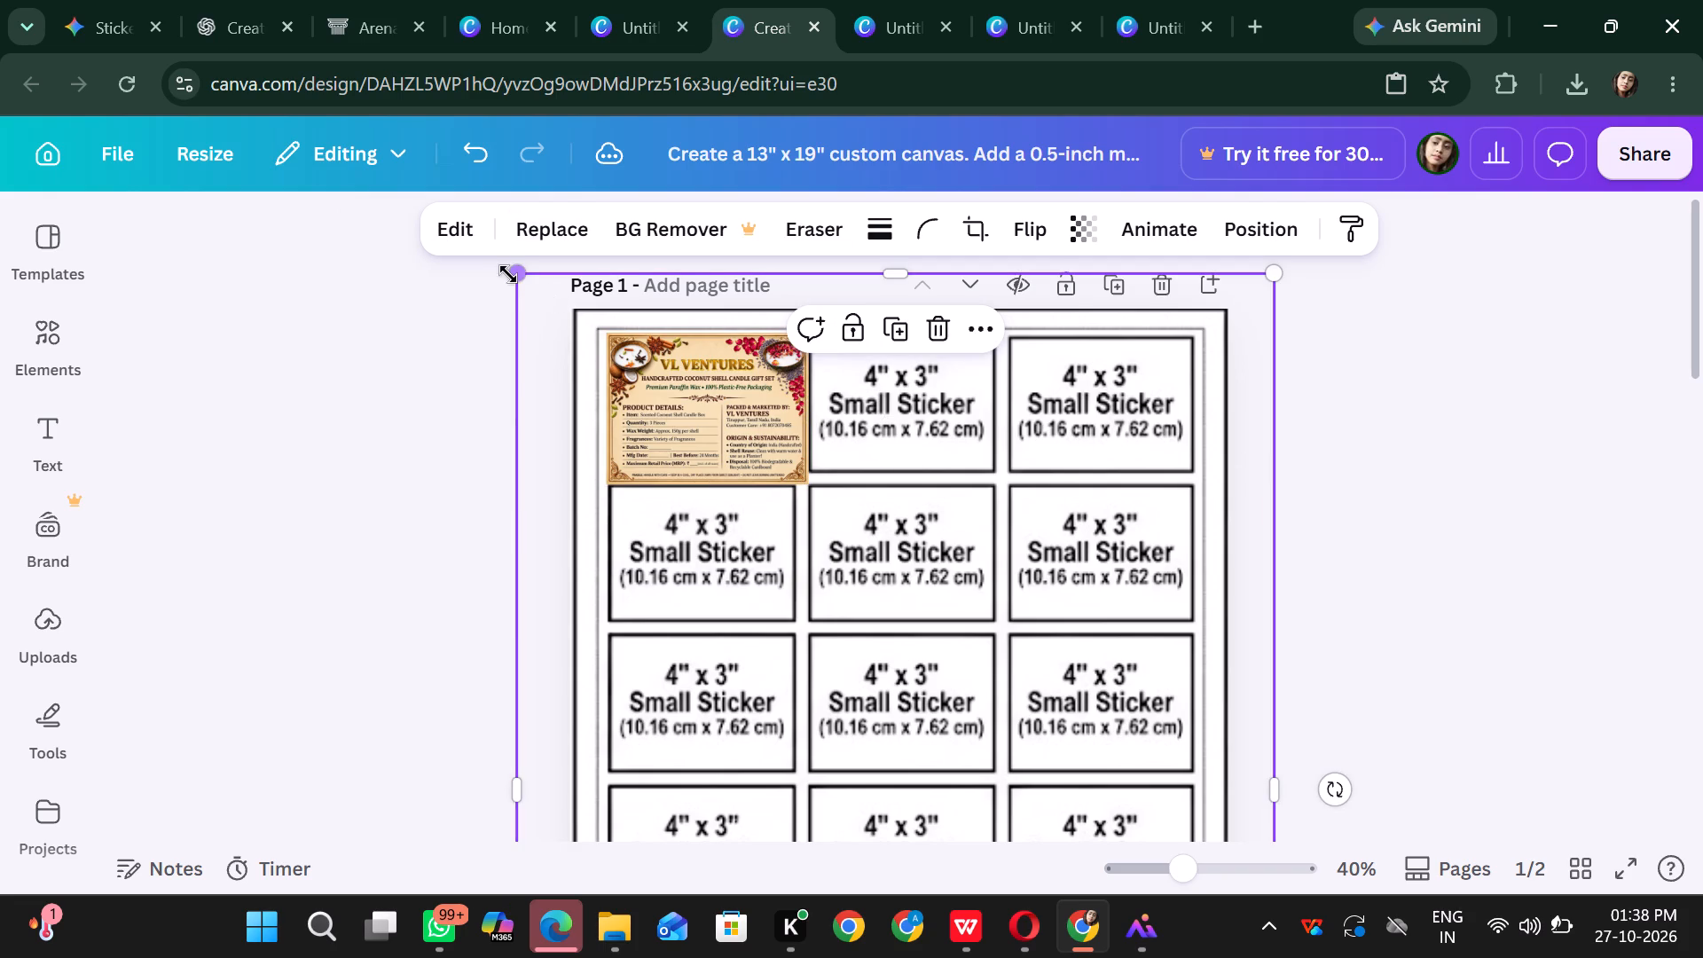
left_click_drag(522, 276, 495, 266)
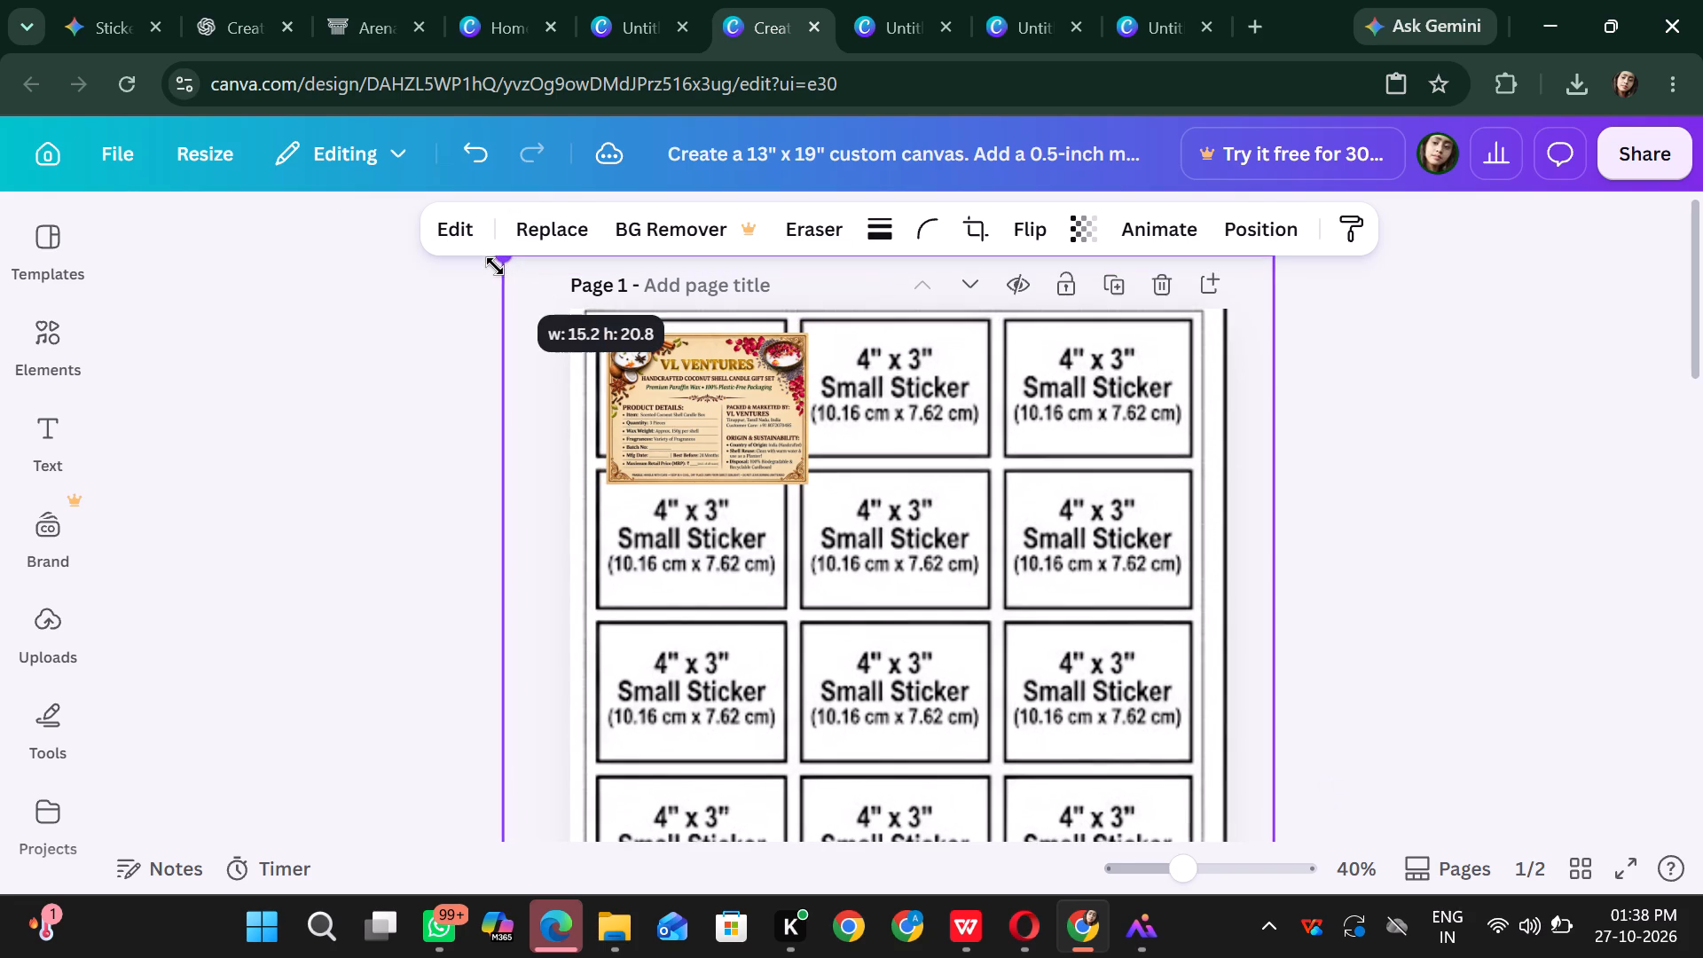
left_click_drag(495, 266, 490, 271)
scroll(1299, 513, "down", 6)
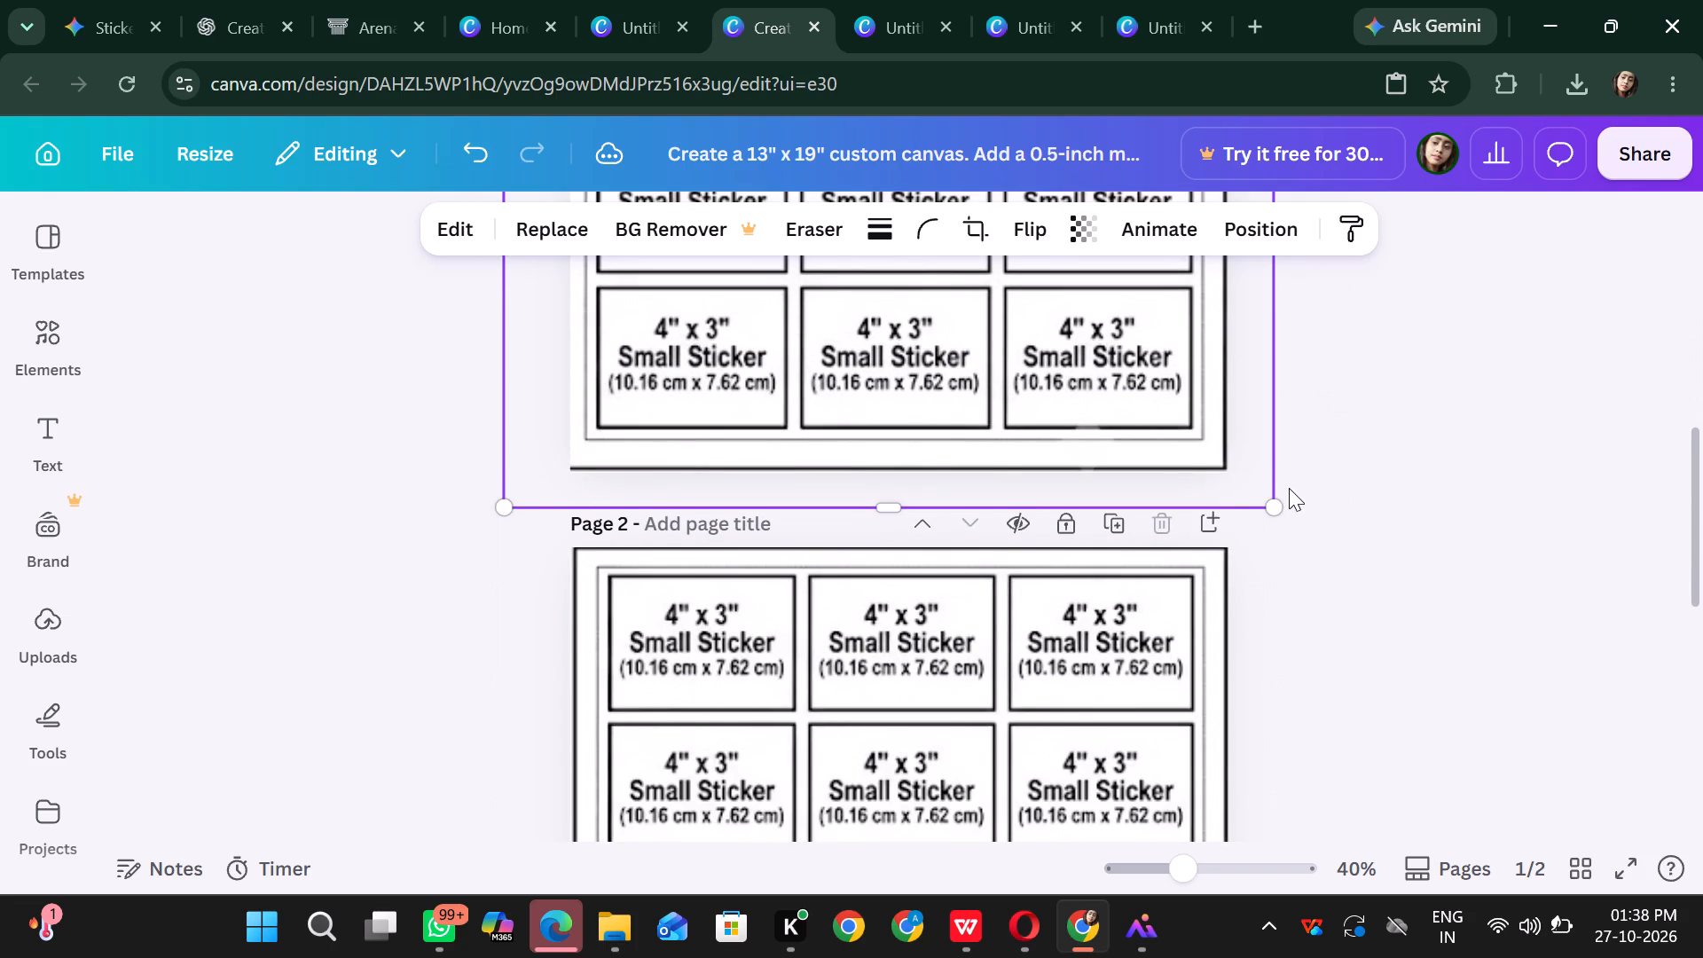
left_click_drag(503, 508, 502, 515)
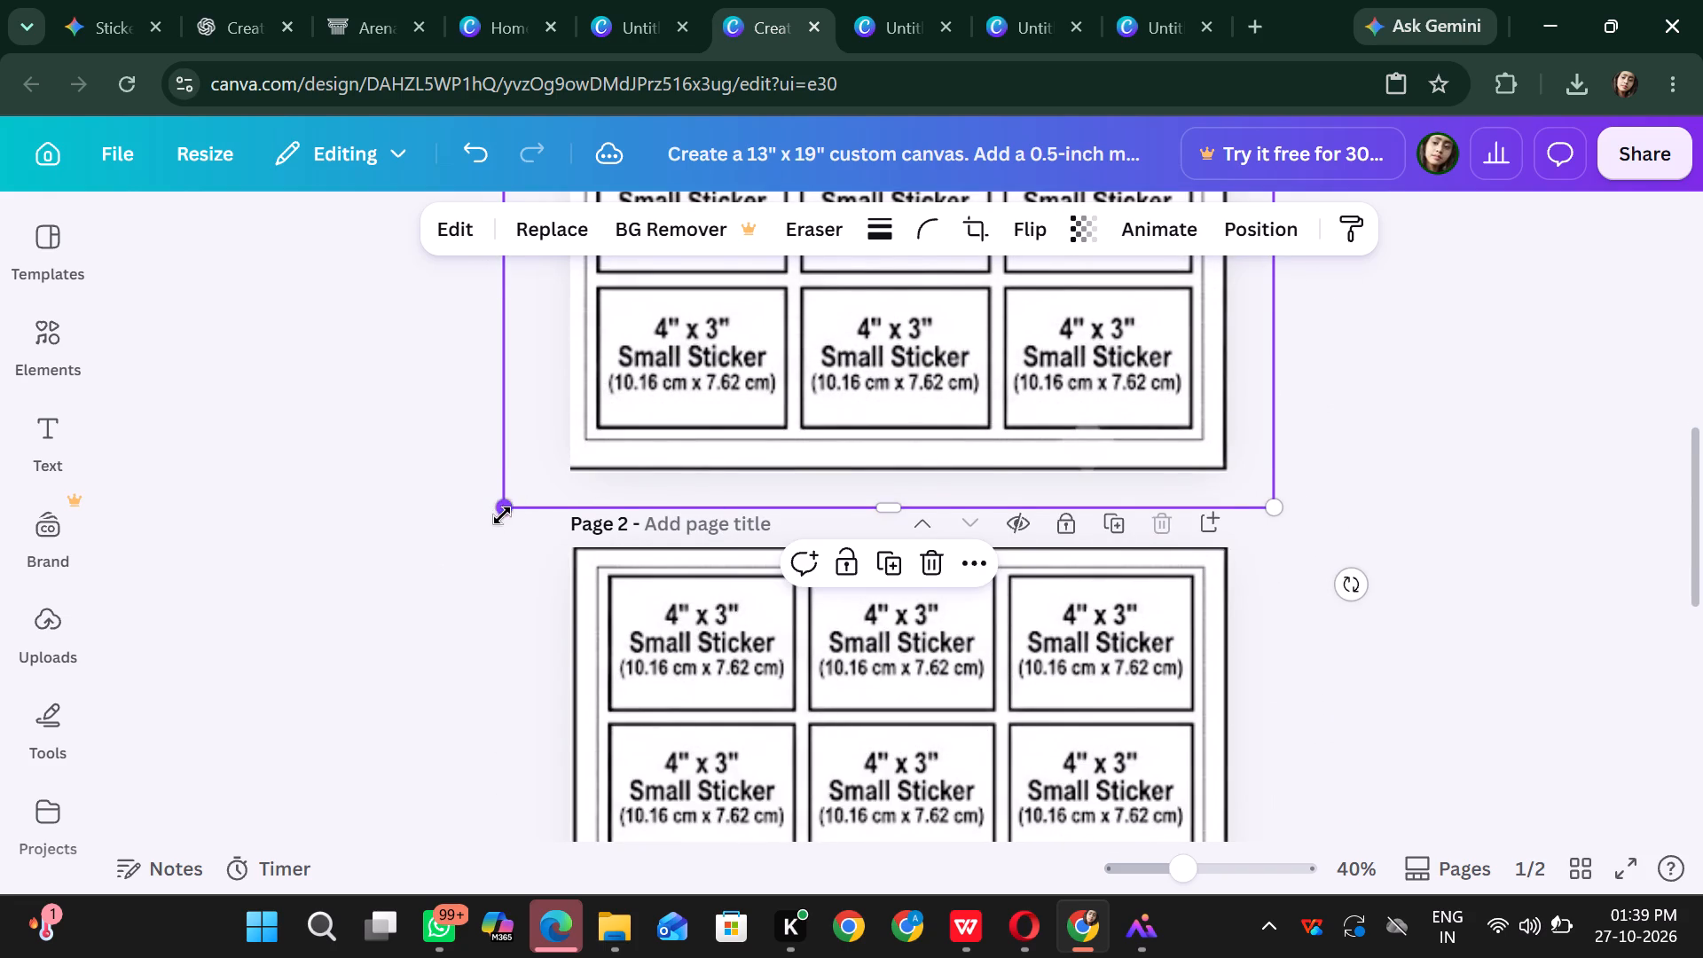
left_click_drag(502, 515, 495, 536)
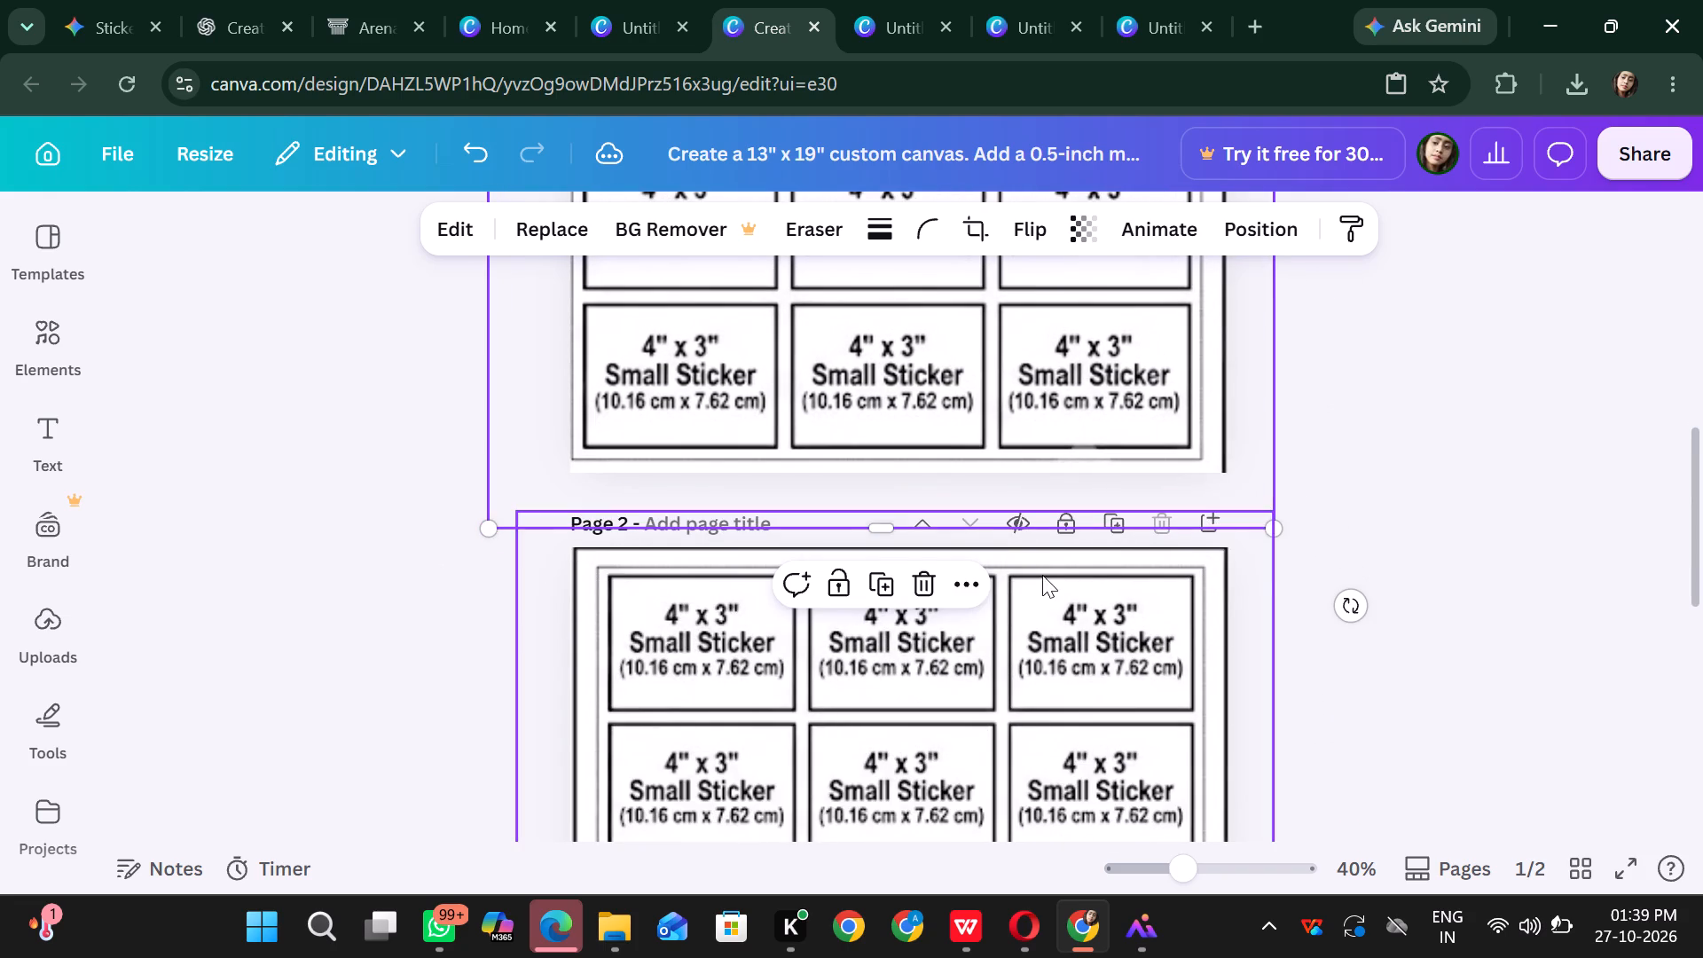
left_click_drag(1271, 531, 1290, 554)
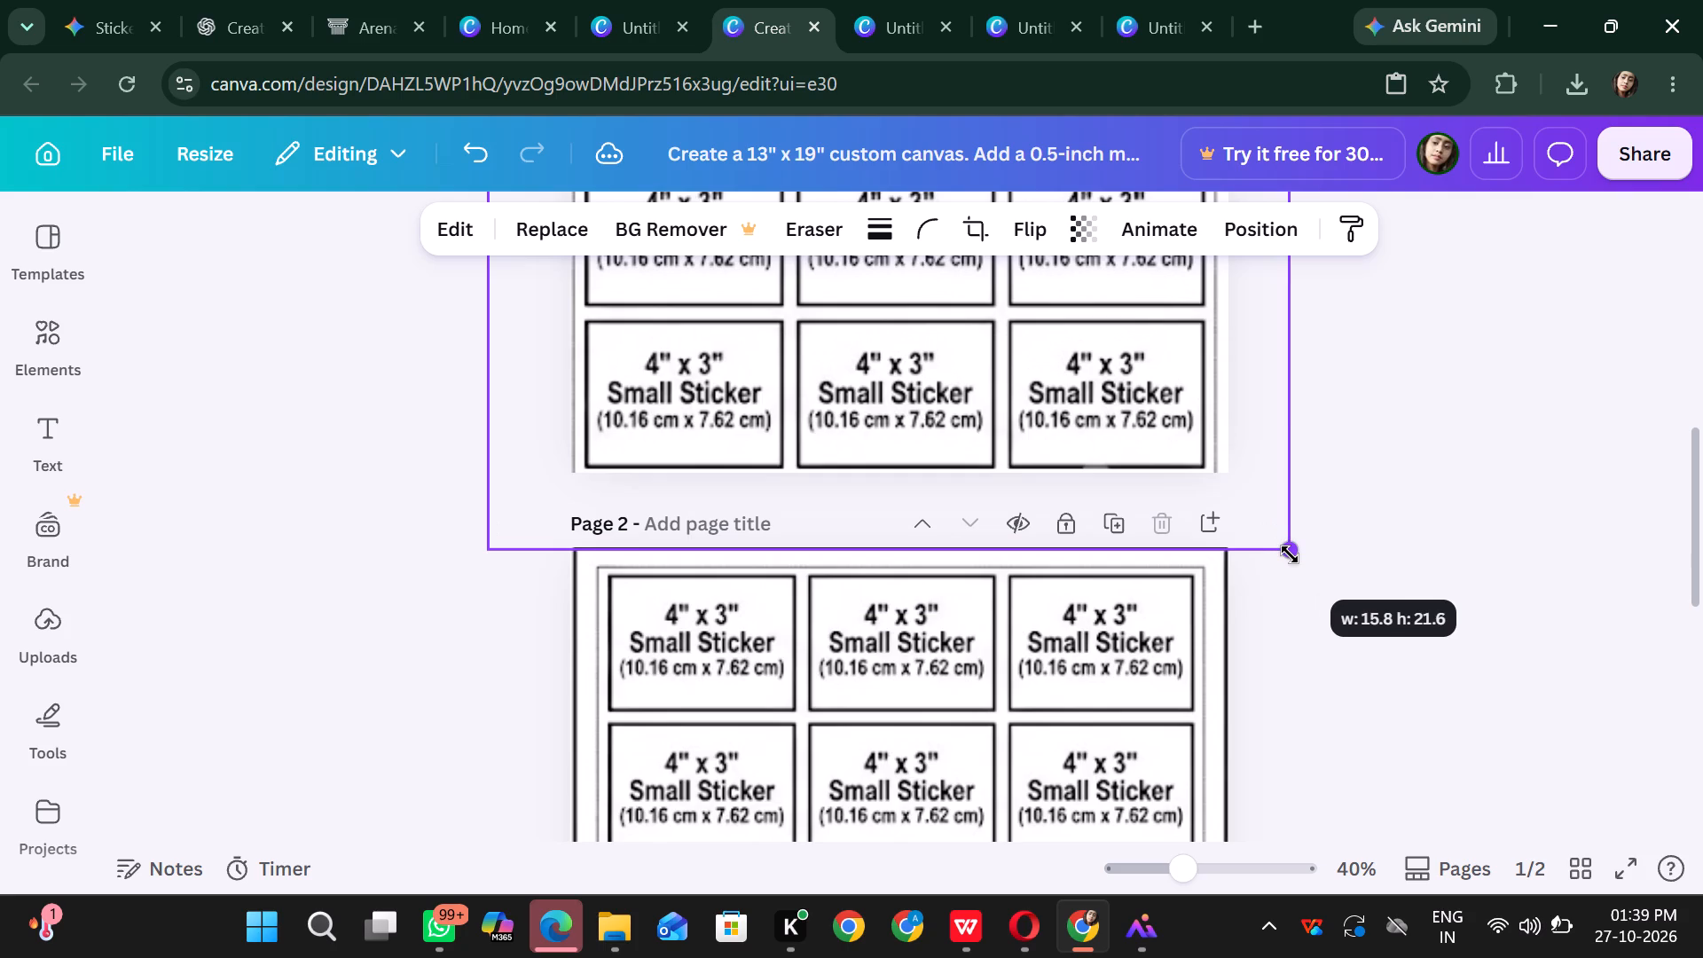
left_click_drag(1290, 554, 1286, 538)
Shift page 1's layout image slightly right and move the label up and left onto the first sticker cell.
scroll(1275, 525, "up", 9)
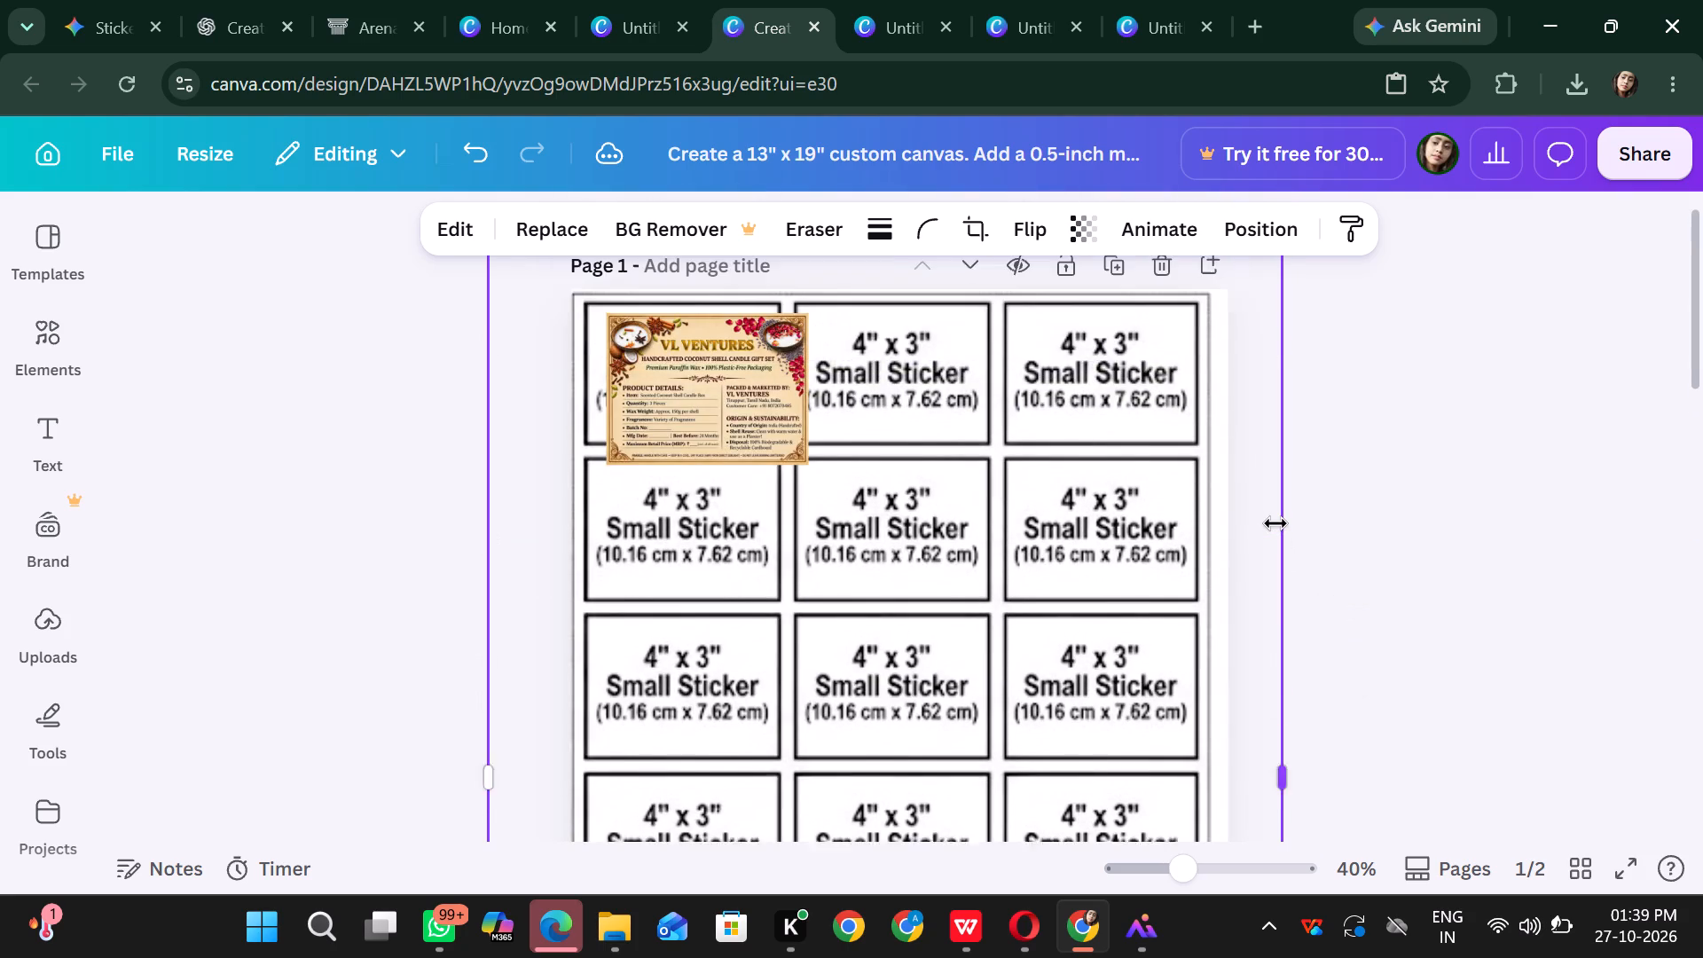
scroll(1275, 523, "up", 3)
left_click_drag(993, 538, 1008, 533)
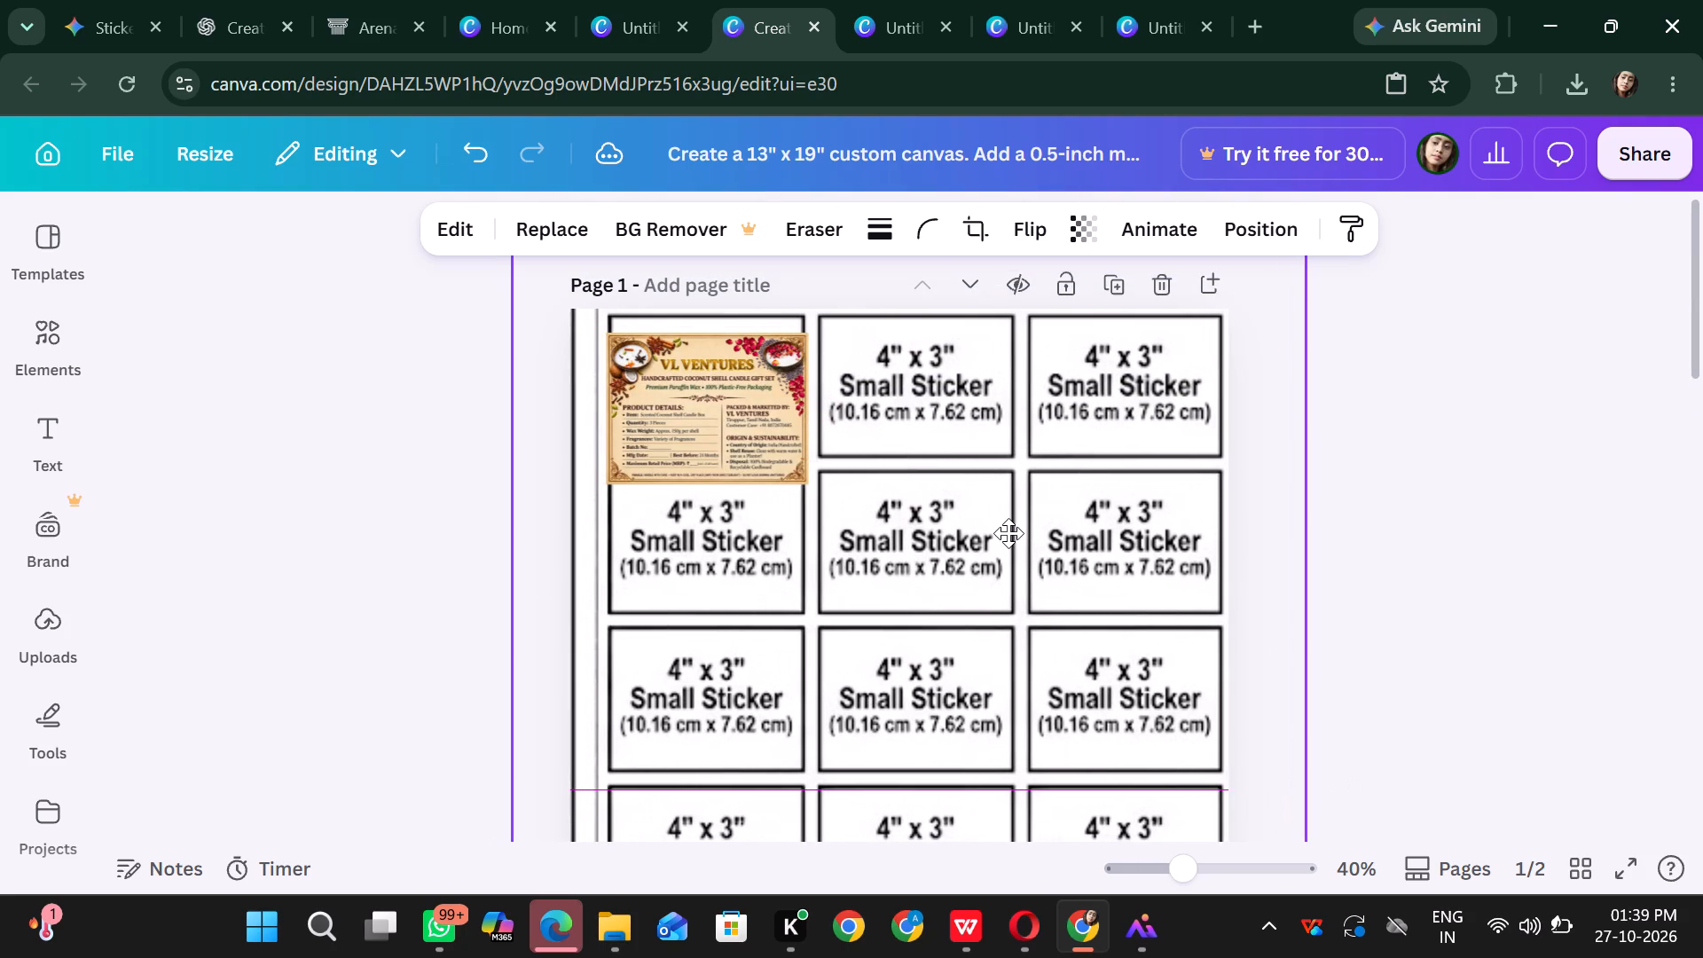
left_click_drag(1008, 533, 1007, 534)
left_click_drag(700, 386, 700, 379)
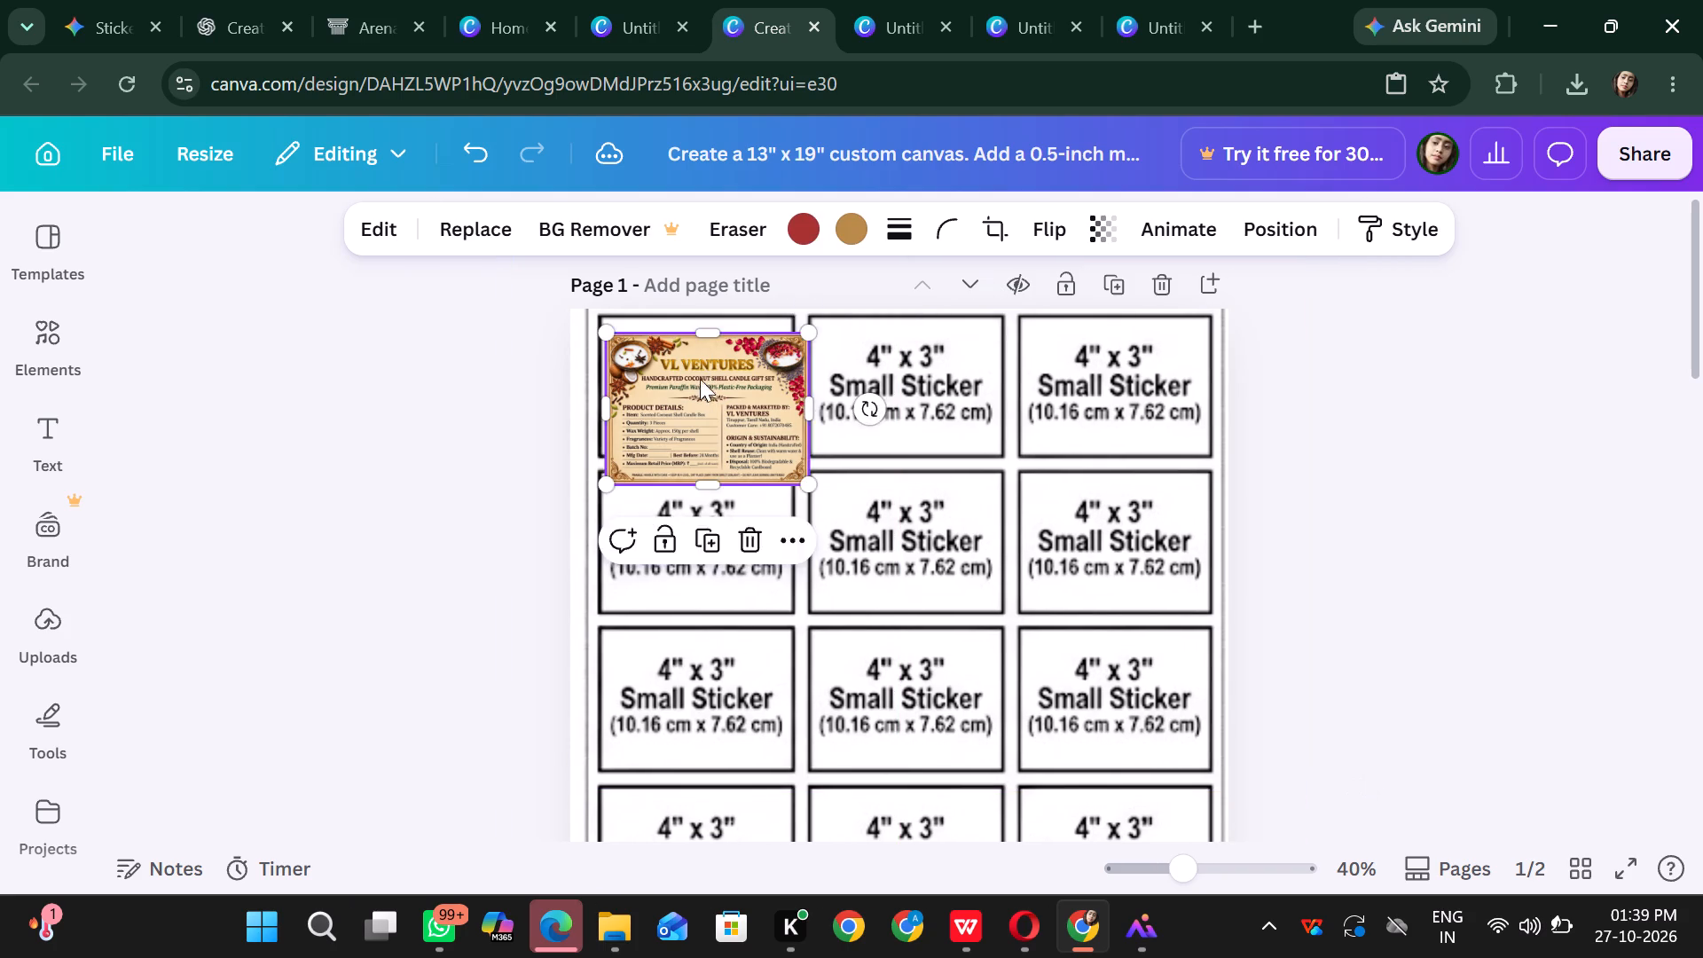
left_click_drag(700, 379, 688, 369)
Enlarge page 1's layout image slightly from its bottom-left corner to about 15.8 × 21.6 in.
scroll(988, 428, "down", 1)
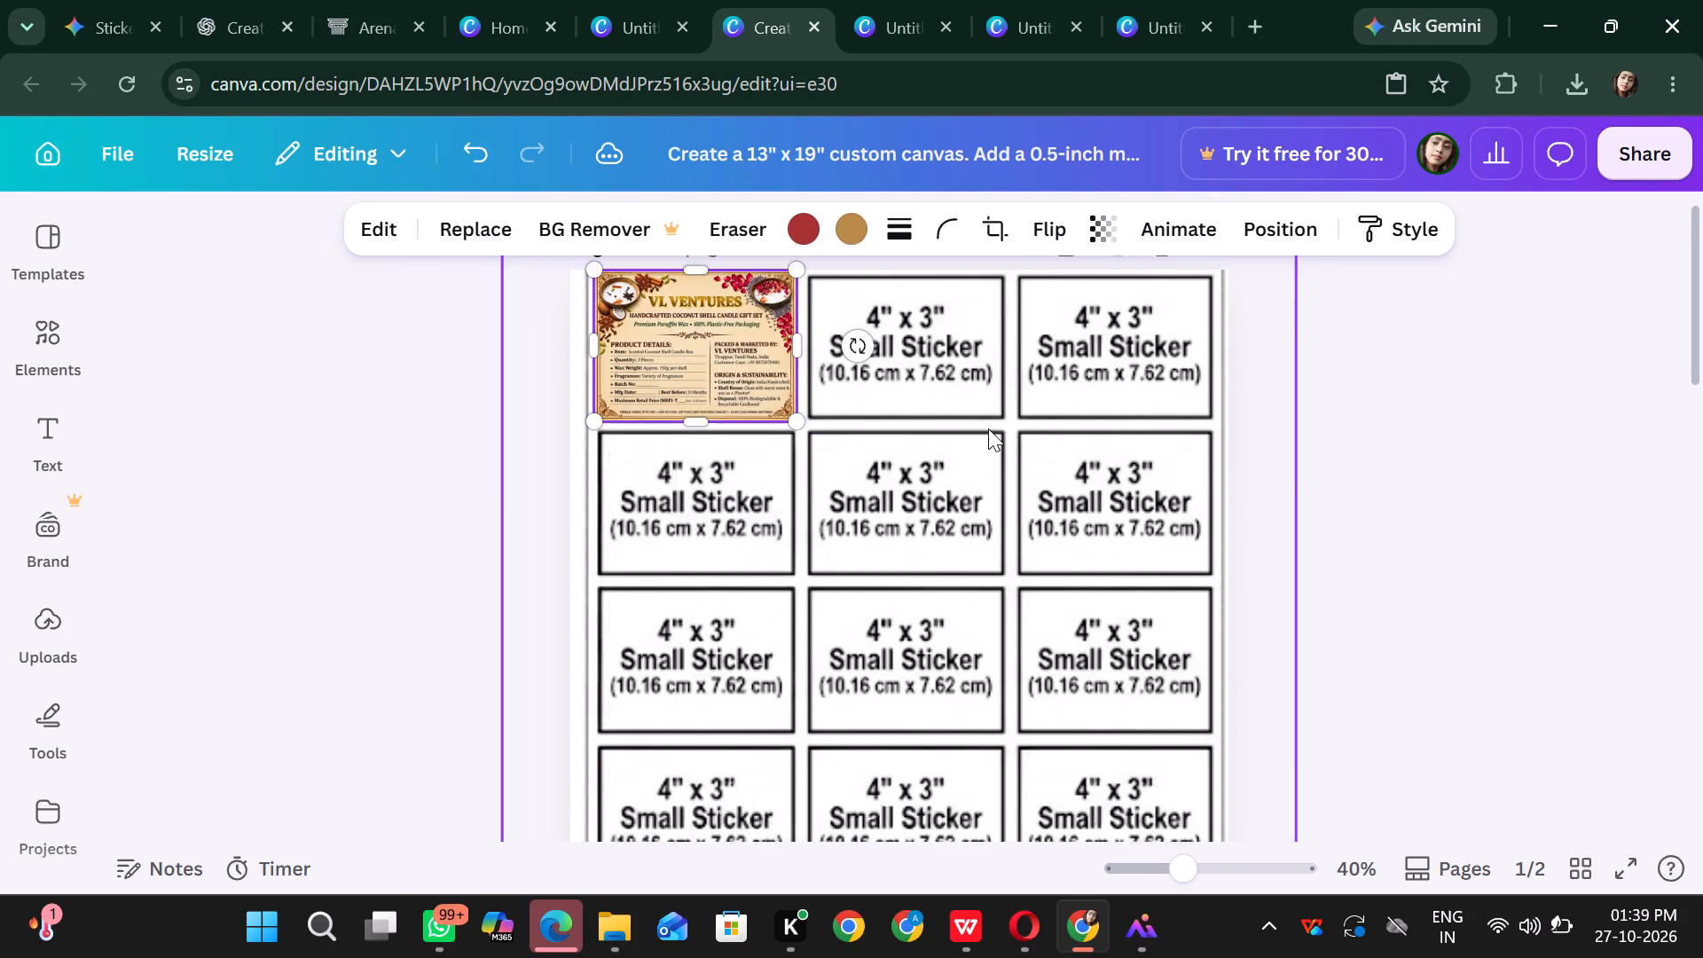
scroll(988, 428, "down", 4)
left_click(651, 612)
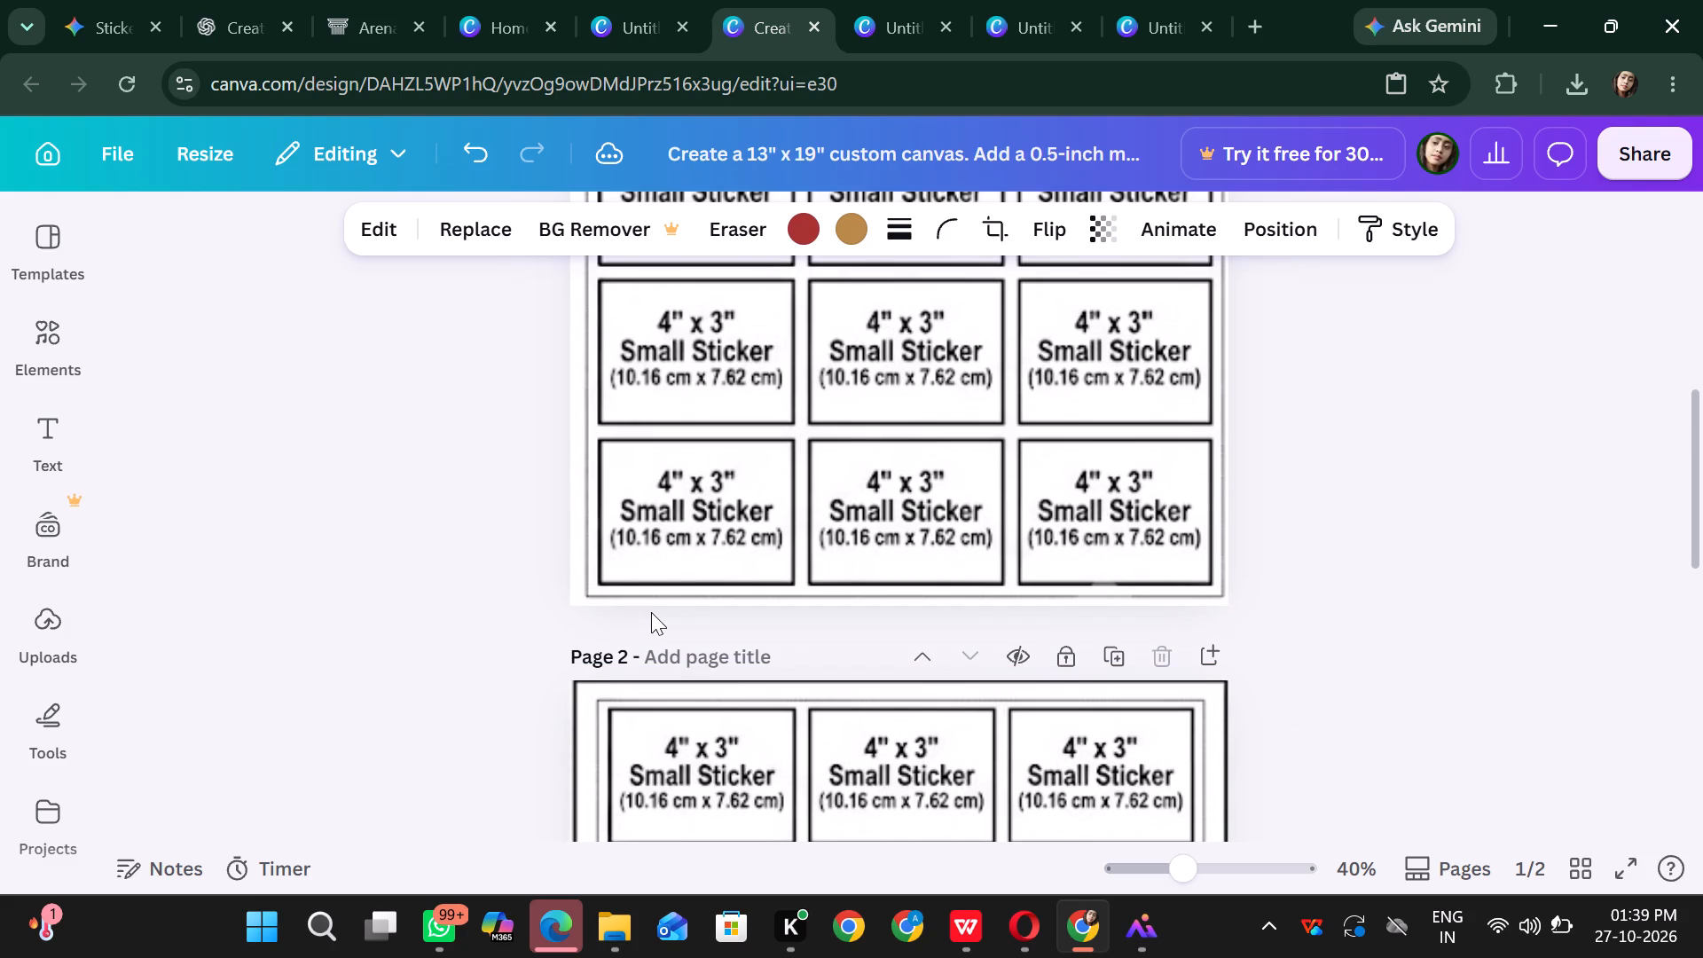
left_click(707, 556)
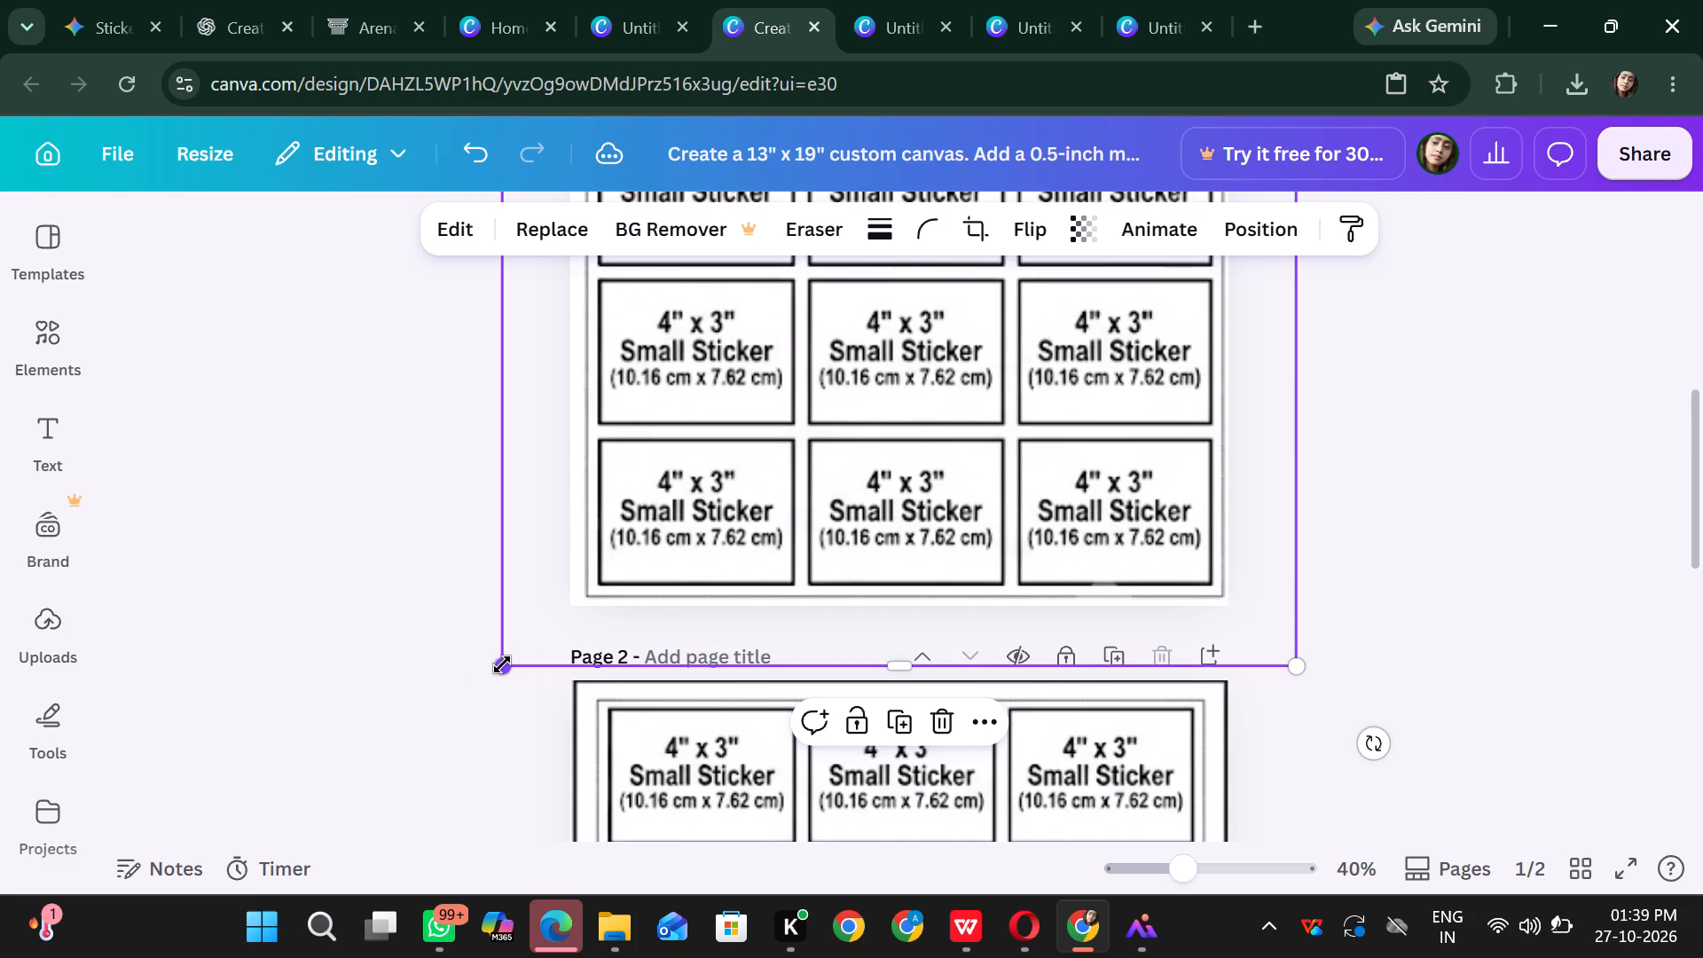
left_click_drag(502, 664, 502, 678)
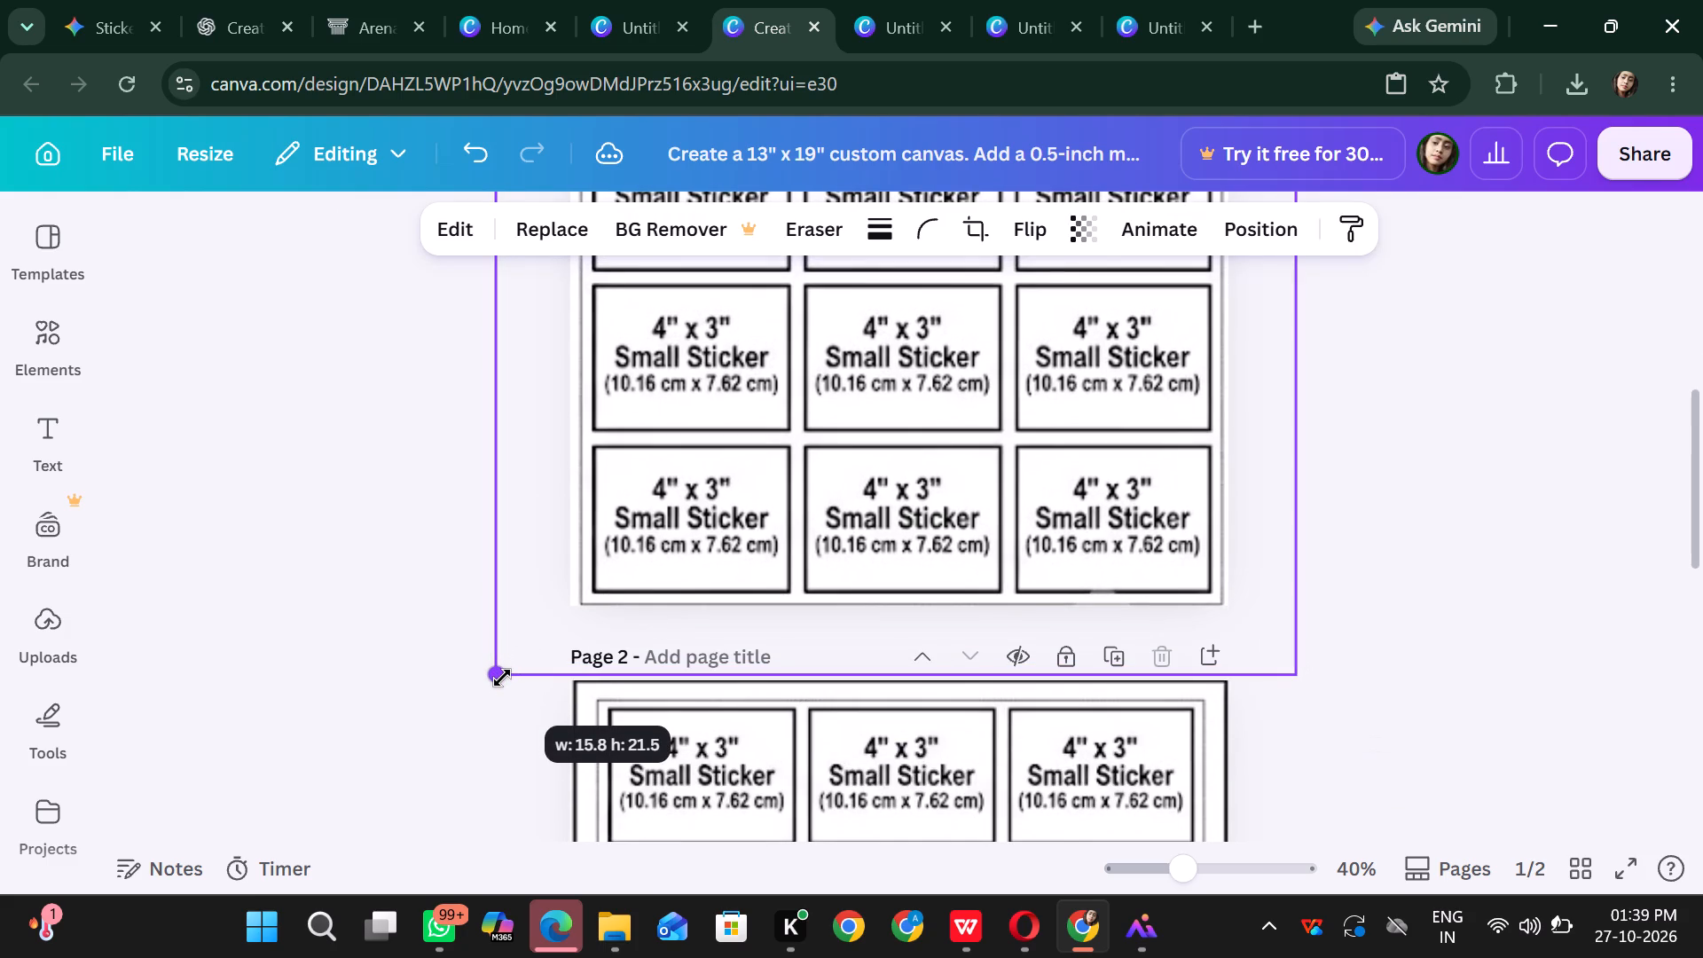
left_click_drag(502, 678, 500, 680)
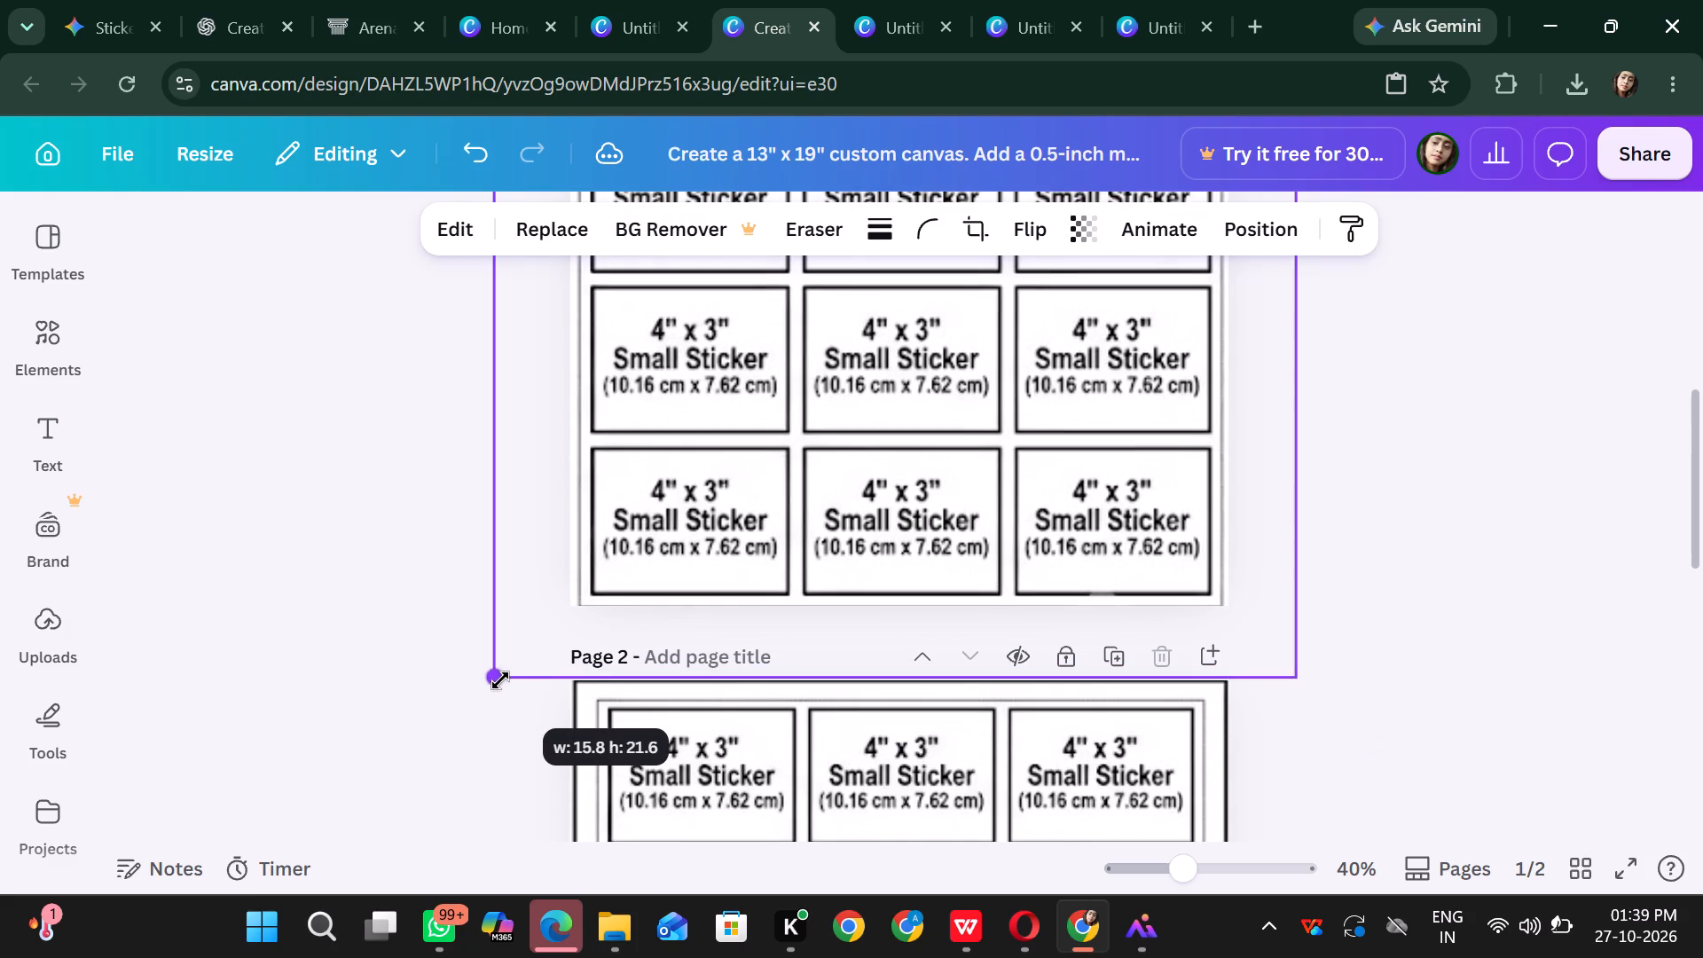
left_click_drag(500, 680, 500, 679)
Nudge the layout image slightly down and left on page 1, and realign the label over the first sticker cell.
scroll(1099, 638, "up", 14)
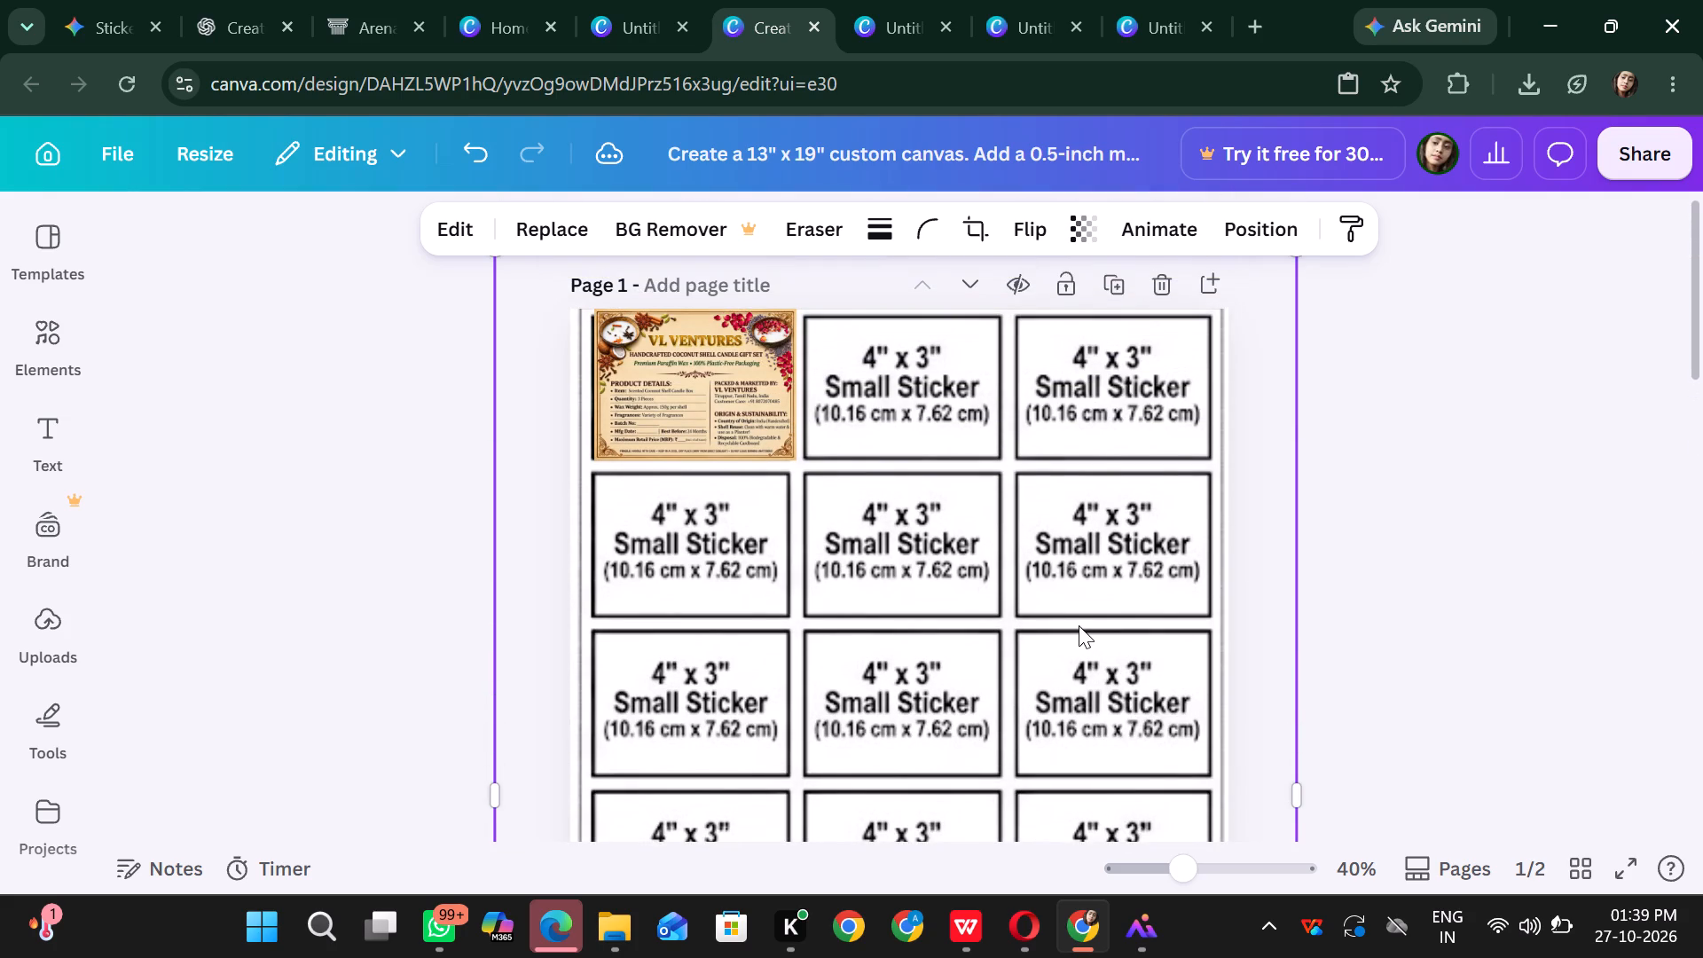
scroll(1079, 625, "up", 5)
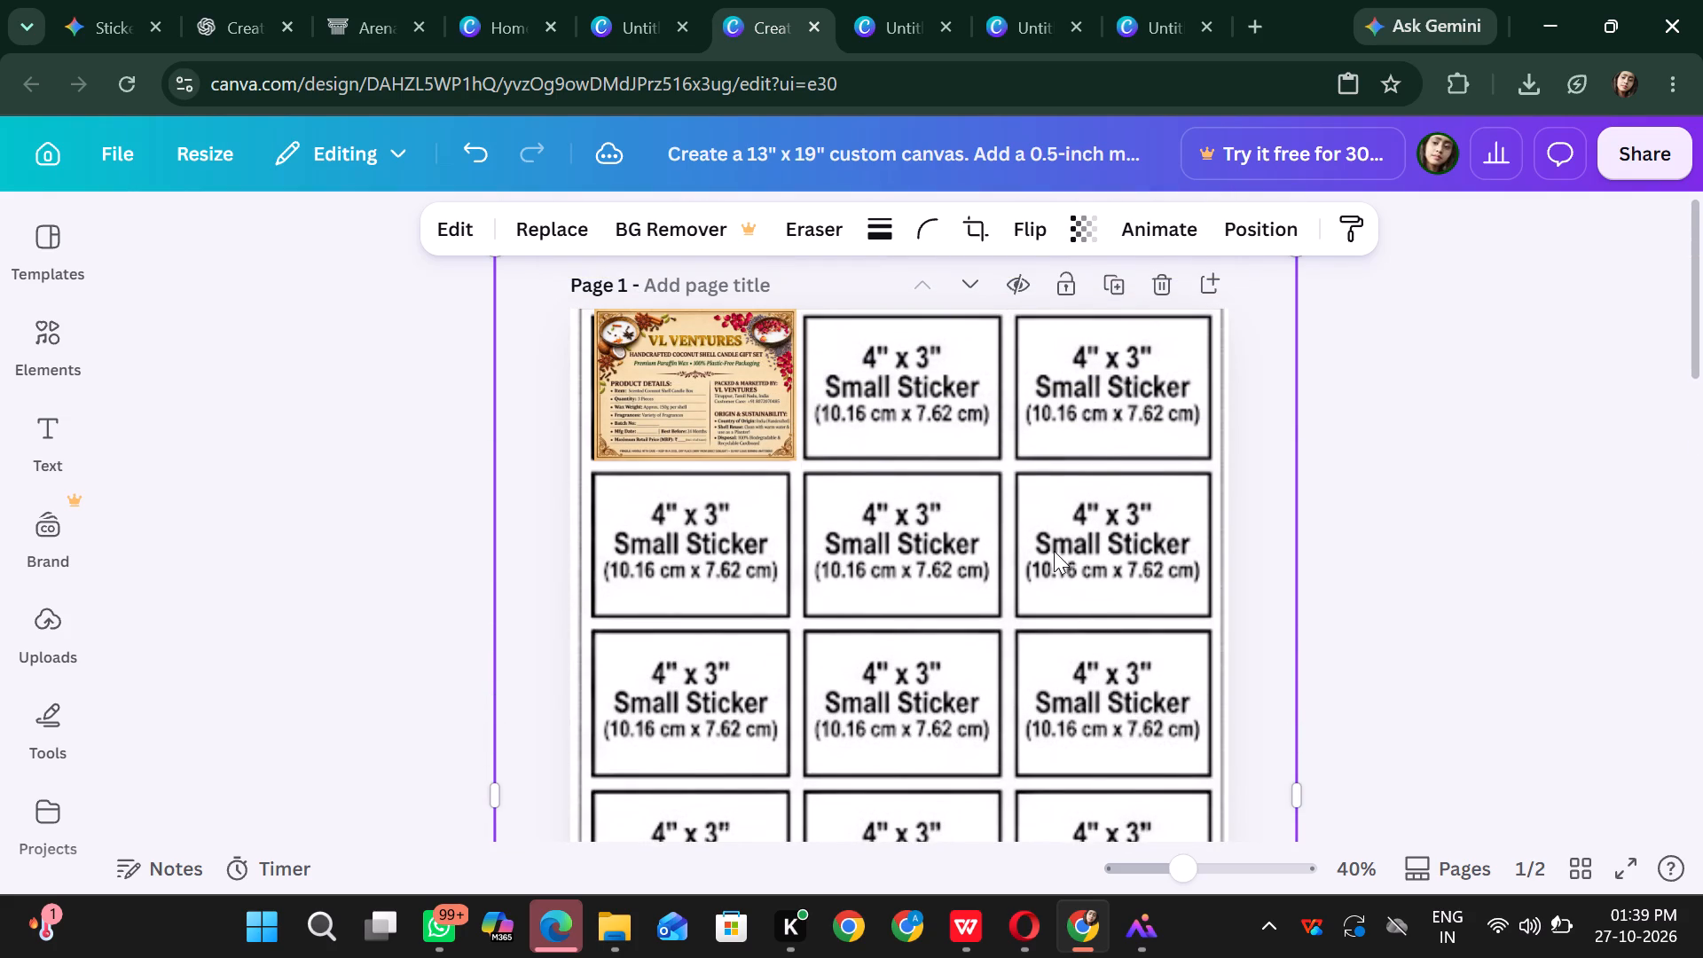
left_click(1053, 551)
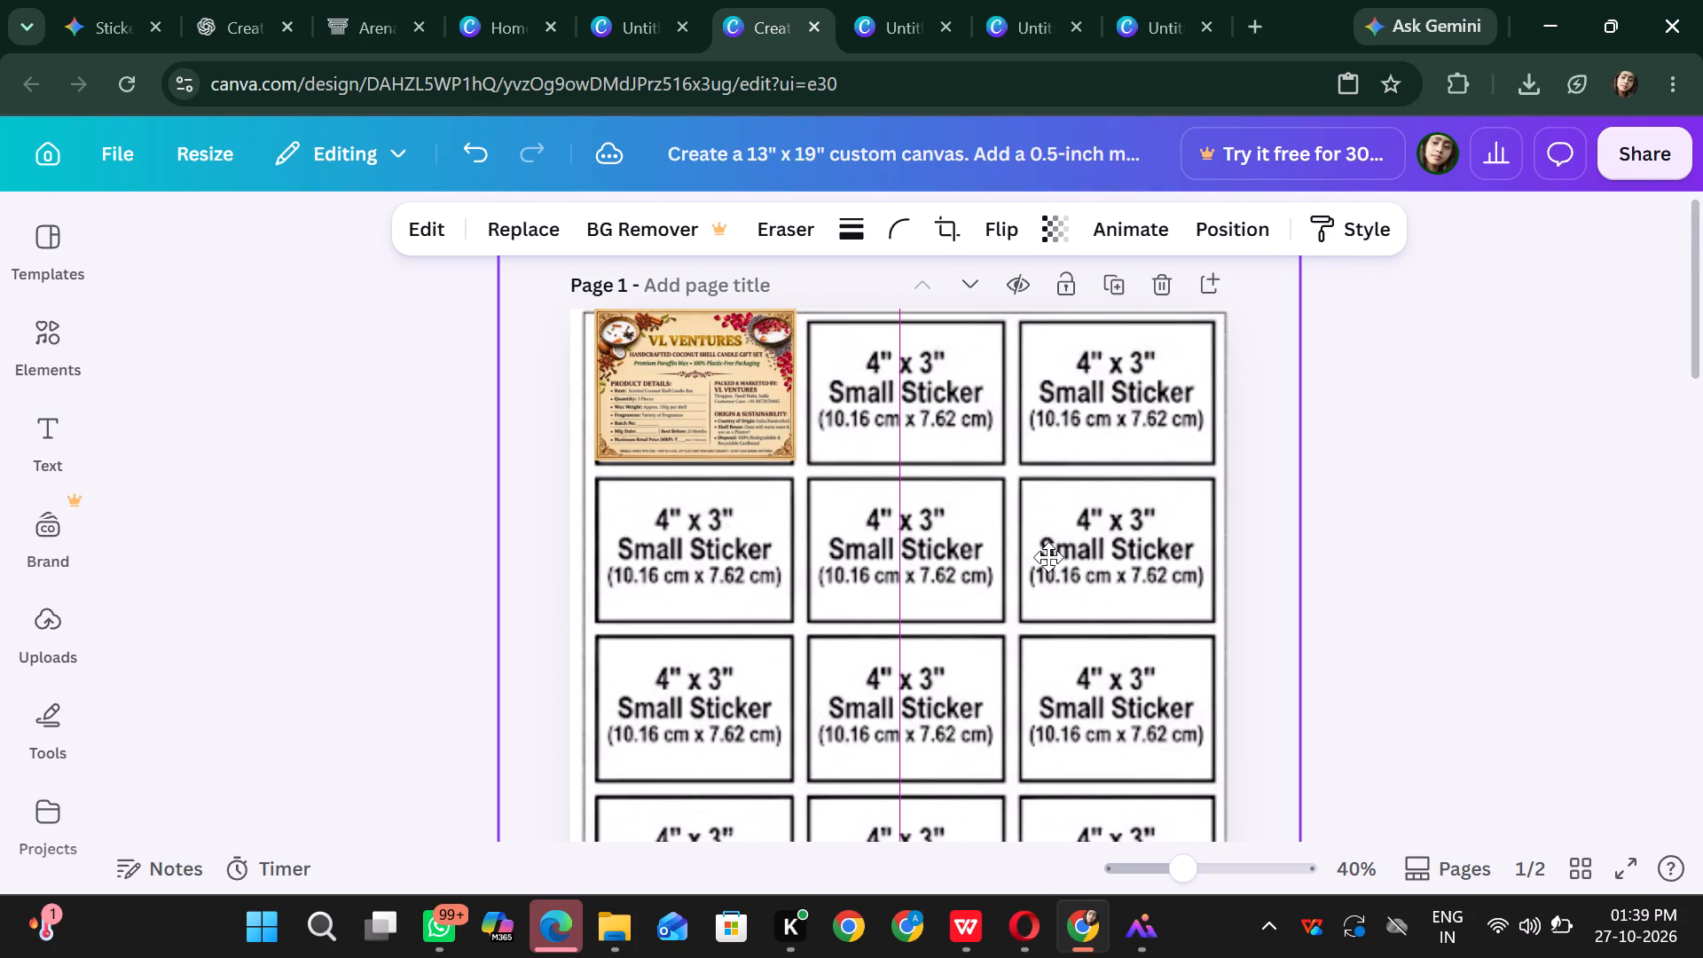
left_click_drag(663, 390, 659, 400)
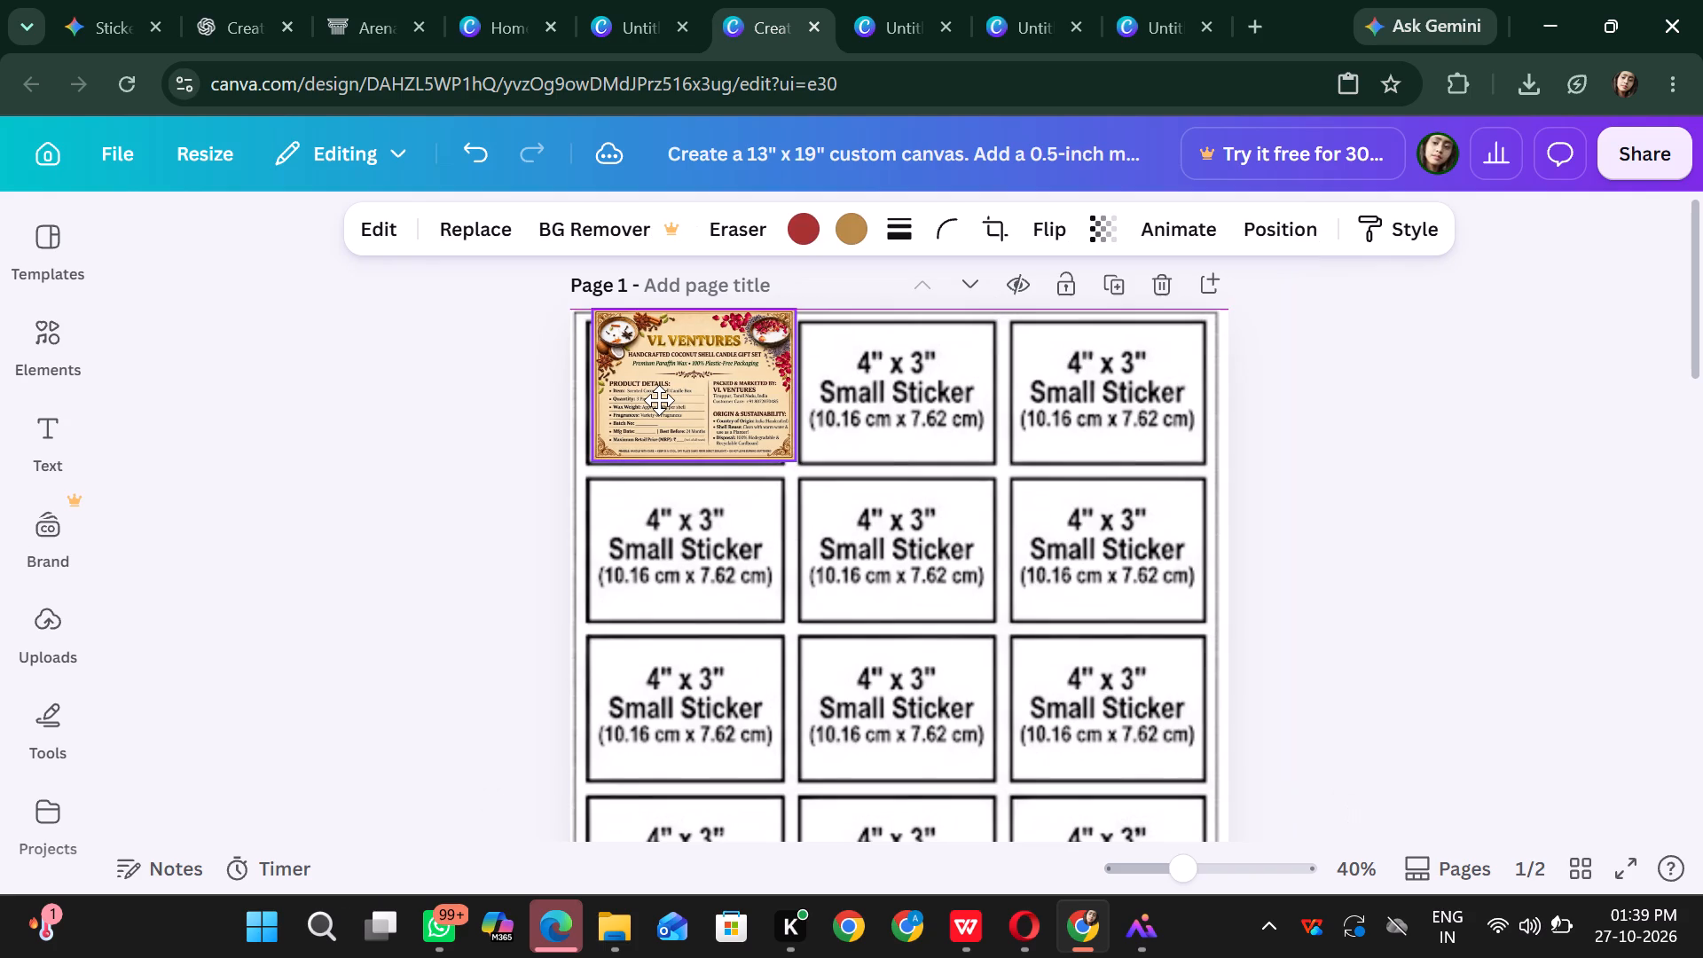
left_click_drag(659, 400, 657, 401)
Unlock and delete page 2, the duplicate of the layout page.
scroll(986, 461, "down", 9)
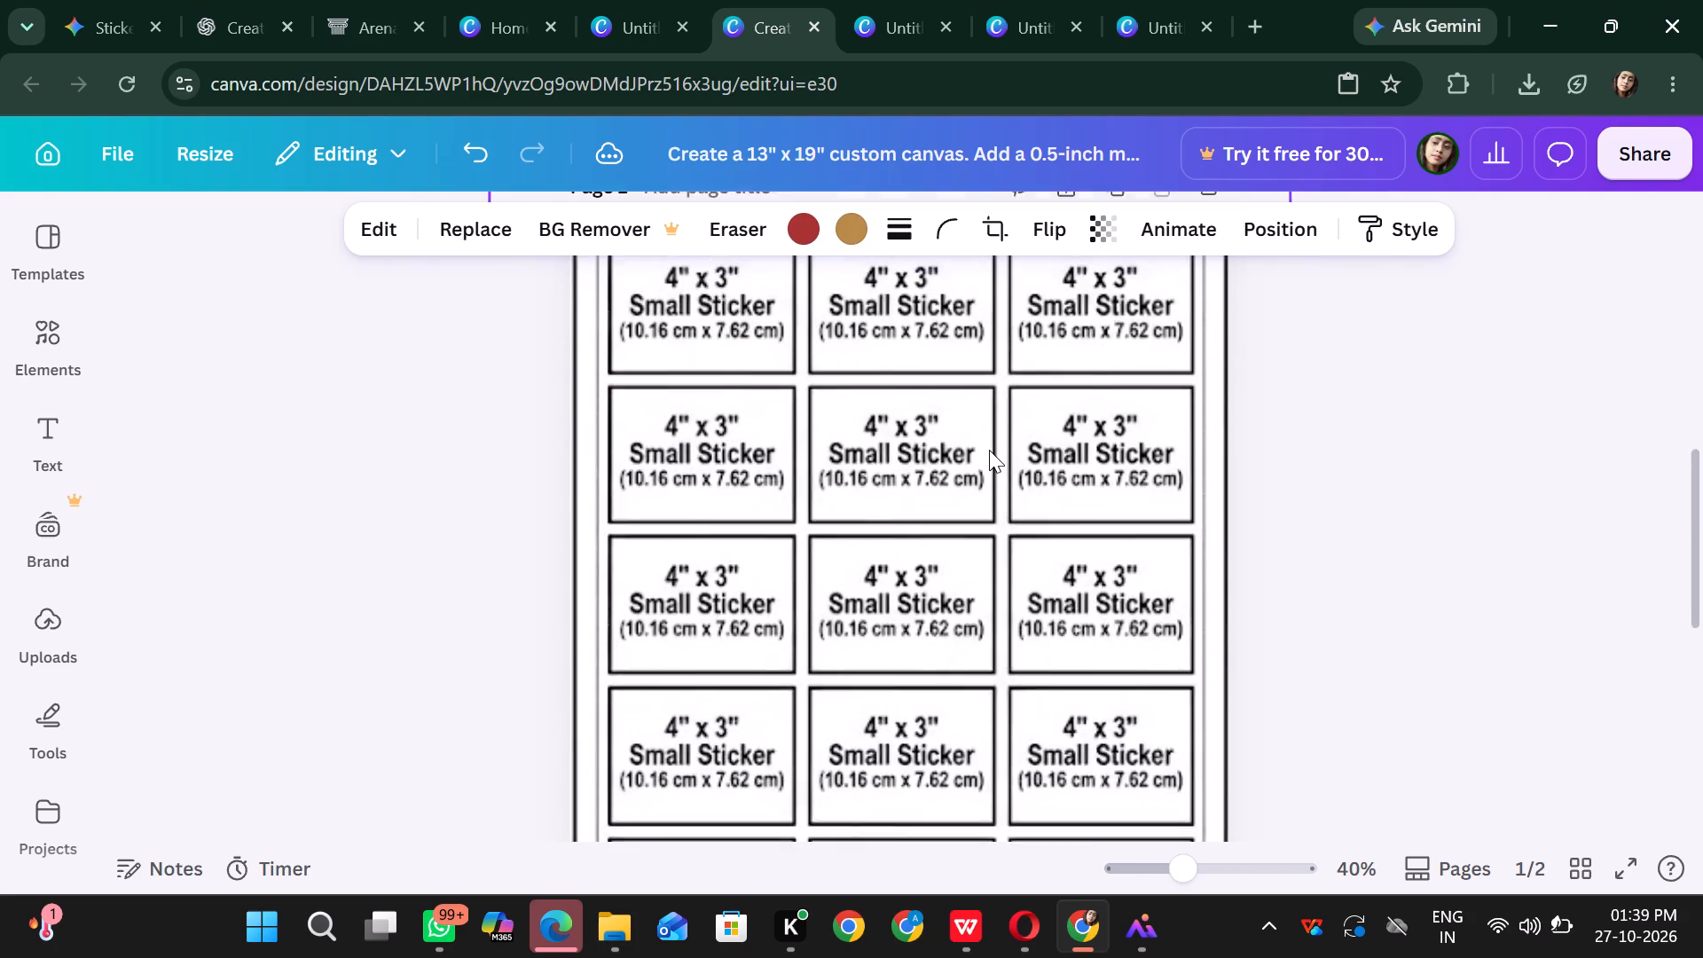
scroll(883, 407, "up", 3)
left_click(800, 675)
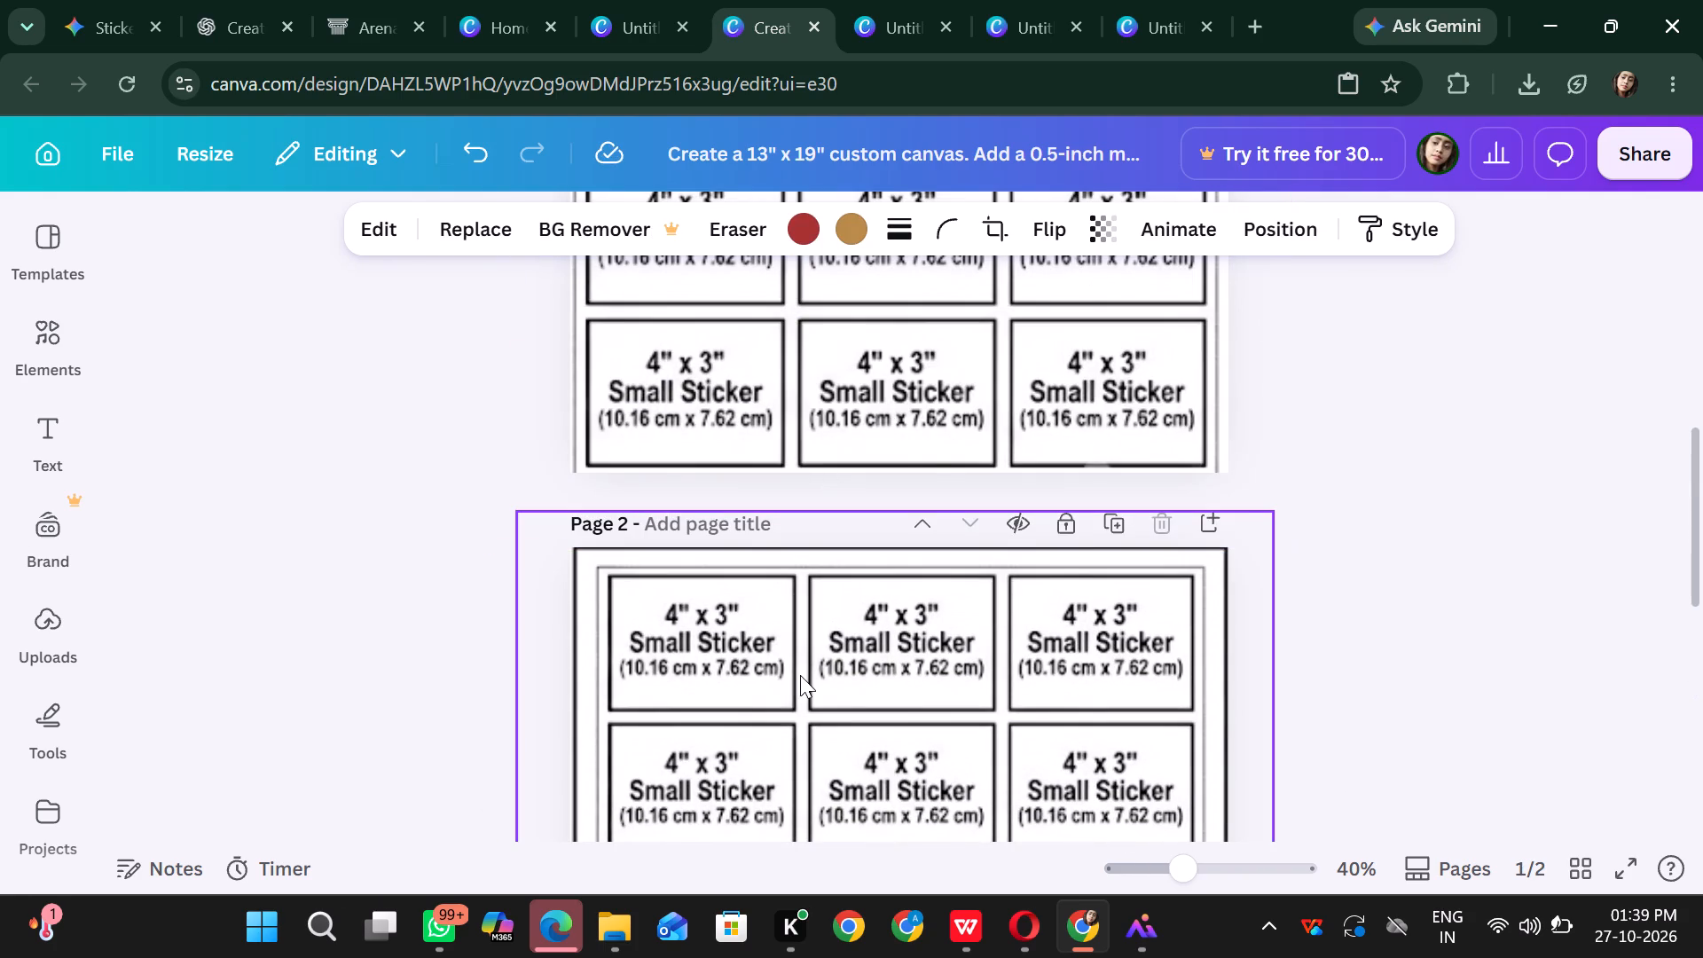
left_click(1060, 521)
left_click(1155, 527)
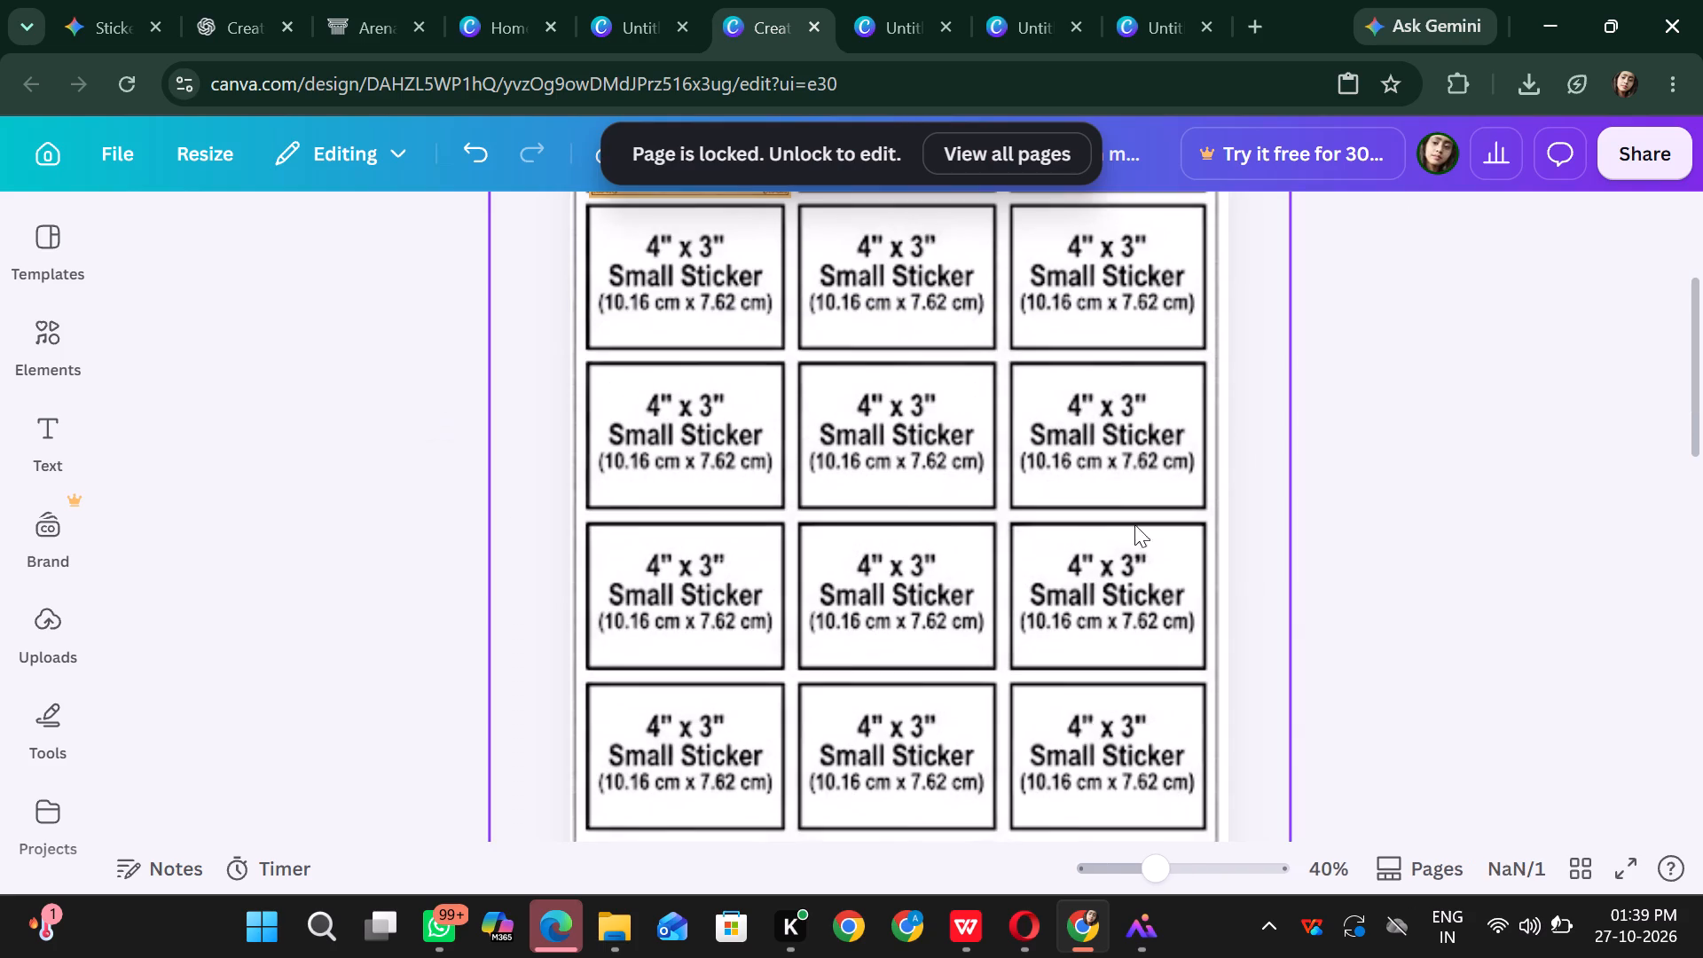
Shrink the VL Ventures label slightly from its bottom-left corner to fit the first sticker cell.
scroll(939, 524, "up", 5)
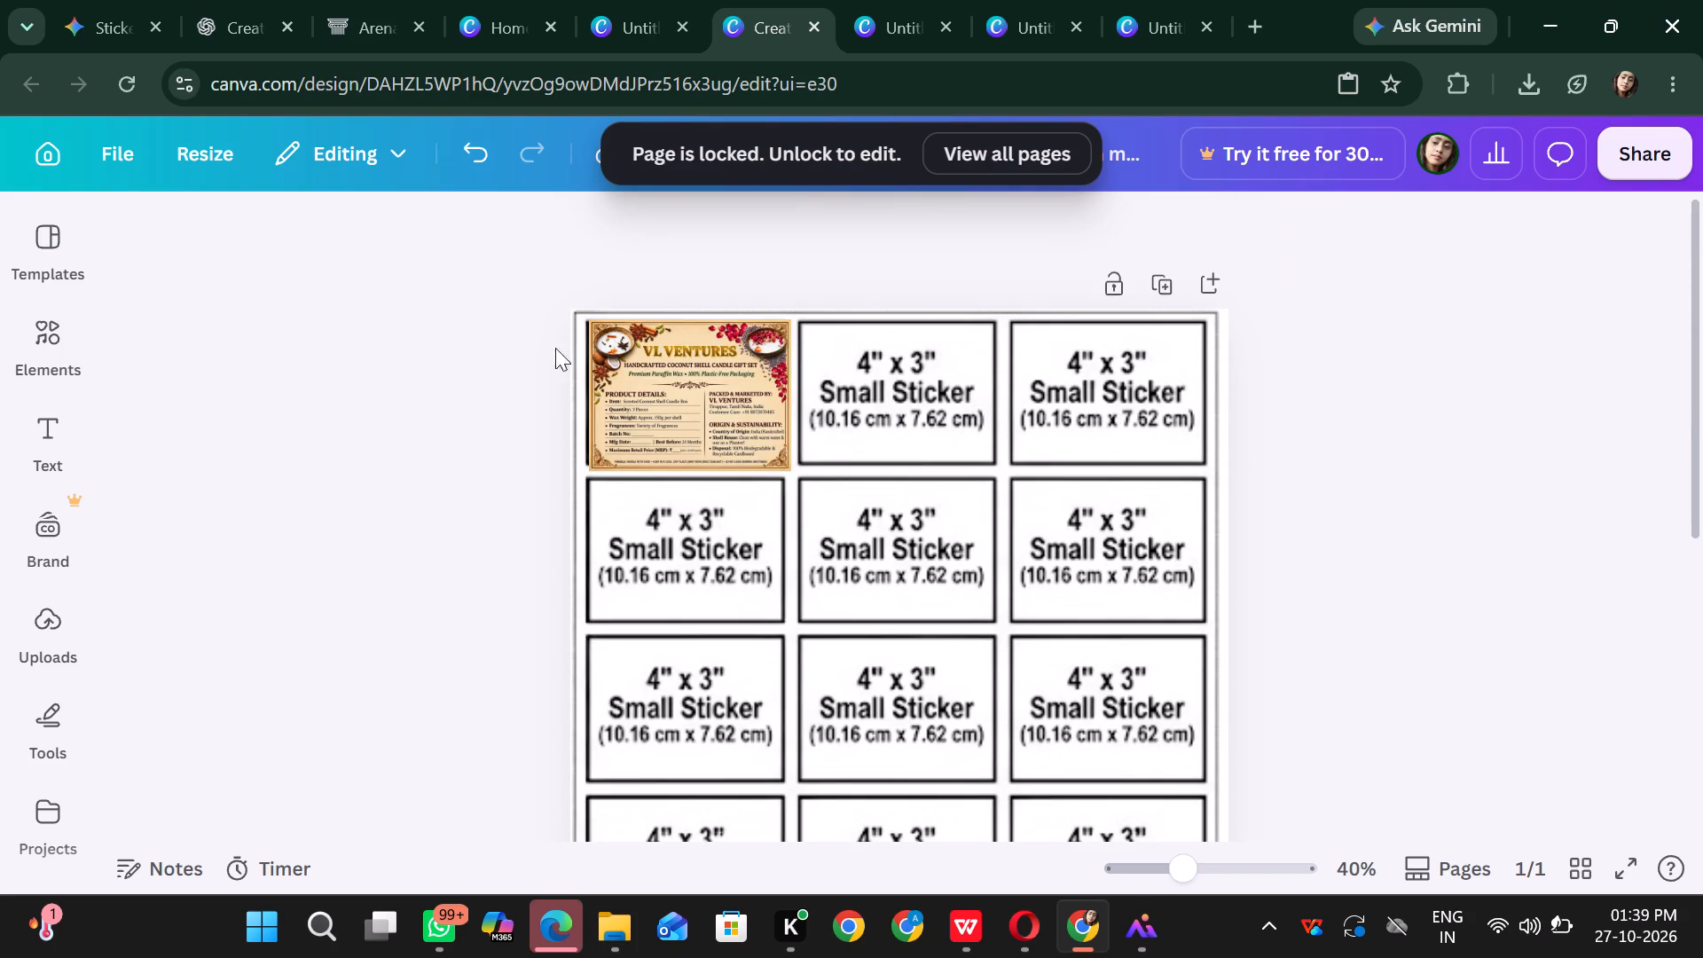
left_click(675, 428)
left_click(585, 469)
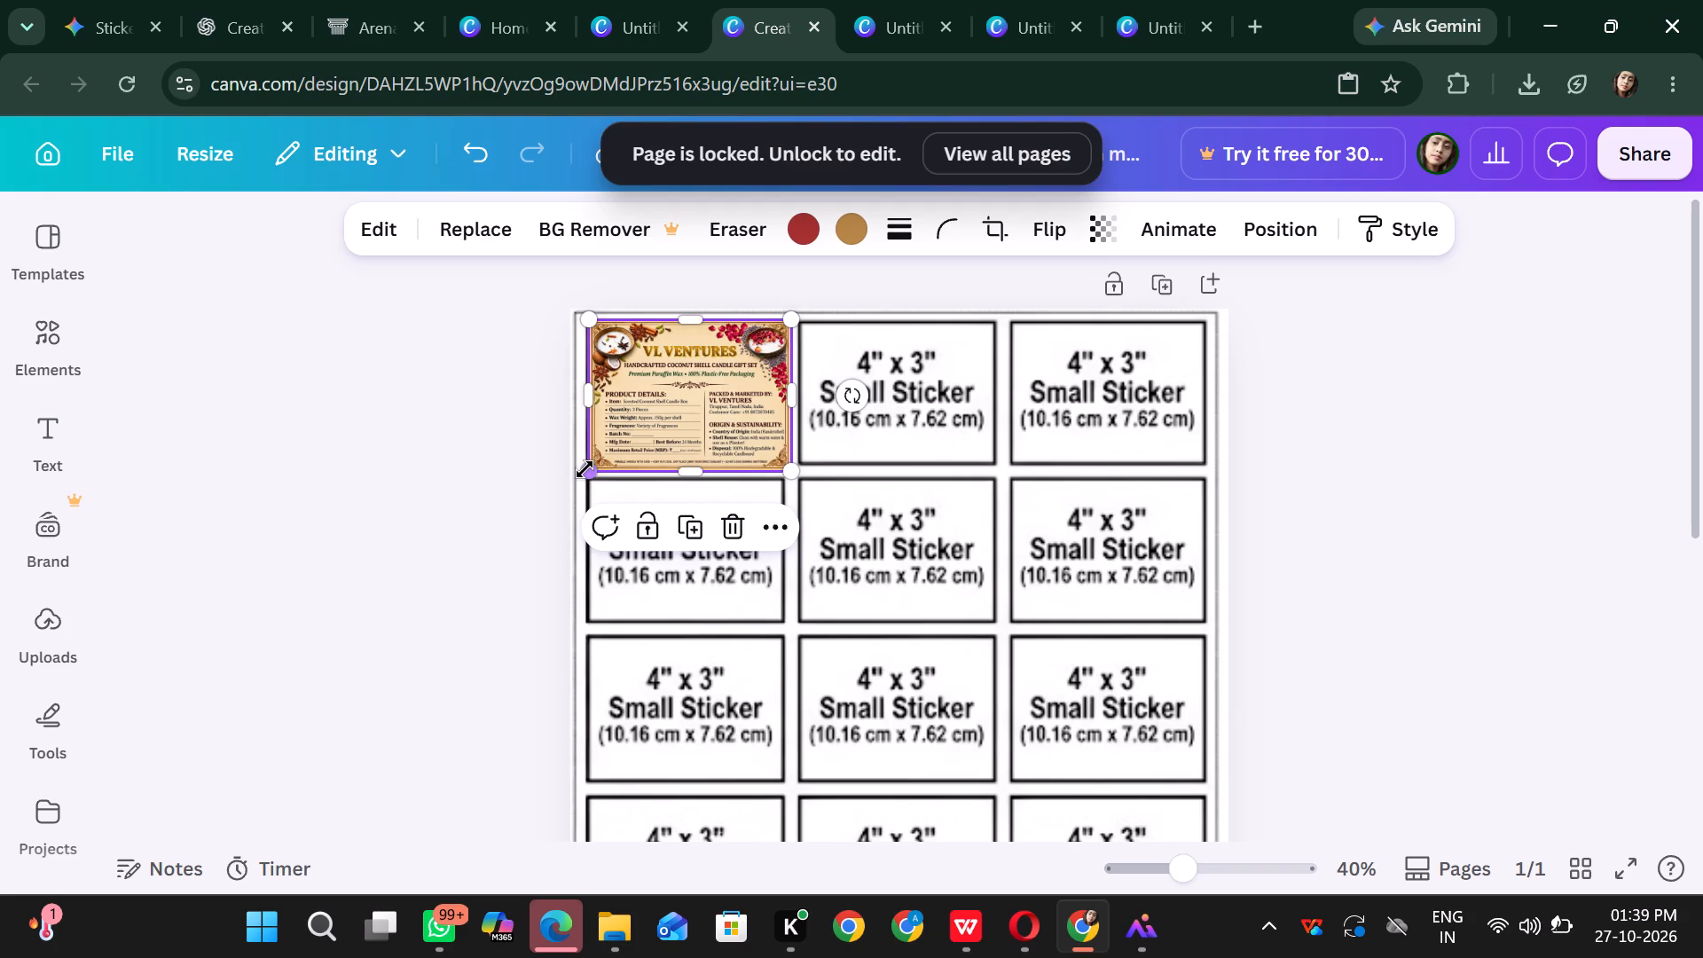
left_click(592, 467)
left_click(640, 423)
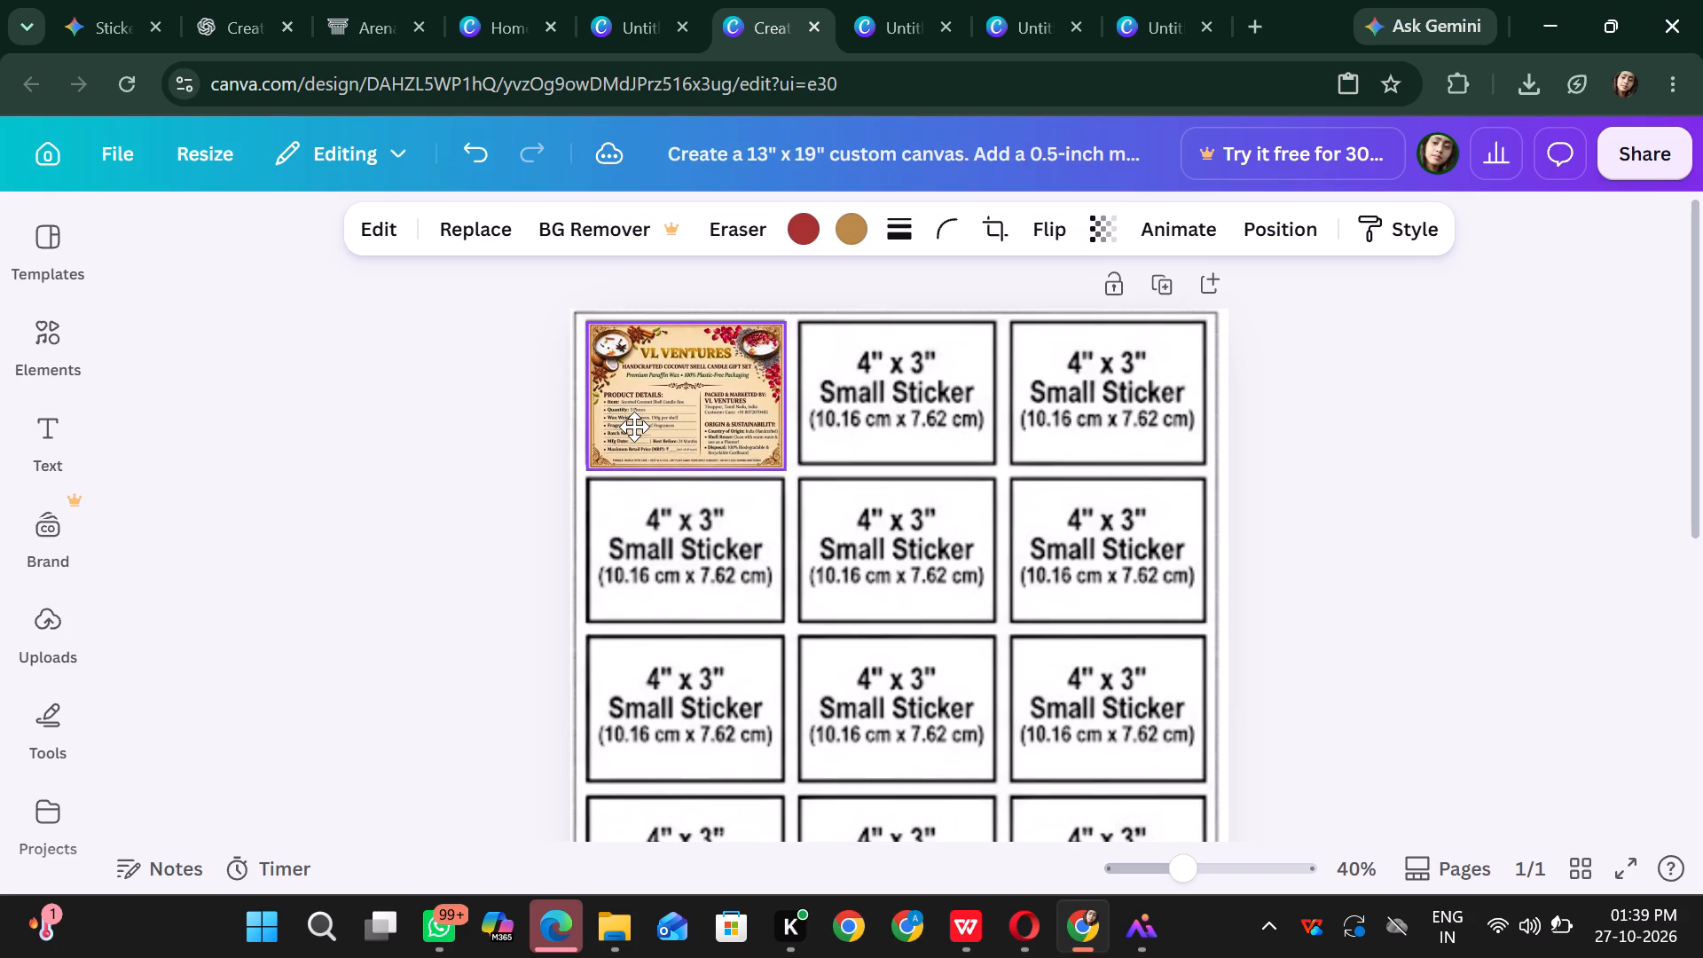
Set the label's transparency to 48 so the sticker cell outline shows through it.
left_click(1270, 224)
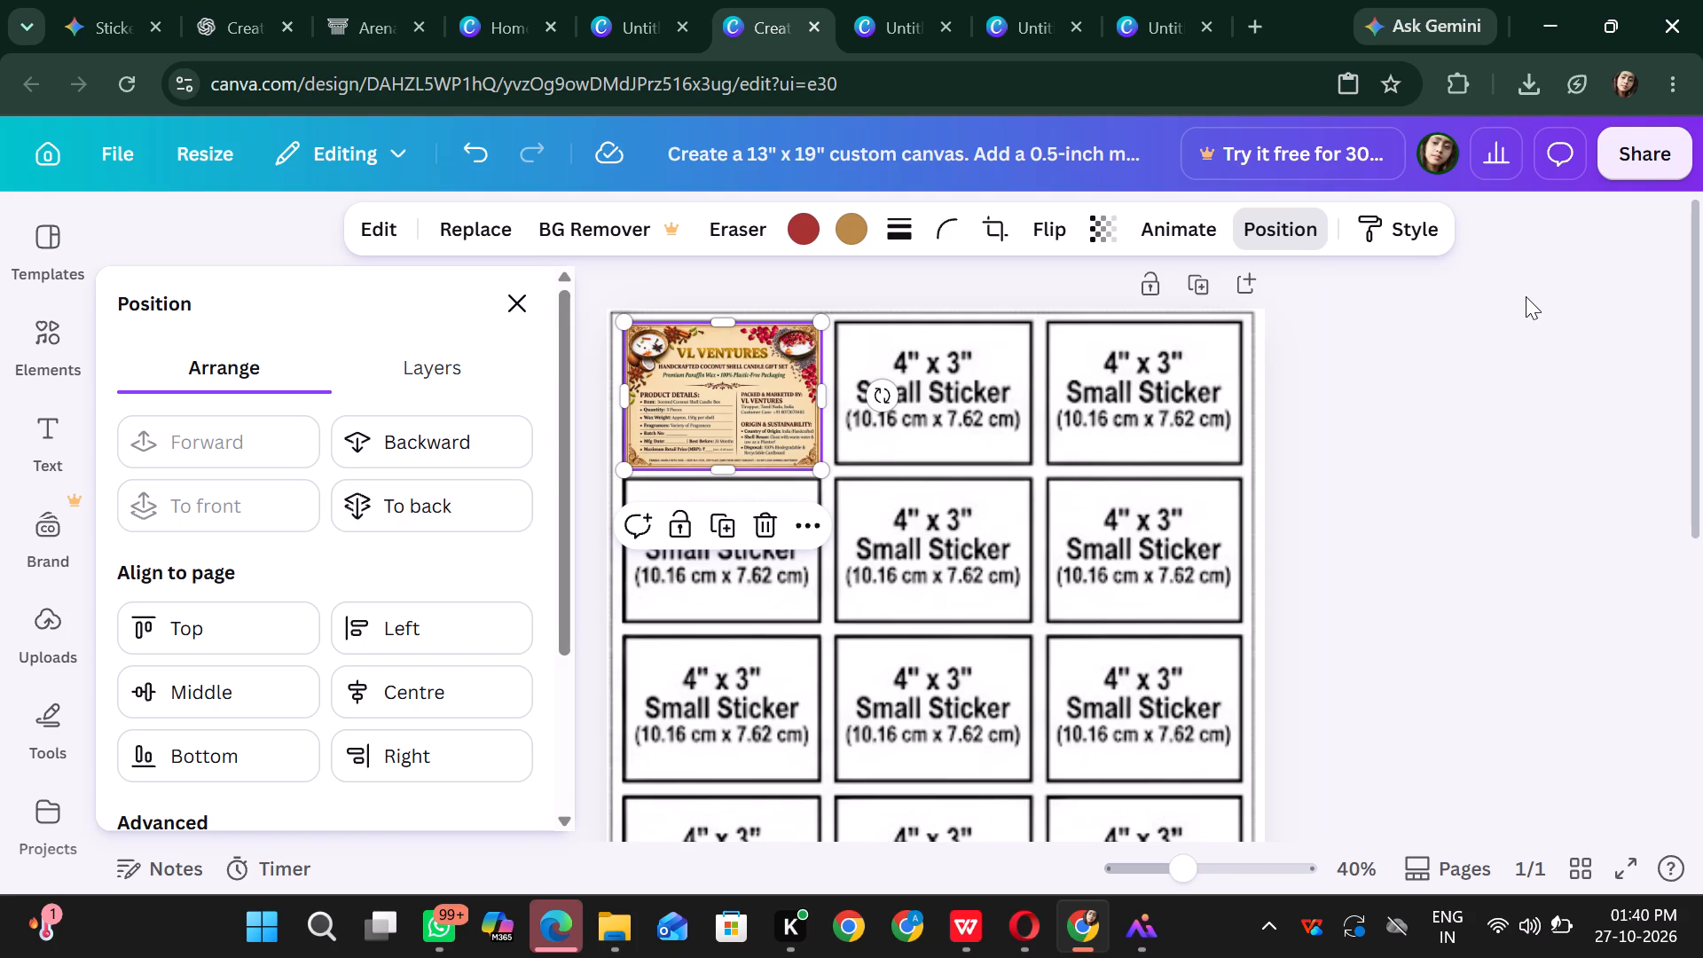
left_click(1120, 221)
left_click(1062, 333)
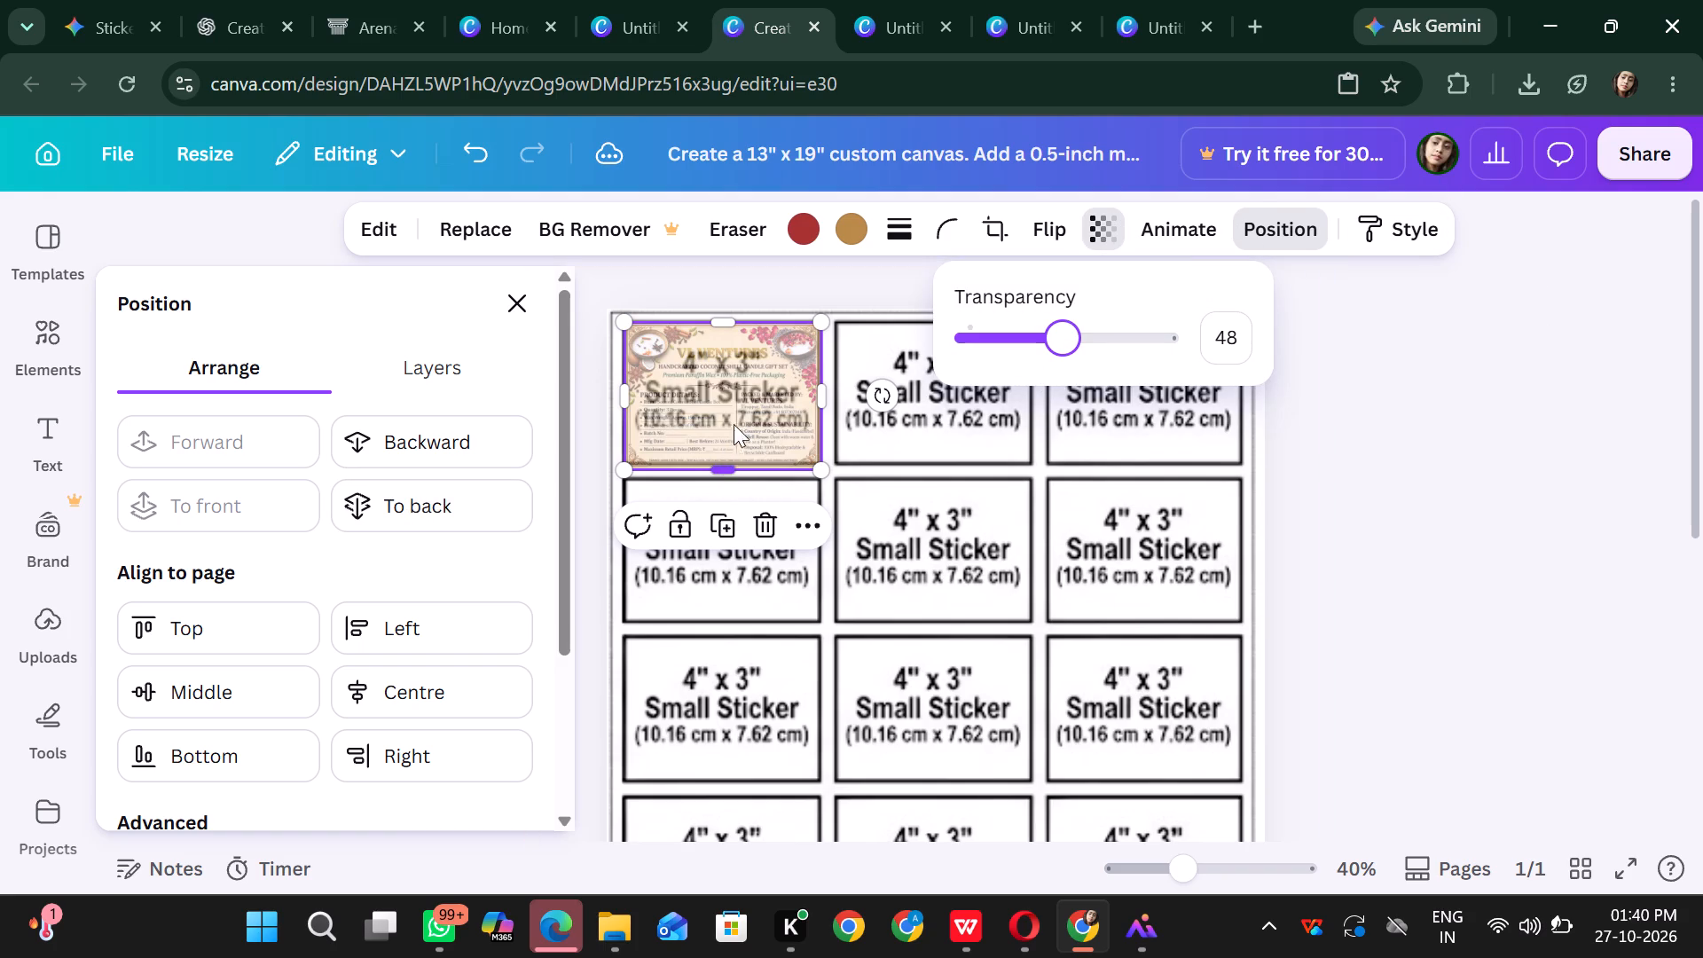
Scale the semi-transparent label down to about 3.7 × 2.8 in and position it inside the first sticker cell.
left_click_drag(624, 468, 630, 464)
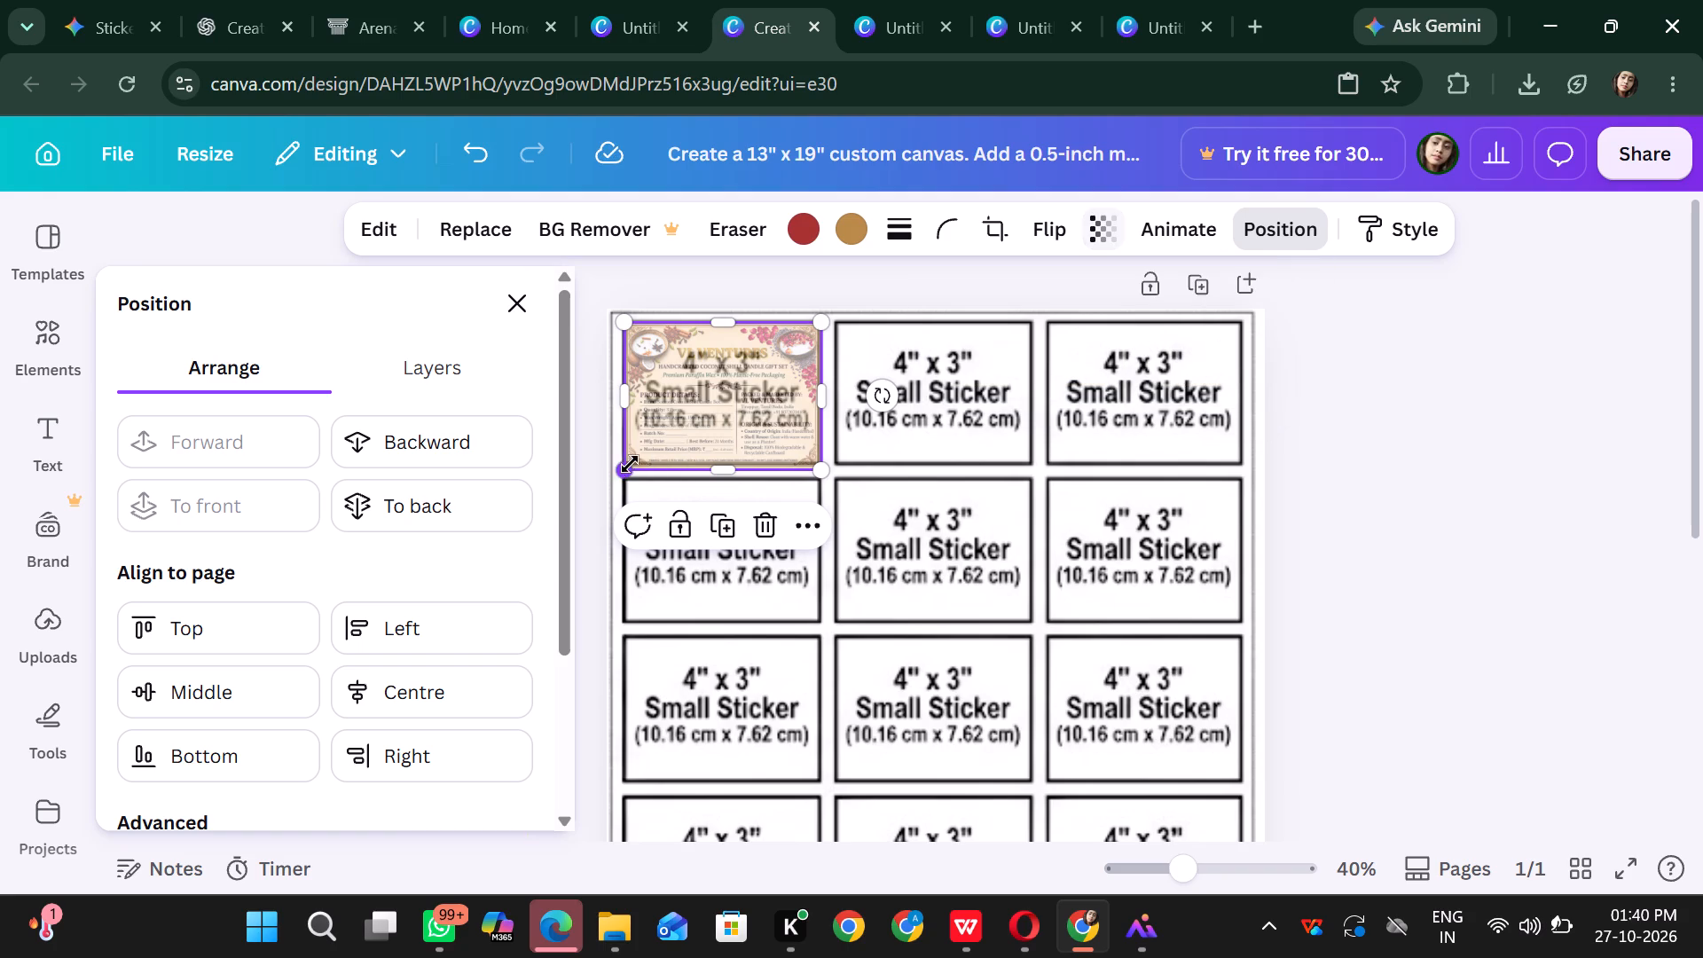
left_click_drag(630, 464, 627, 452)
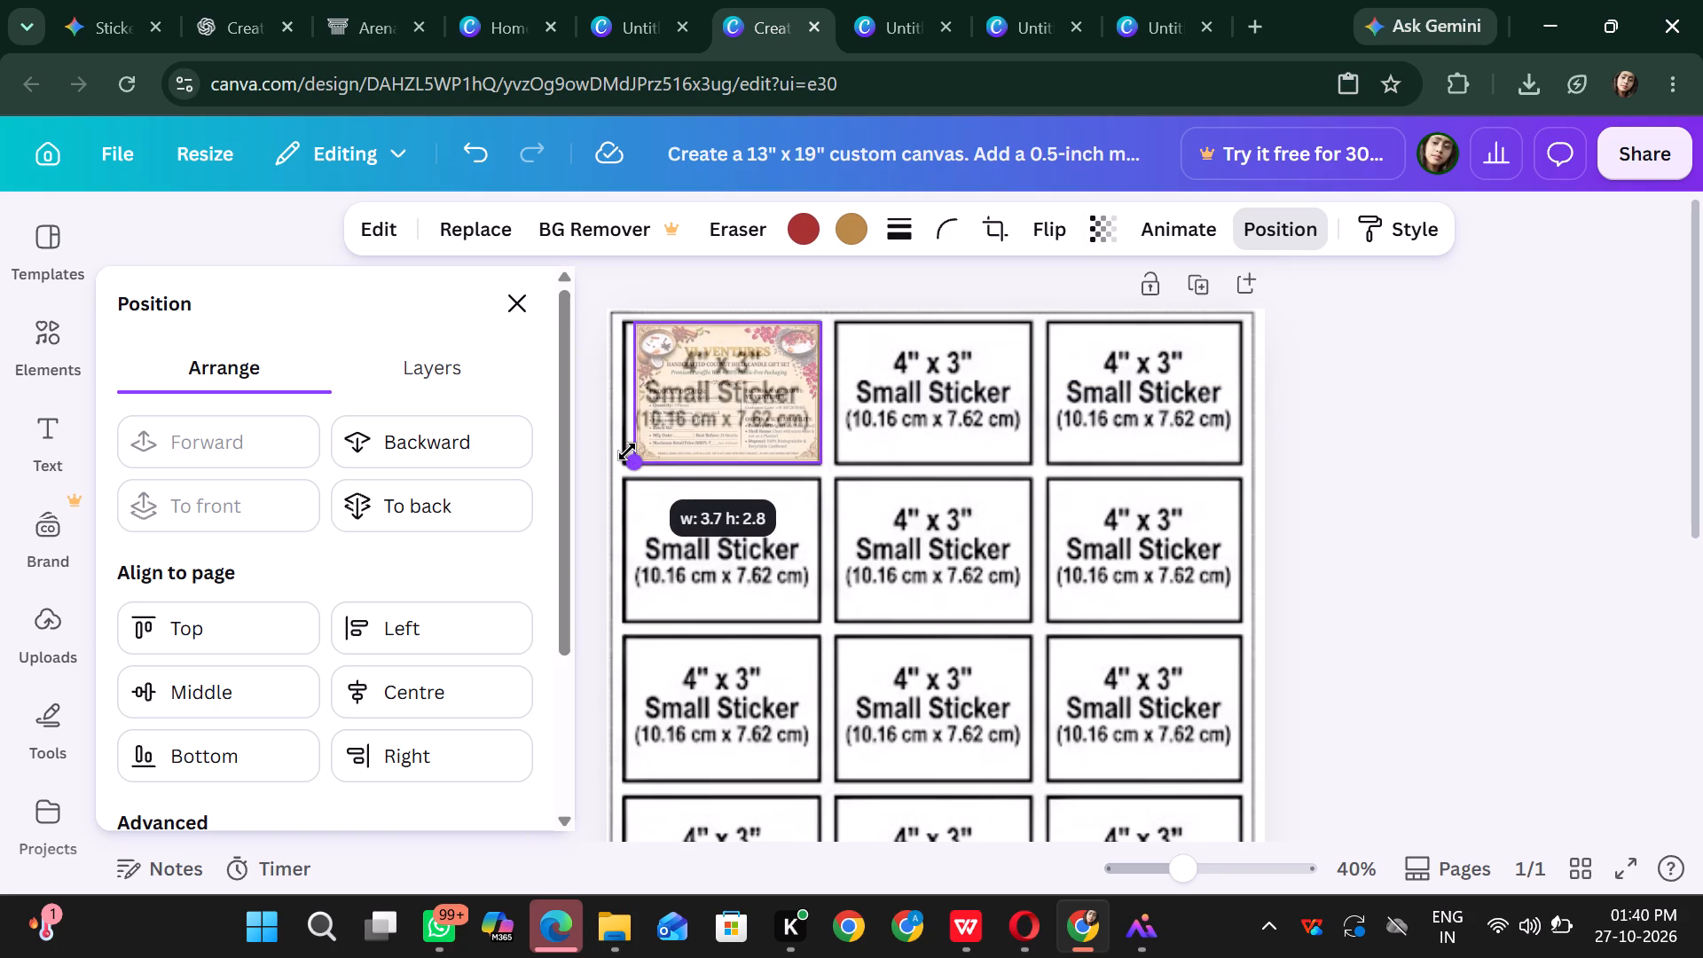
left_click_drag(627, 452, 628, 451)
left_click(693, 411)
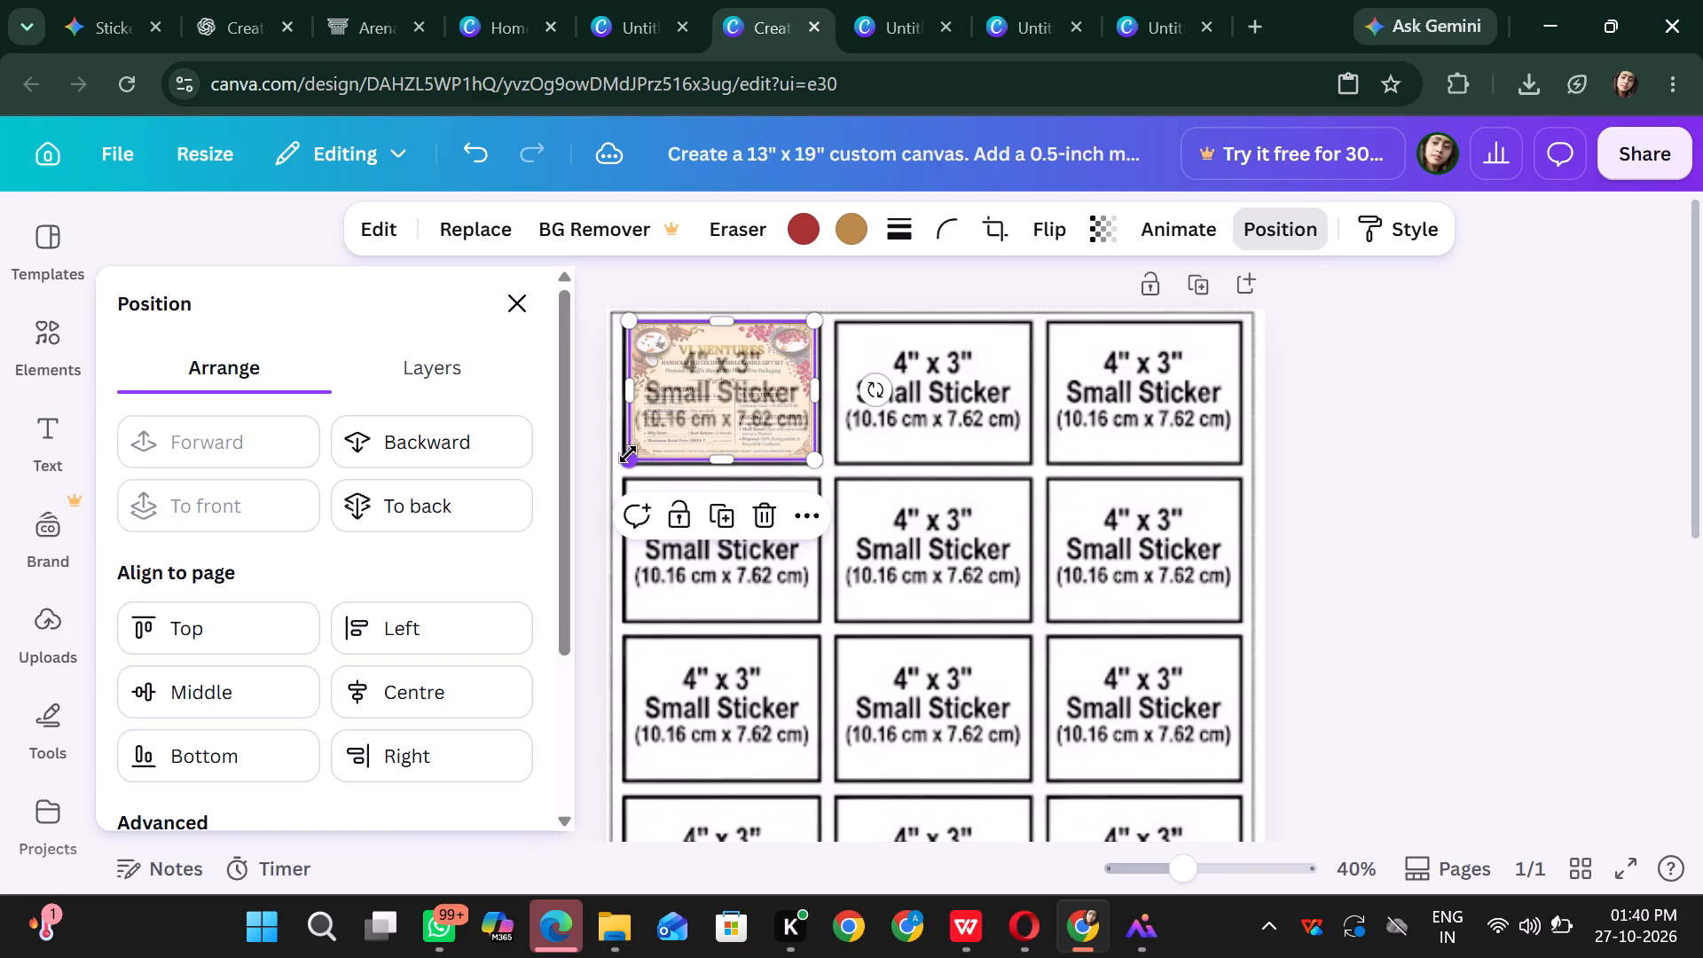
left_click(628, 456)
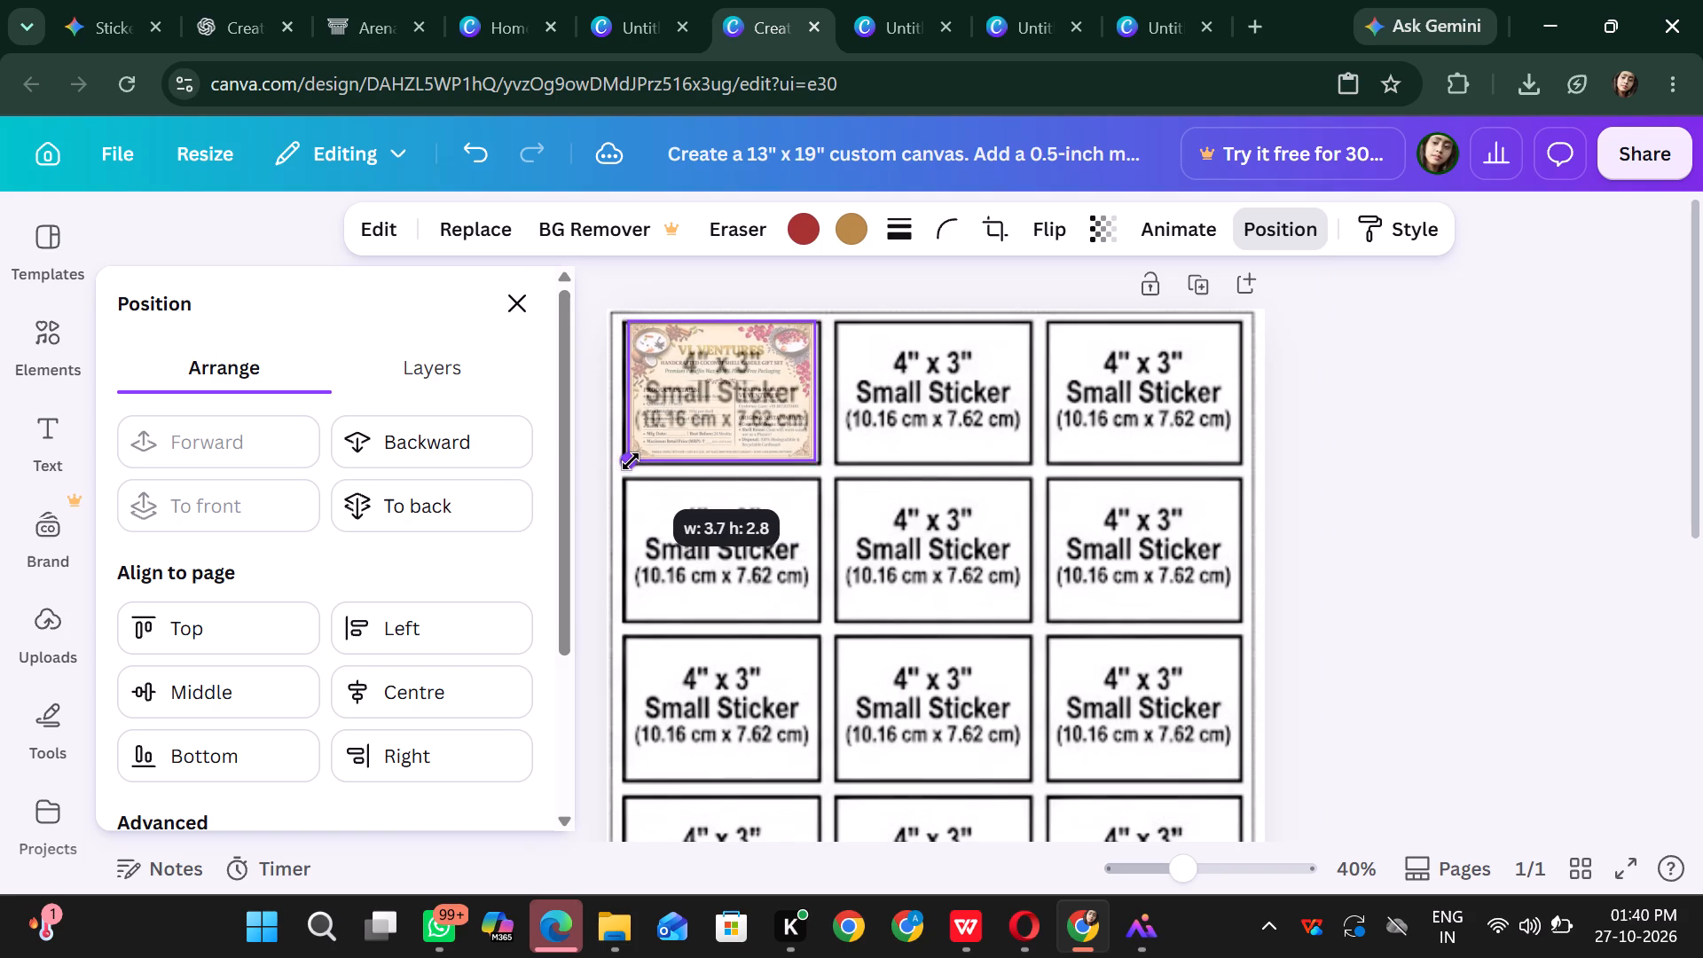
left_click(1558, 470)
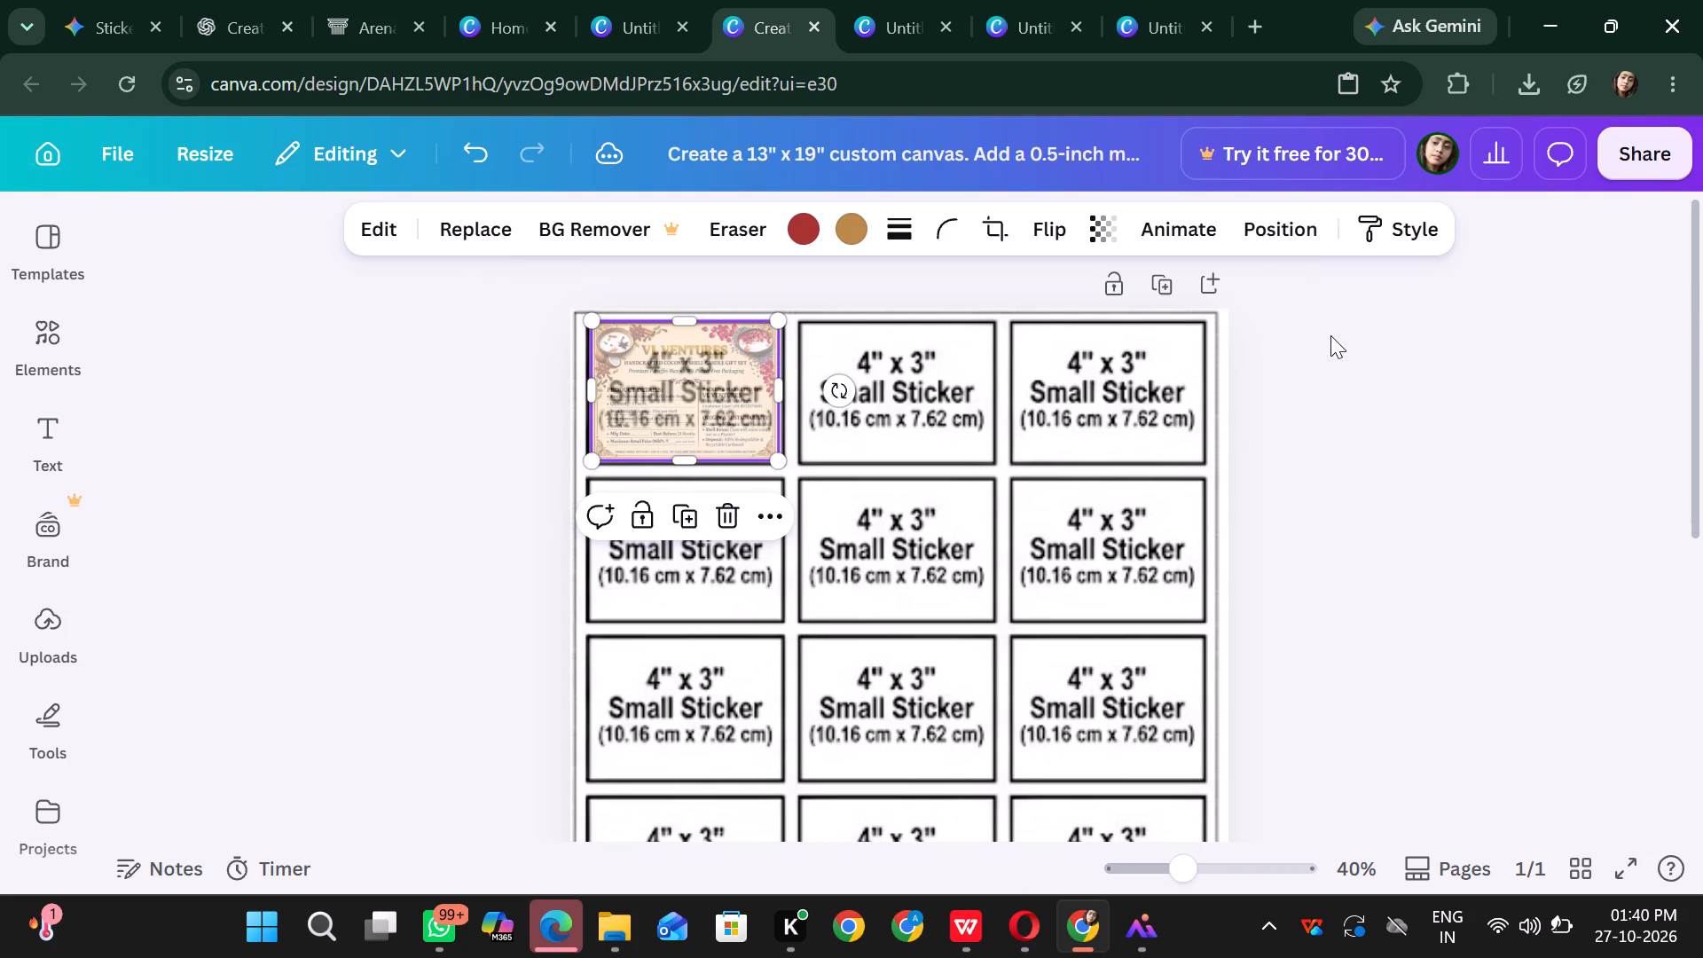
Undo the recent edits back to before the label was placed and the layout image enlarged, bringing back page 2.
left_click(1176, 339)
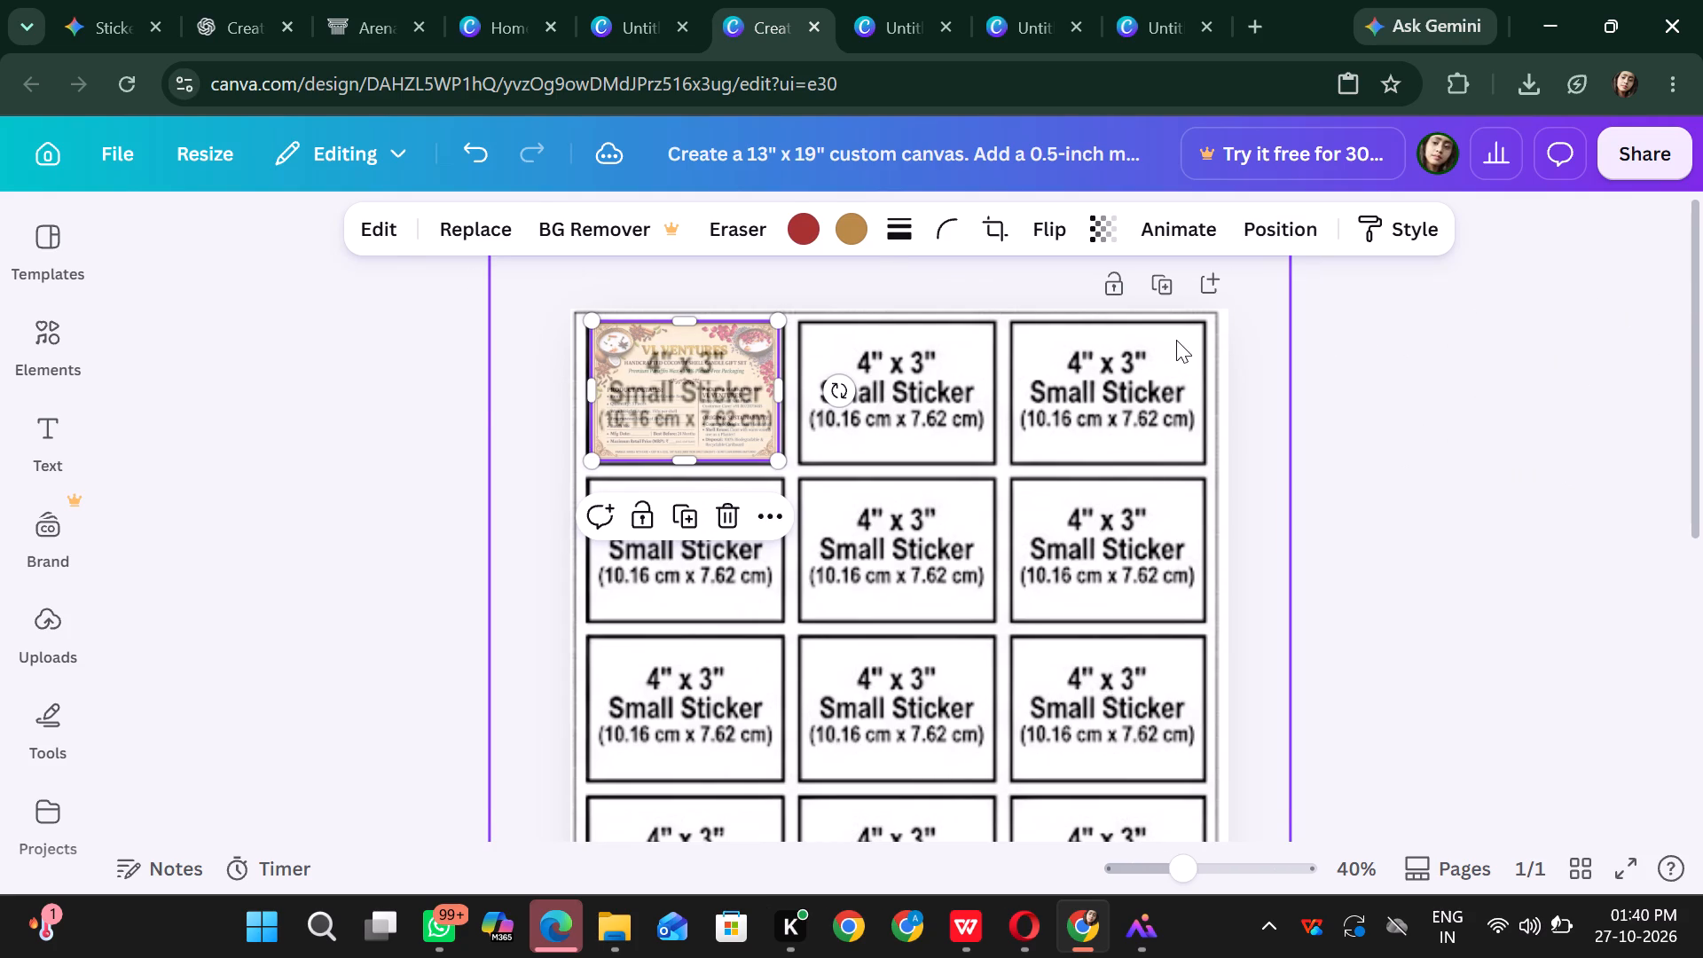
left_click(481, 150)
triple_click(483, 151)
triple_click(485, 149)
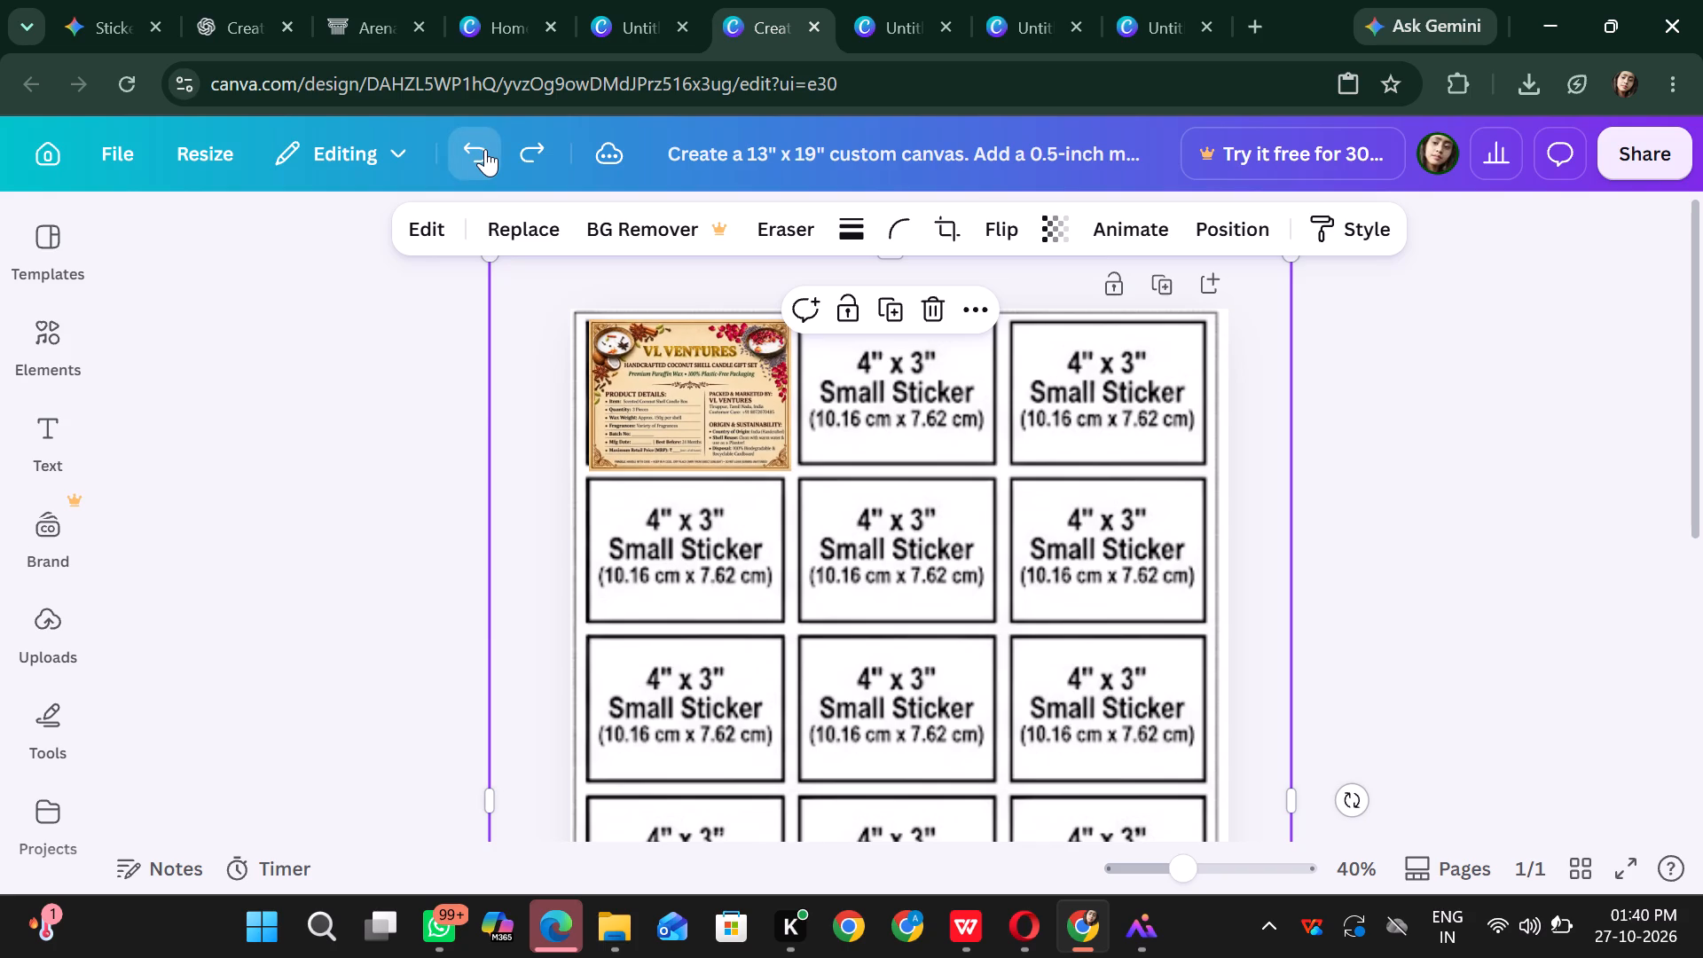
triple_click(488, 153)
triple_click(494, 149)
triple_click(498, 147)
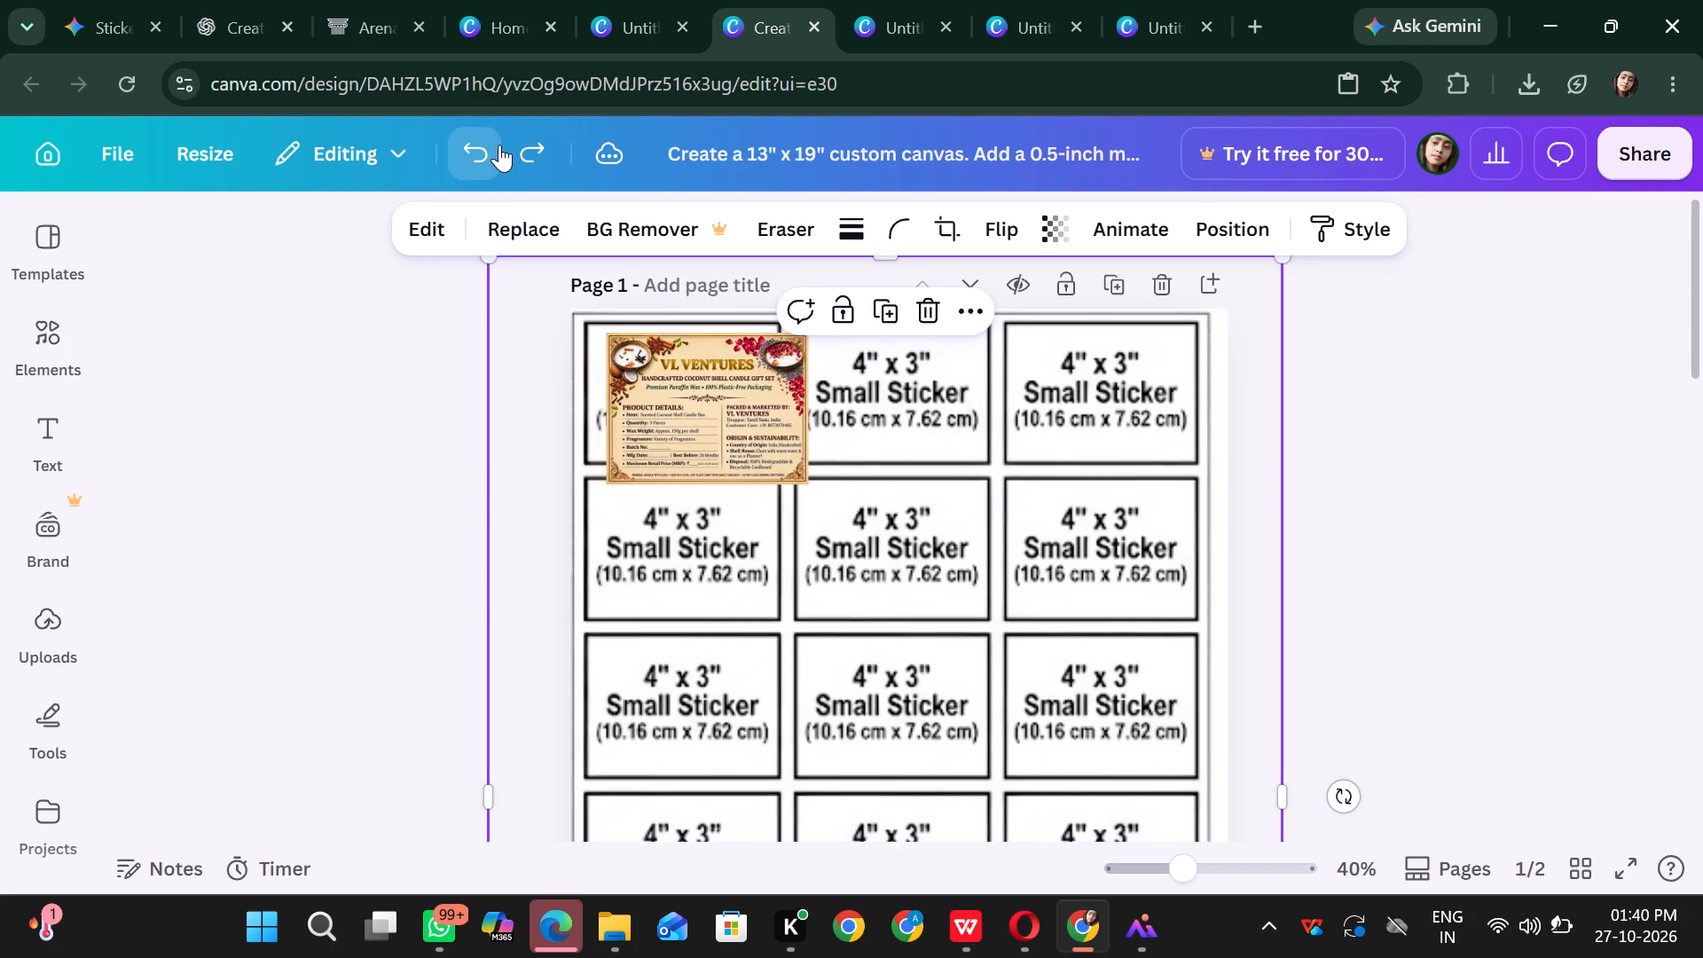
double_click(500, 147)
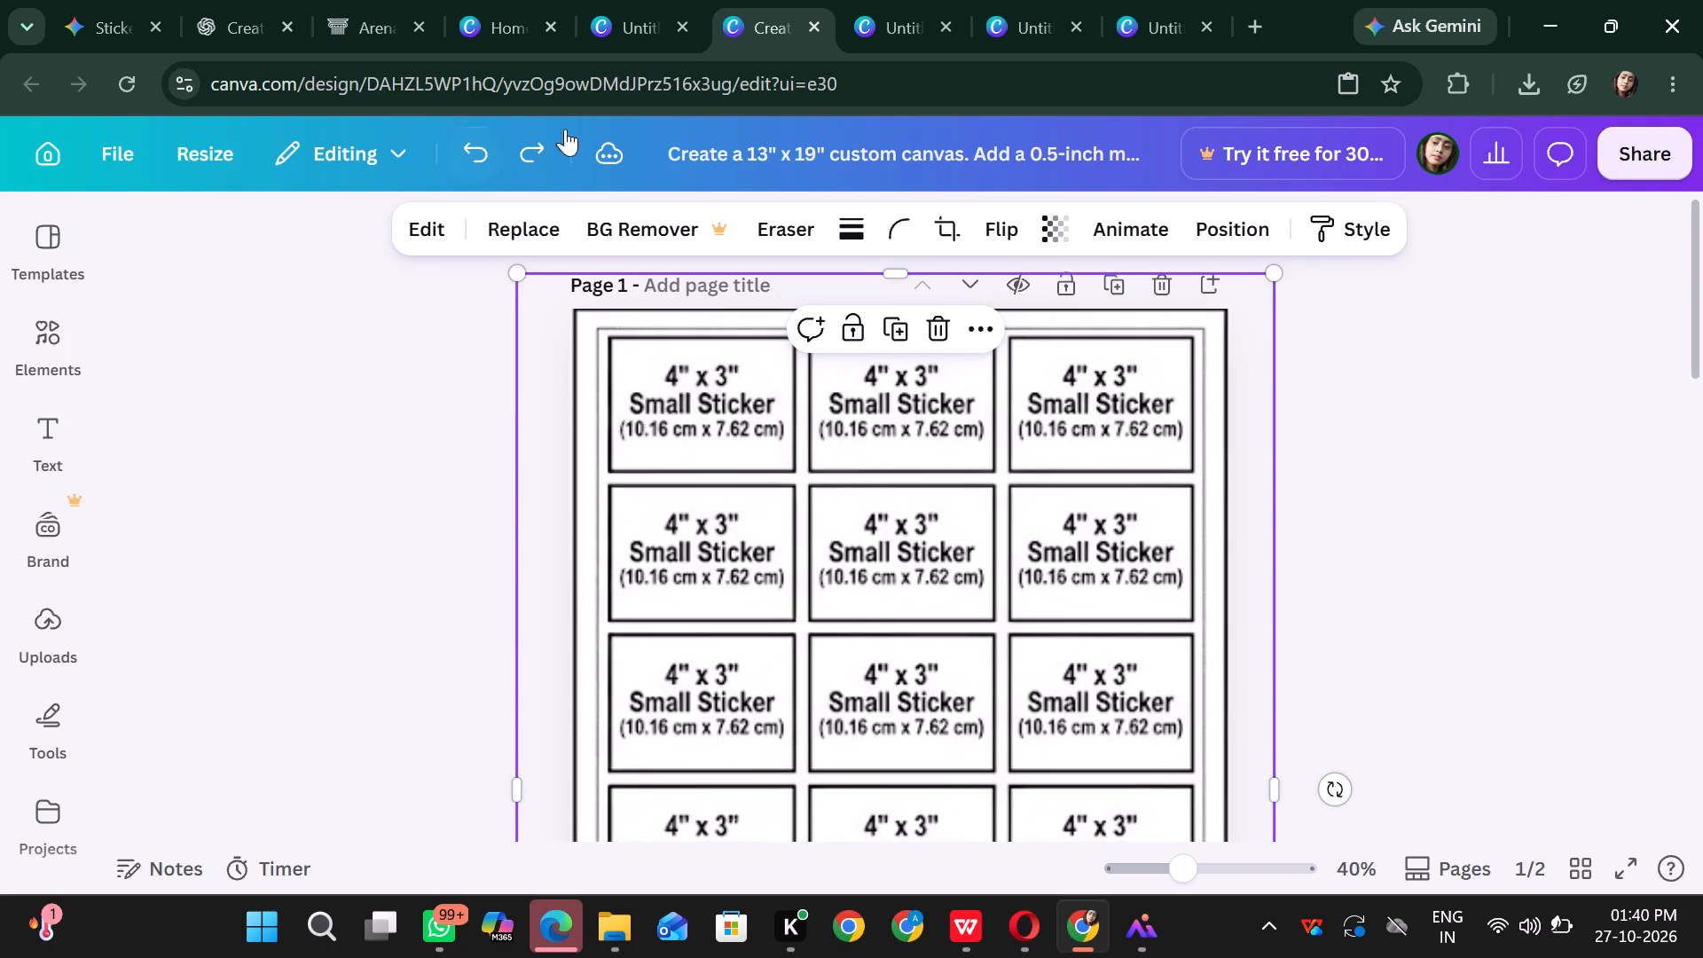
scroll(615, 385, "down", 7)
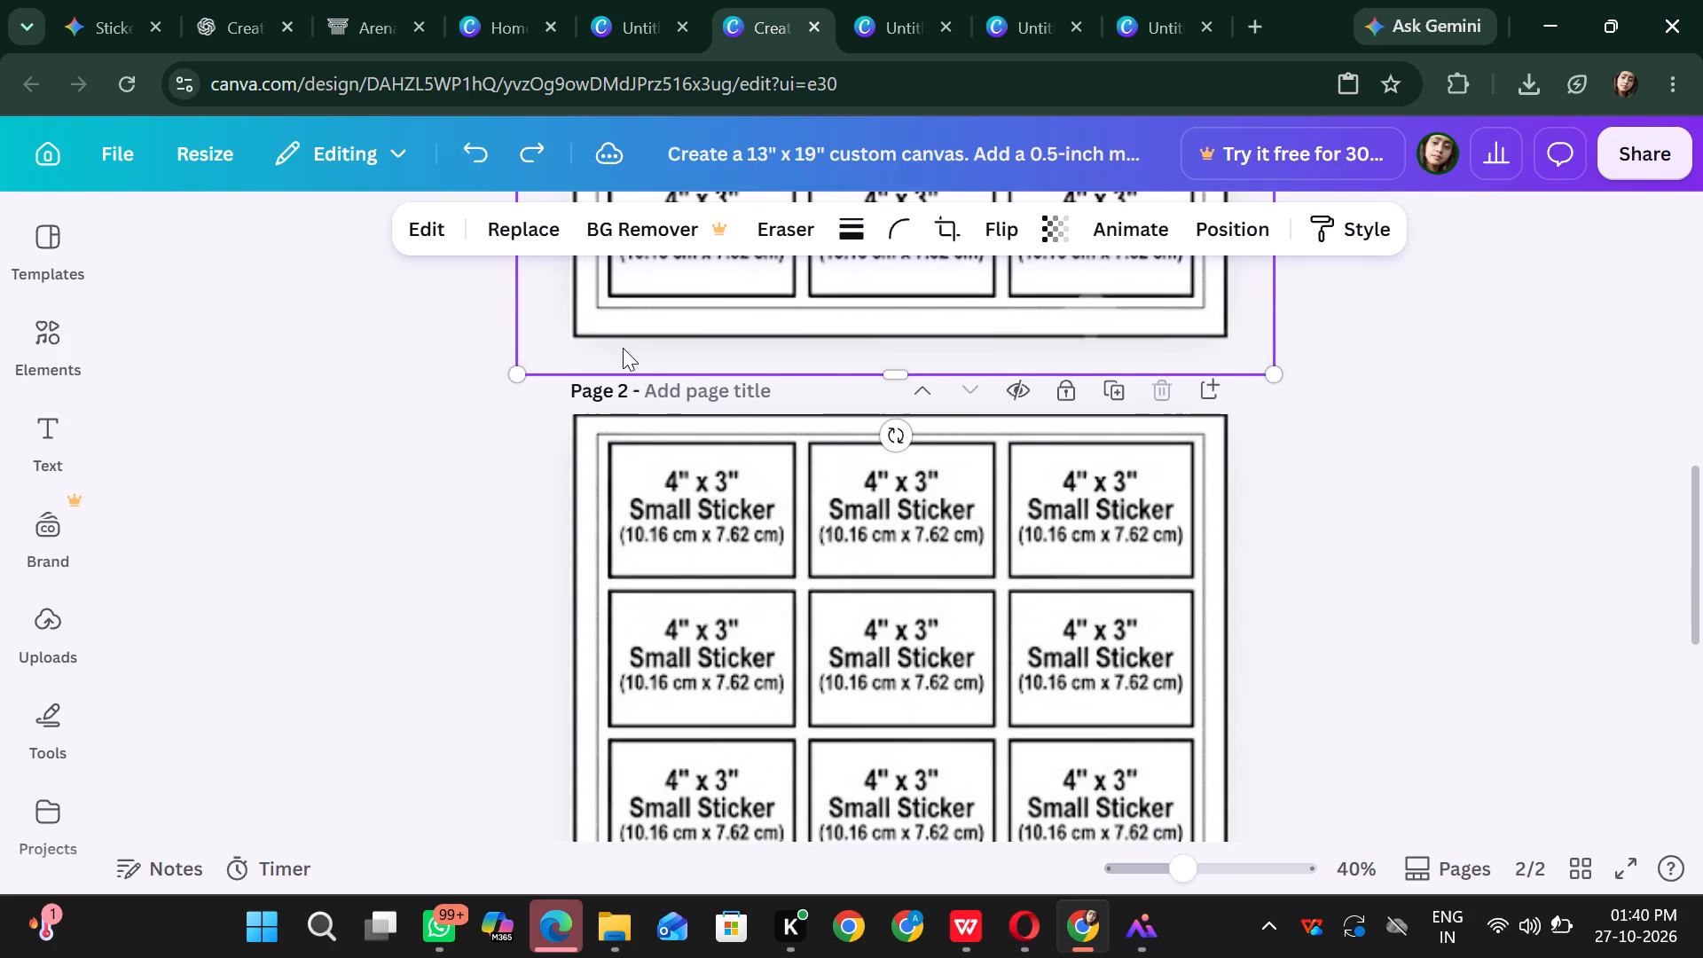
scroll(623, 348, "up", 7)
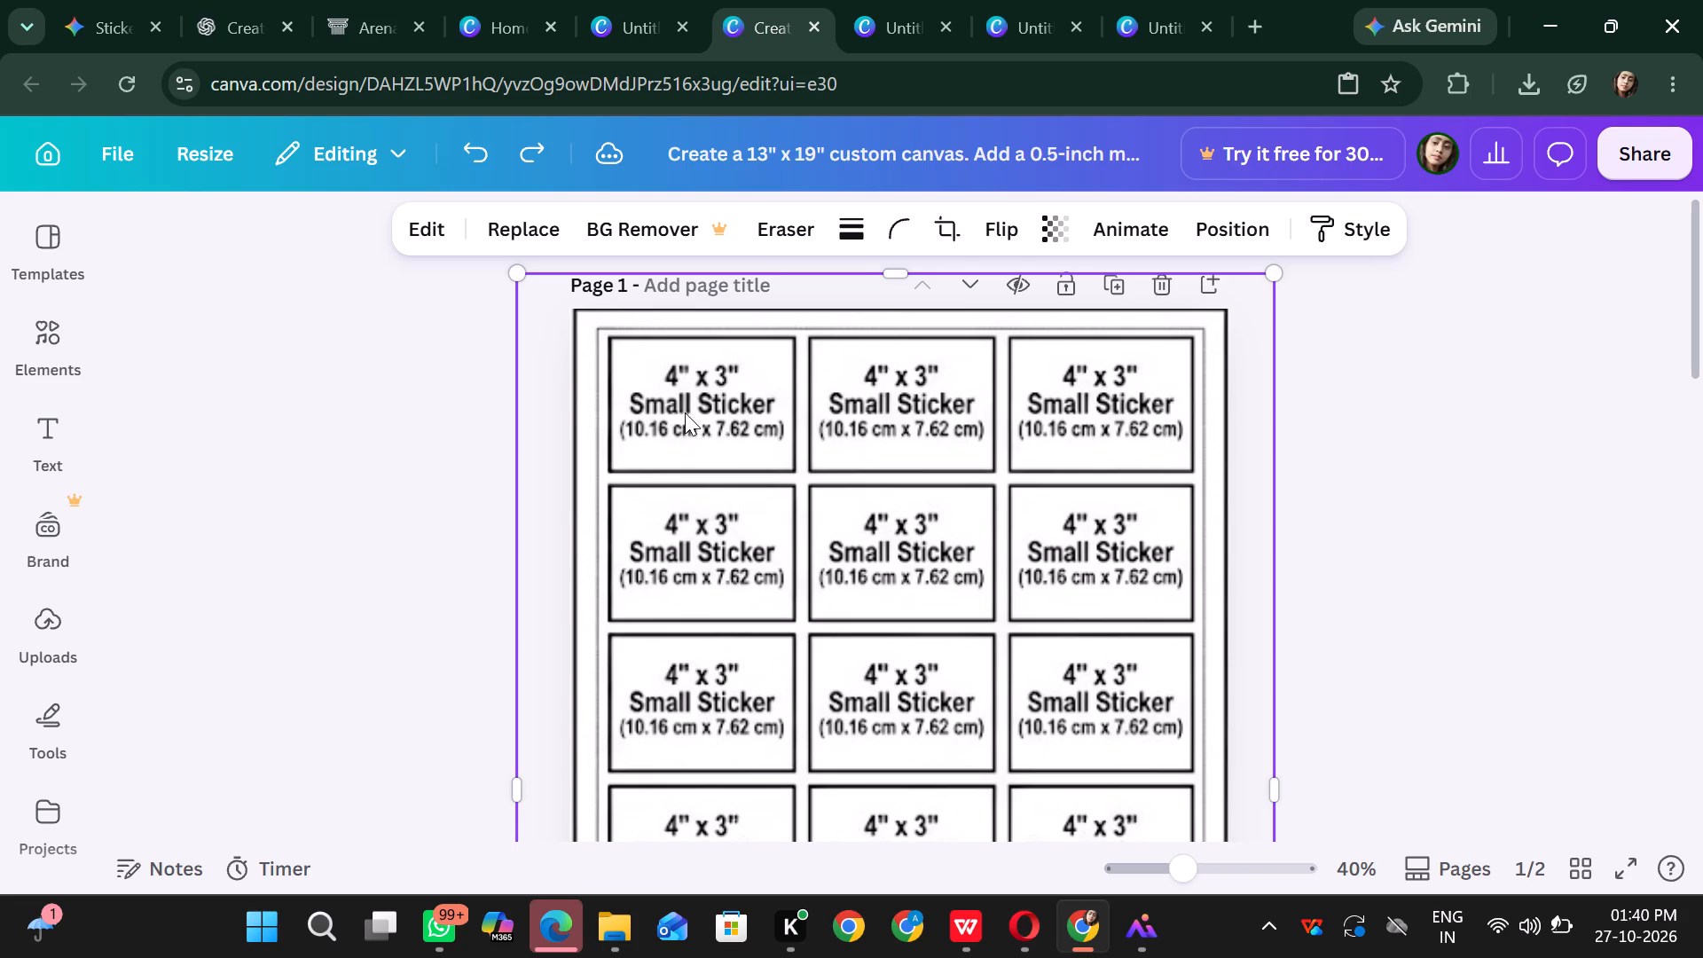
left_click(682, 412)
left_click(1385, 498)
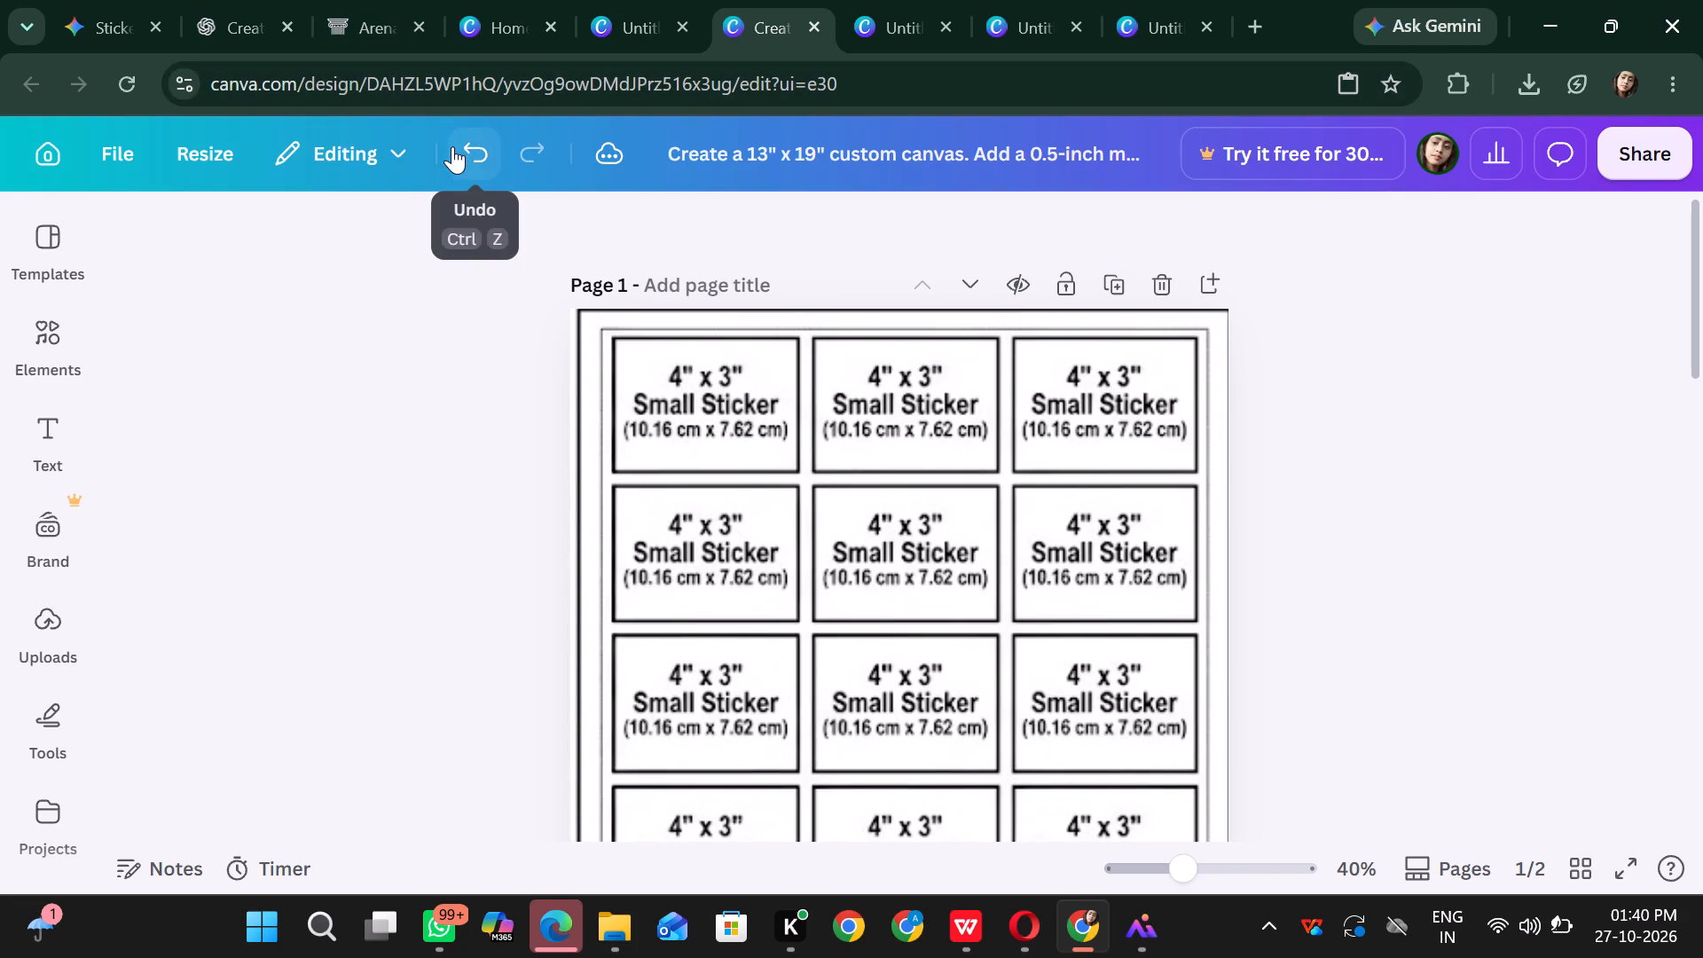
left_click(487, 153)
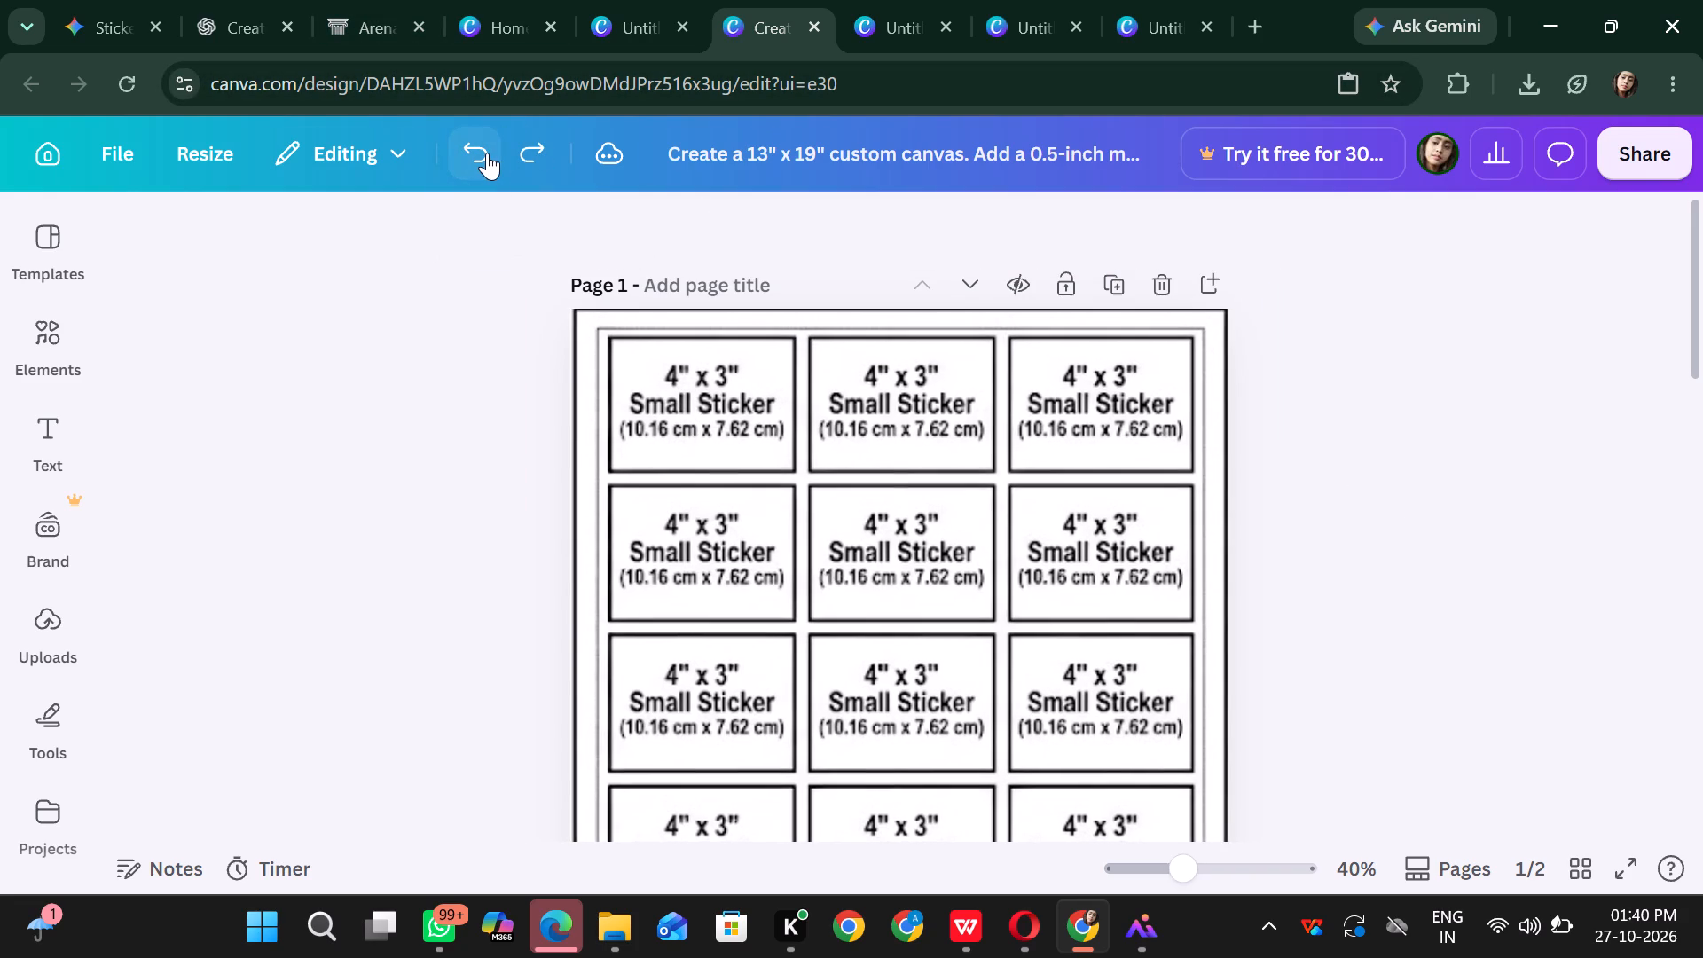
Unlock and delete page 2, the duplicate of the layout page.
scroll(994, 246, "down", 9)
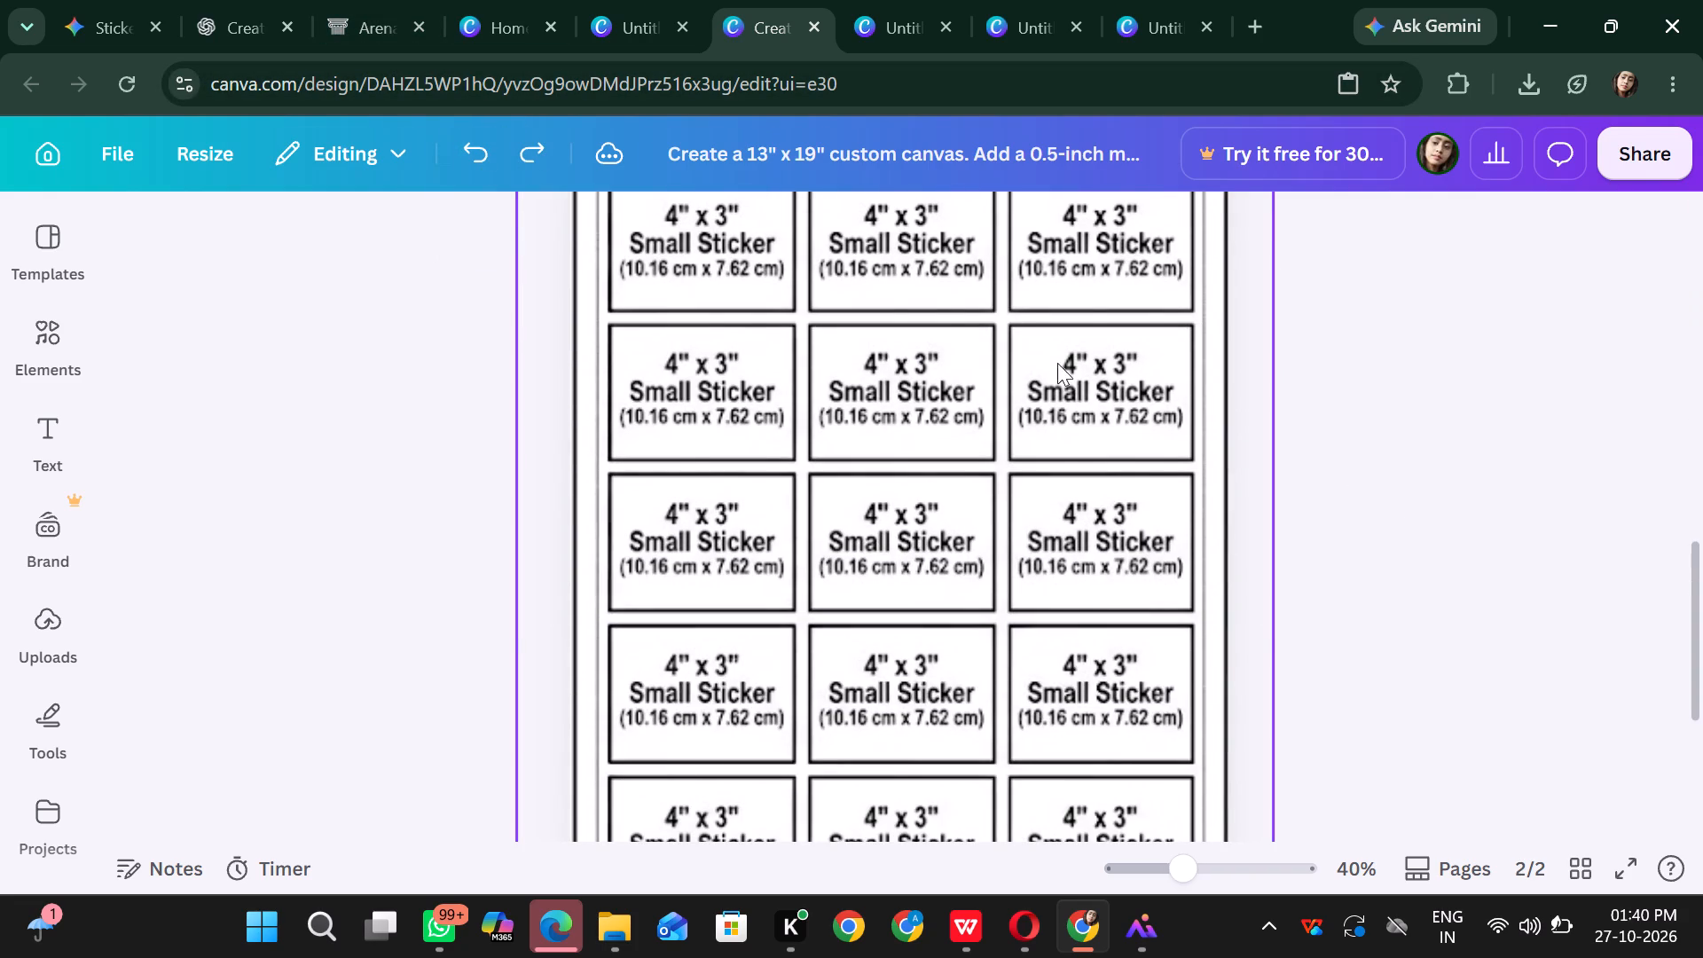
scroll(1081, 349, "up", 9)
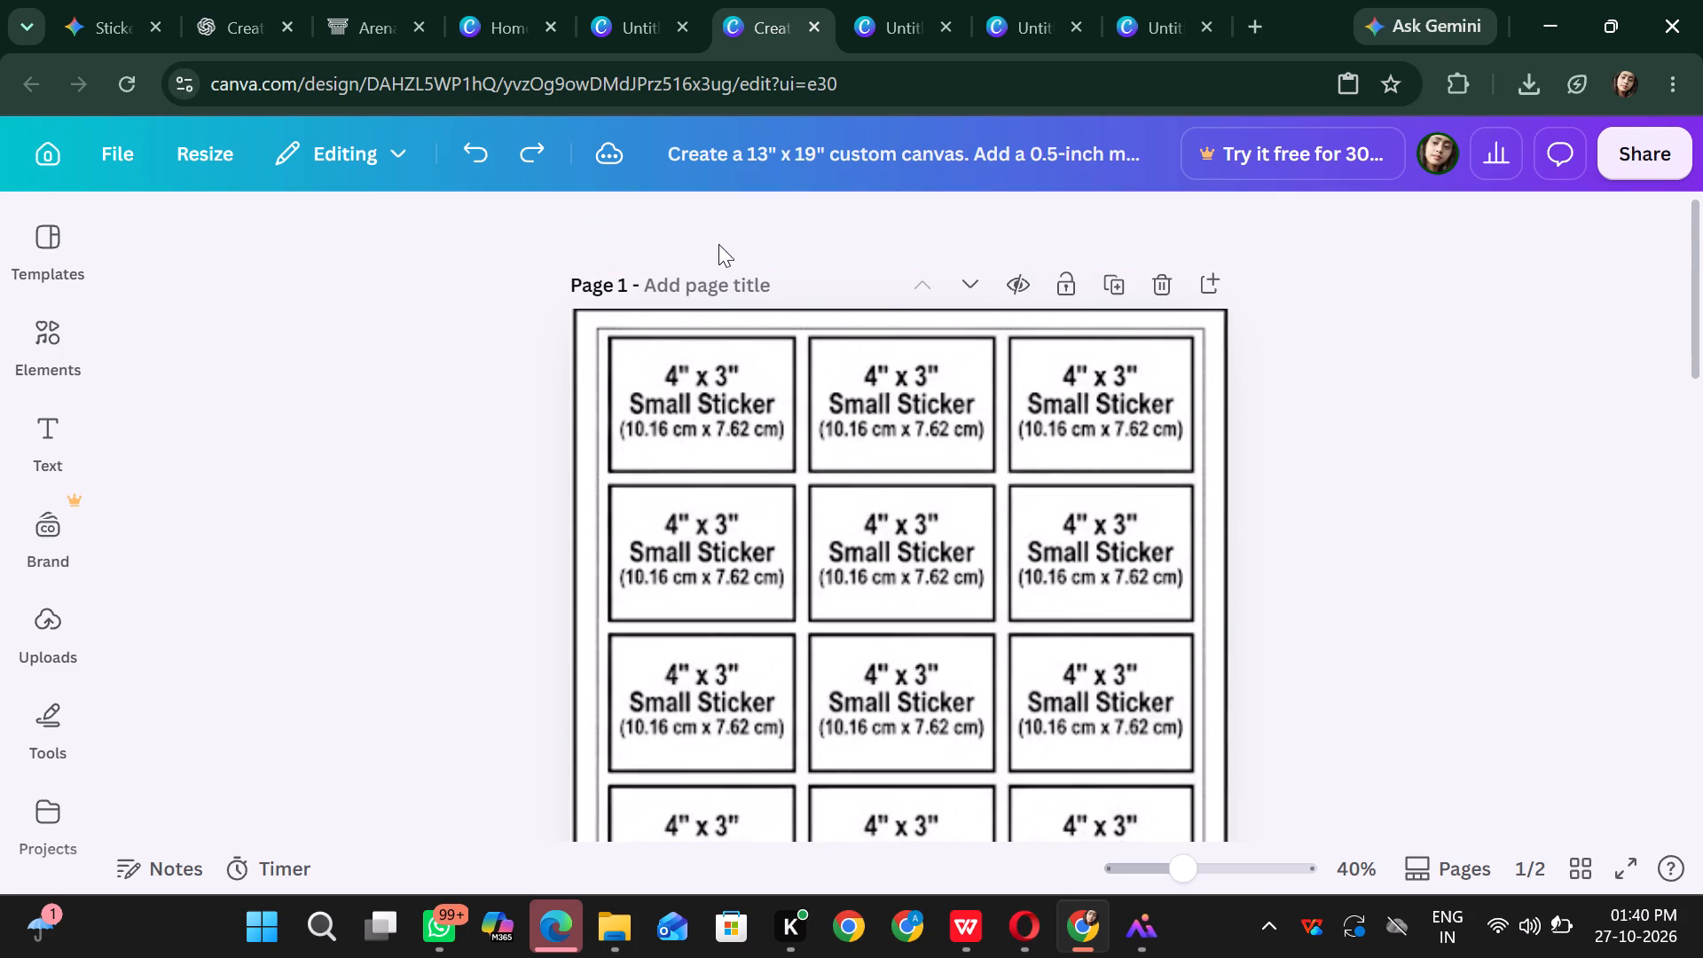
scroll(718, 242, "down", 8)
left_click(792, 609)
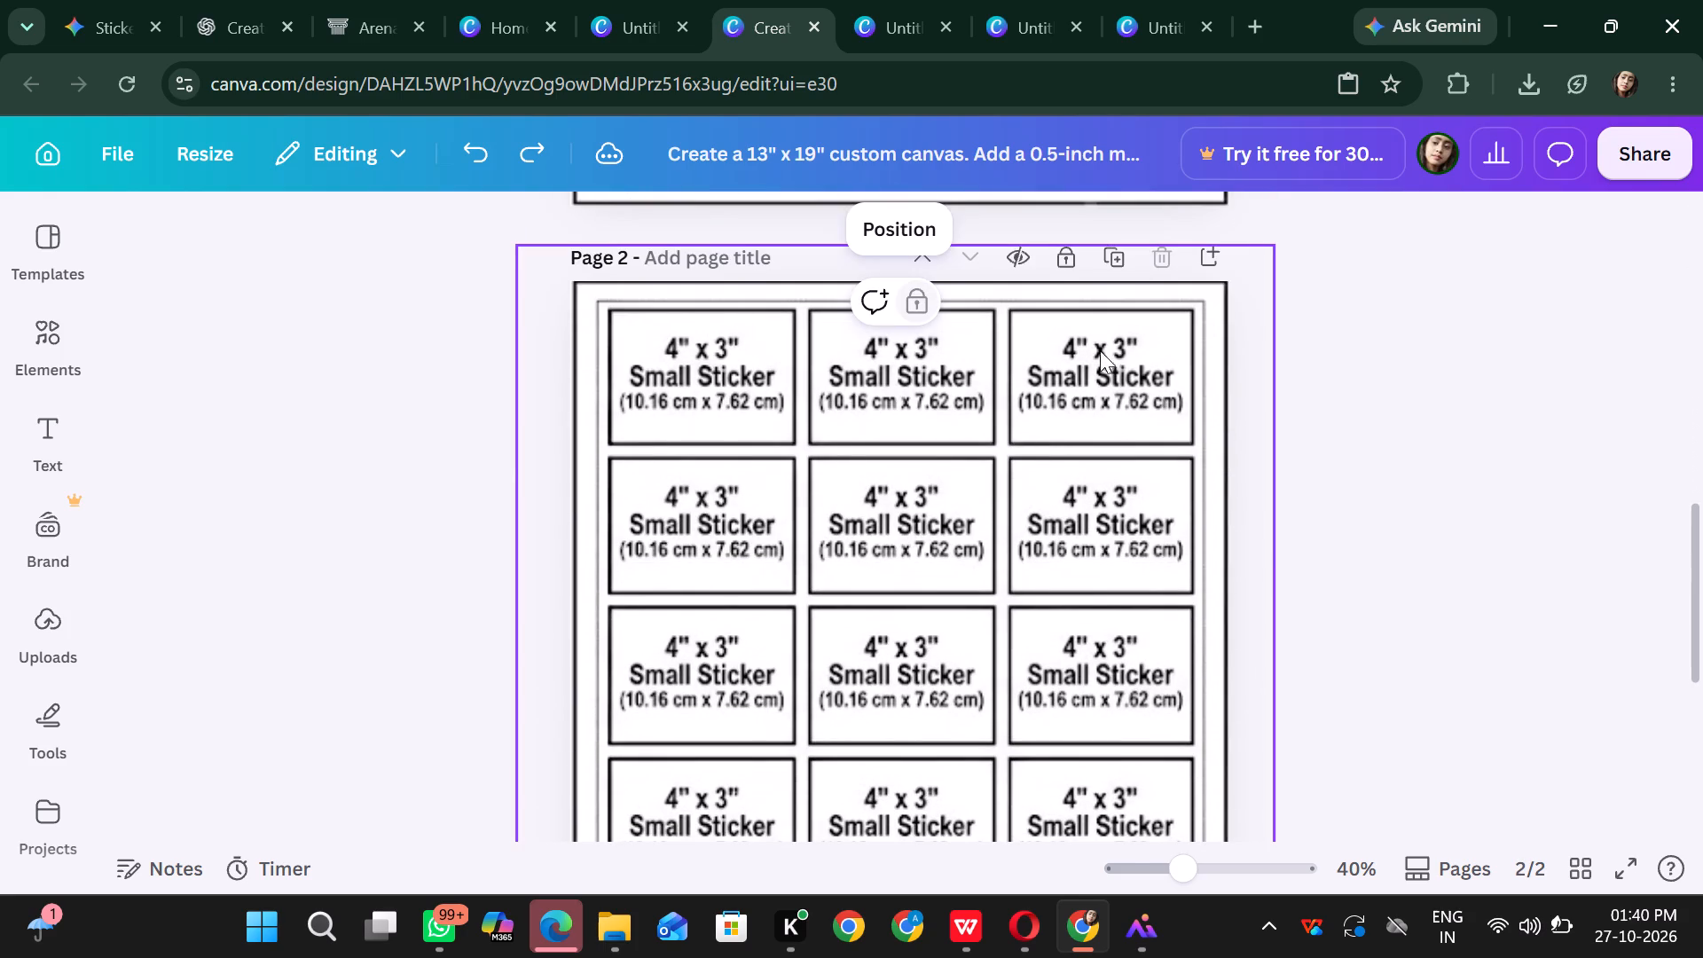
left_click(1075, 256)
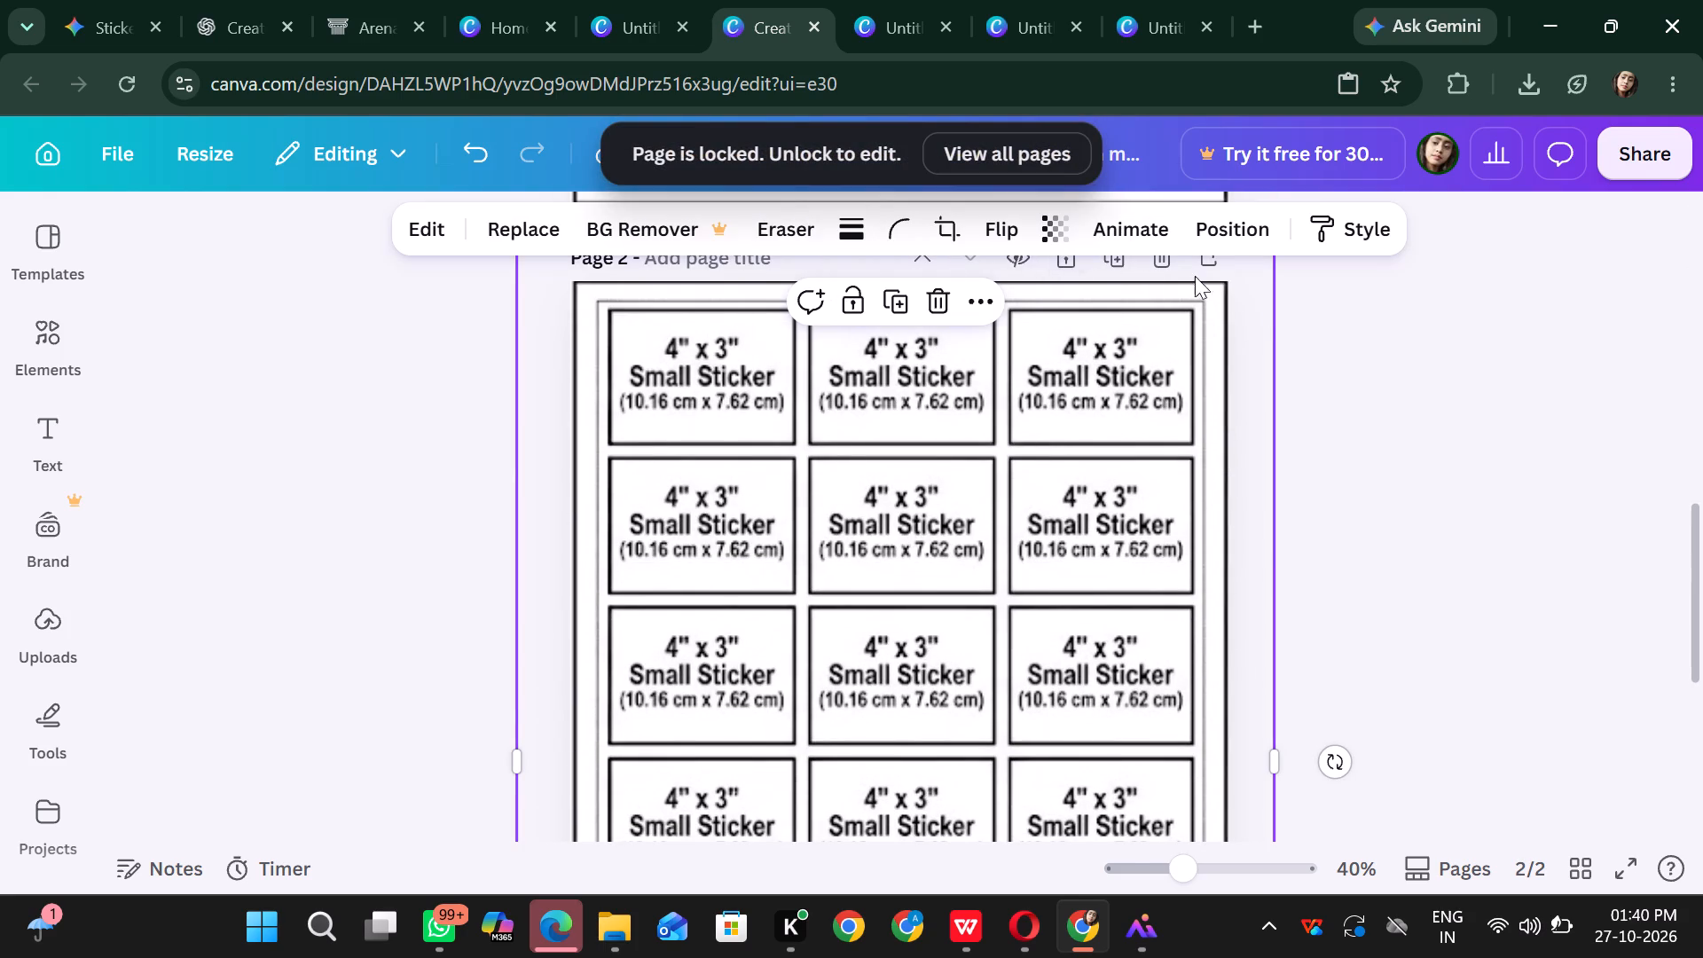
left_click(1167, 263)
scroll(1318, 341, "up", 4)
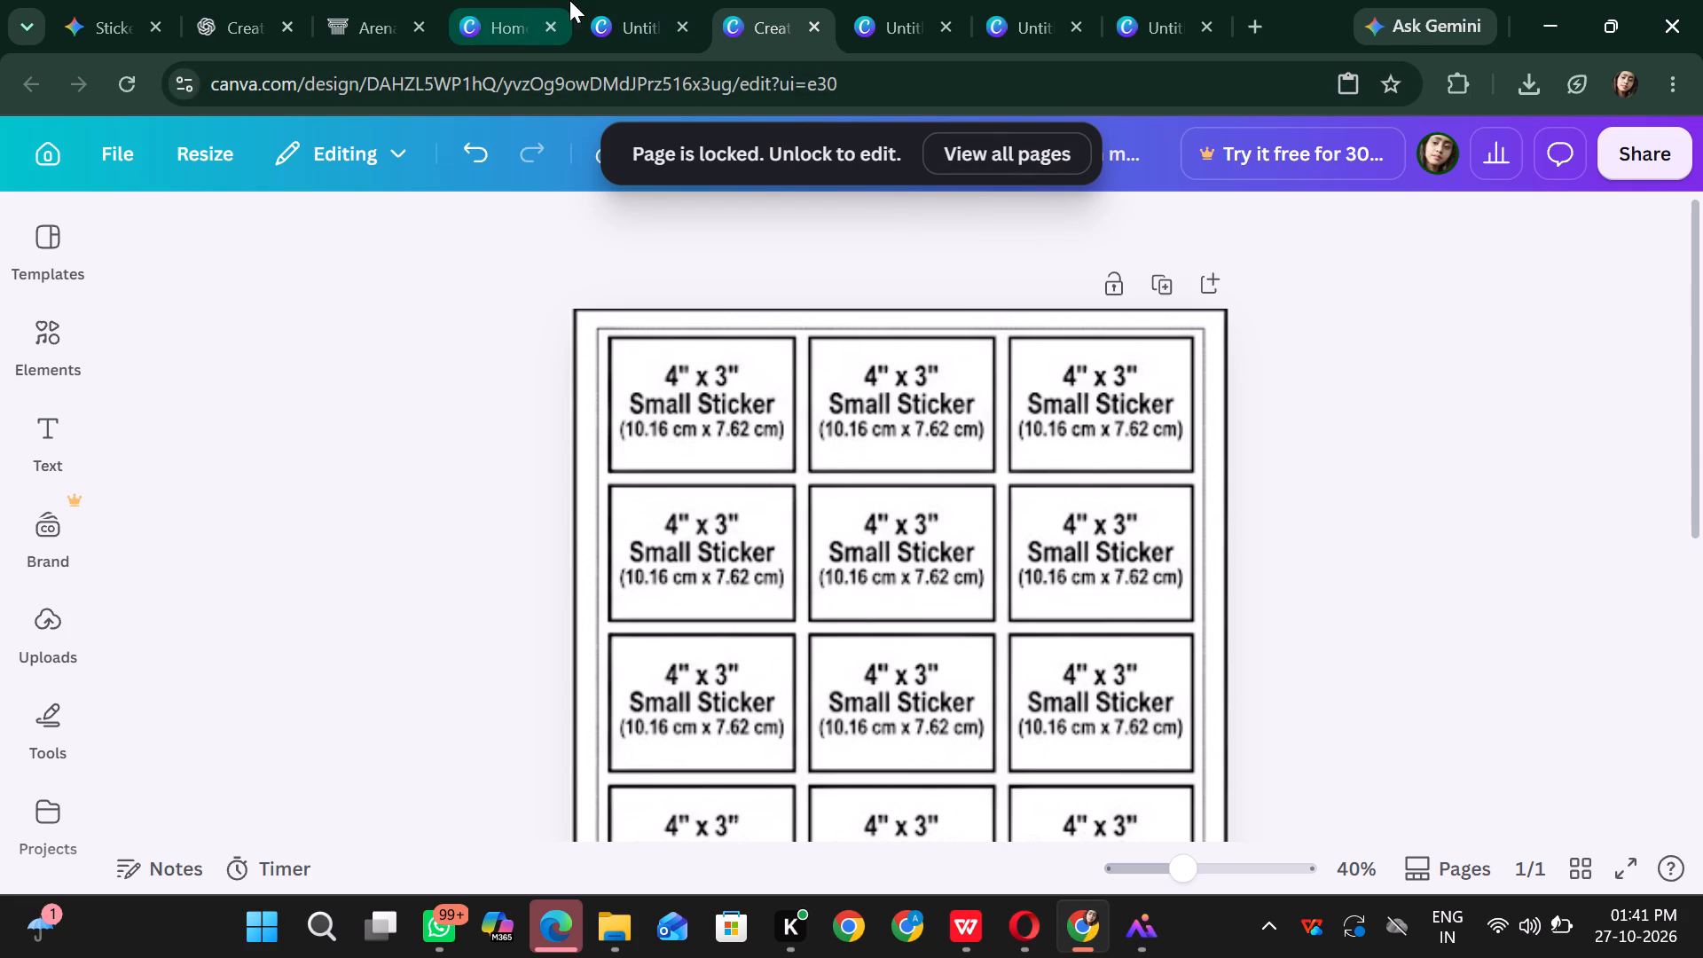
left_click(617, 0)
right_click(777, 378)
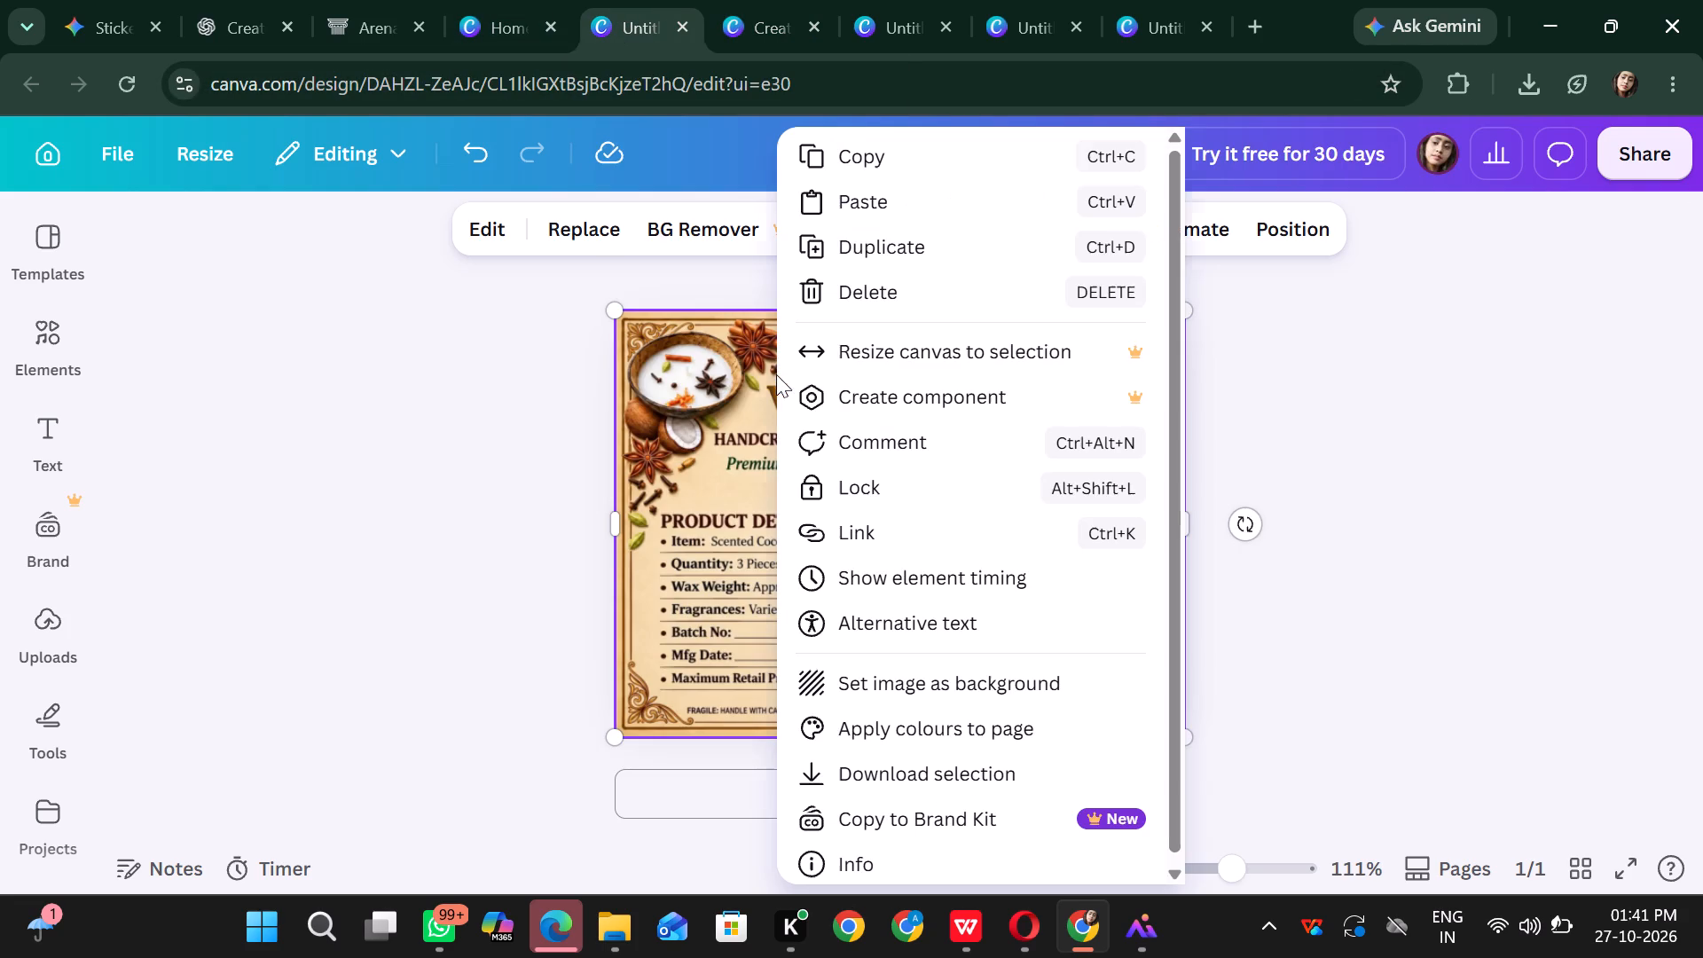
left_click(873, 160)
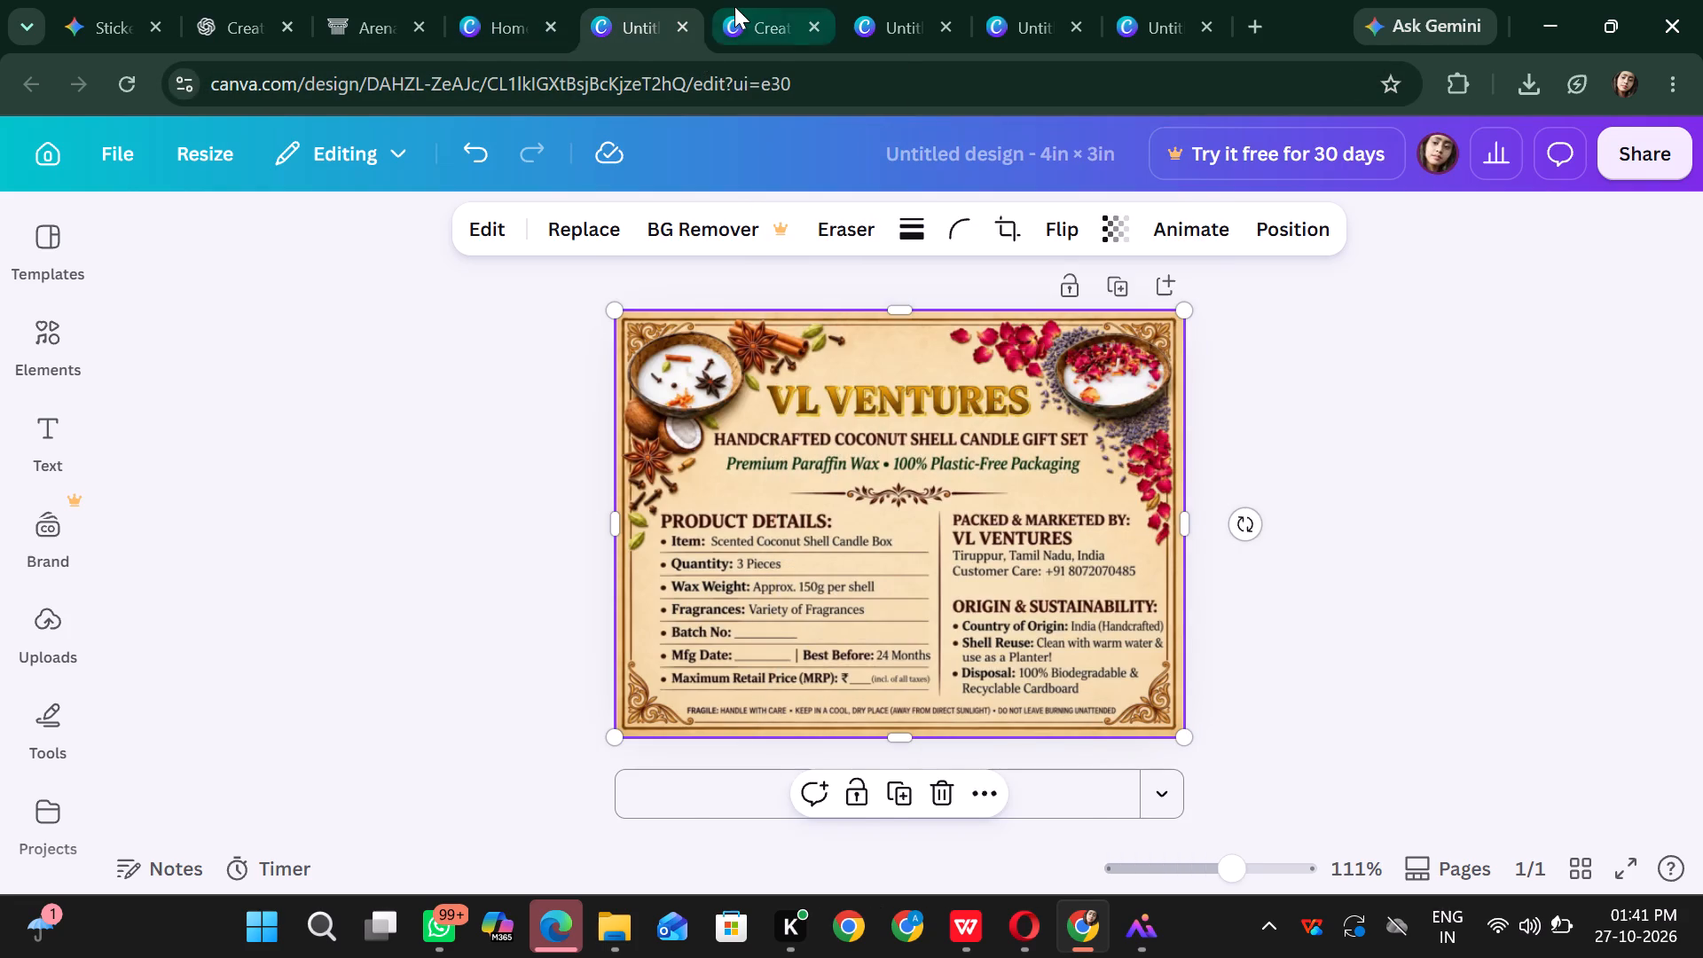
left_click(734, 6)
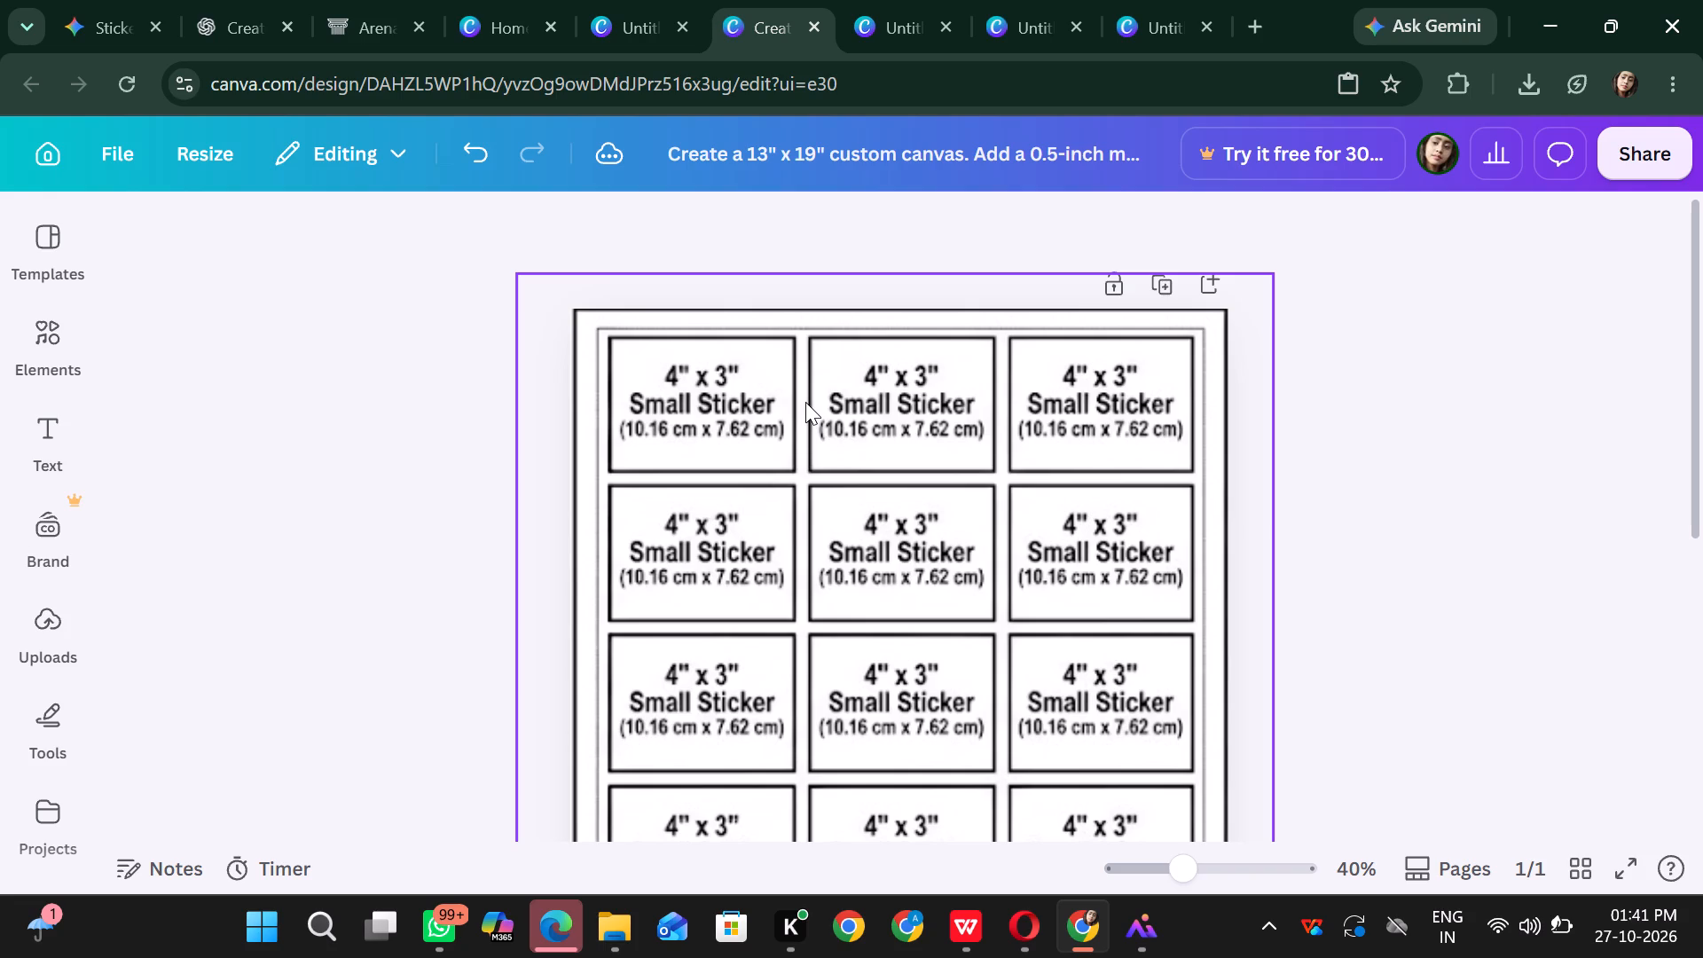
left_click(353, 0)
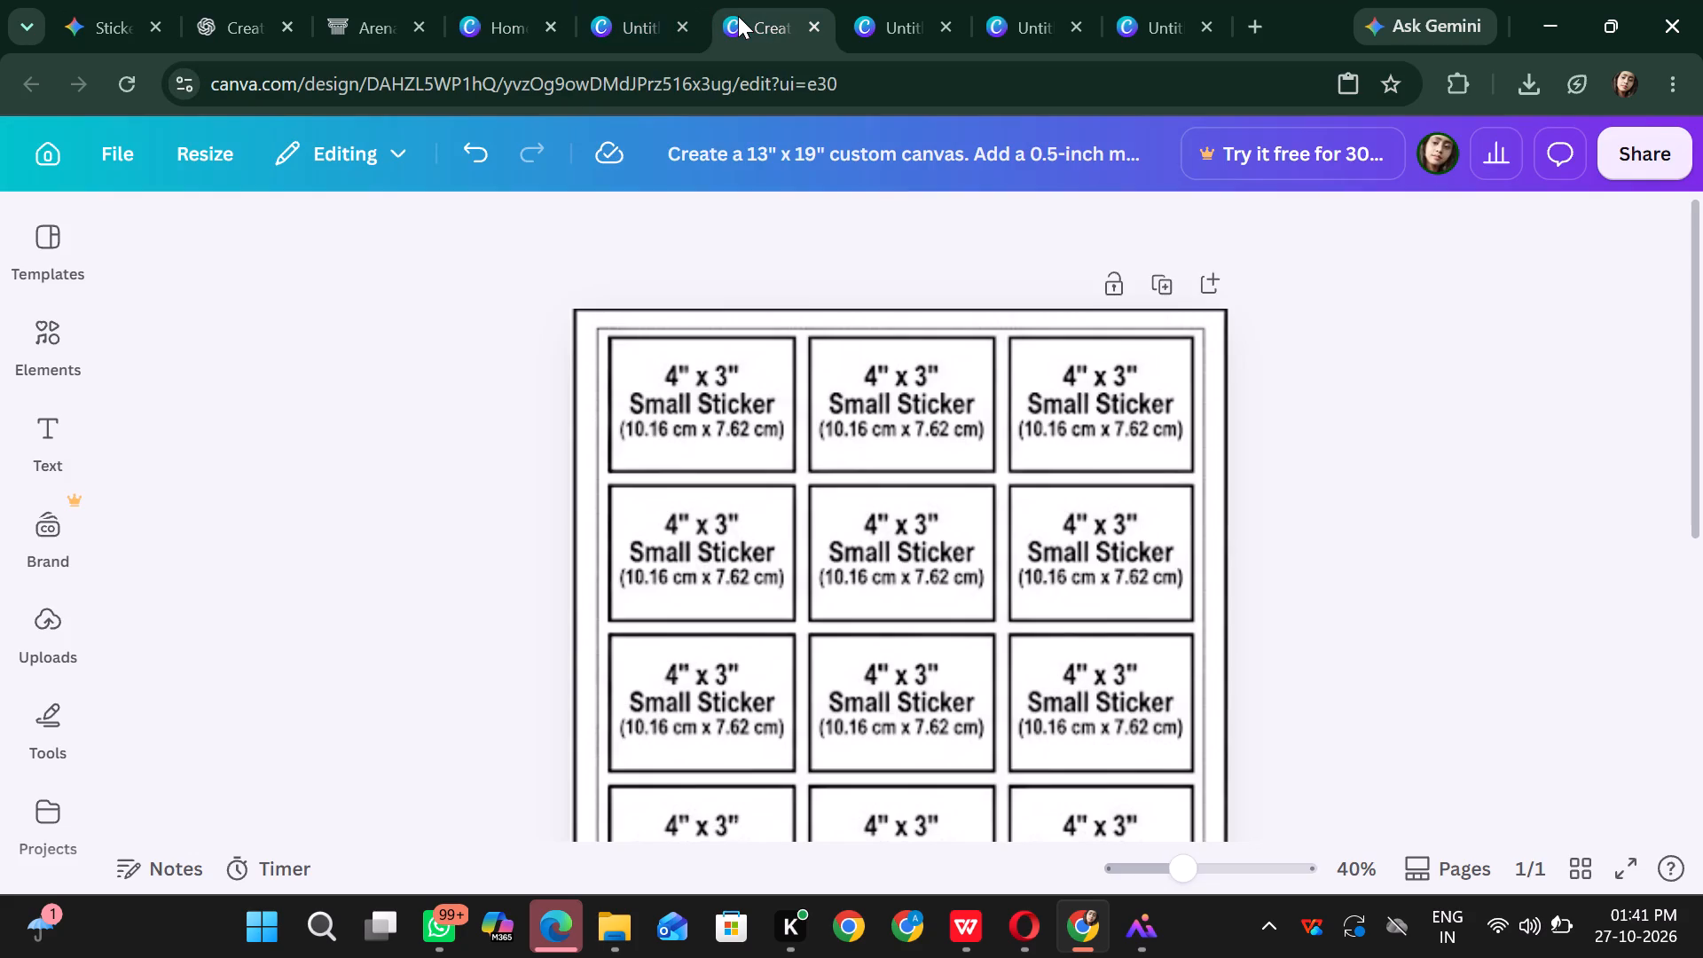
key("ctrl+v")
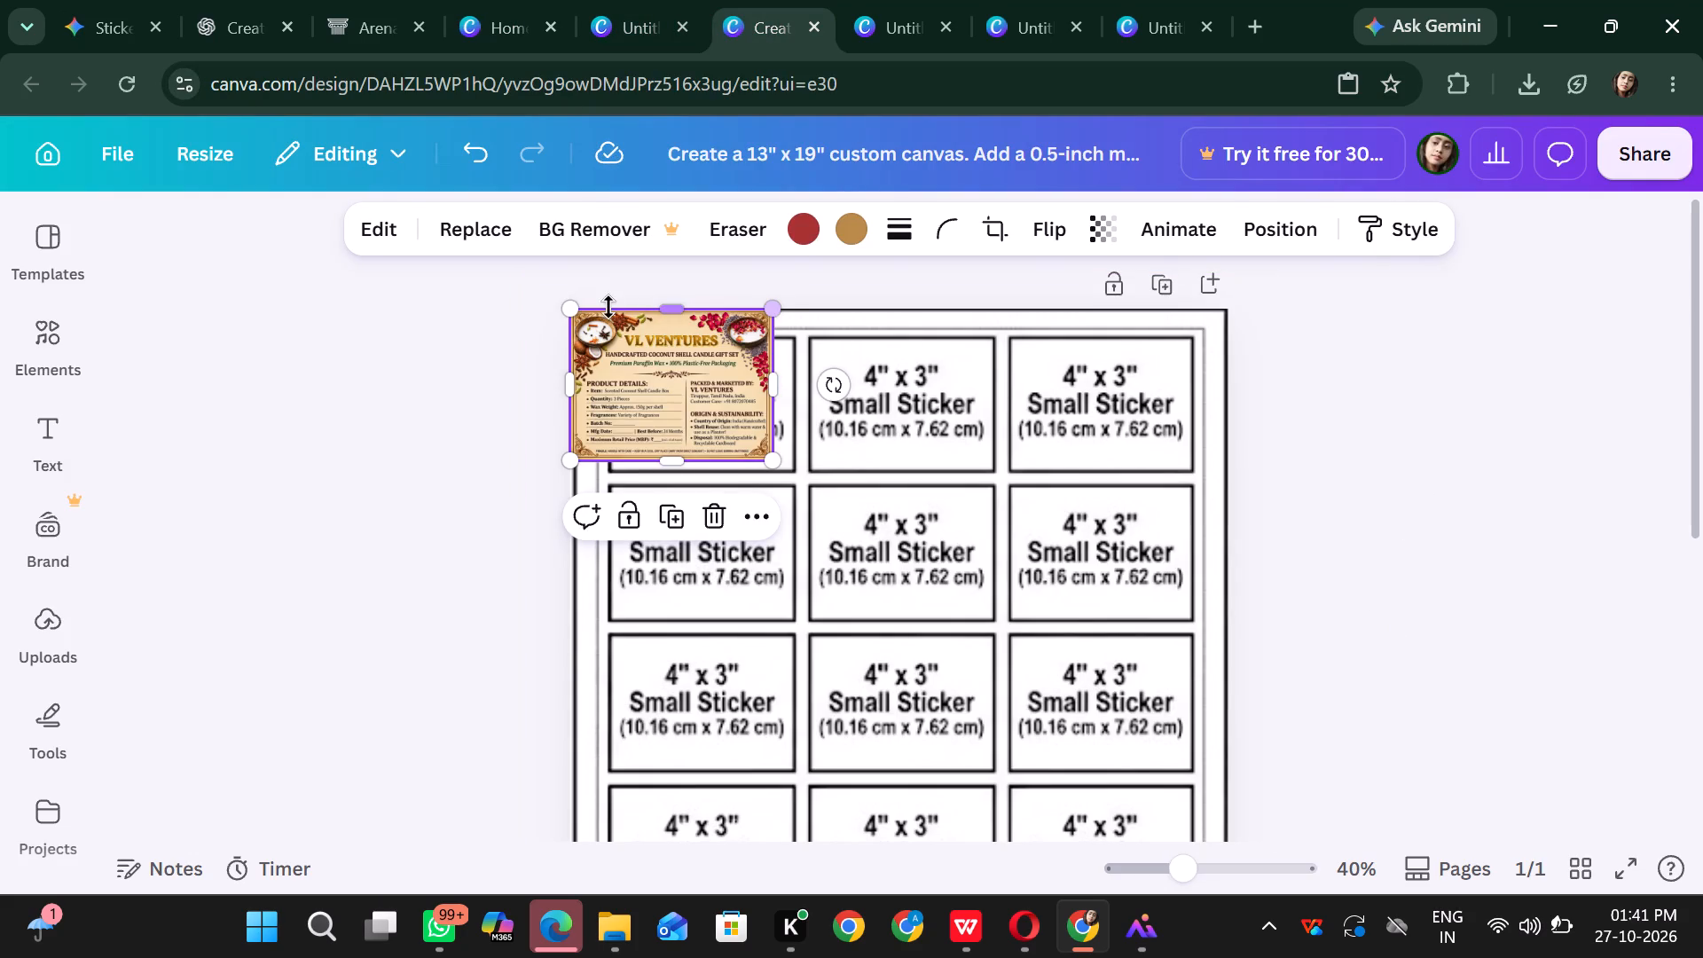
Scale the pasted VL Ventures label to about 3.5 × 2.6 in and fit it inside the first sticker cell.
left_click_drag(570, 310, 606, 334)
left_click_drag(698, 390, 701, 390)
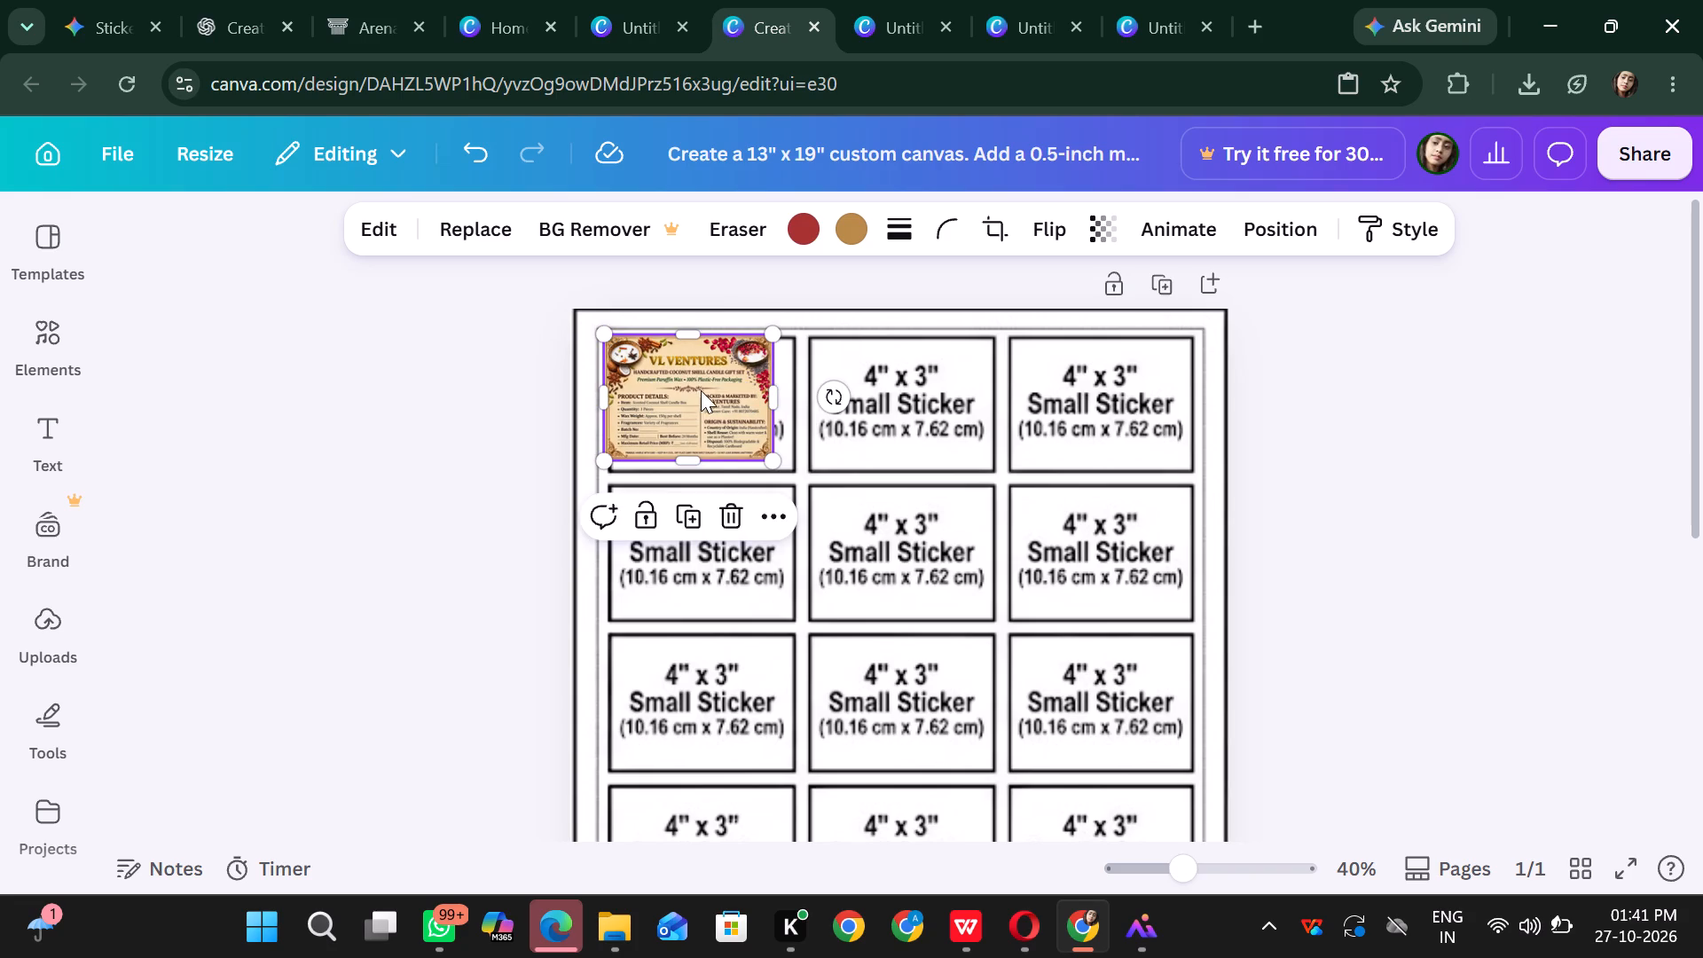
left_click_drag(701, 390, 710, 393)
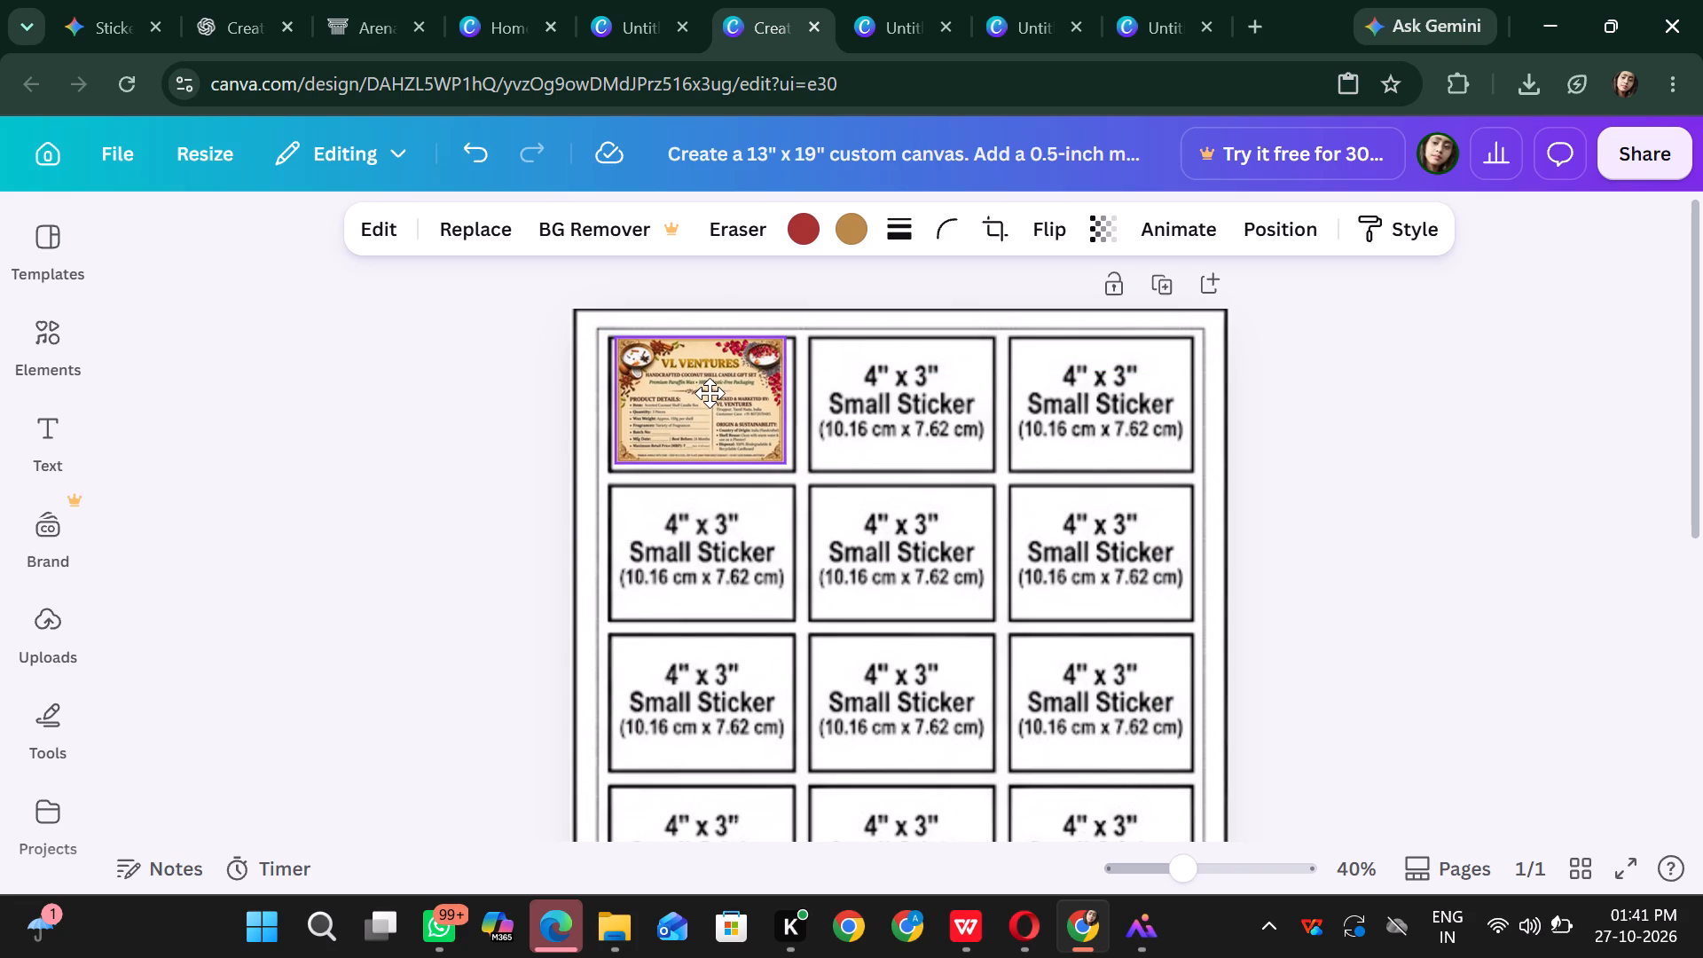
left_click_drag(710, 393, 707, 395)
left_click_drag(781, 465, 784, 468)
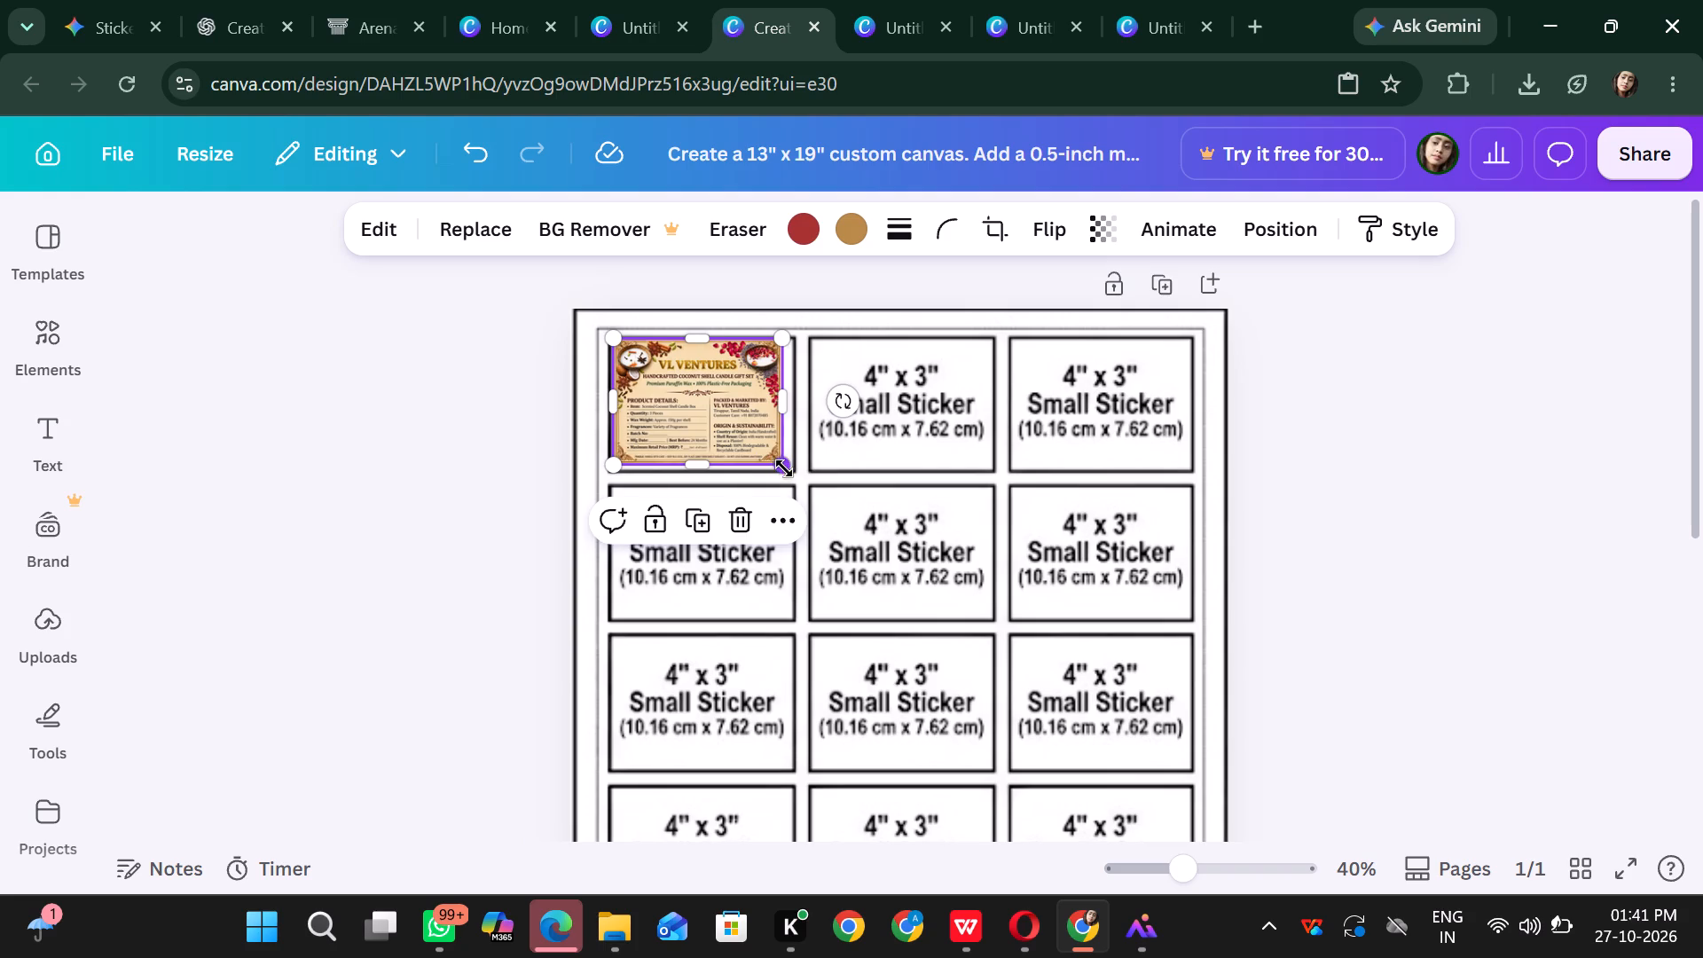
left_click_drag(784, 468, 789, 473)
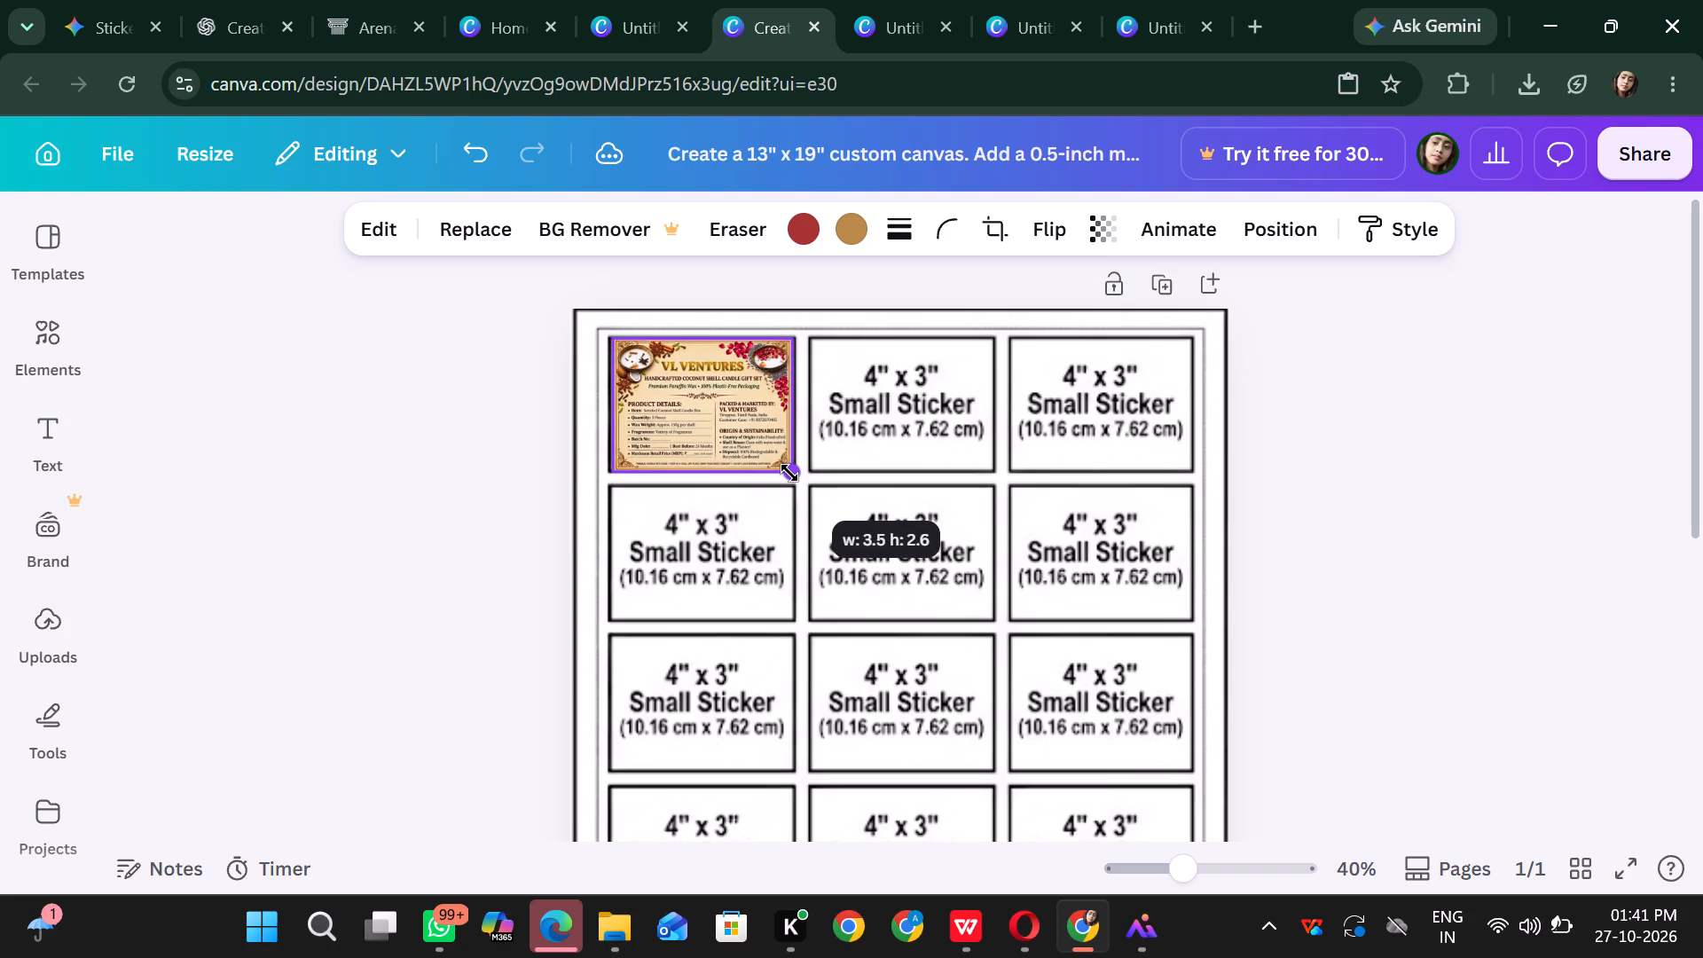
left_click_drag(789, 473, 789, 475)
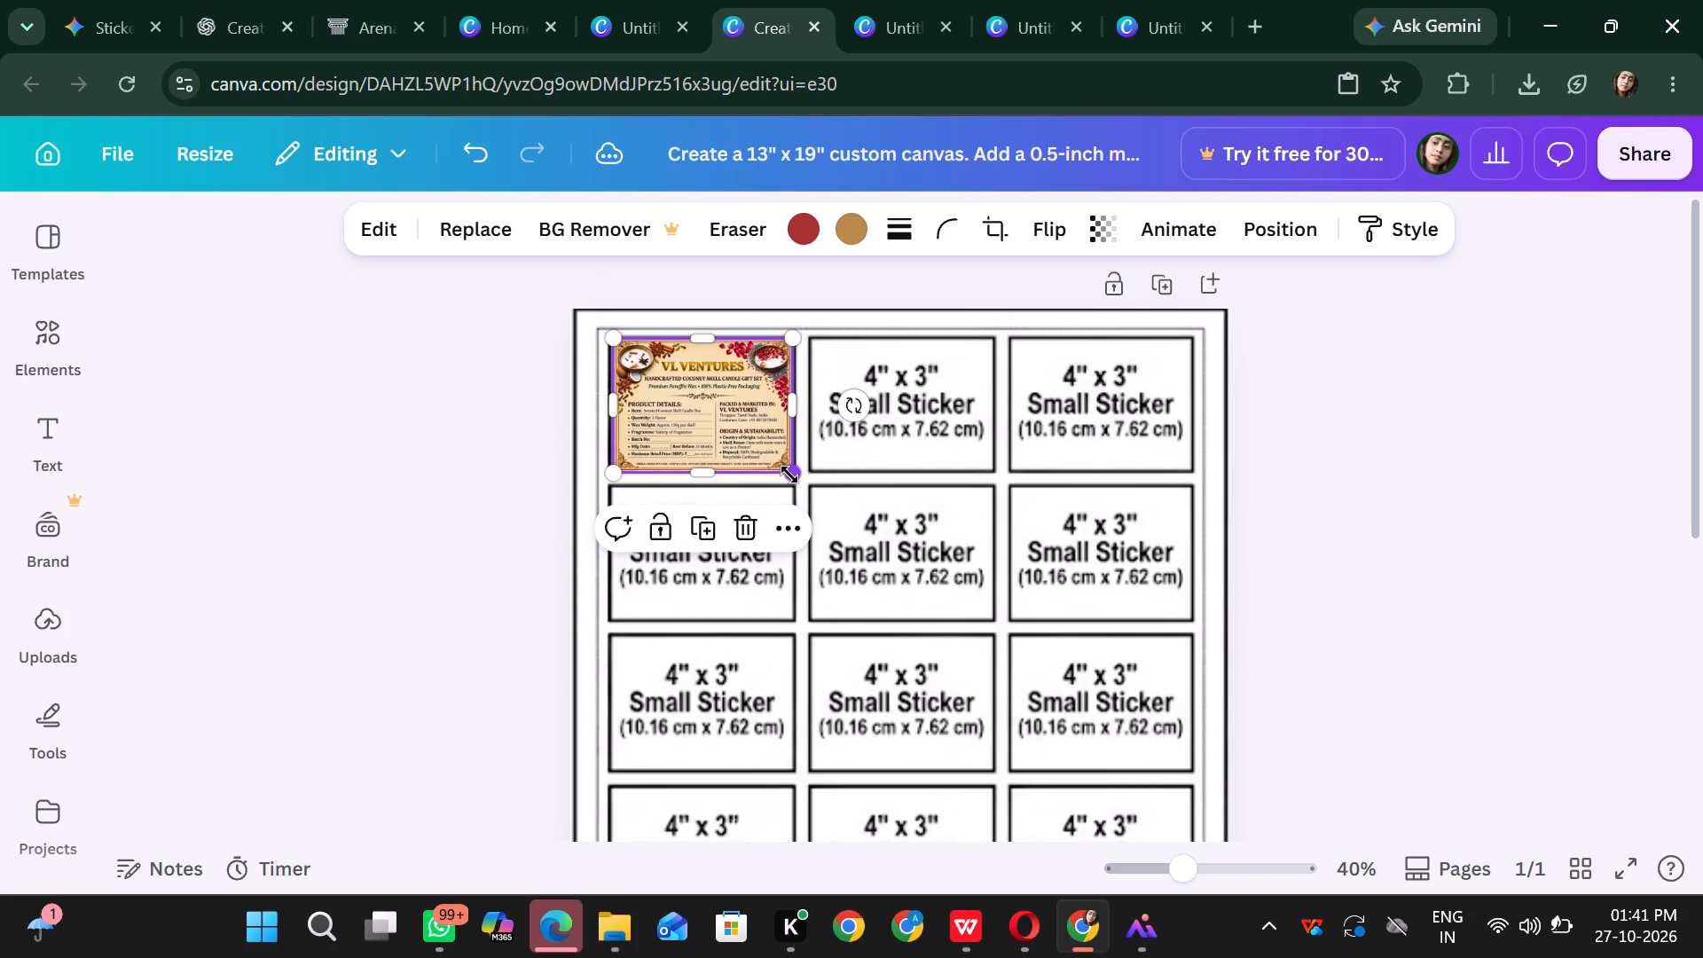
left_click(1412, 575)
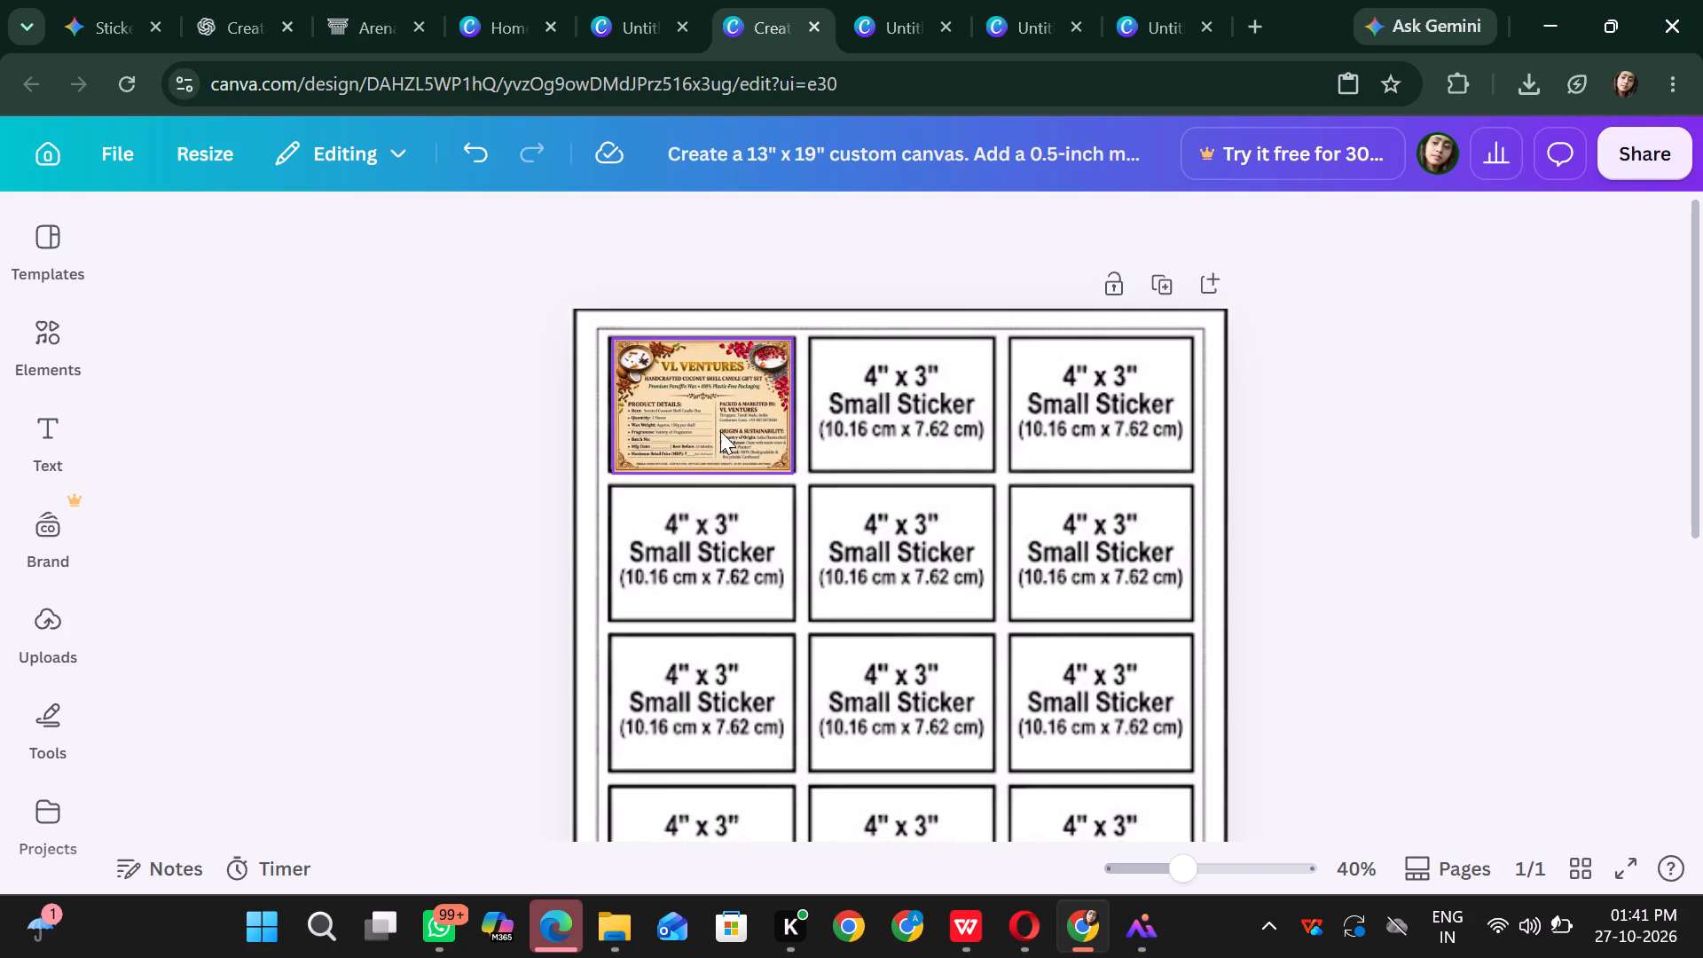
left_click(719, 428)
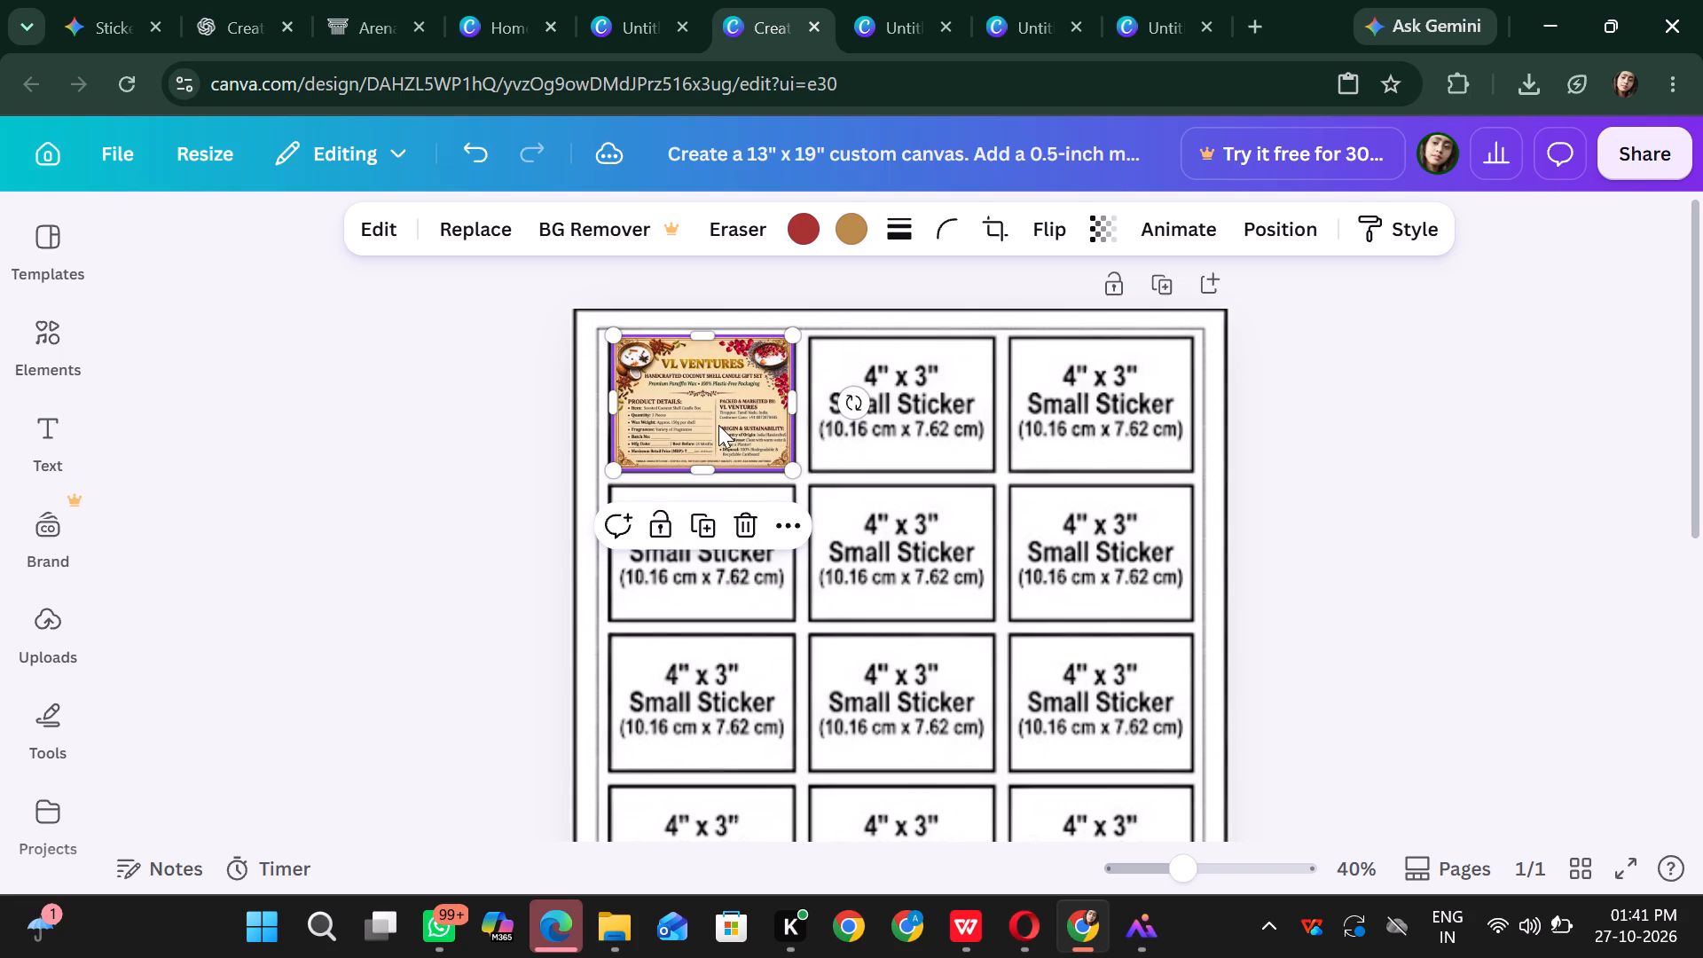
left_click(1551, 538)
left_click(734, 378)
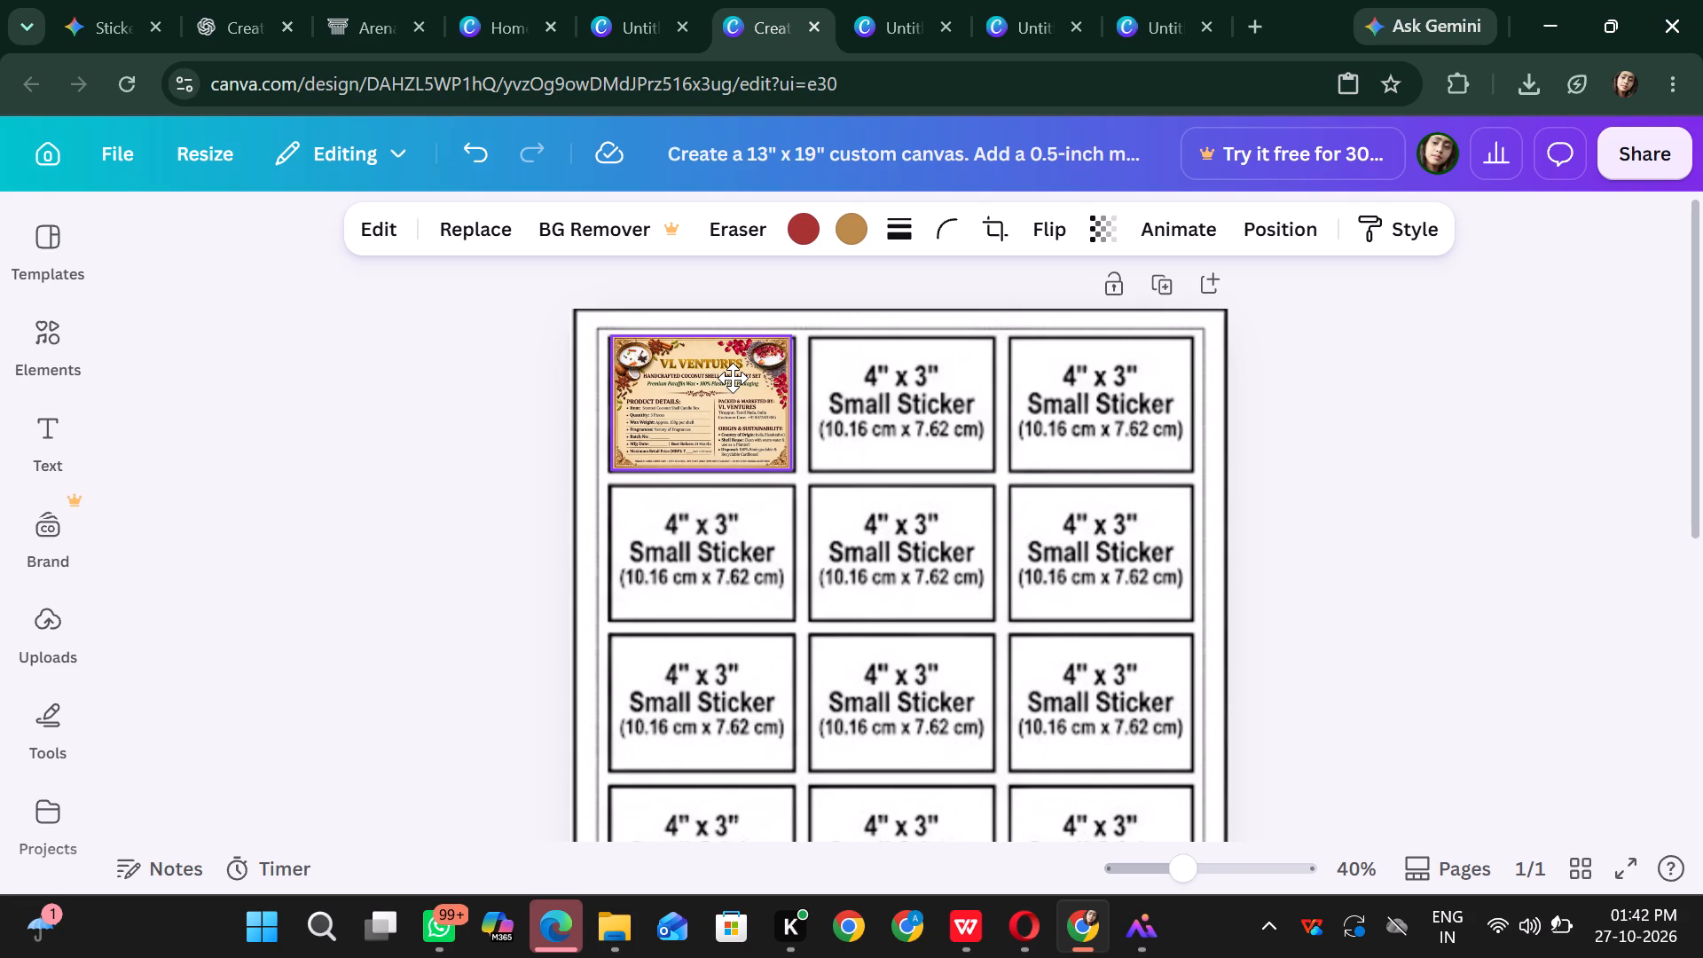
left_click(1582, 599)
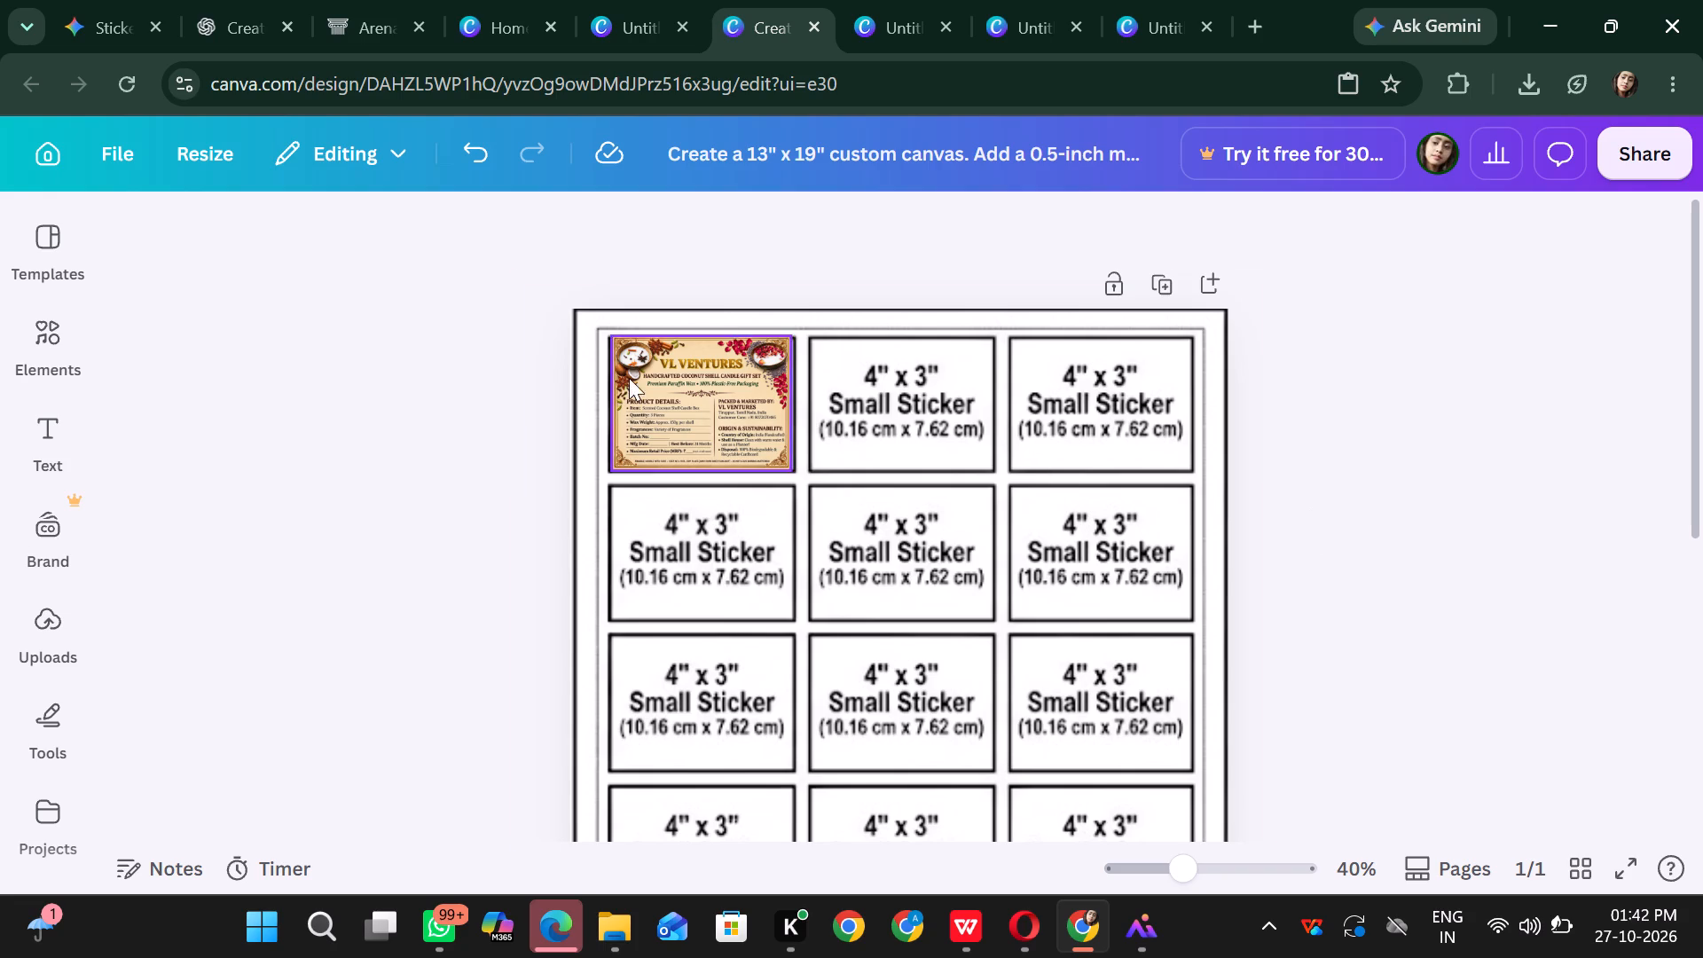
left_click(660, 382)
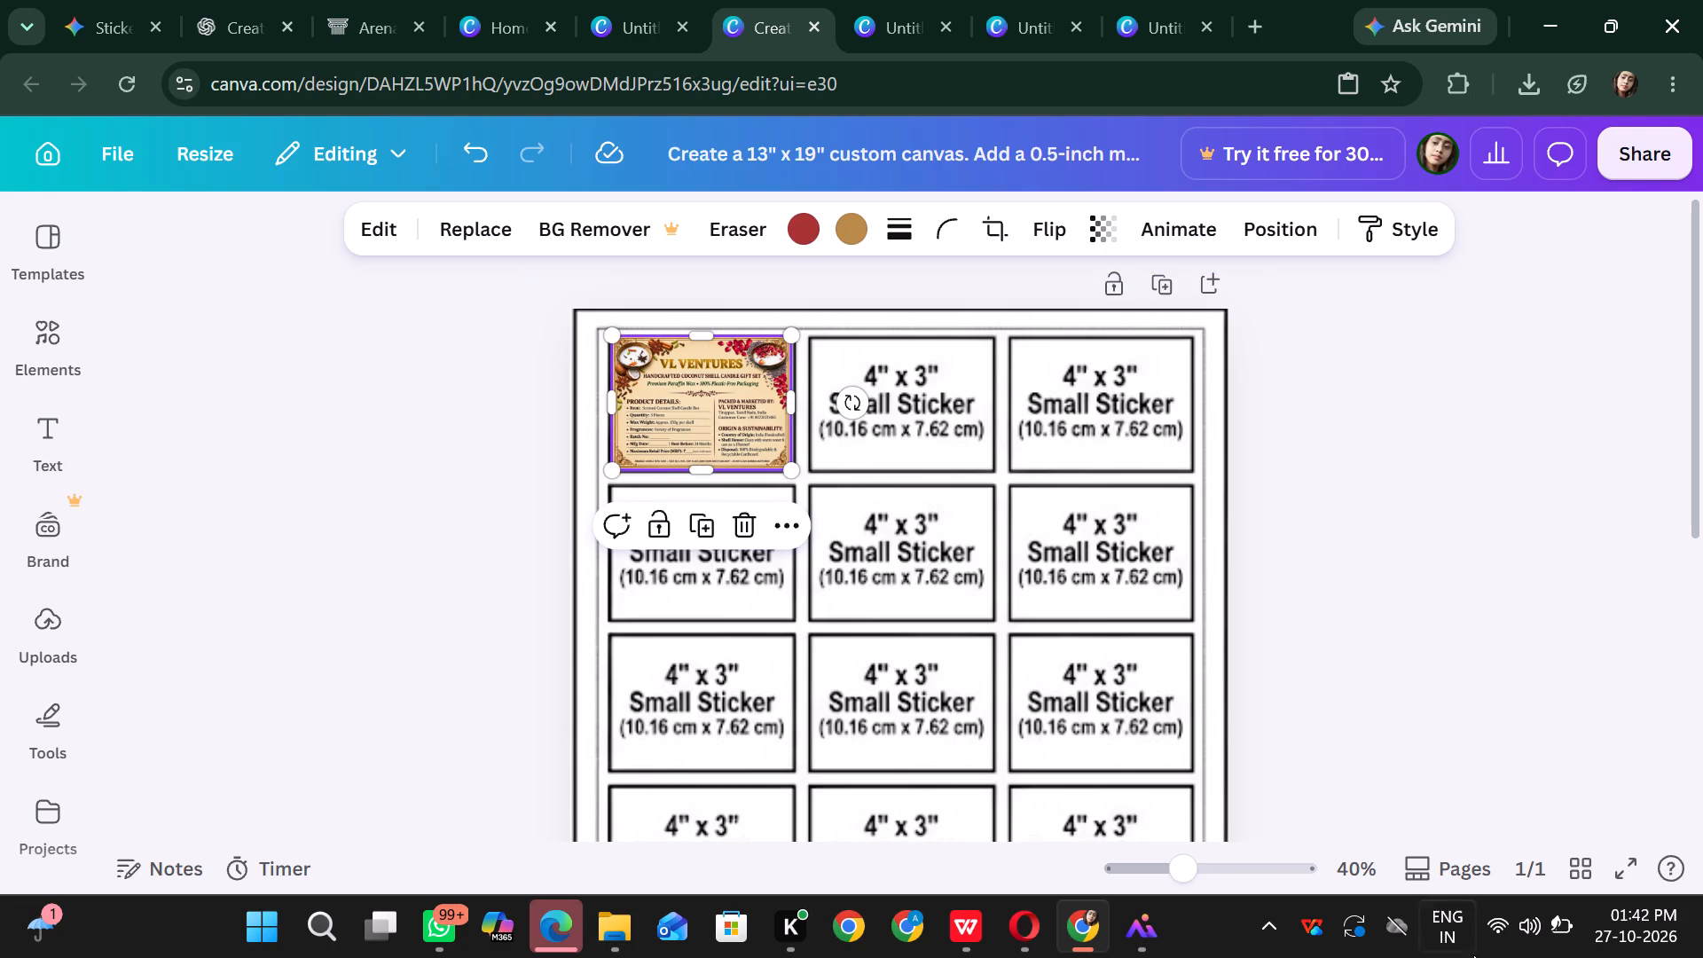
Enlarge the label to about 3.7 × 2.7 in and adjust its position so it covers the first sticker cell.
left_click(1220, 863)
scroll(742, 570, "up", 1)
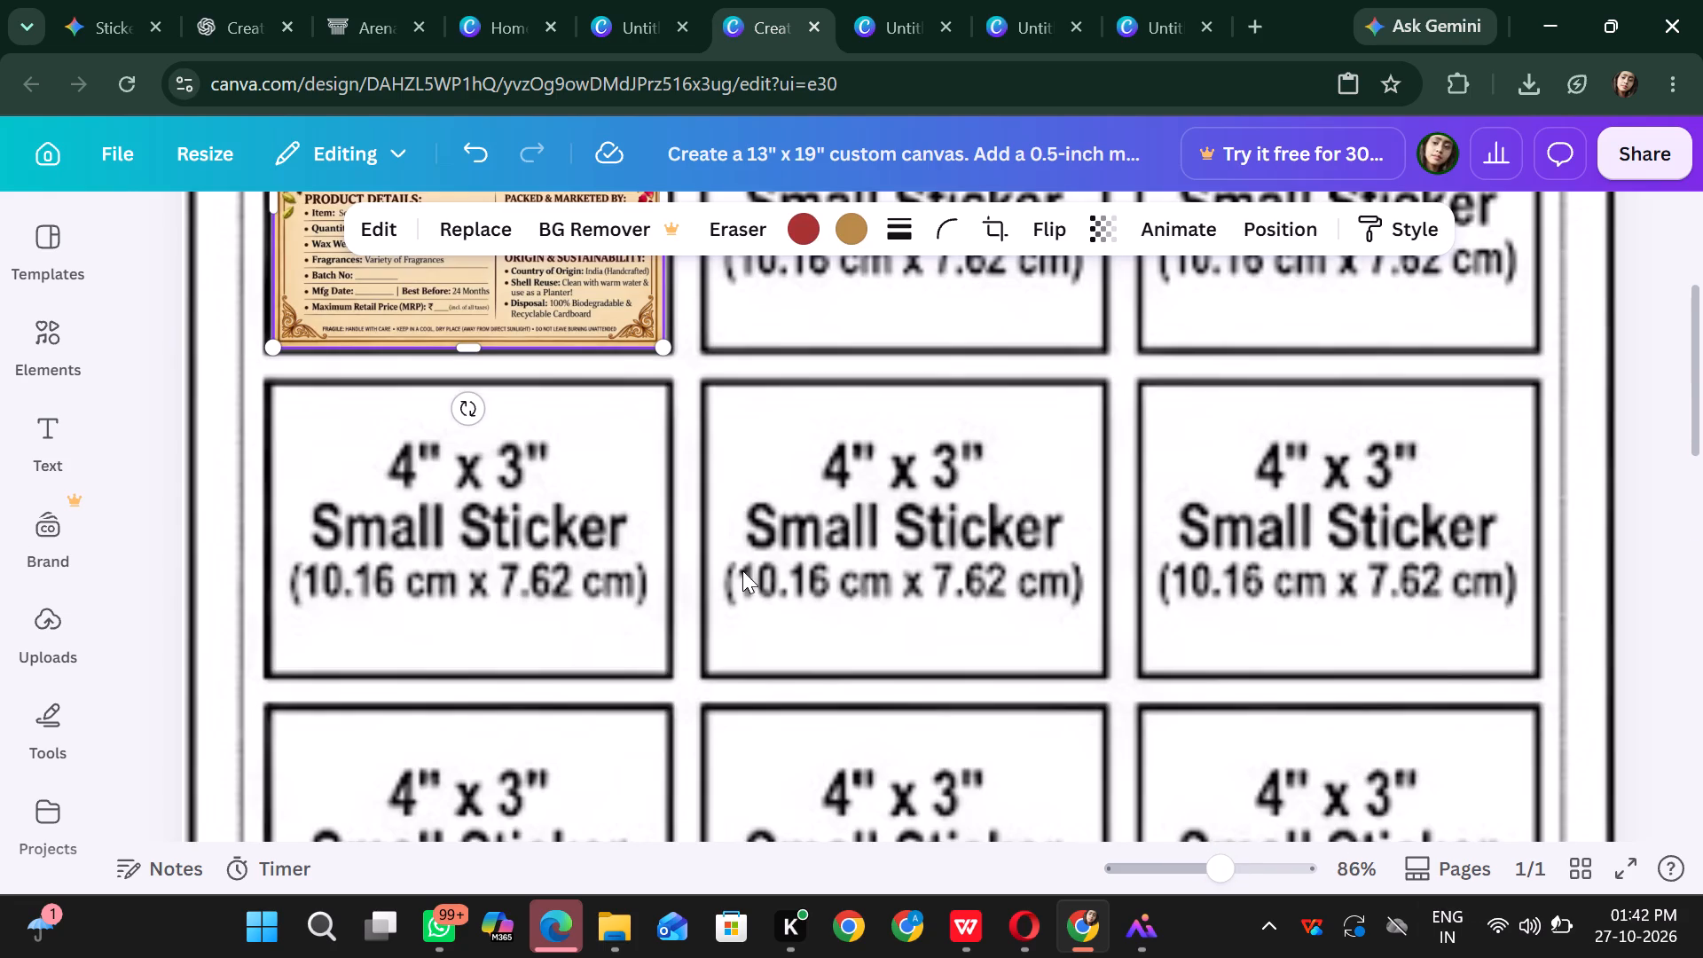
scroll(742, 570, "up", 2)
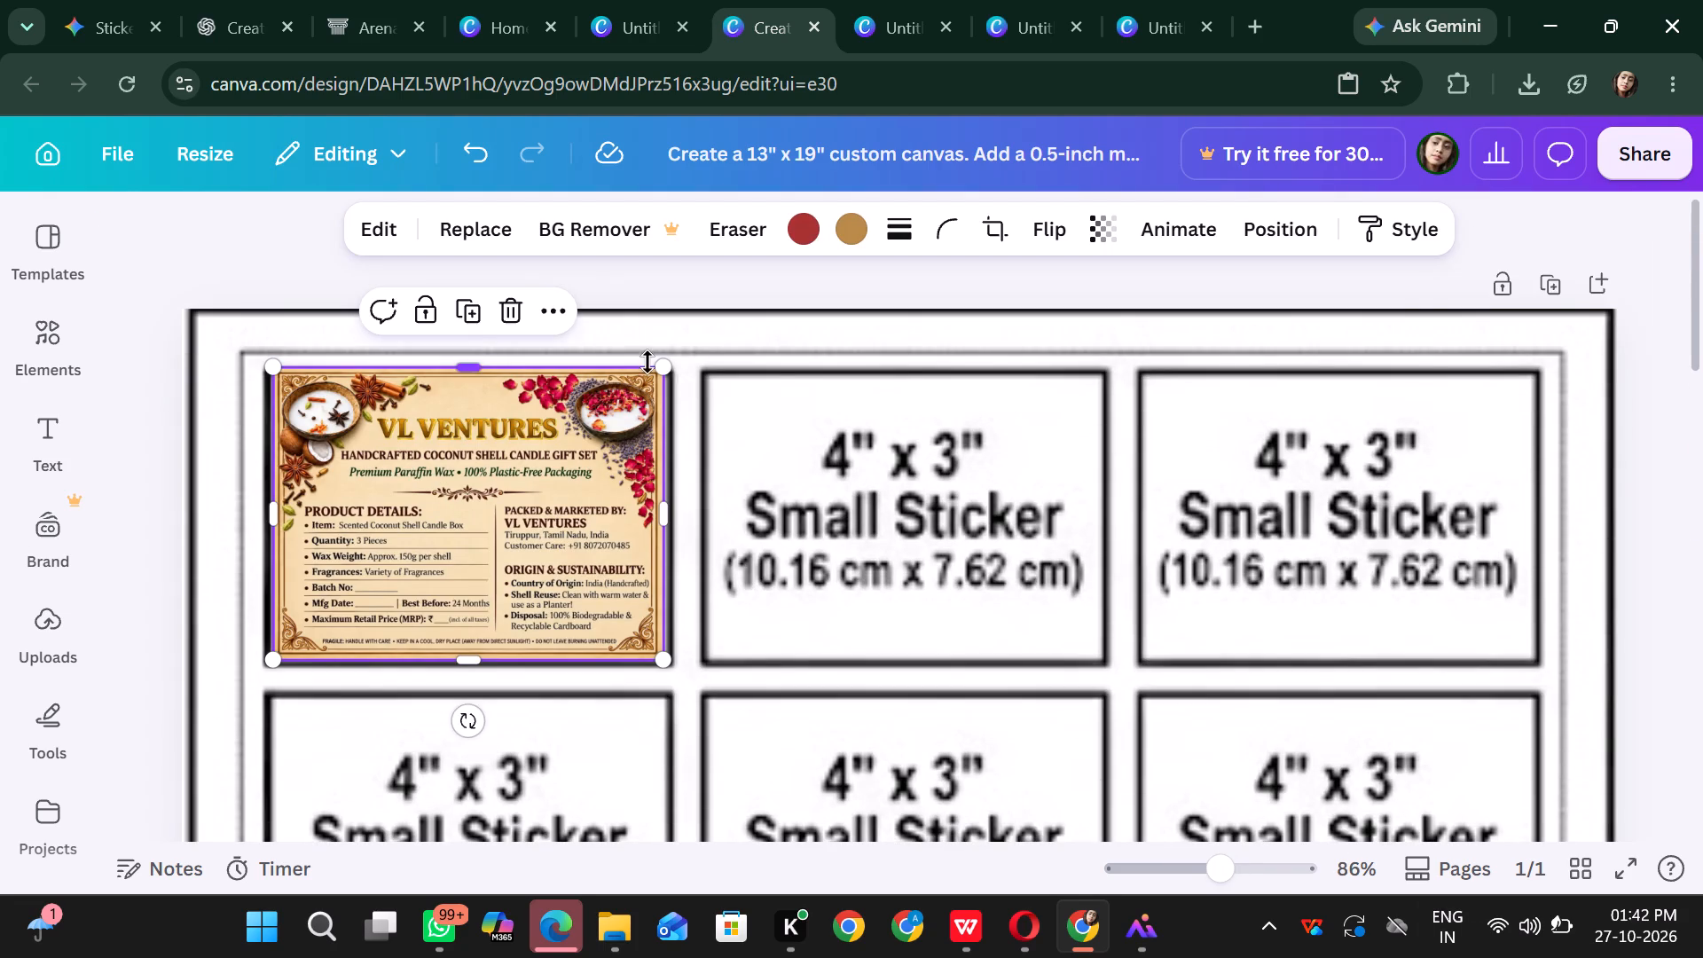
left_click_drag(657, 362, 670, 362)
left_click_drag(277, 656, 273, 661)
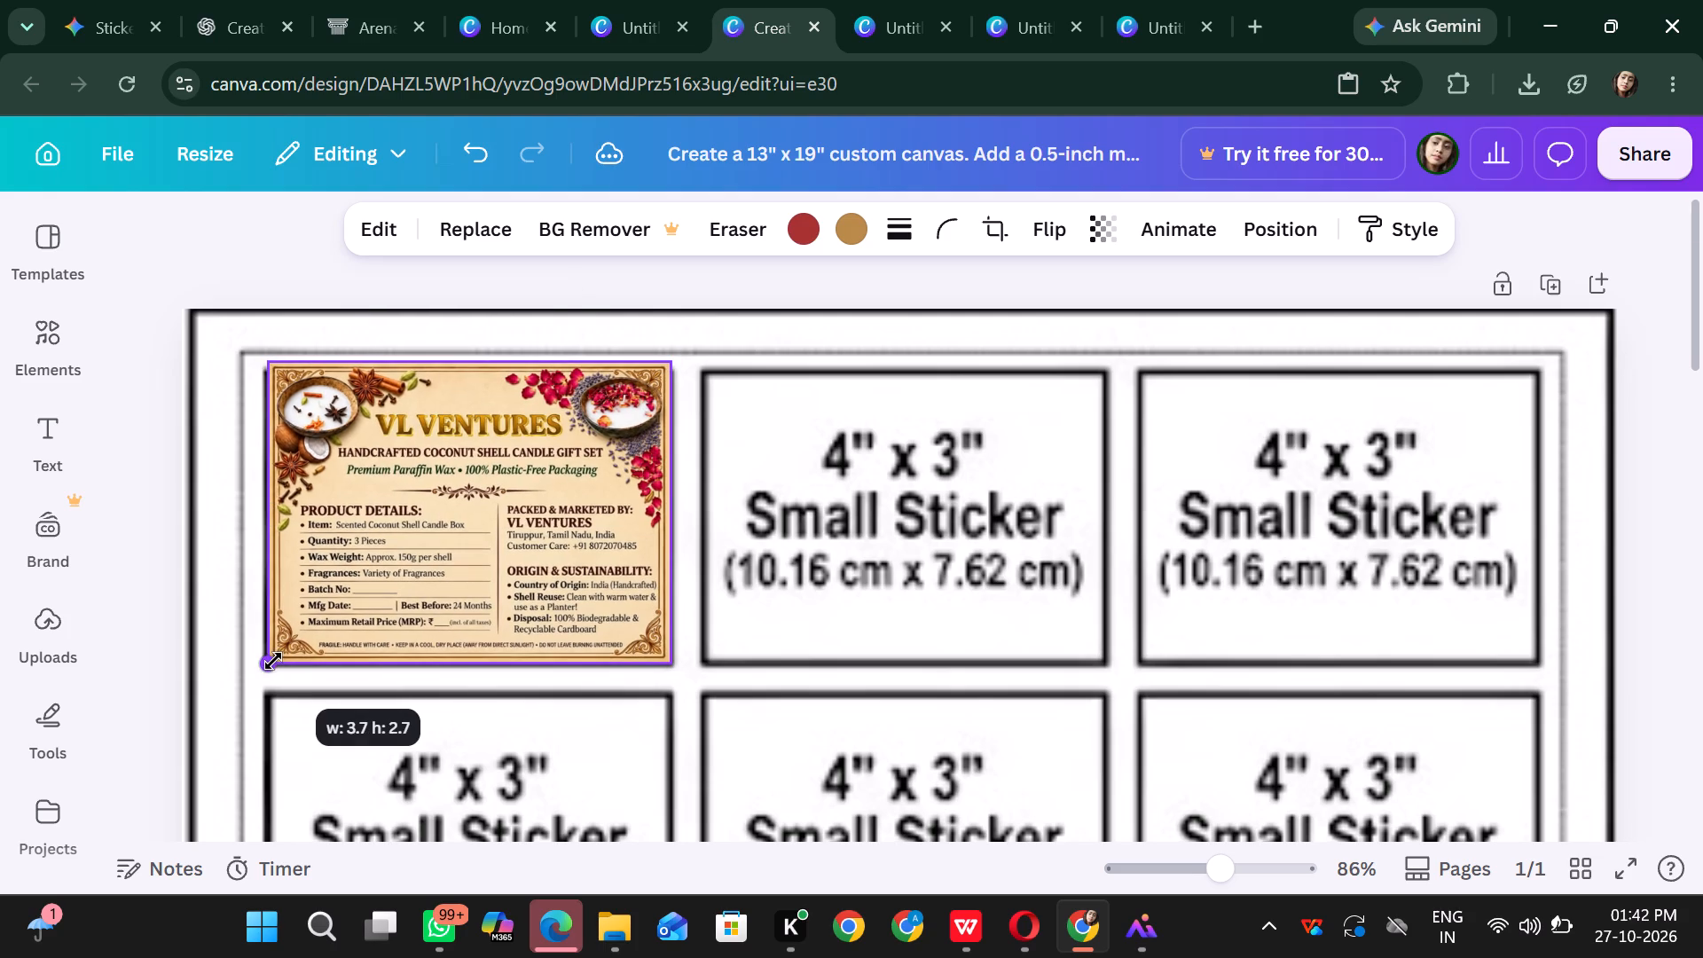
left_click_drag(273, 661, 267, 653)
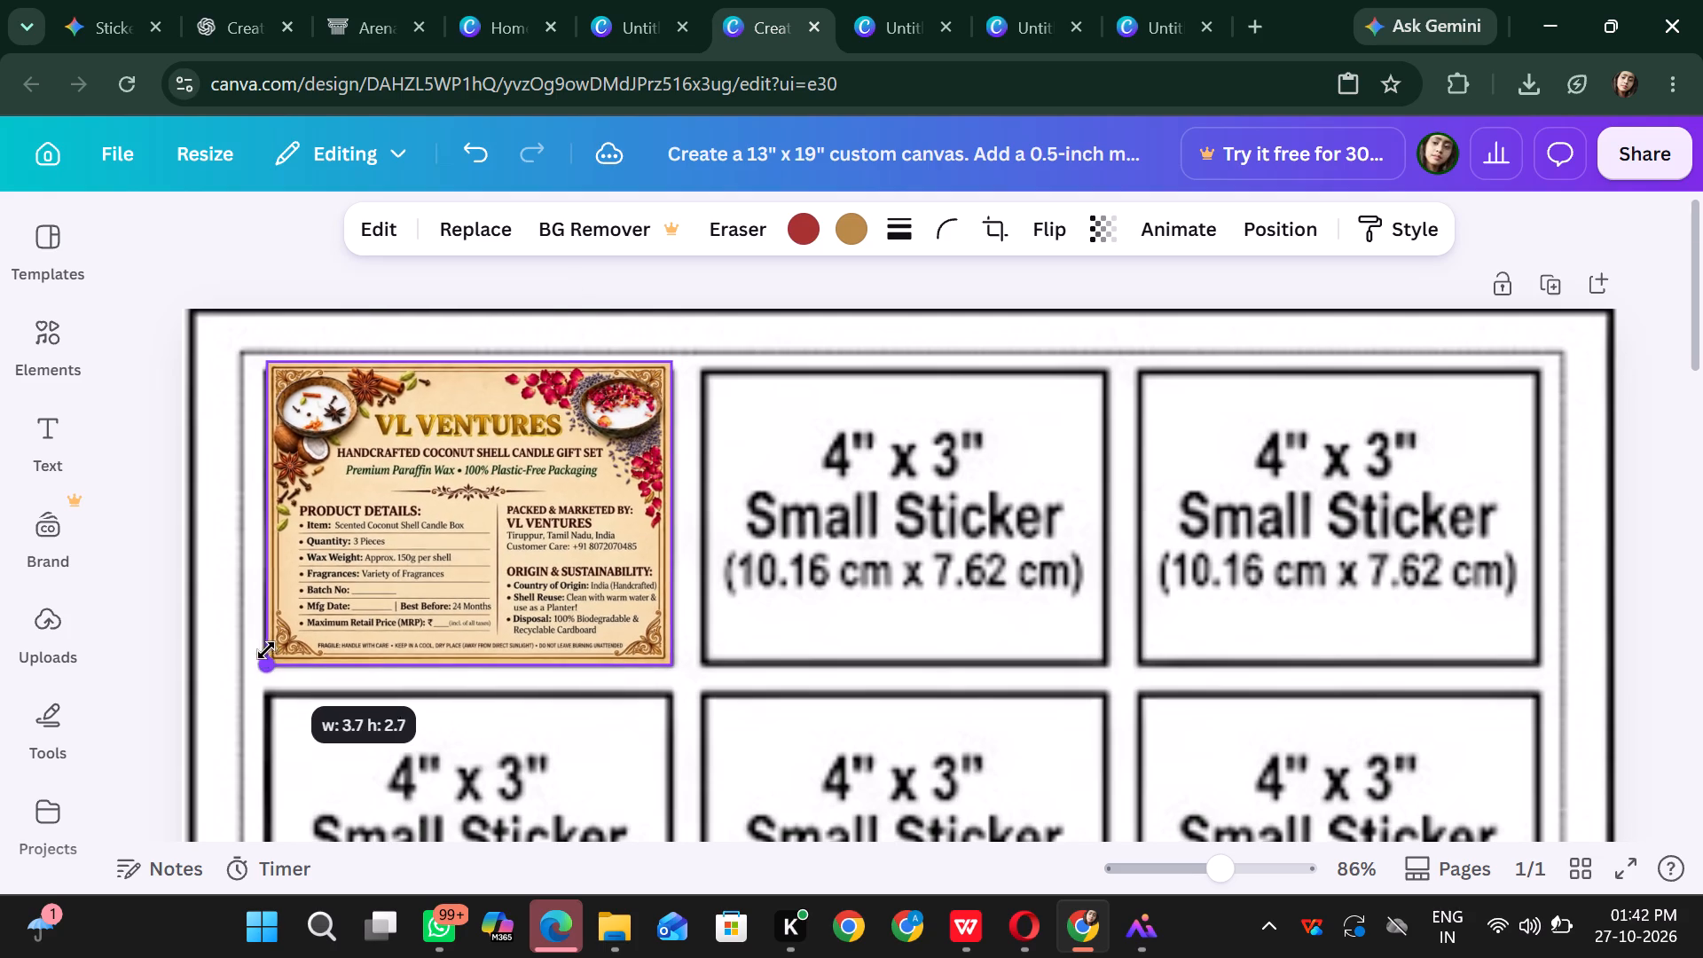
left_click(520, 412)
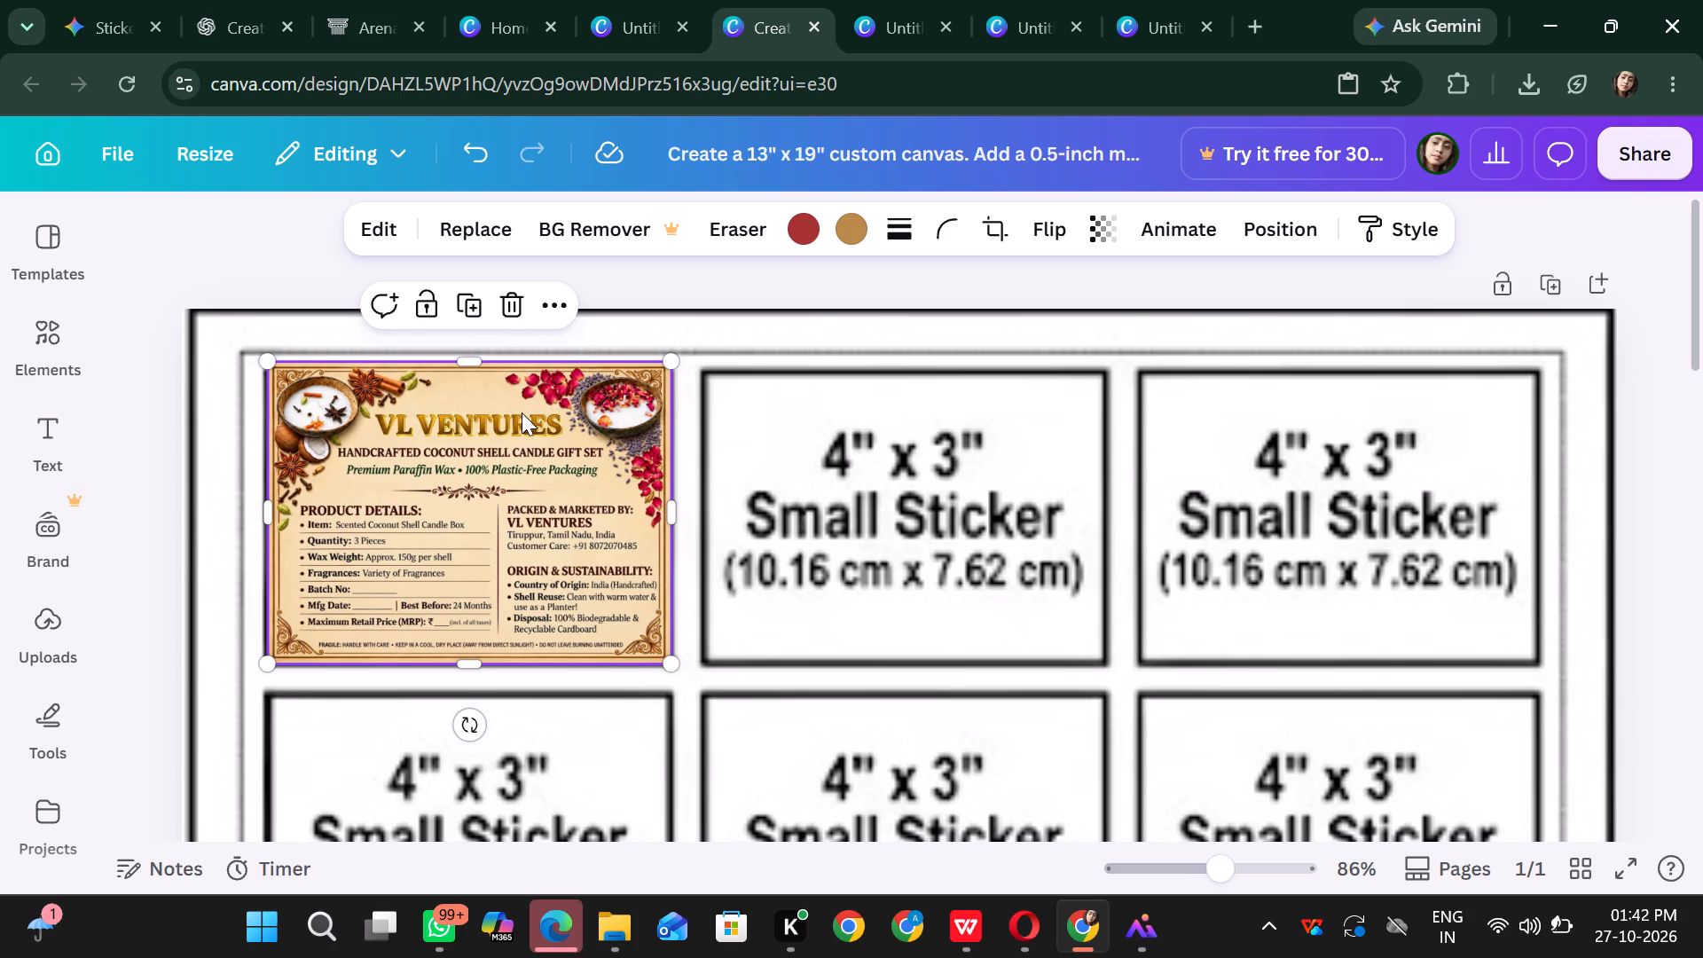
left_click(552, 409)
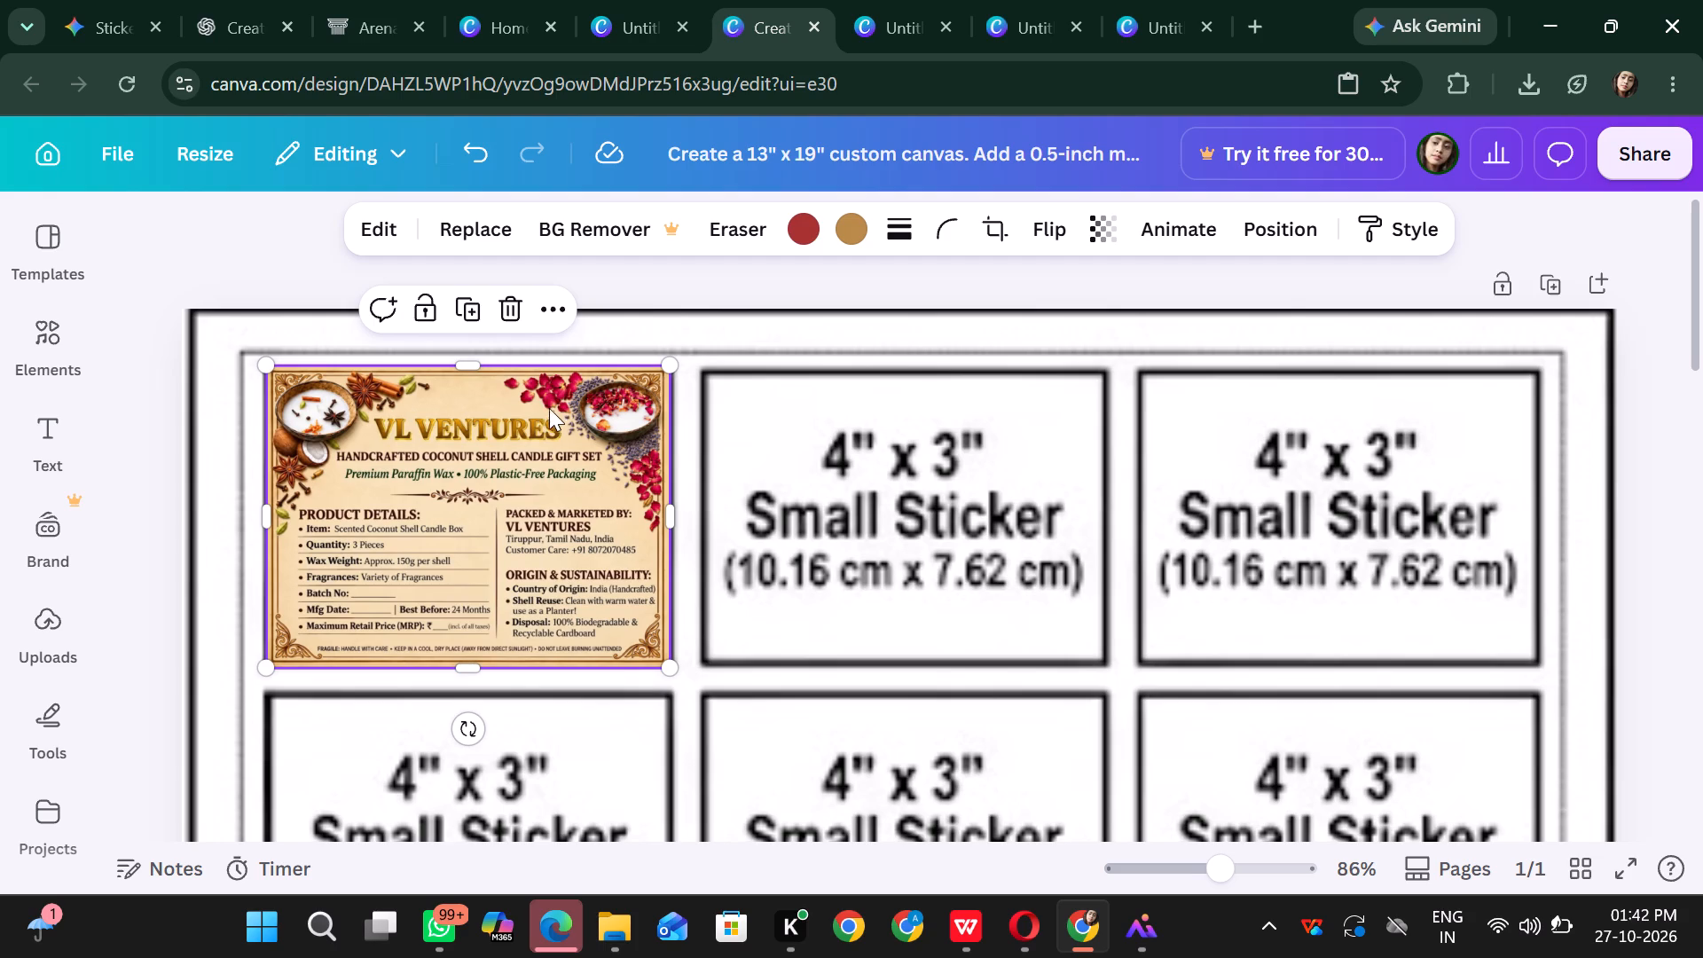
Duplicate the fitted label and align the copy over the second cell of the top row.
left_click(455, 300)
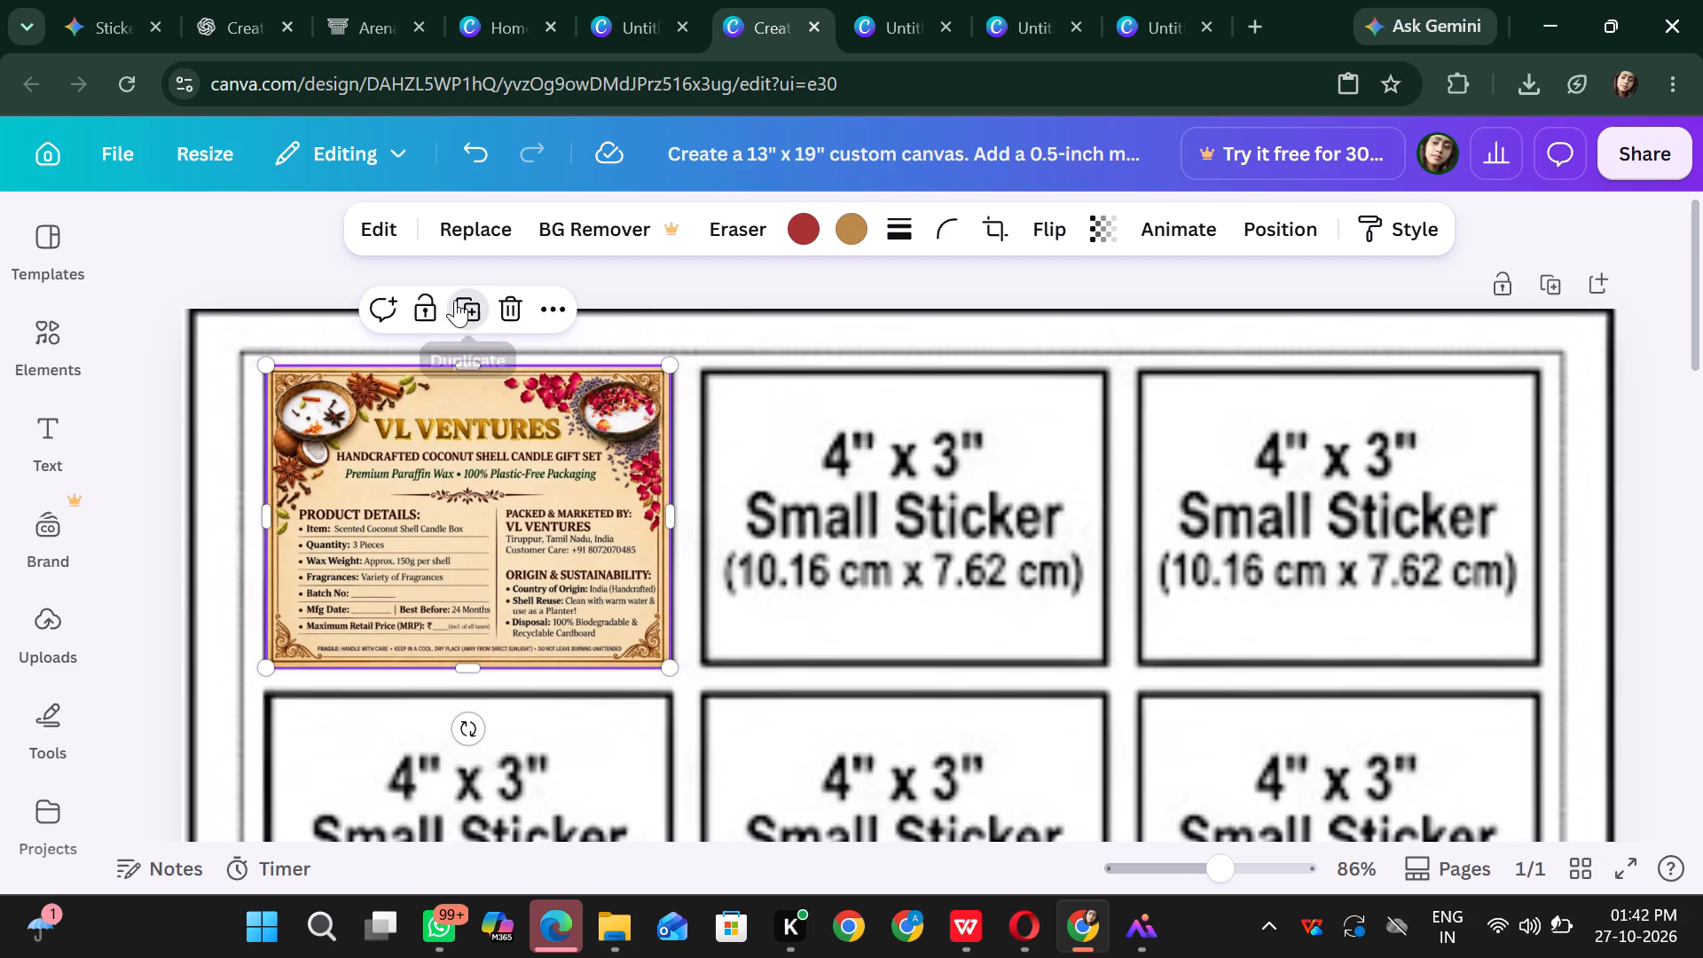
left_click_drag(484, 513, 920, 505)
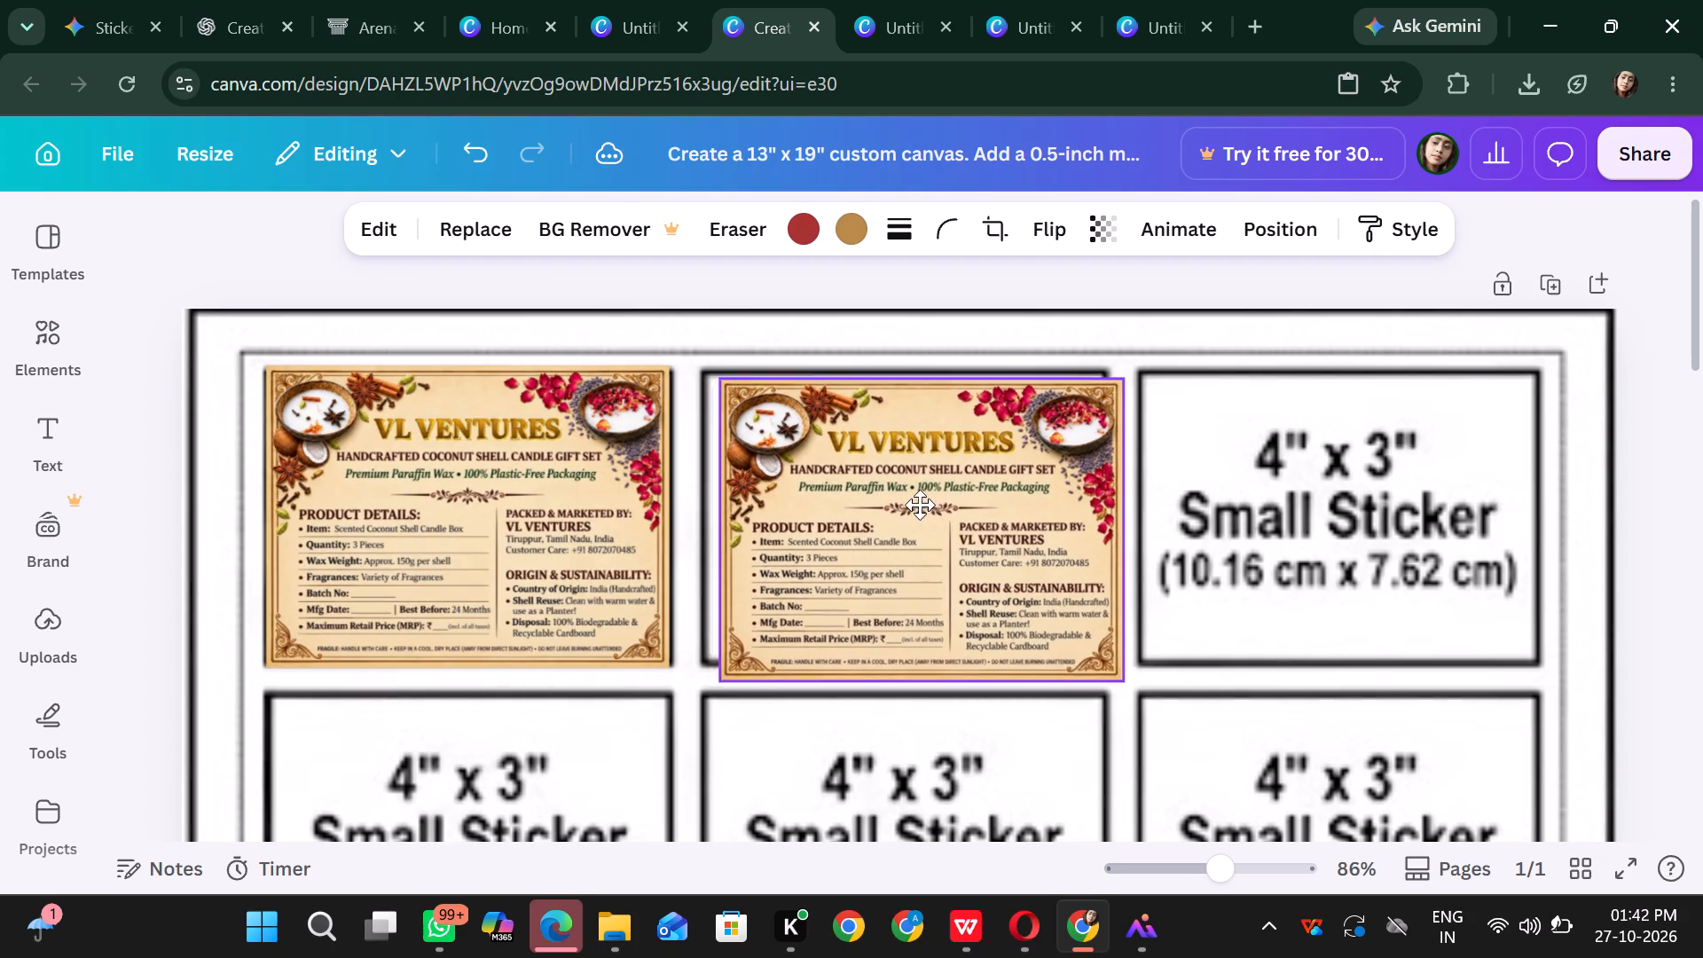
left_click_drag(920, 505, 905, 498)
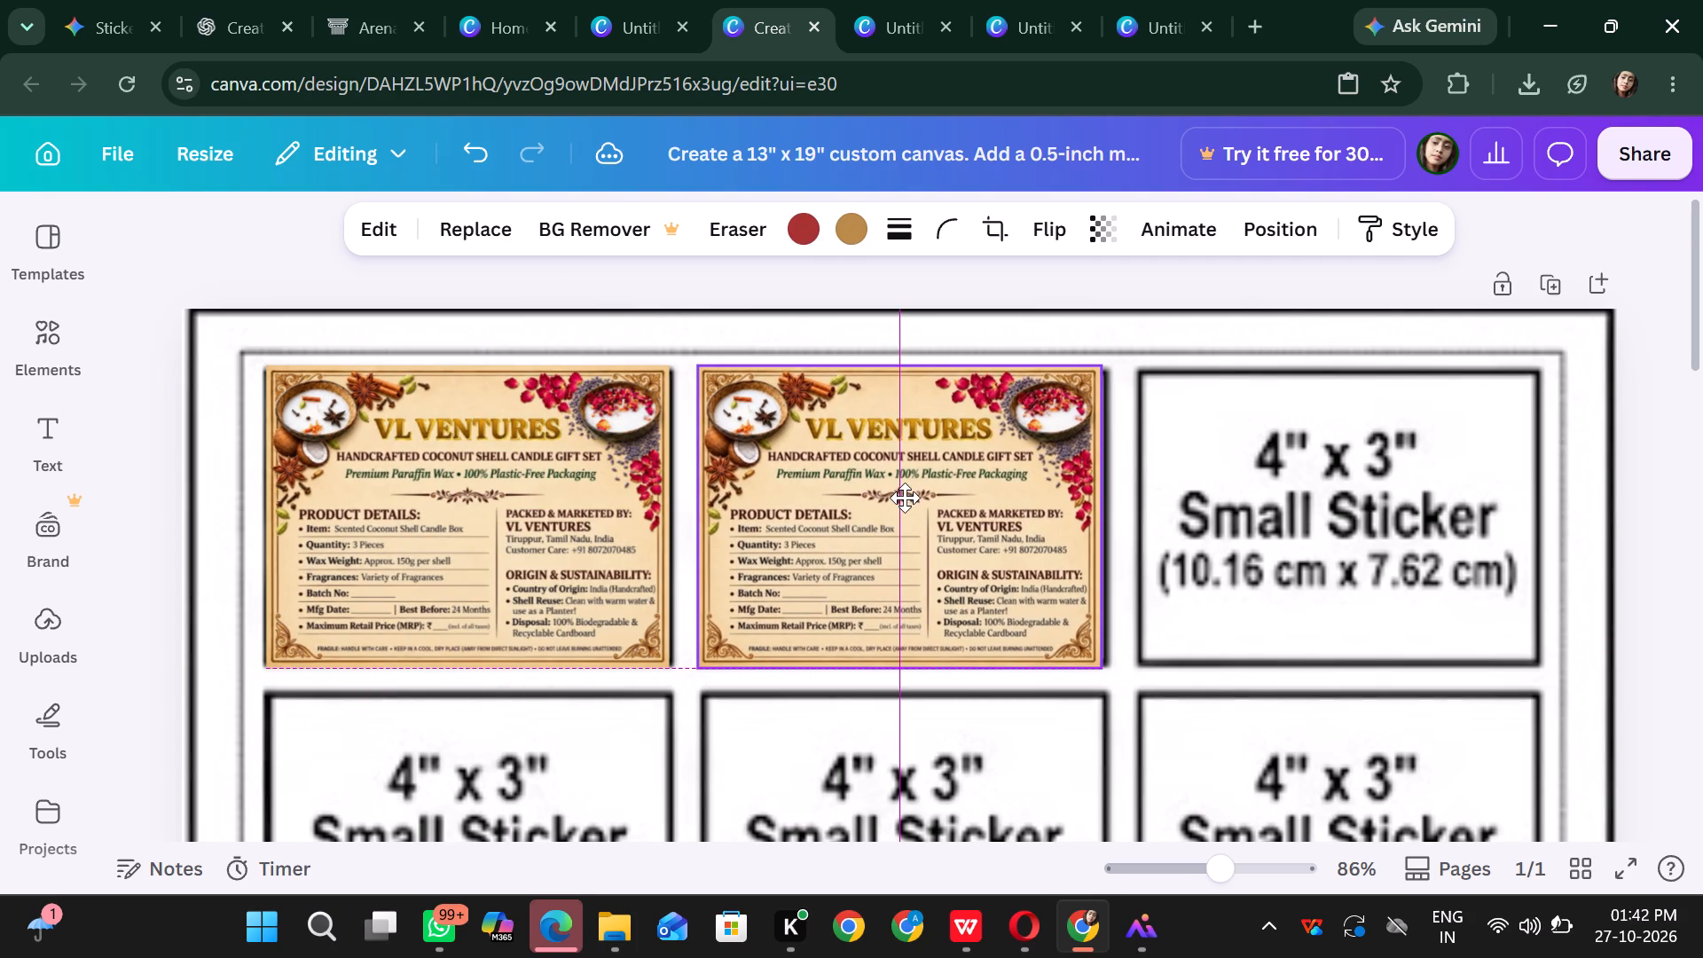
left_click_drag(905, 498, 908, 491)
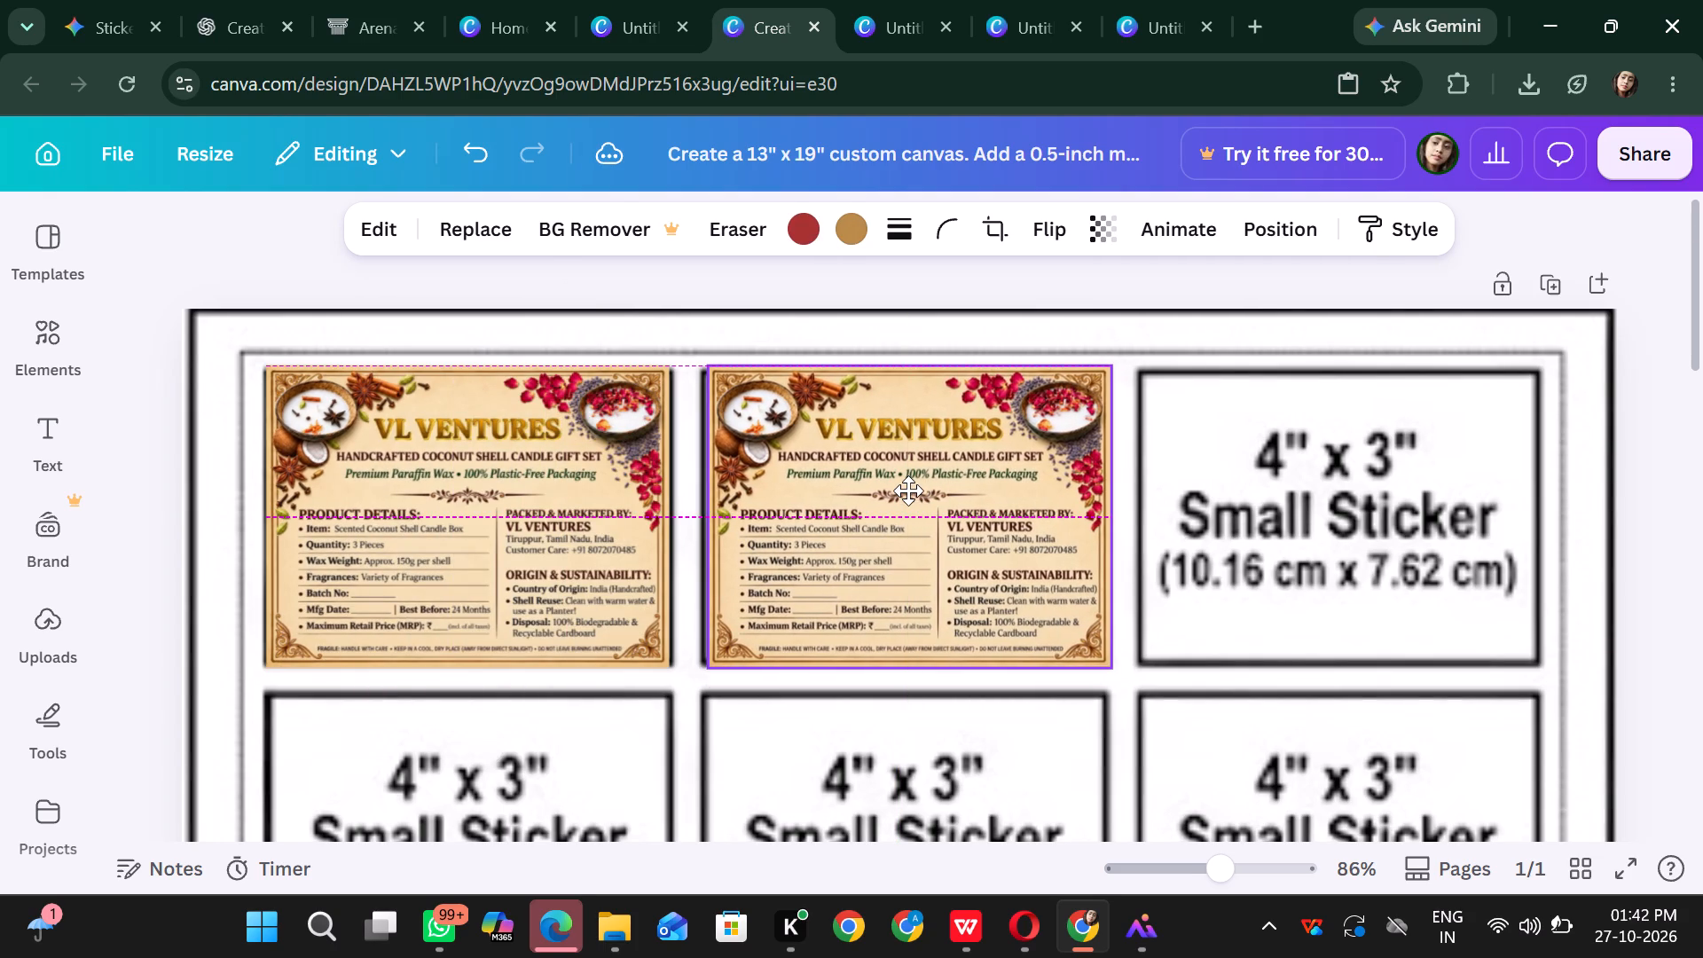
left_click_drag(908, 491, 903, 491)
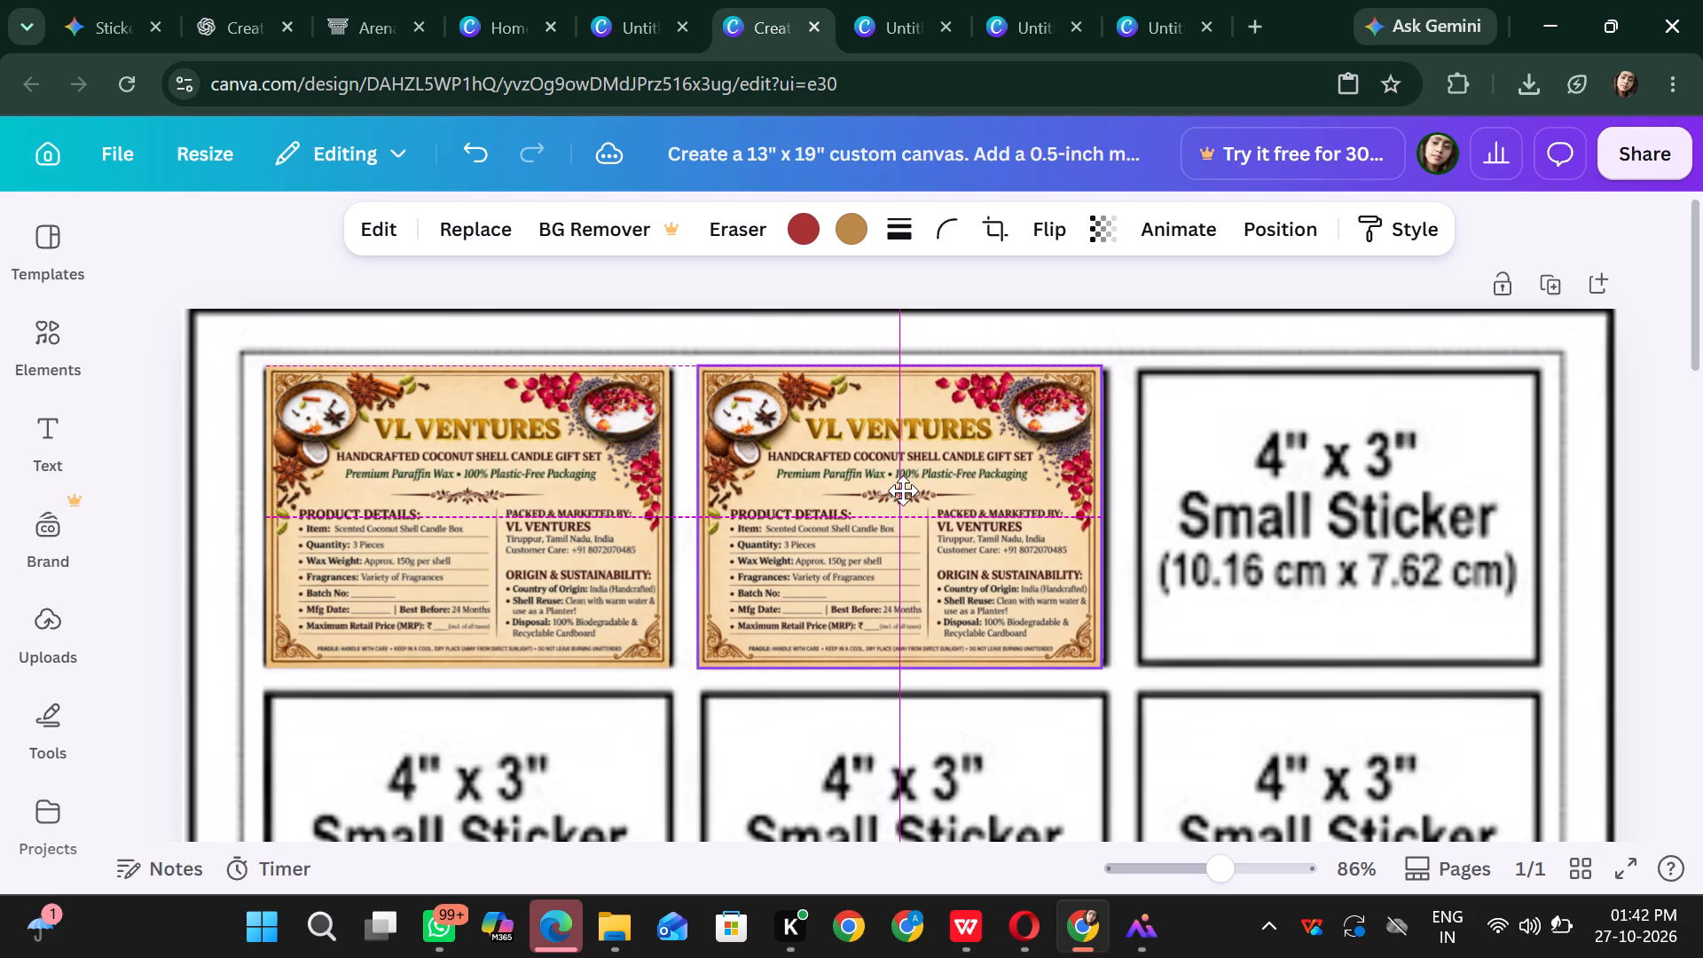
left_click_drag(903, 491, 905, 491)
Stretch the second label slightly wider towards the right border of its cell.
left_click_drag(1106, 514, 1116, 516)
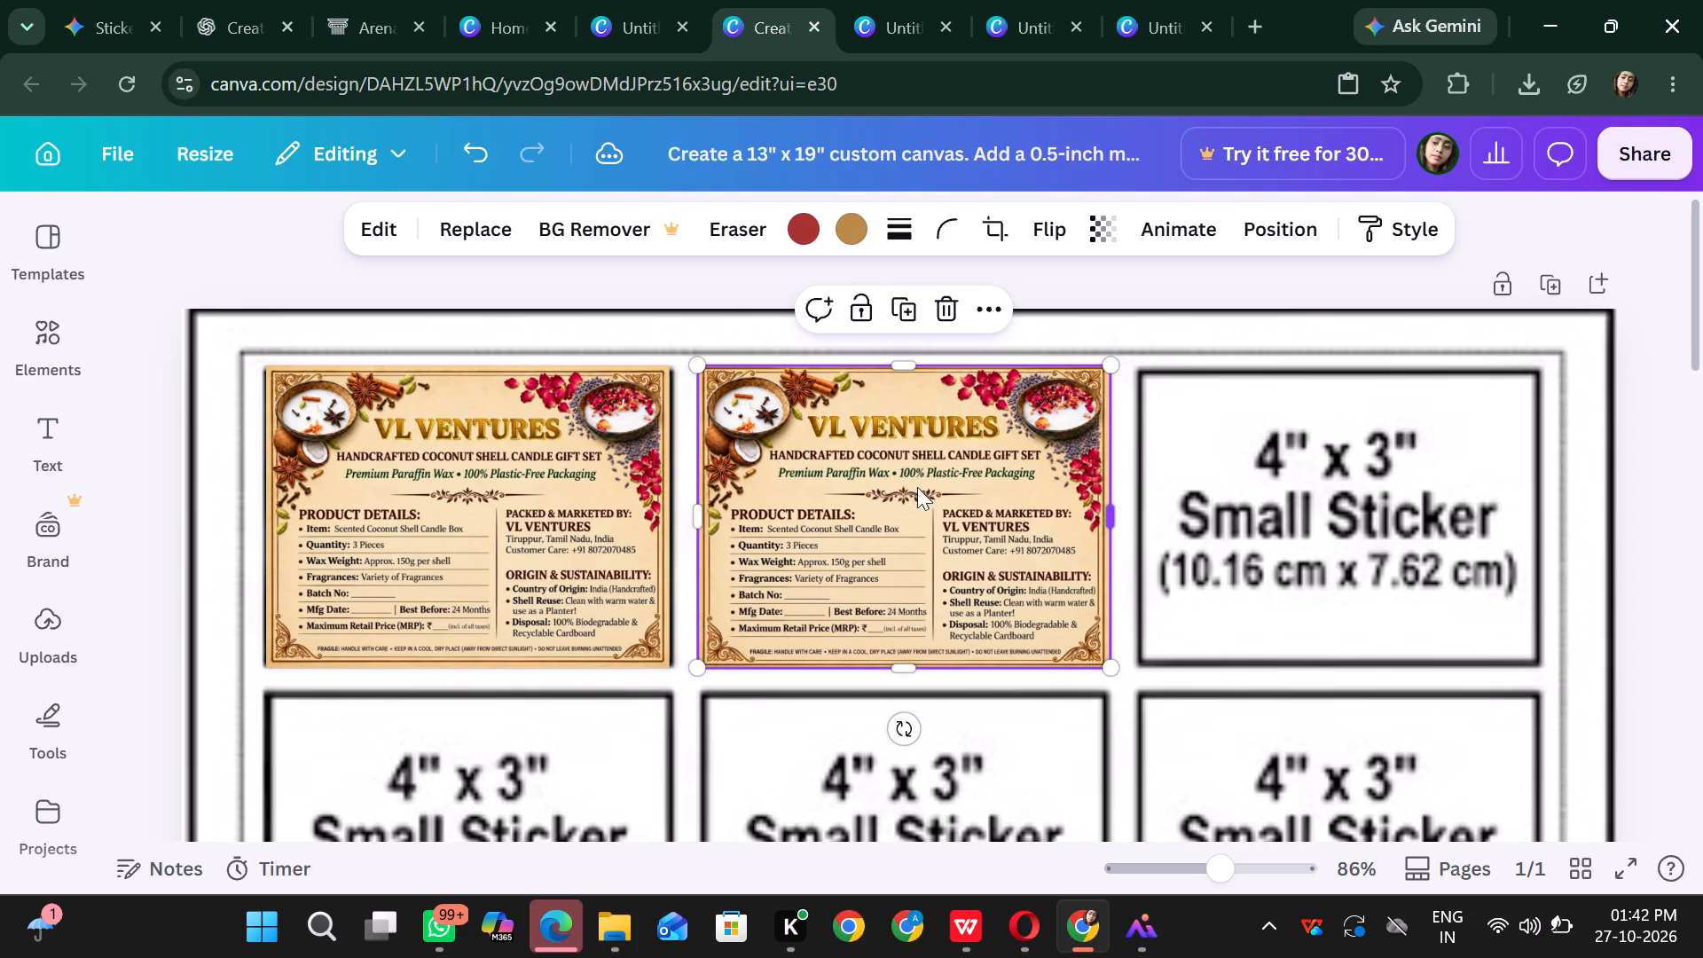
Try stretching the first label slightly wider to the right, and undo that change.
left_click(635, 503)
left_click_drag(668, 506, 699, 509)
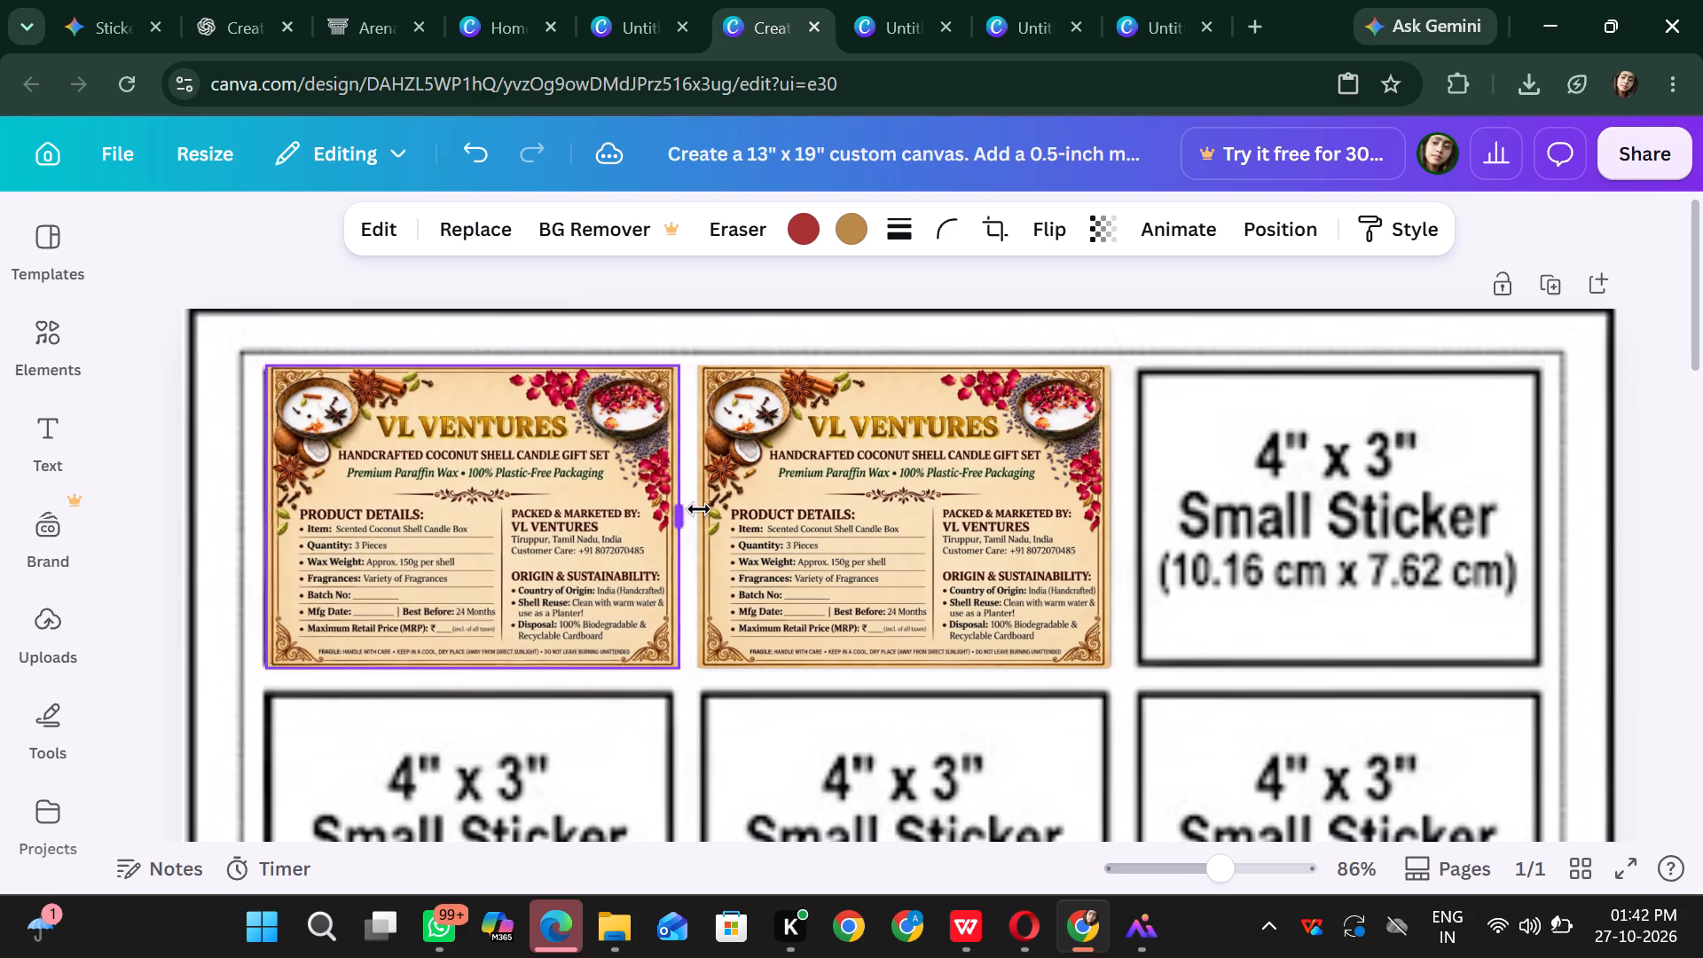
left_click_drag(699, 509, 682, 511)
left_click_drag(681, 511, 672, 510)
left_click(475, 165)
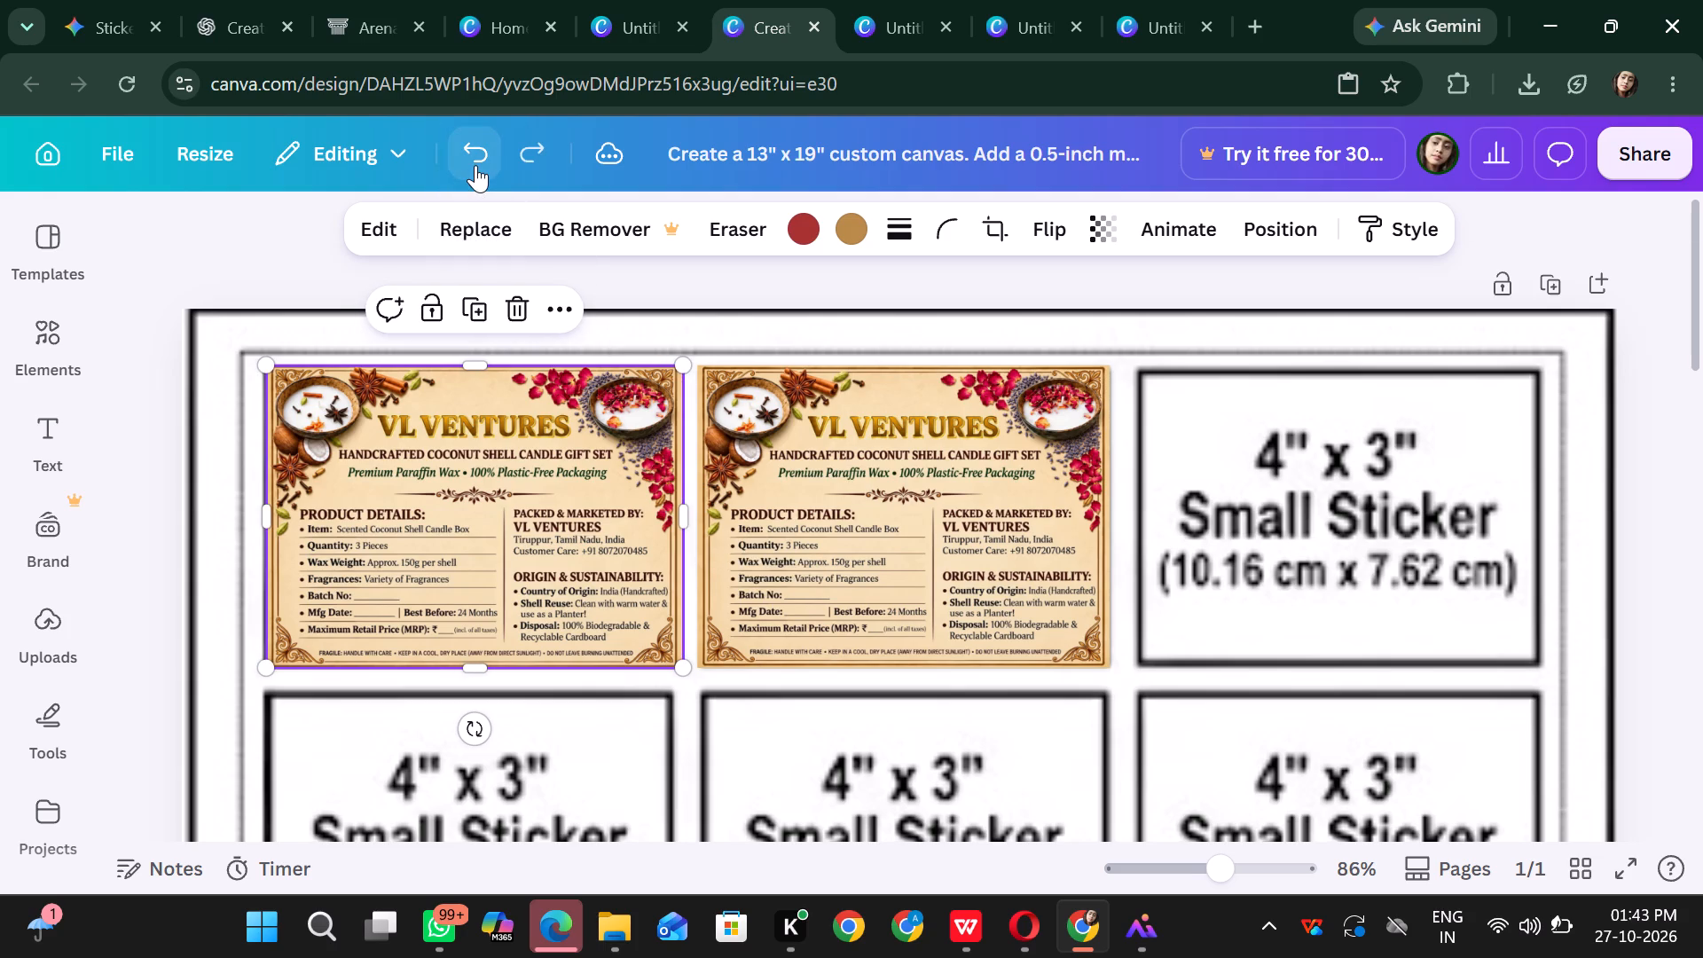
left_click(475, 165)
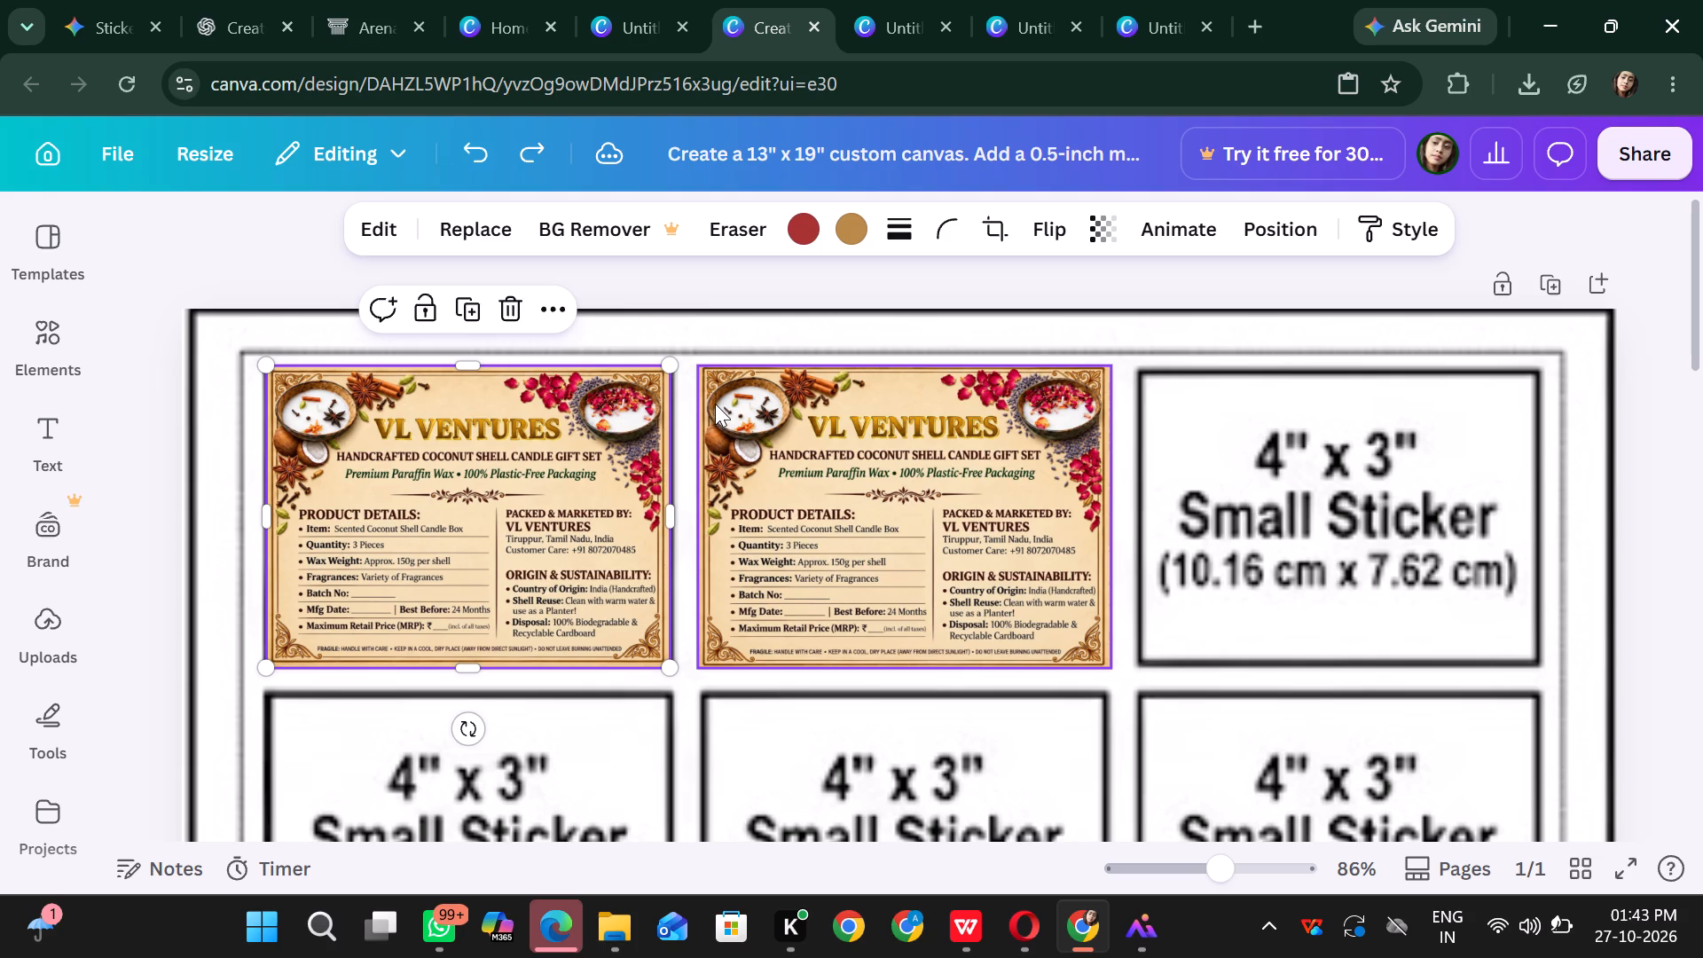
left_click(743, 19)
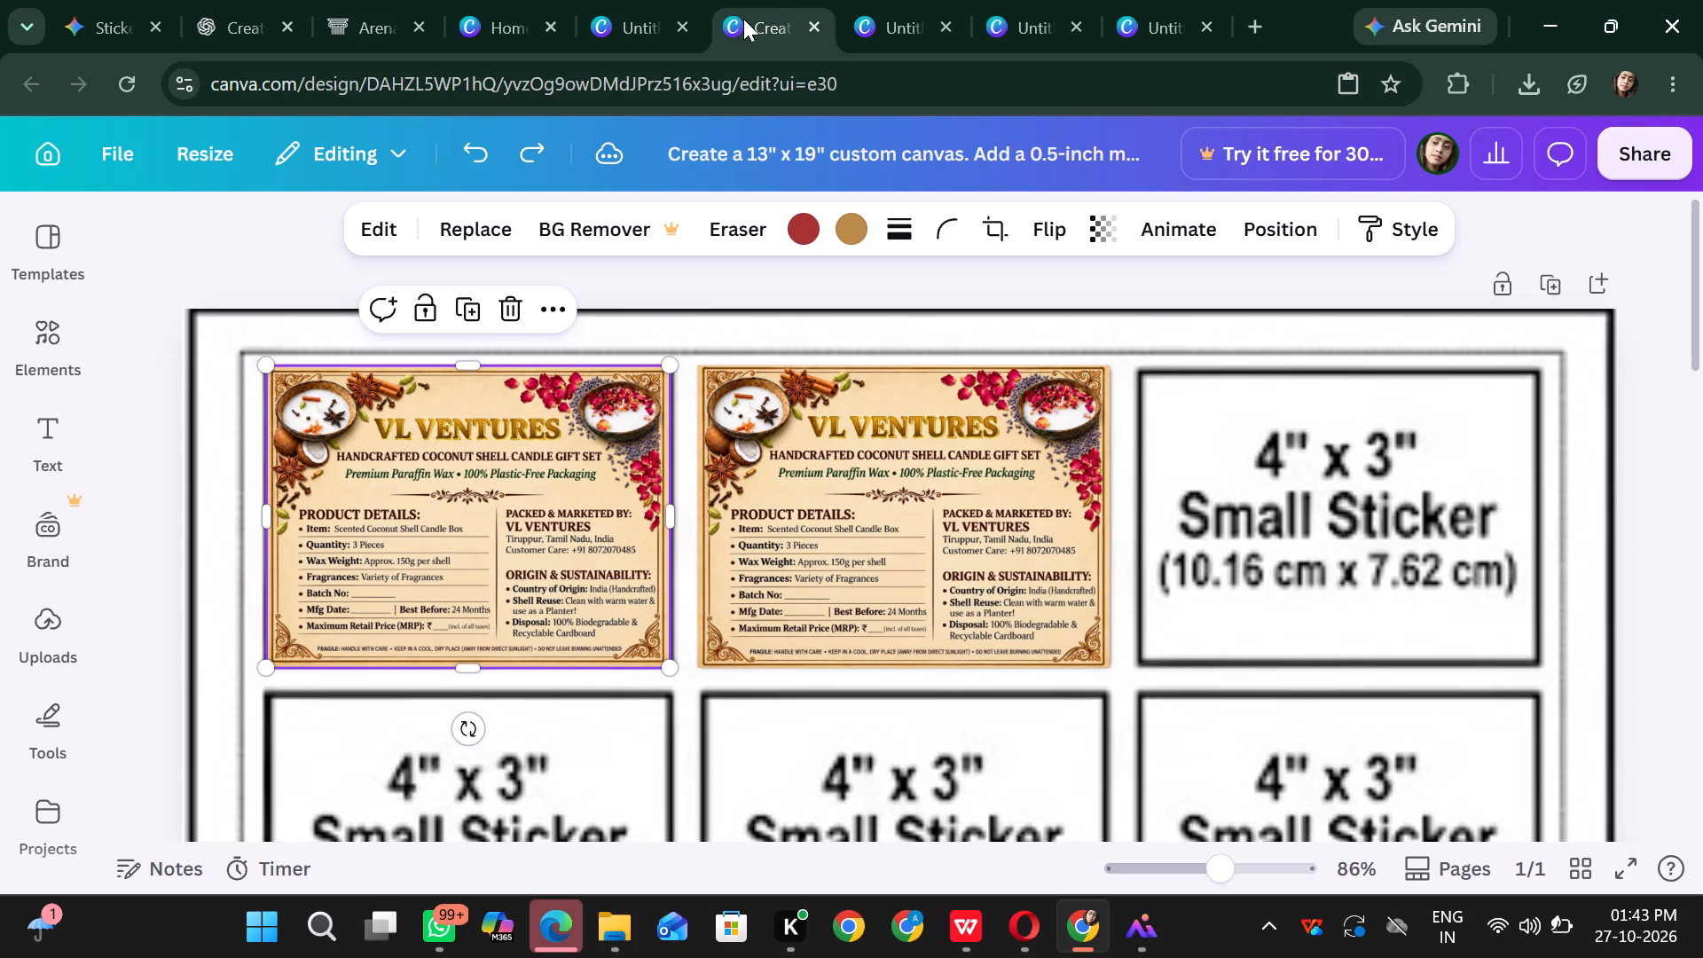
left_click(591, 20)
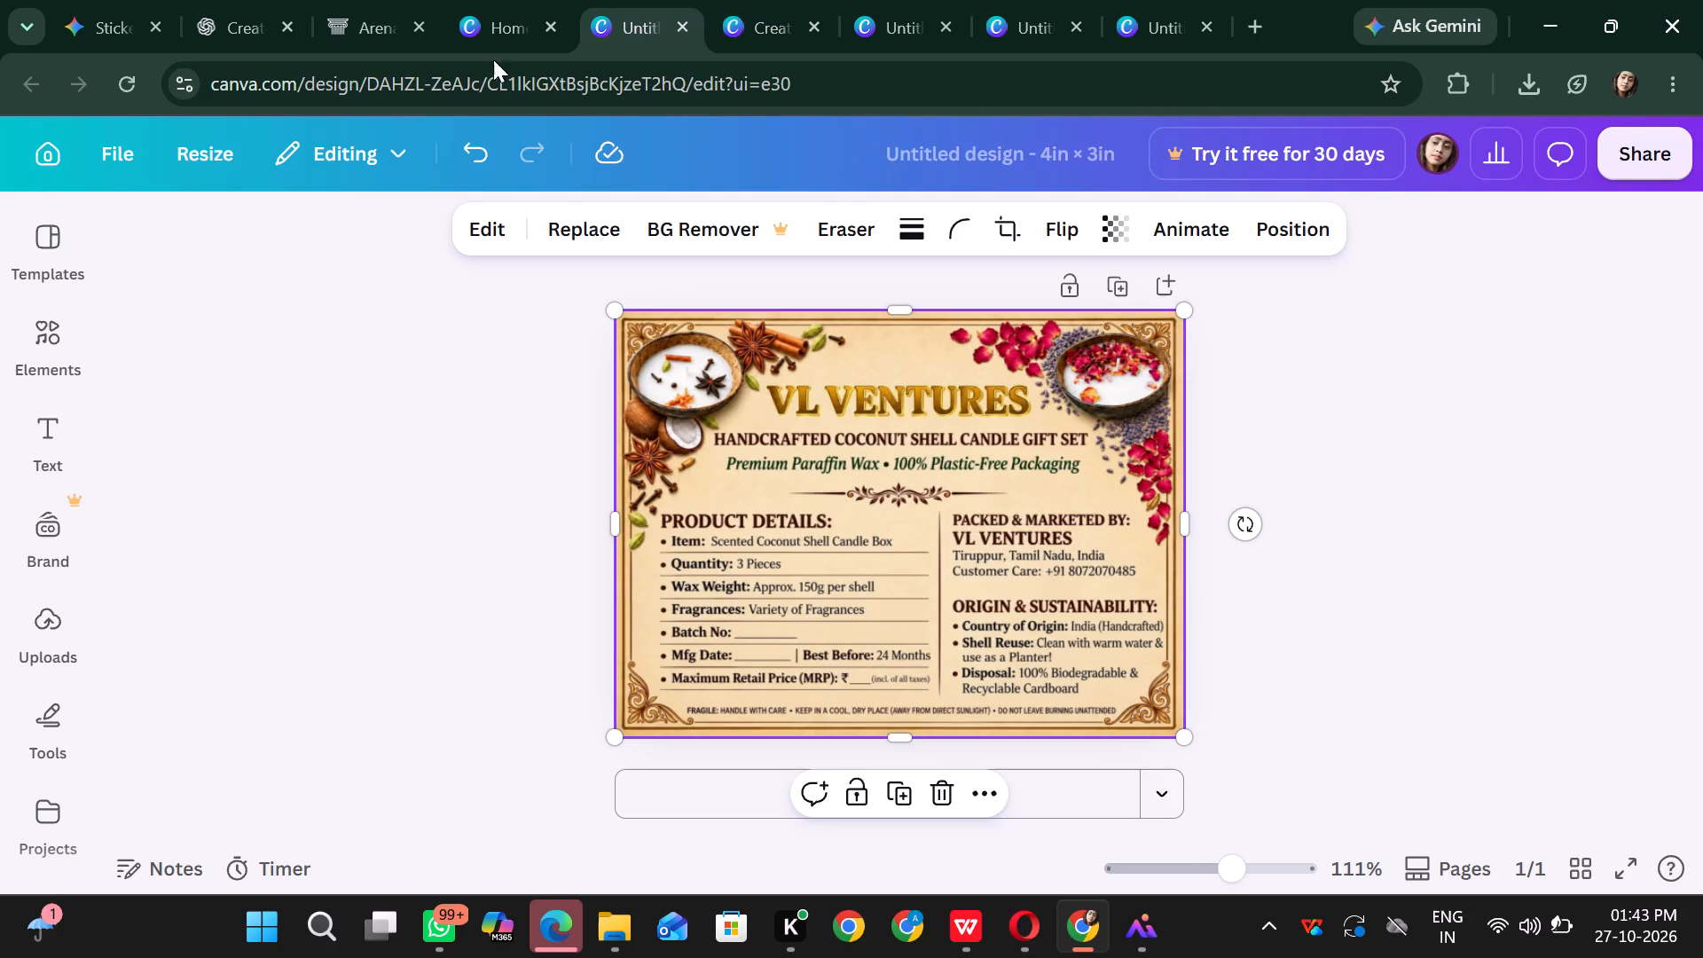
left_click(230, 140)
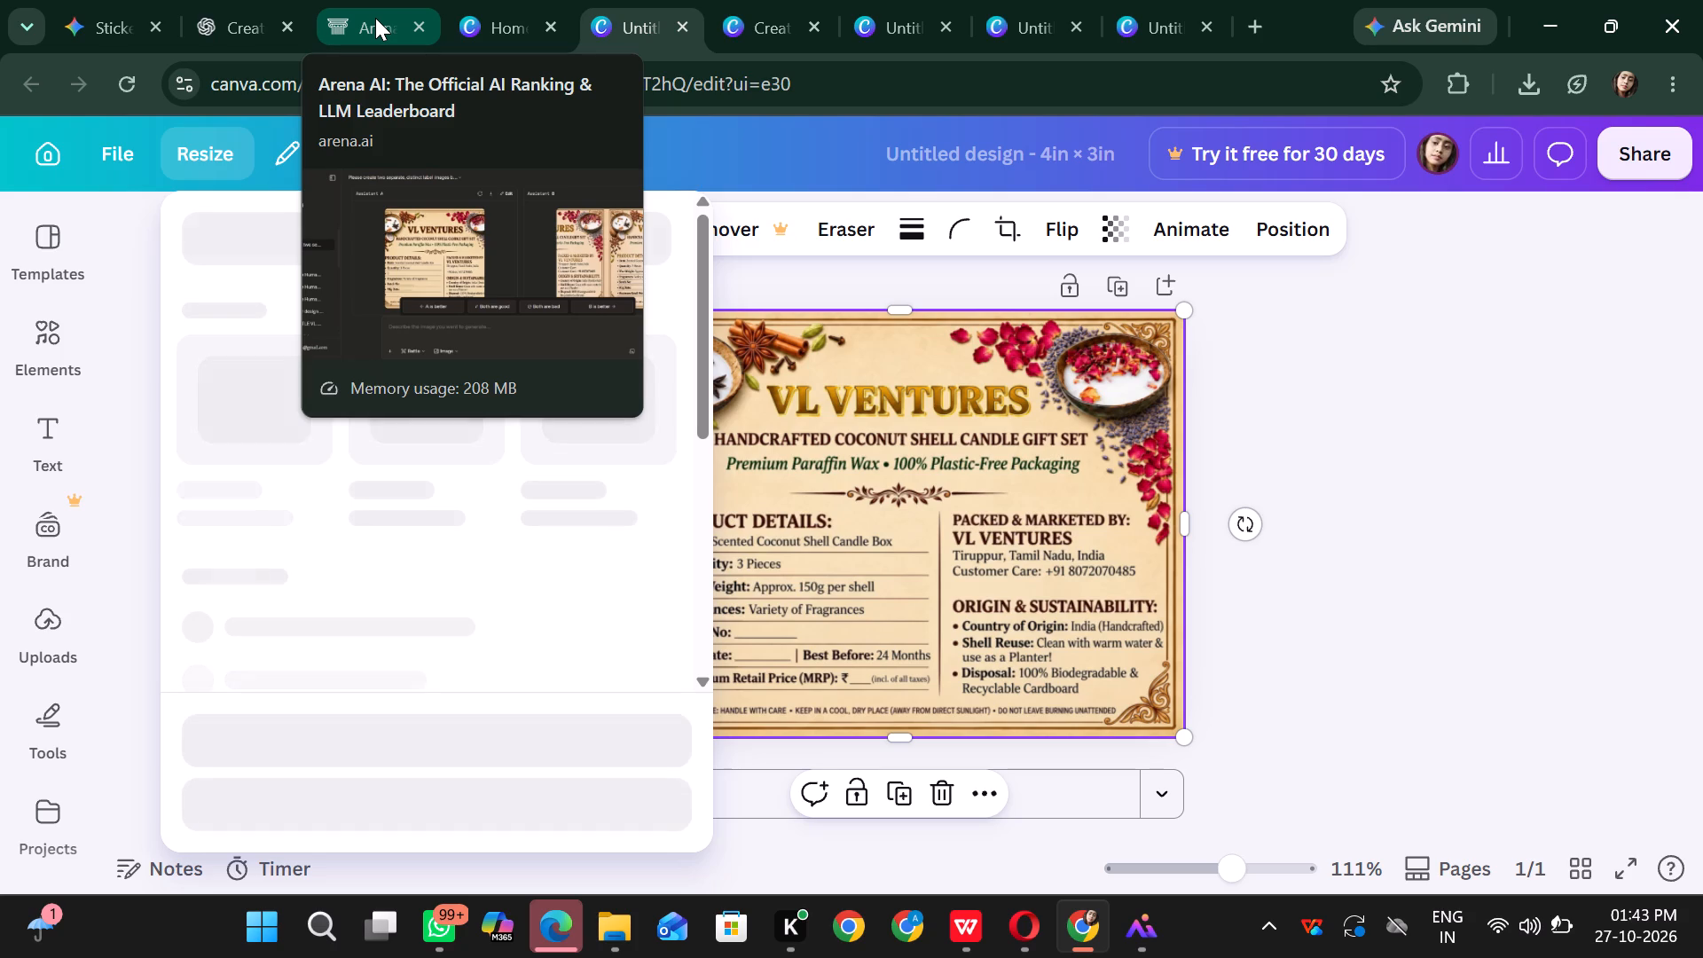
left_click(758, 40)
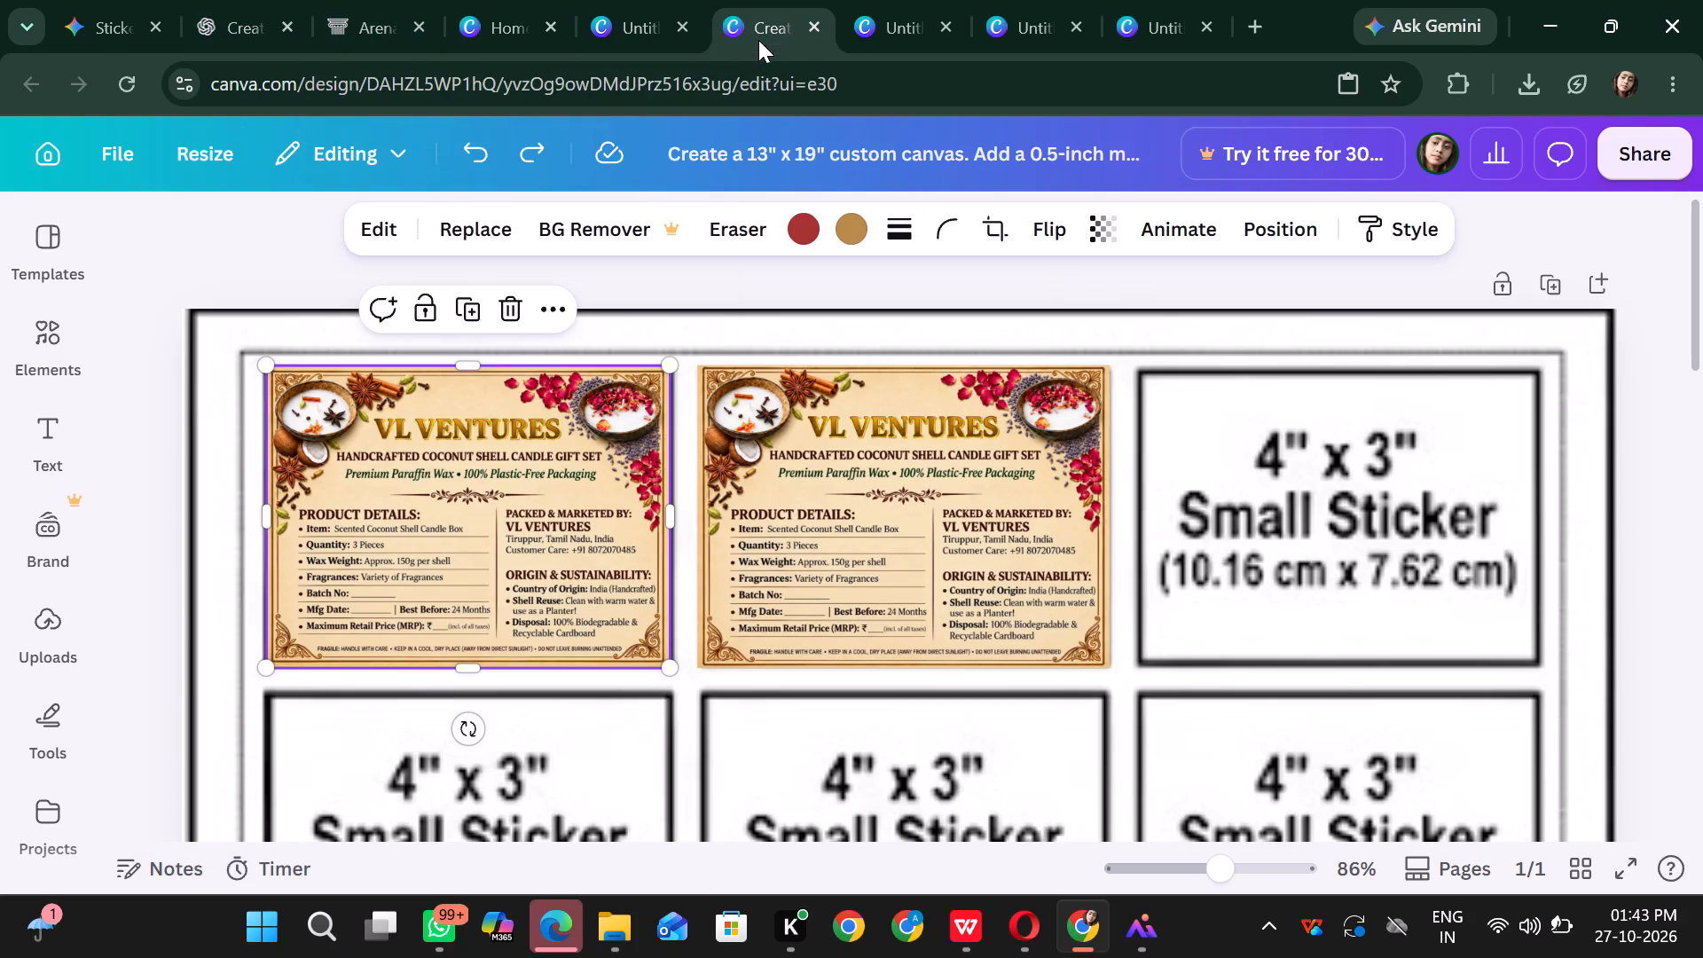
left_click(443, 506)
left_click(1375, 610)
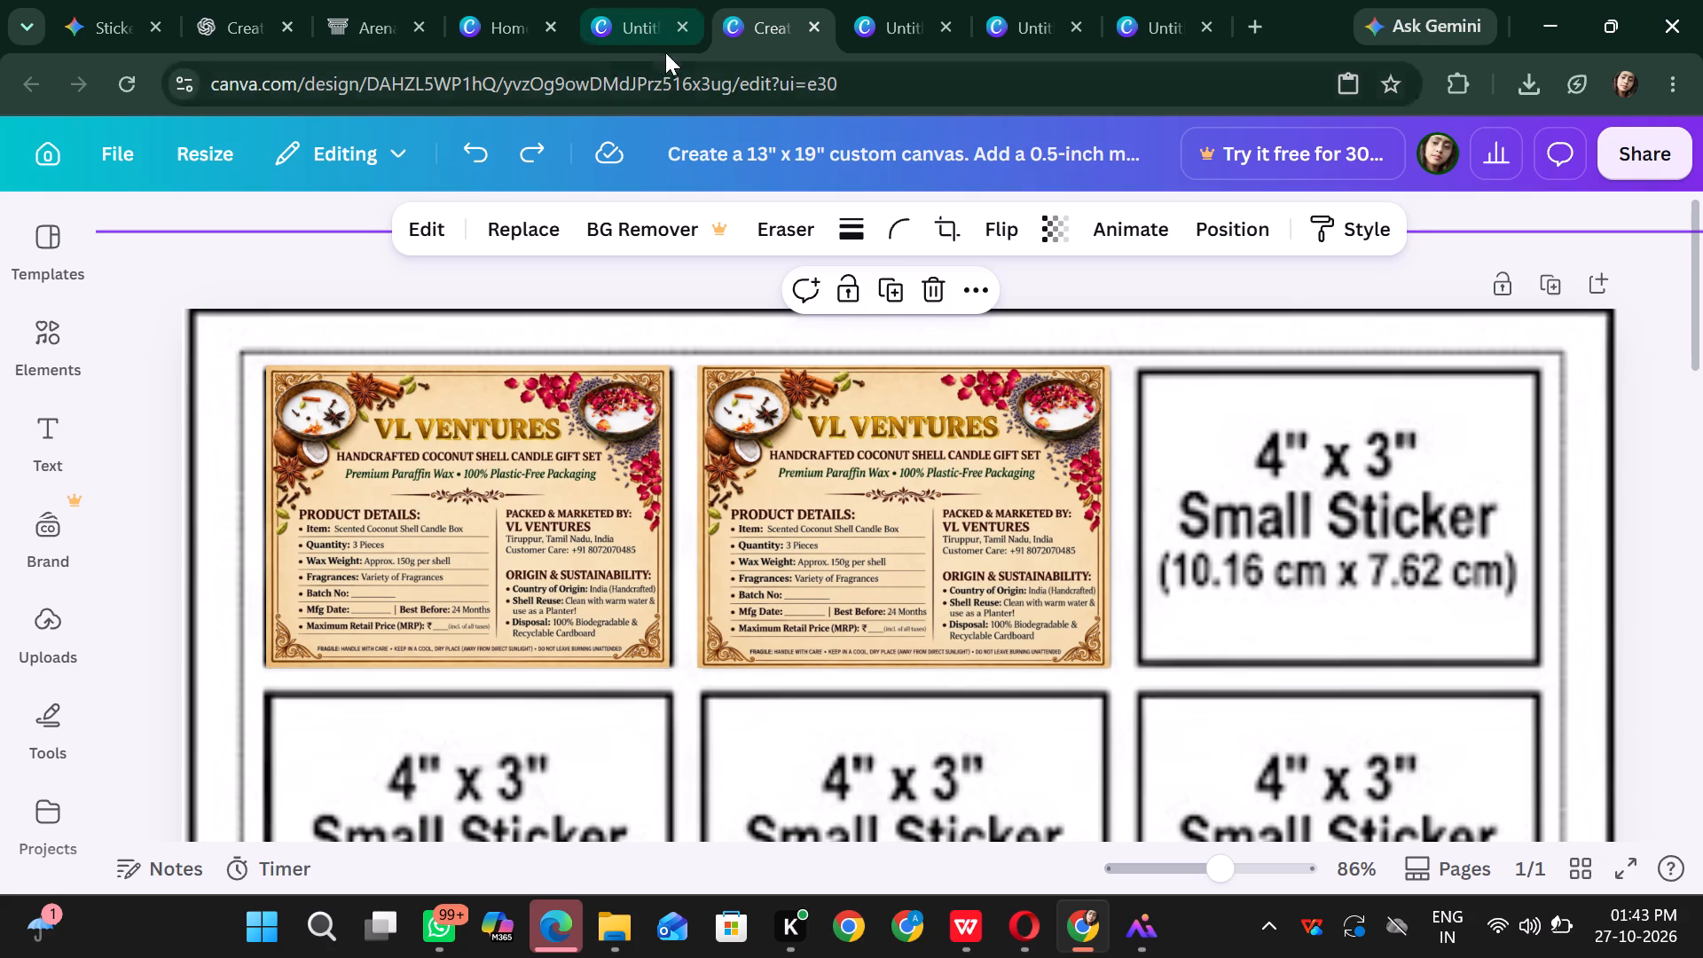
Undo the second label's widening and shift the label slightly to the right within its top-row cell.
left_click(482, 153)
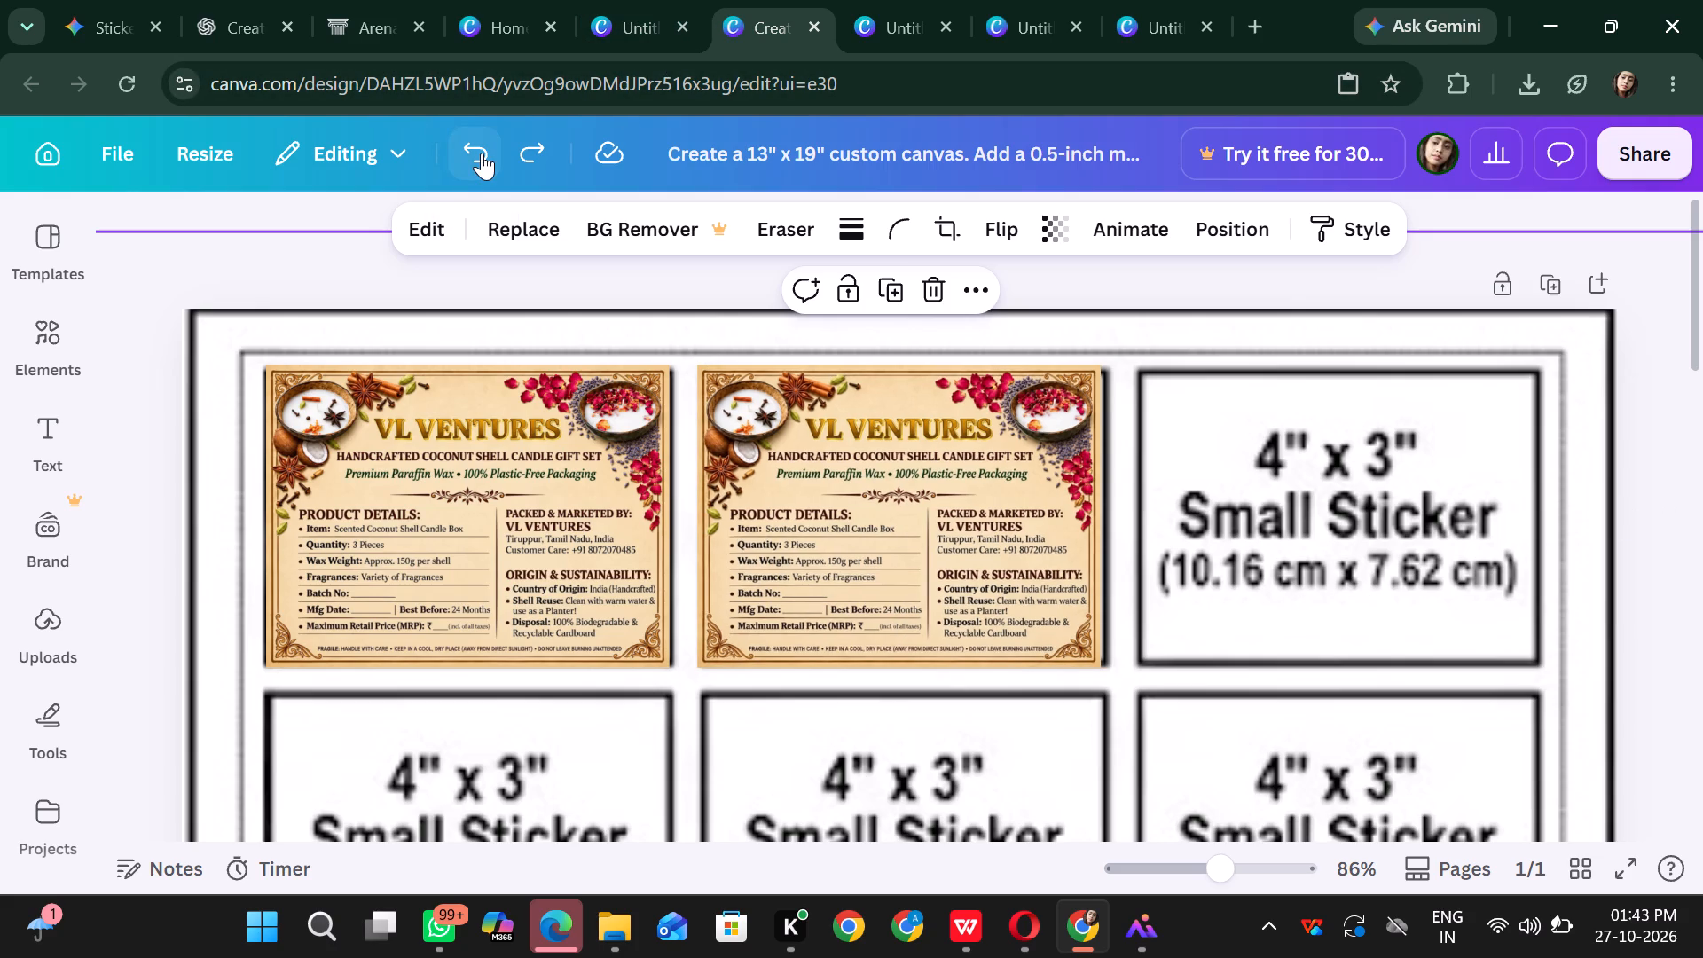
left_click_drag(804, 437, 805, 438)
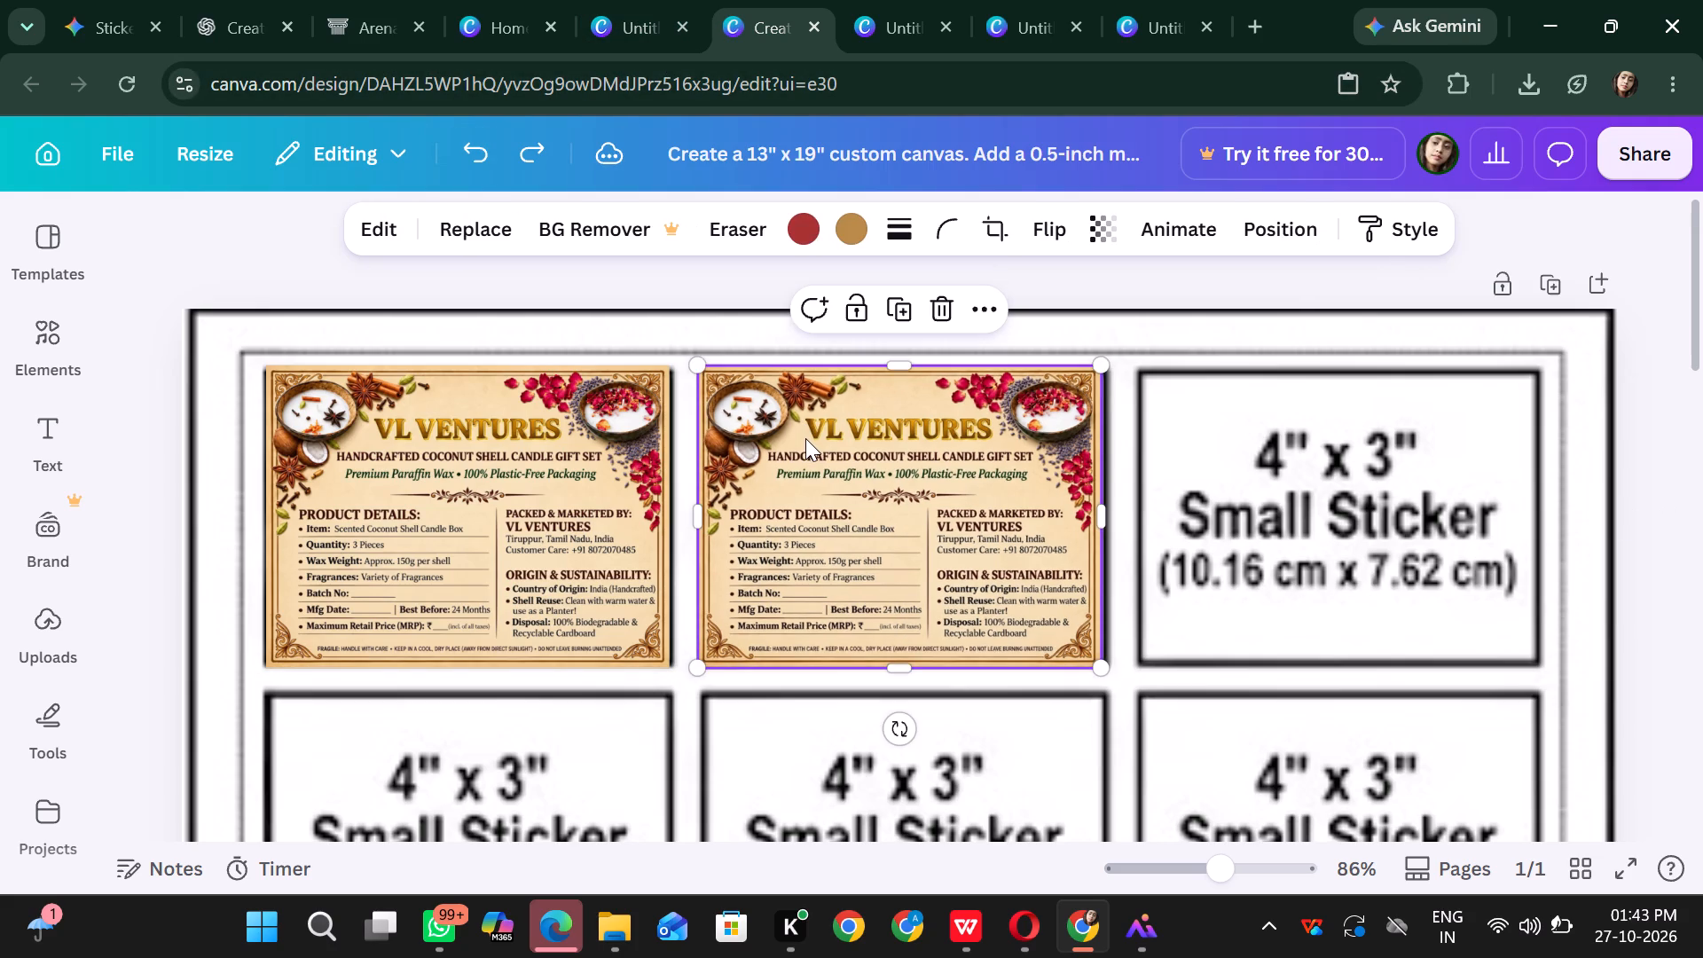
left_click_drag(805, 438, 812, 432)
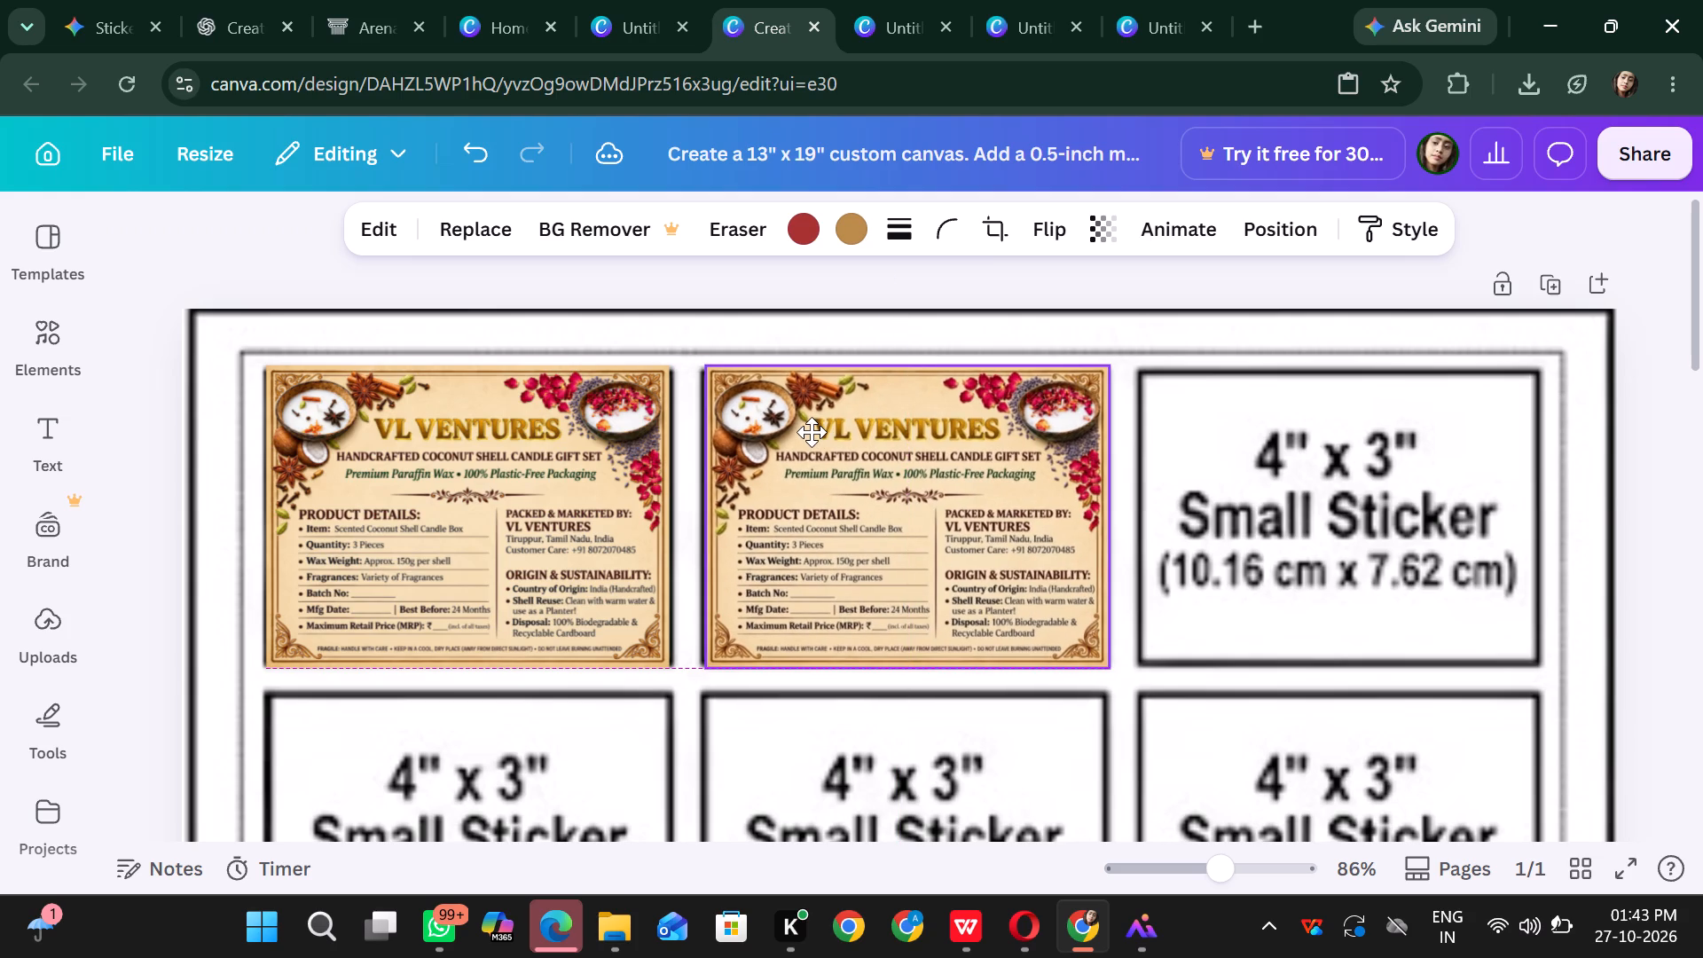
left_click_drag(812, 432, 806, 443)
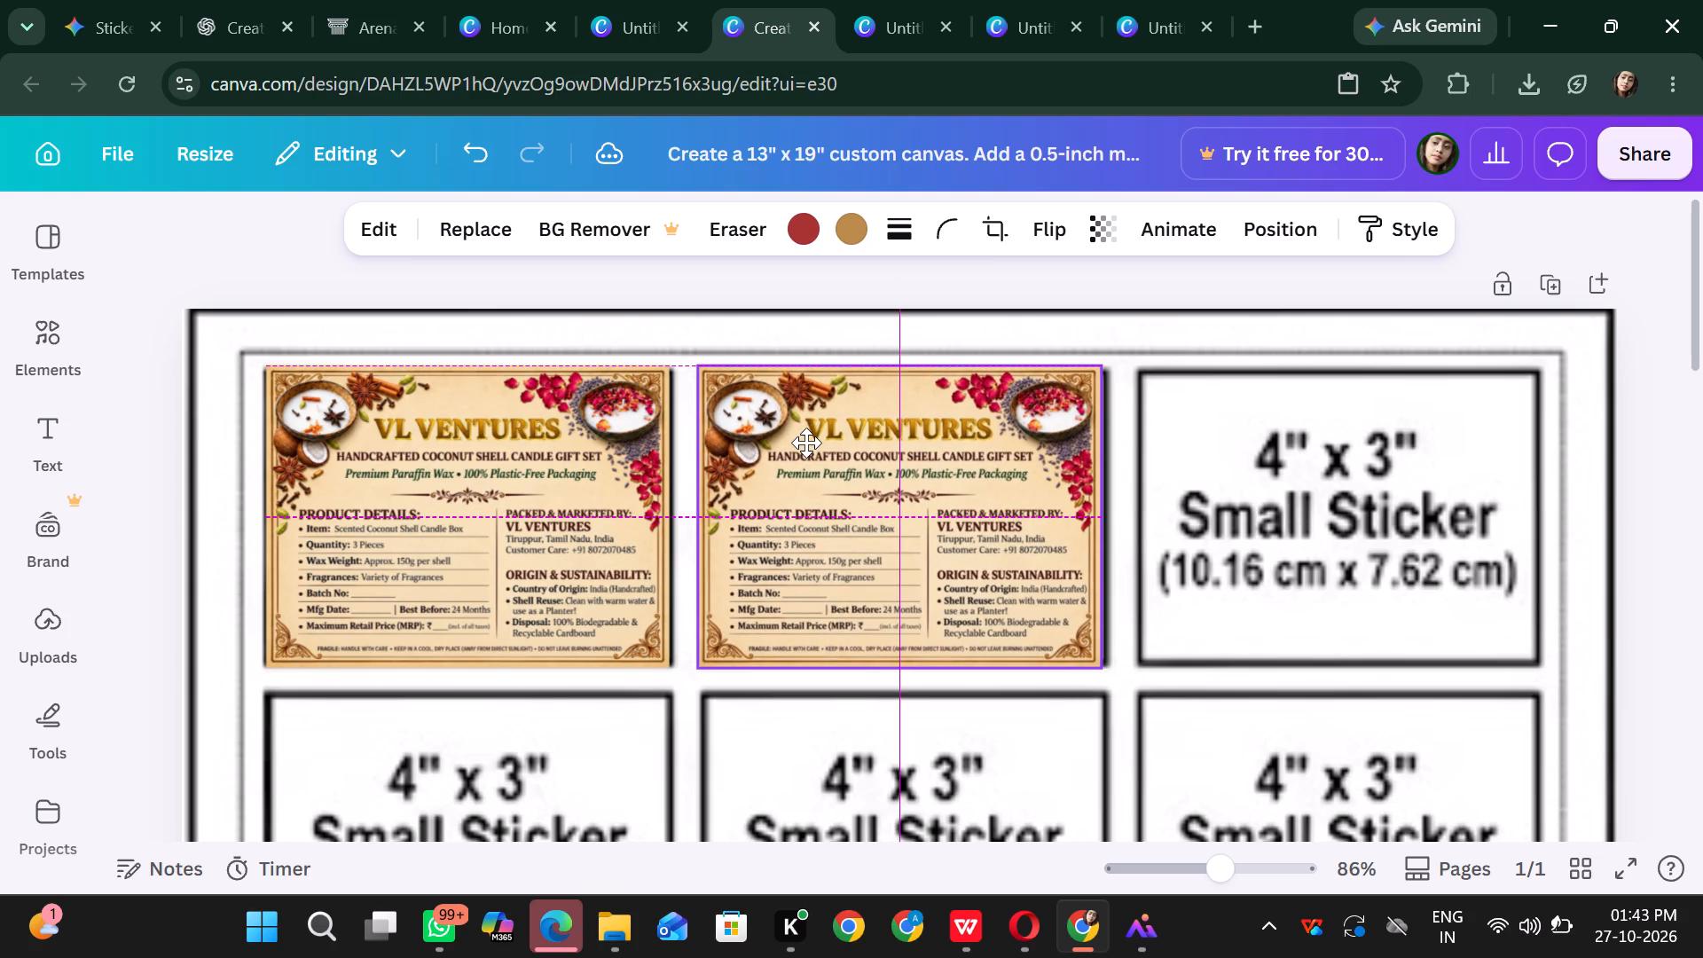
left_click_drag(806, 443, 809, 443)
left_click_drag(809, 443, 815, 444)
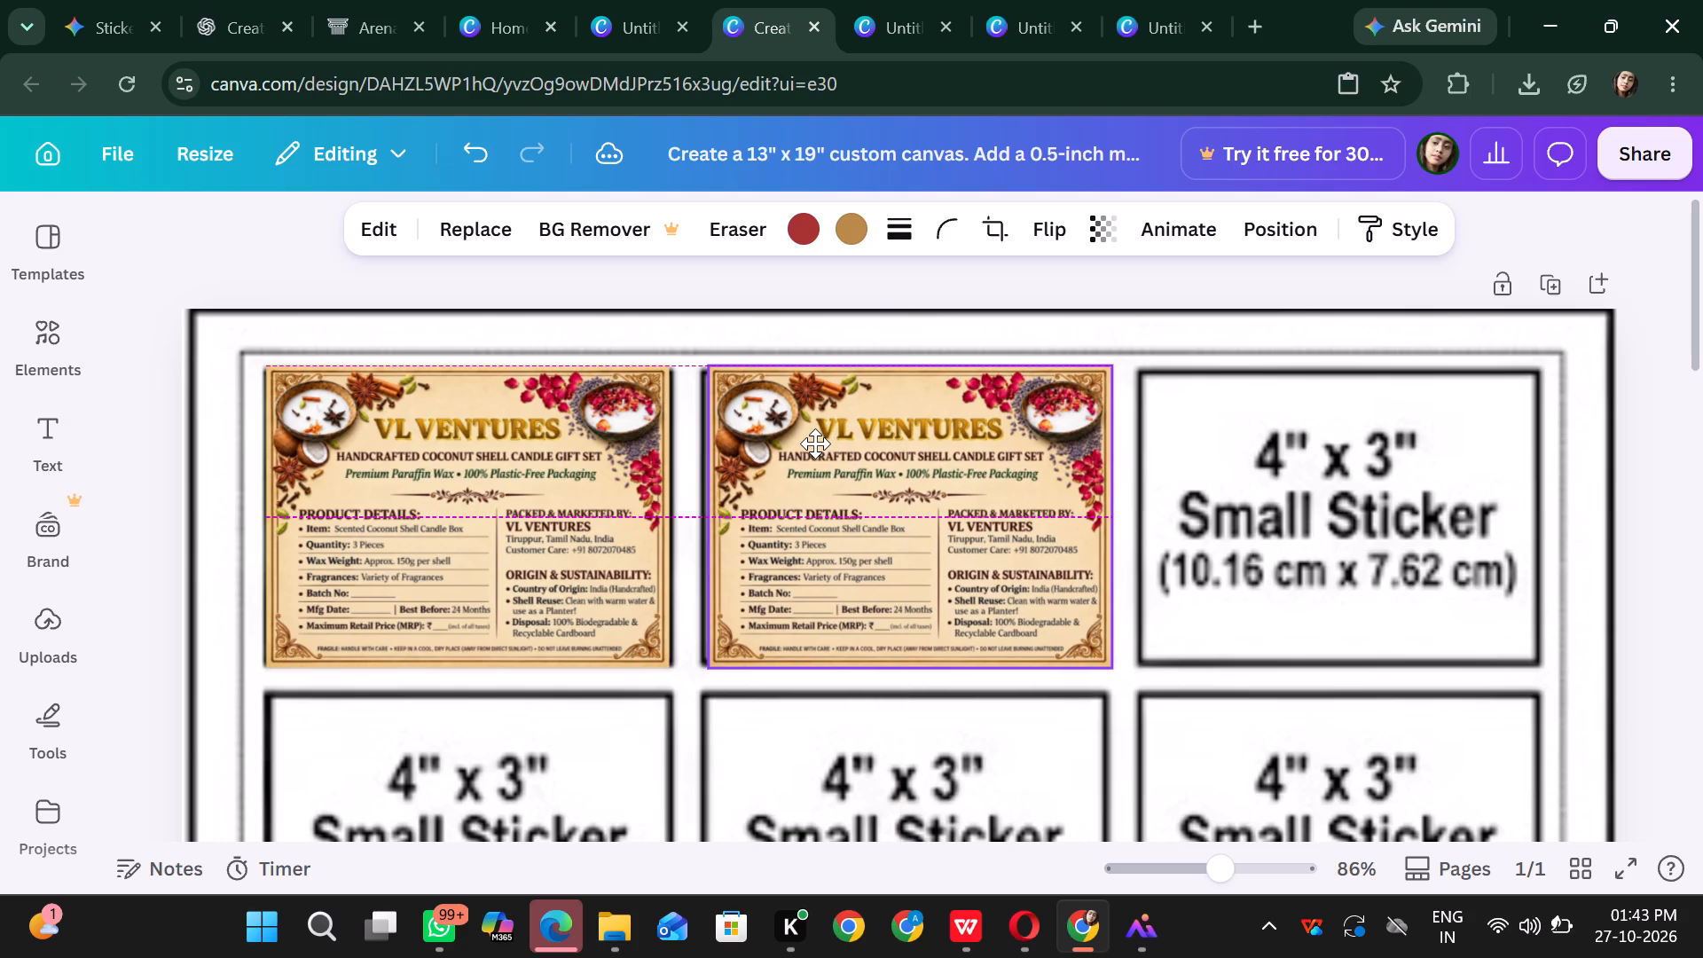
left_click_drag(815, 444, 816, 439)
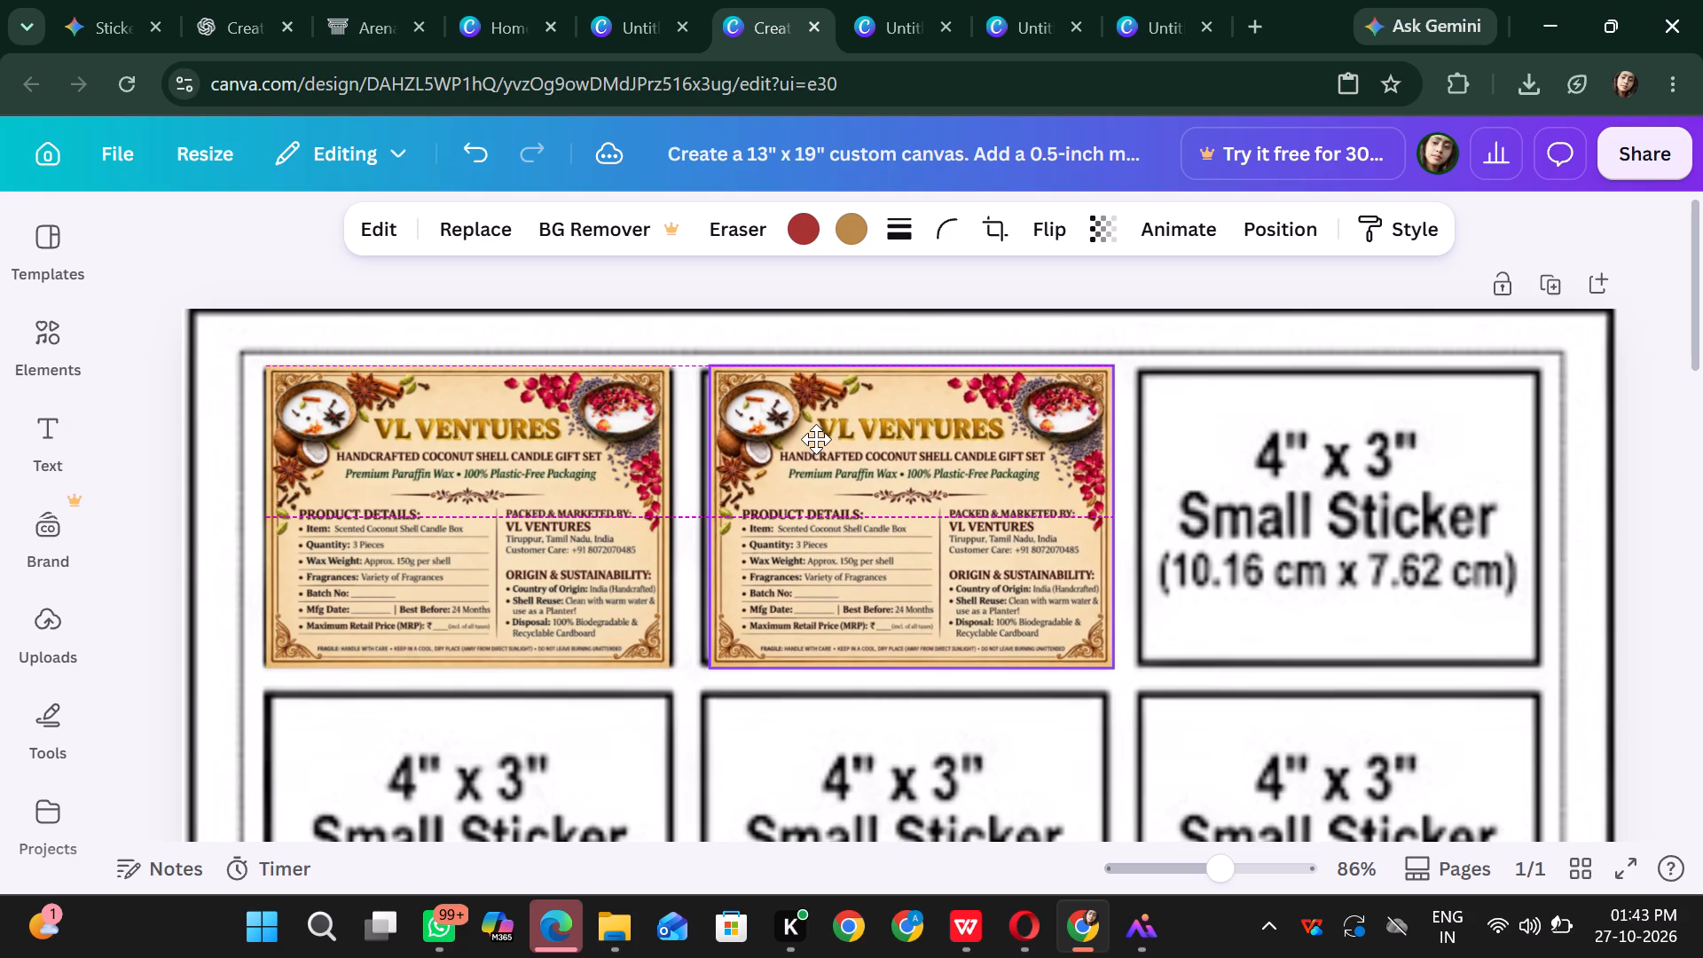
left_click_drag(816, 439, 812, 441)
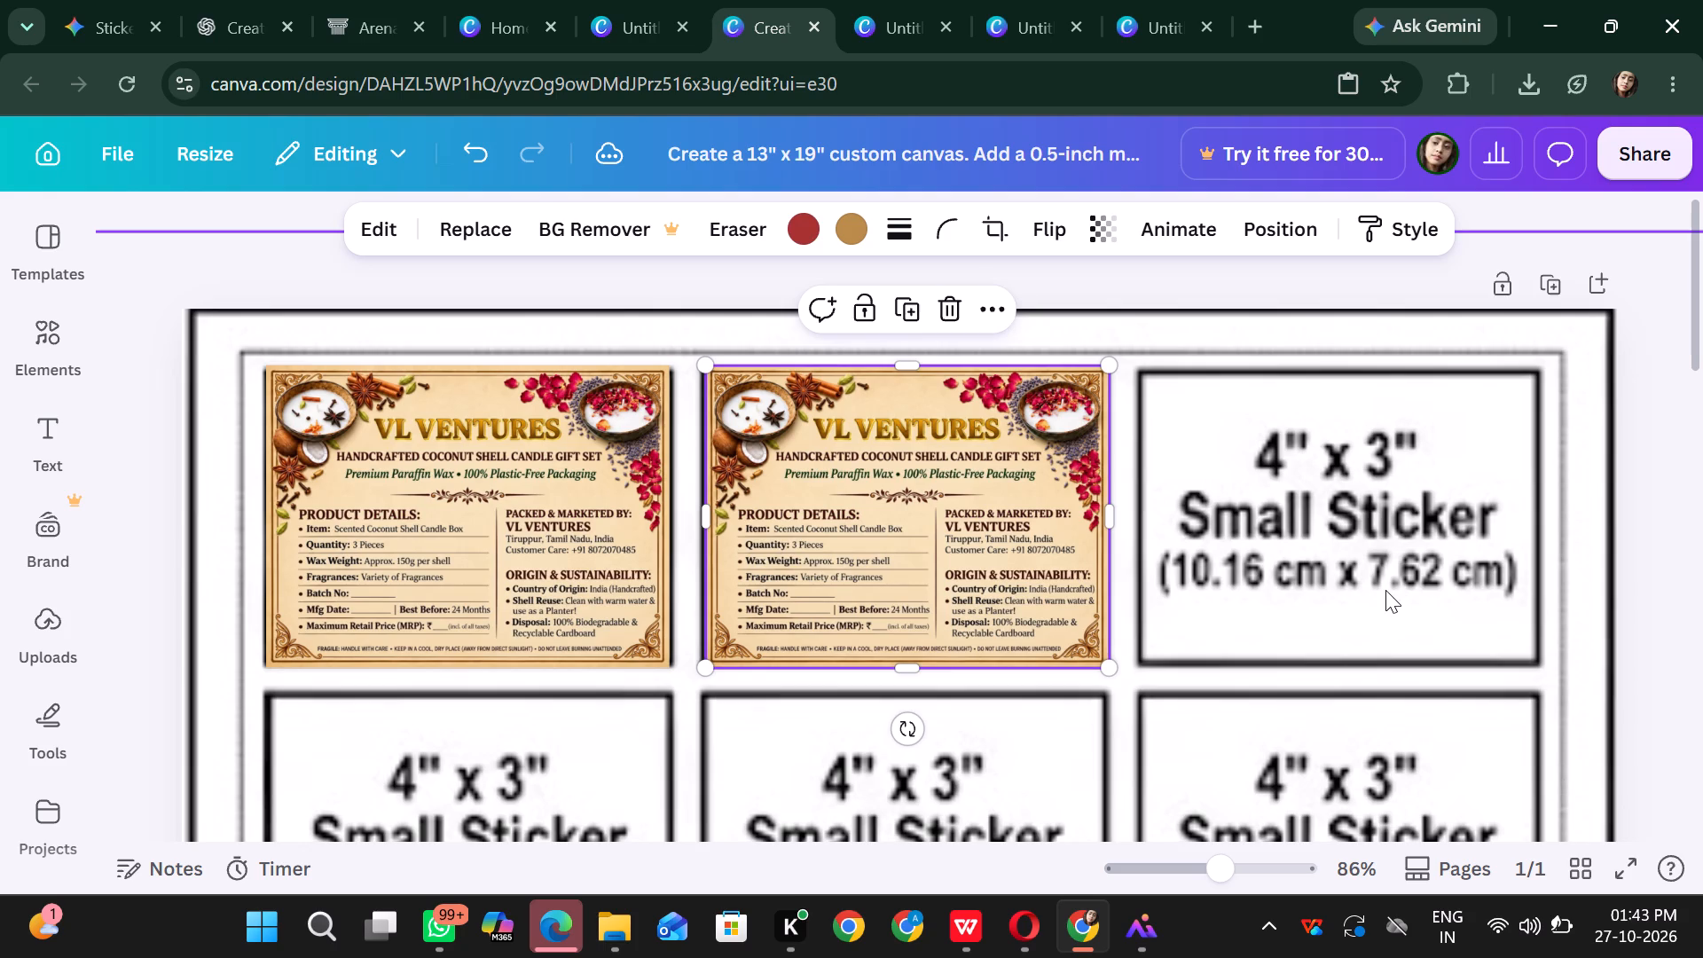
left_click(1385, 590)
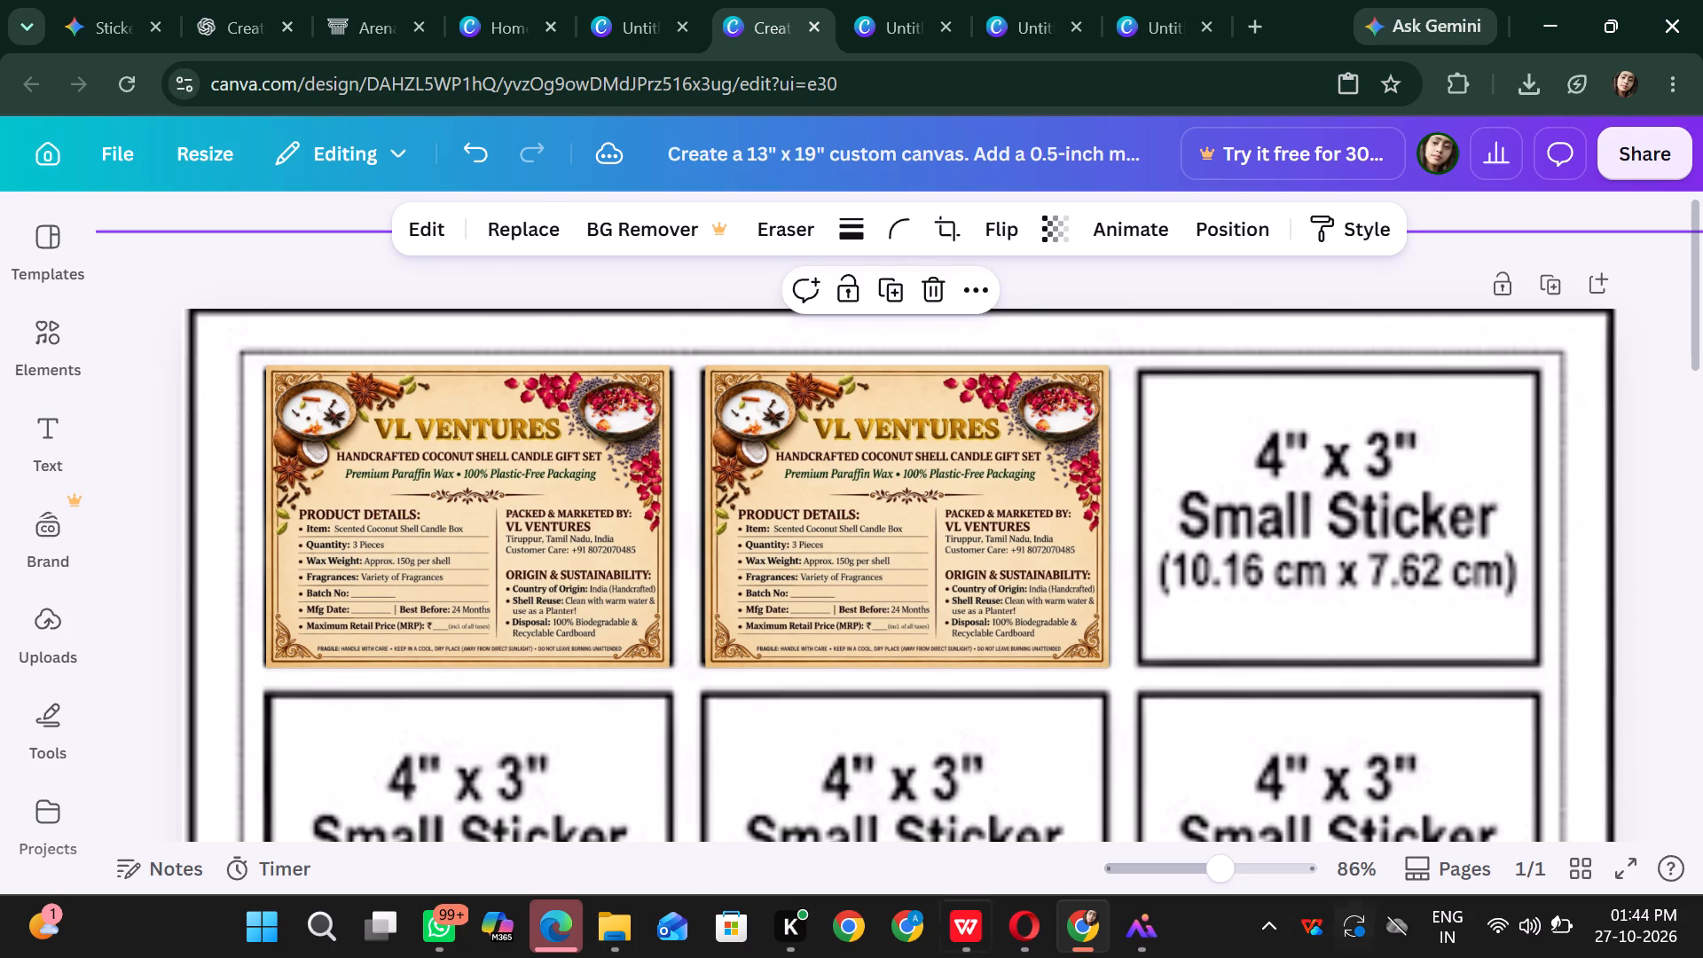
Duplicate the second label and align the copy over the third cell of the top row.
left_click(962, 505)
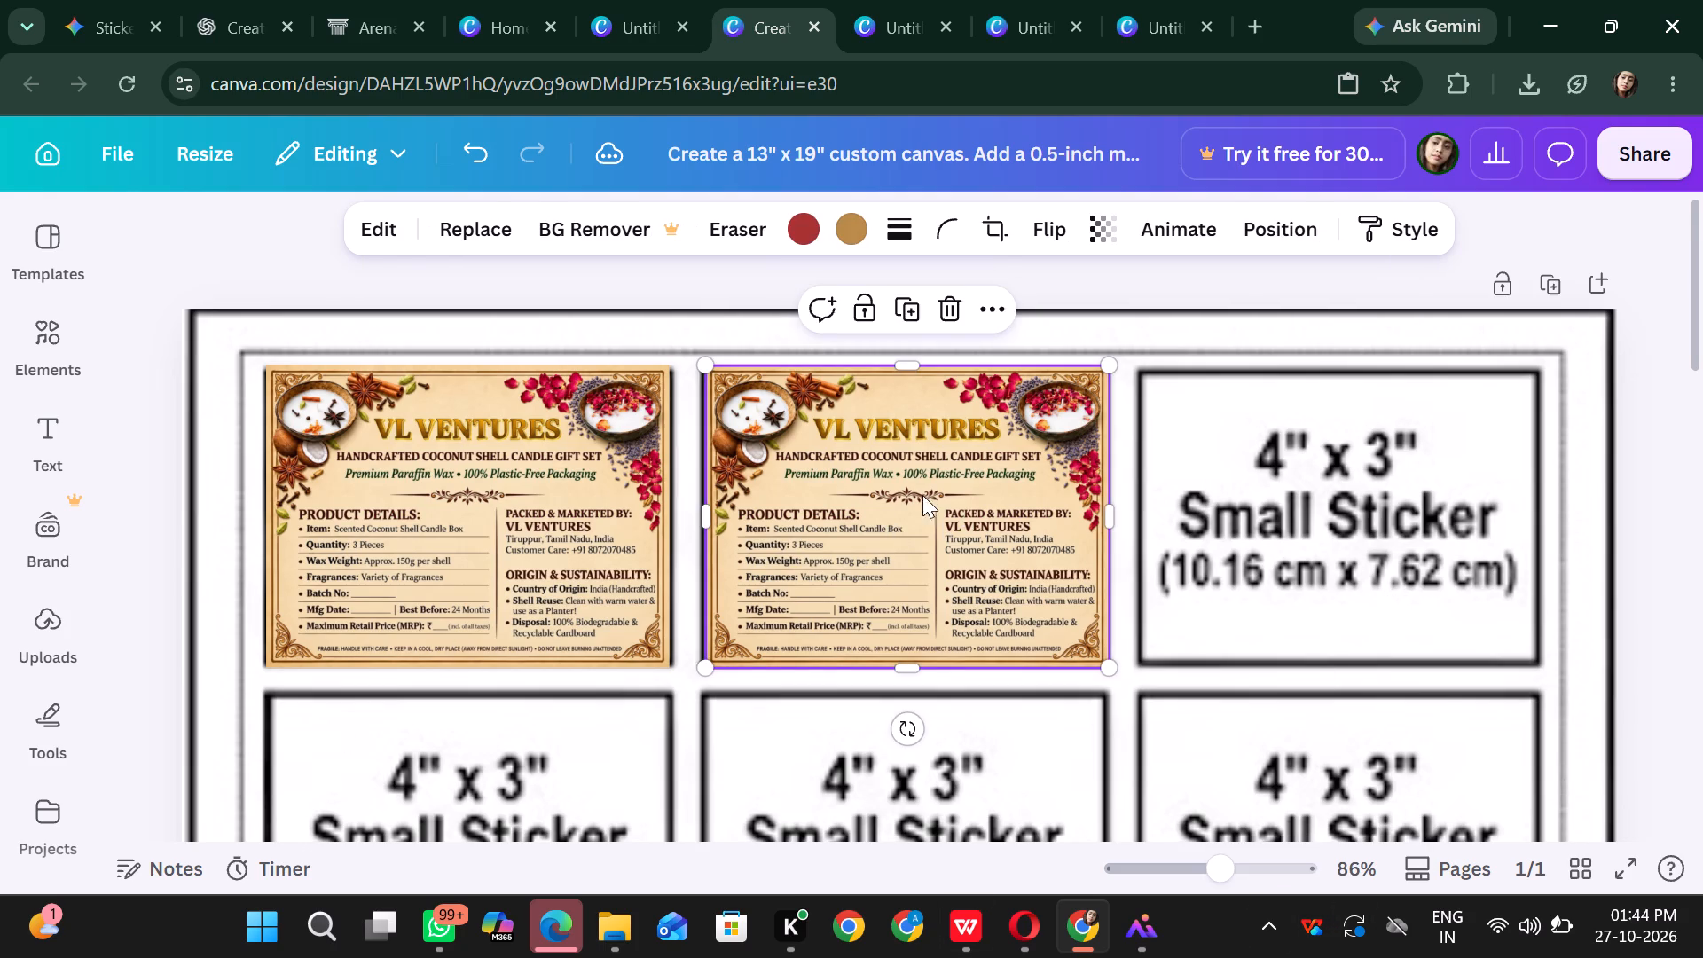
left_click(1299, 474)
left_click(840, 432)
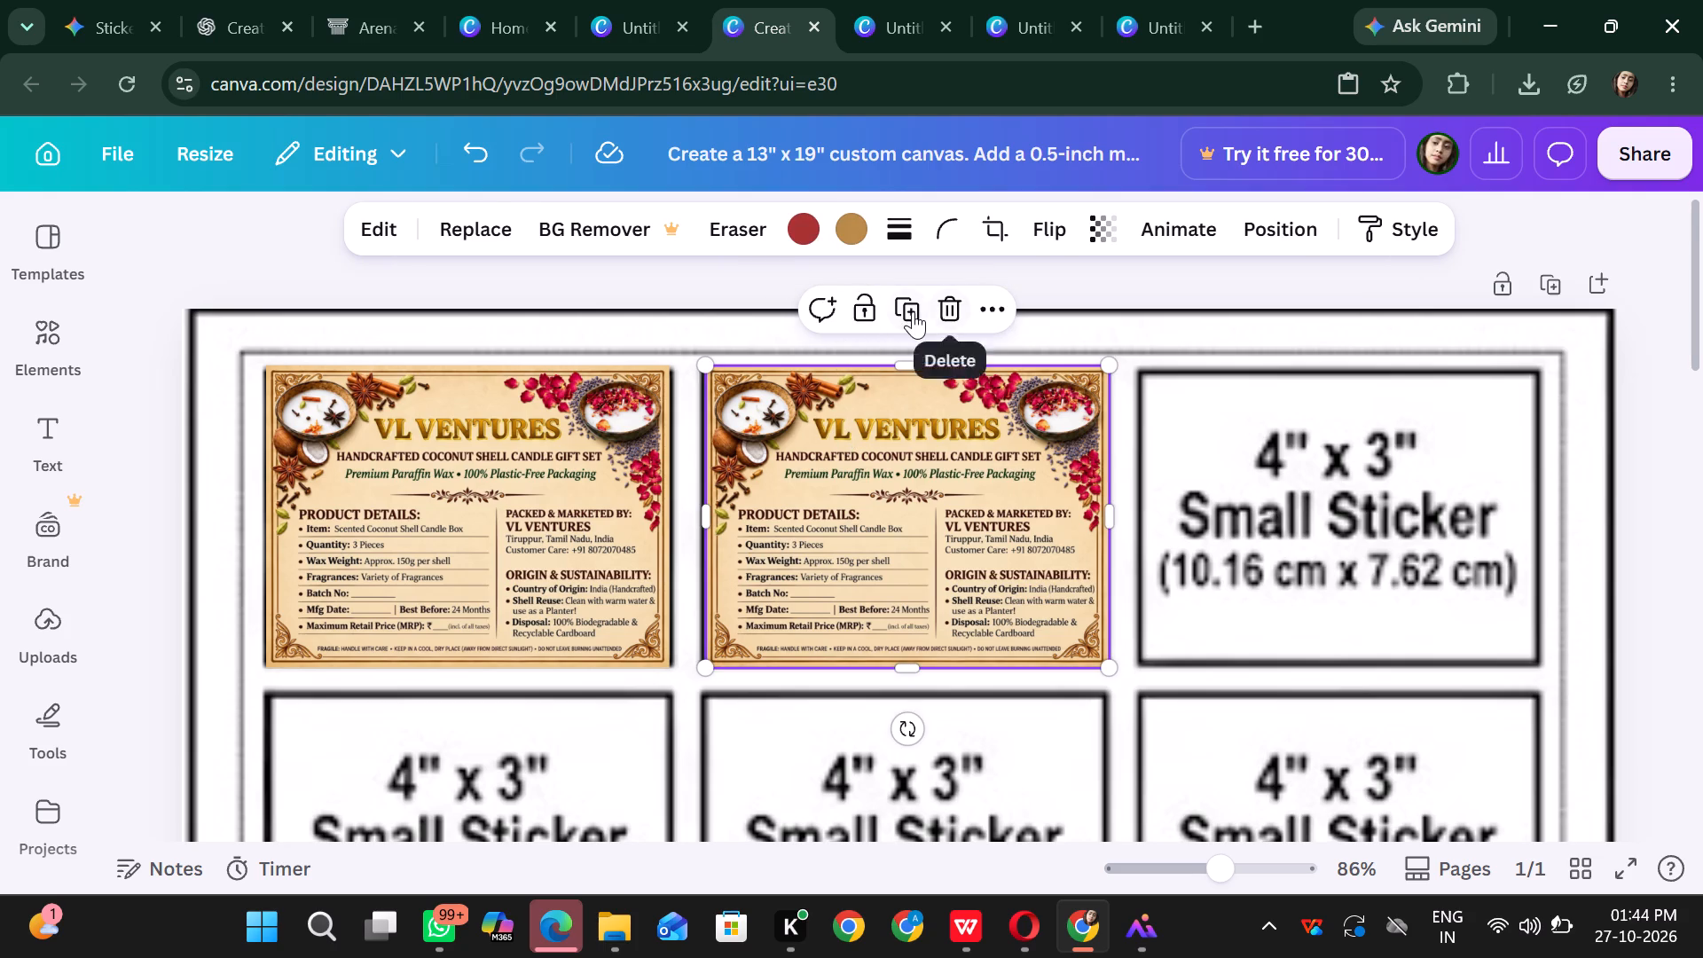
left_click(913, 311)
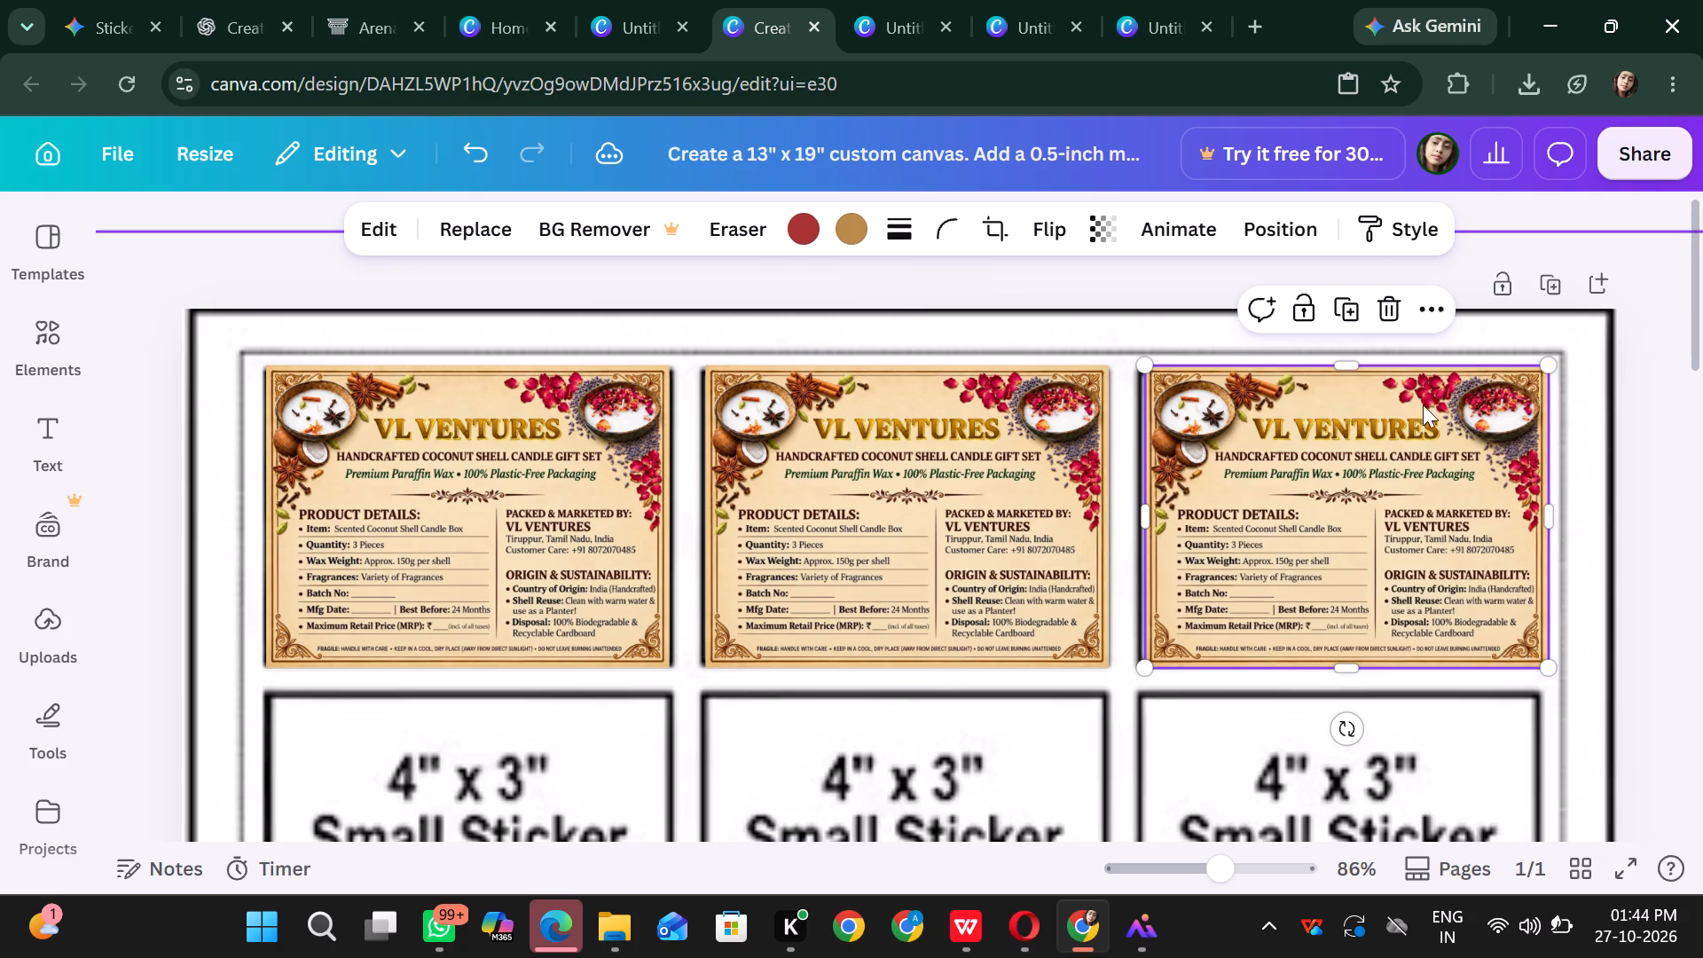
left_click_drag(1305, 493, 1297, 493)
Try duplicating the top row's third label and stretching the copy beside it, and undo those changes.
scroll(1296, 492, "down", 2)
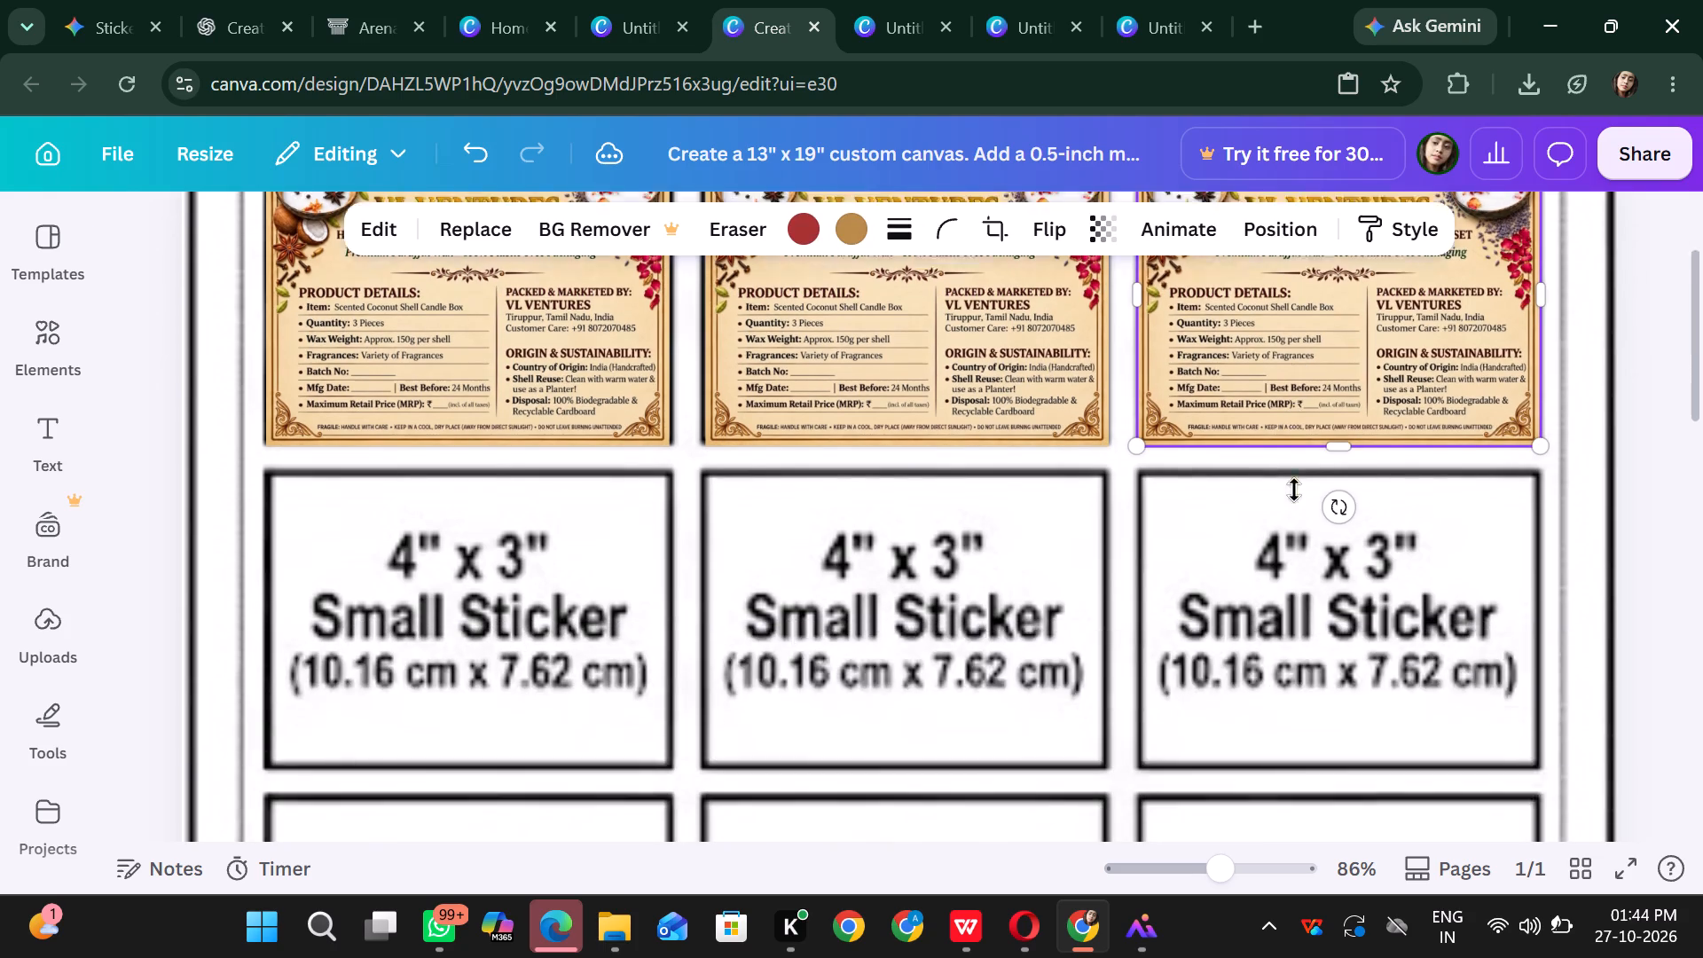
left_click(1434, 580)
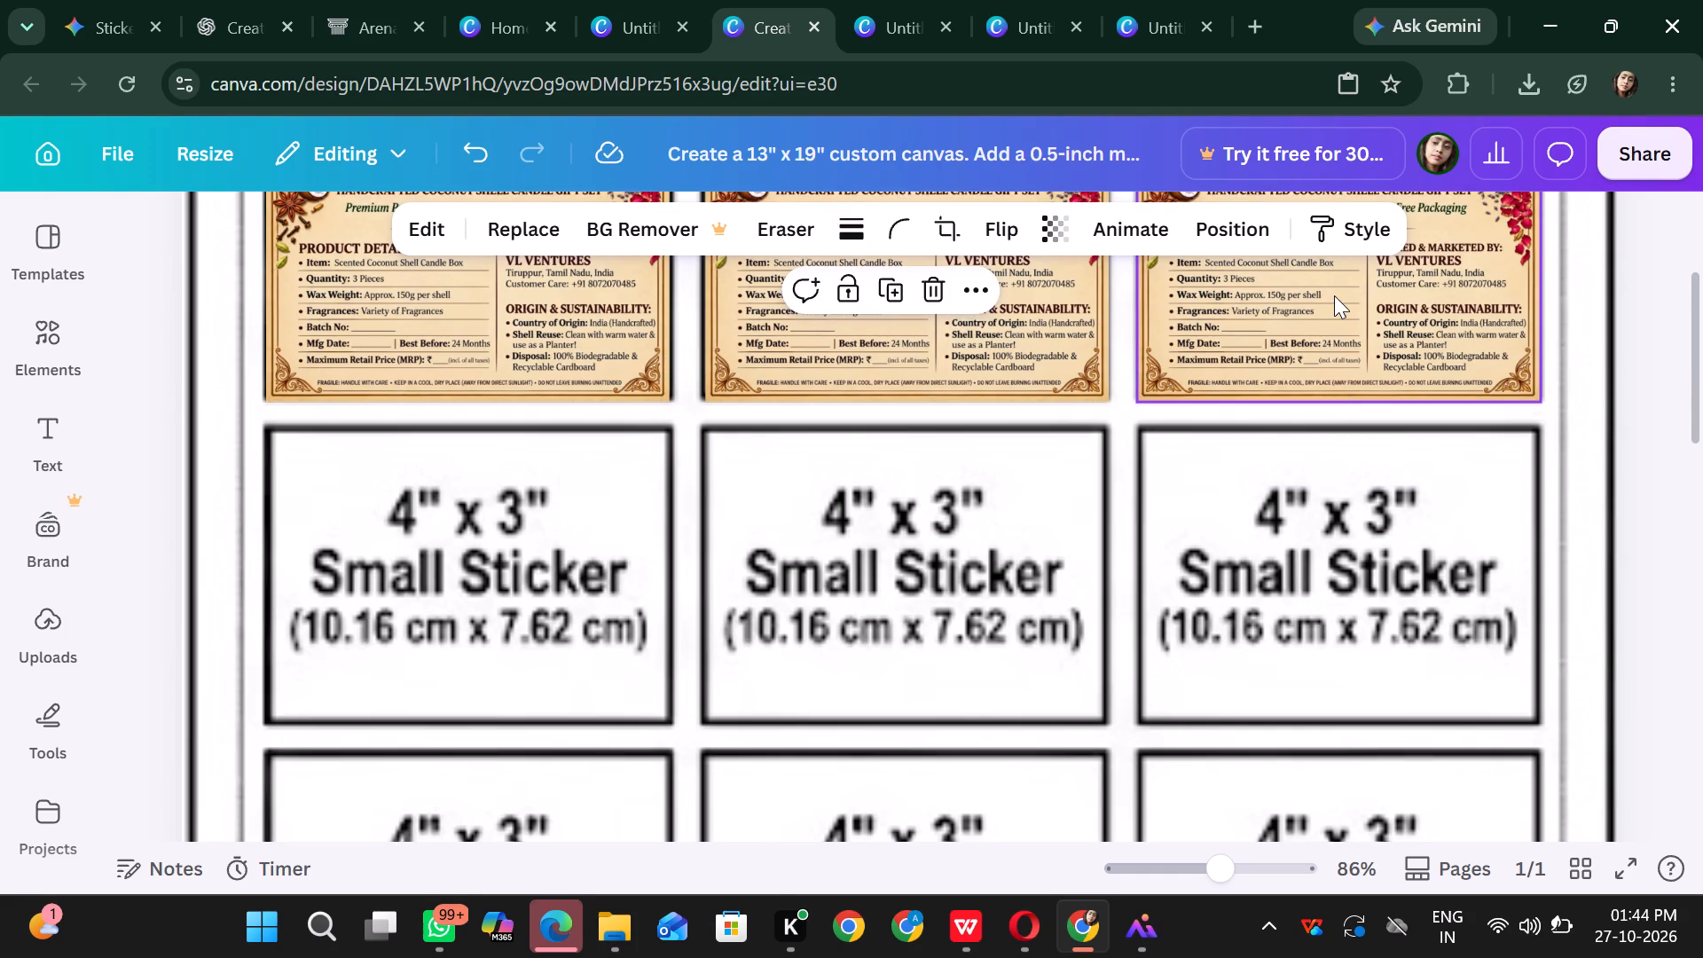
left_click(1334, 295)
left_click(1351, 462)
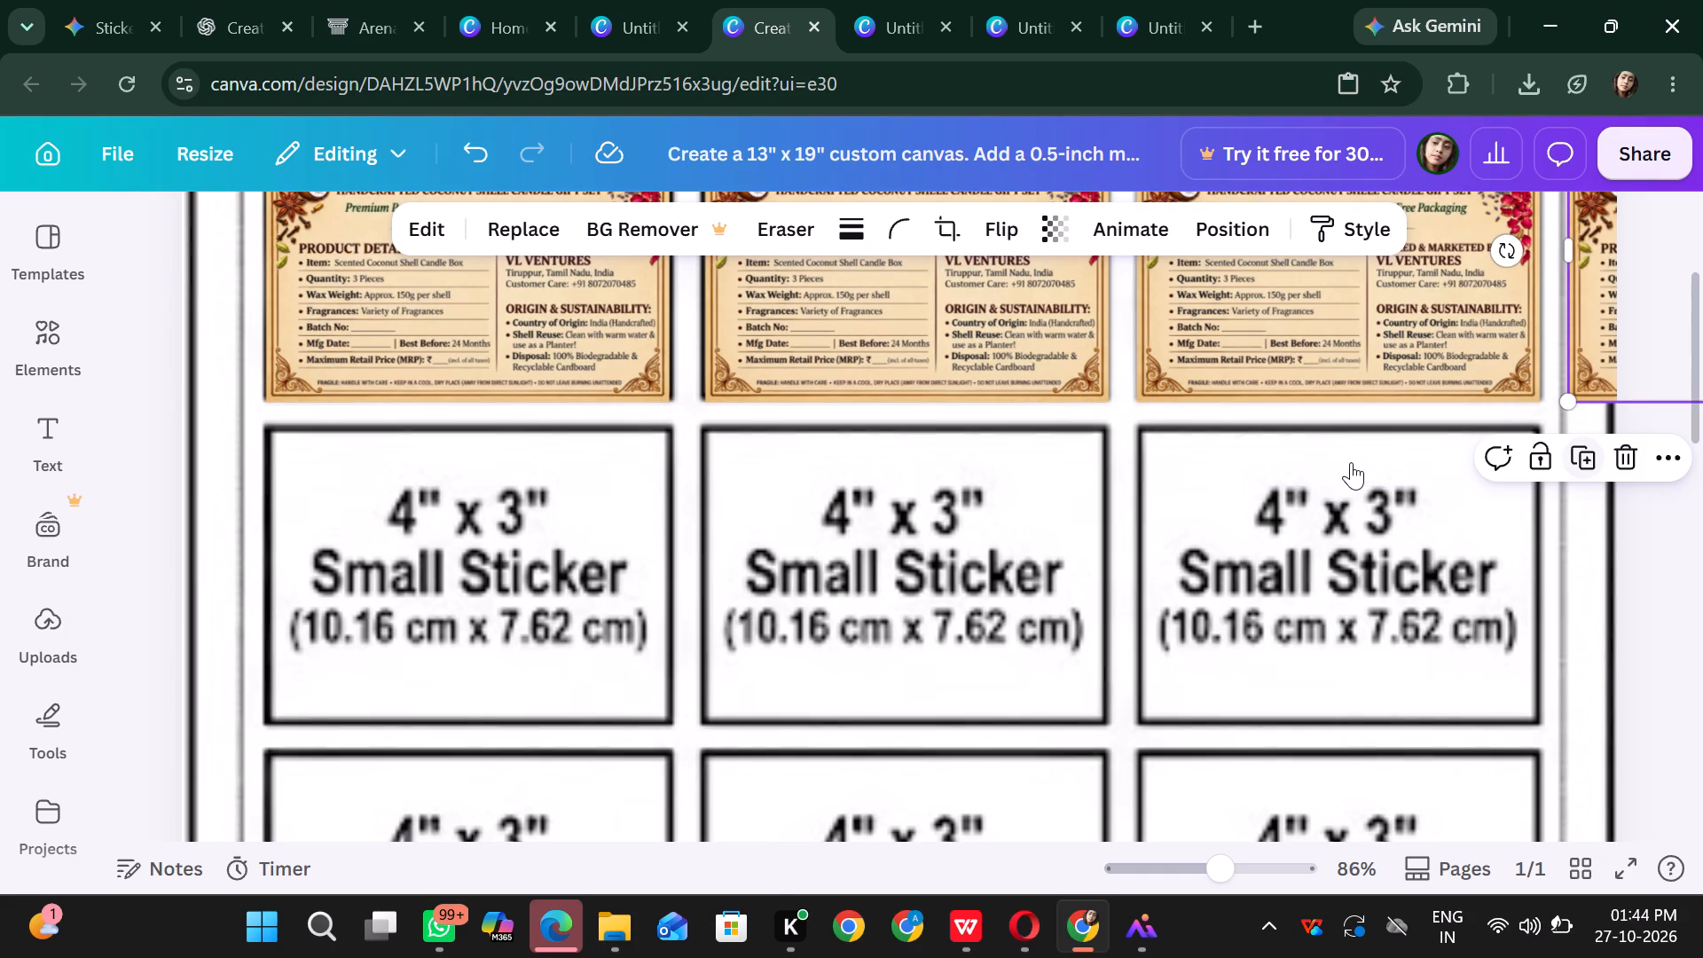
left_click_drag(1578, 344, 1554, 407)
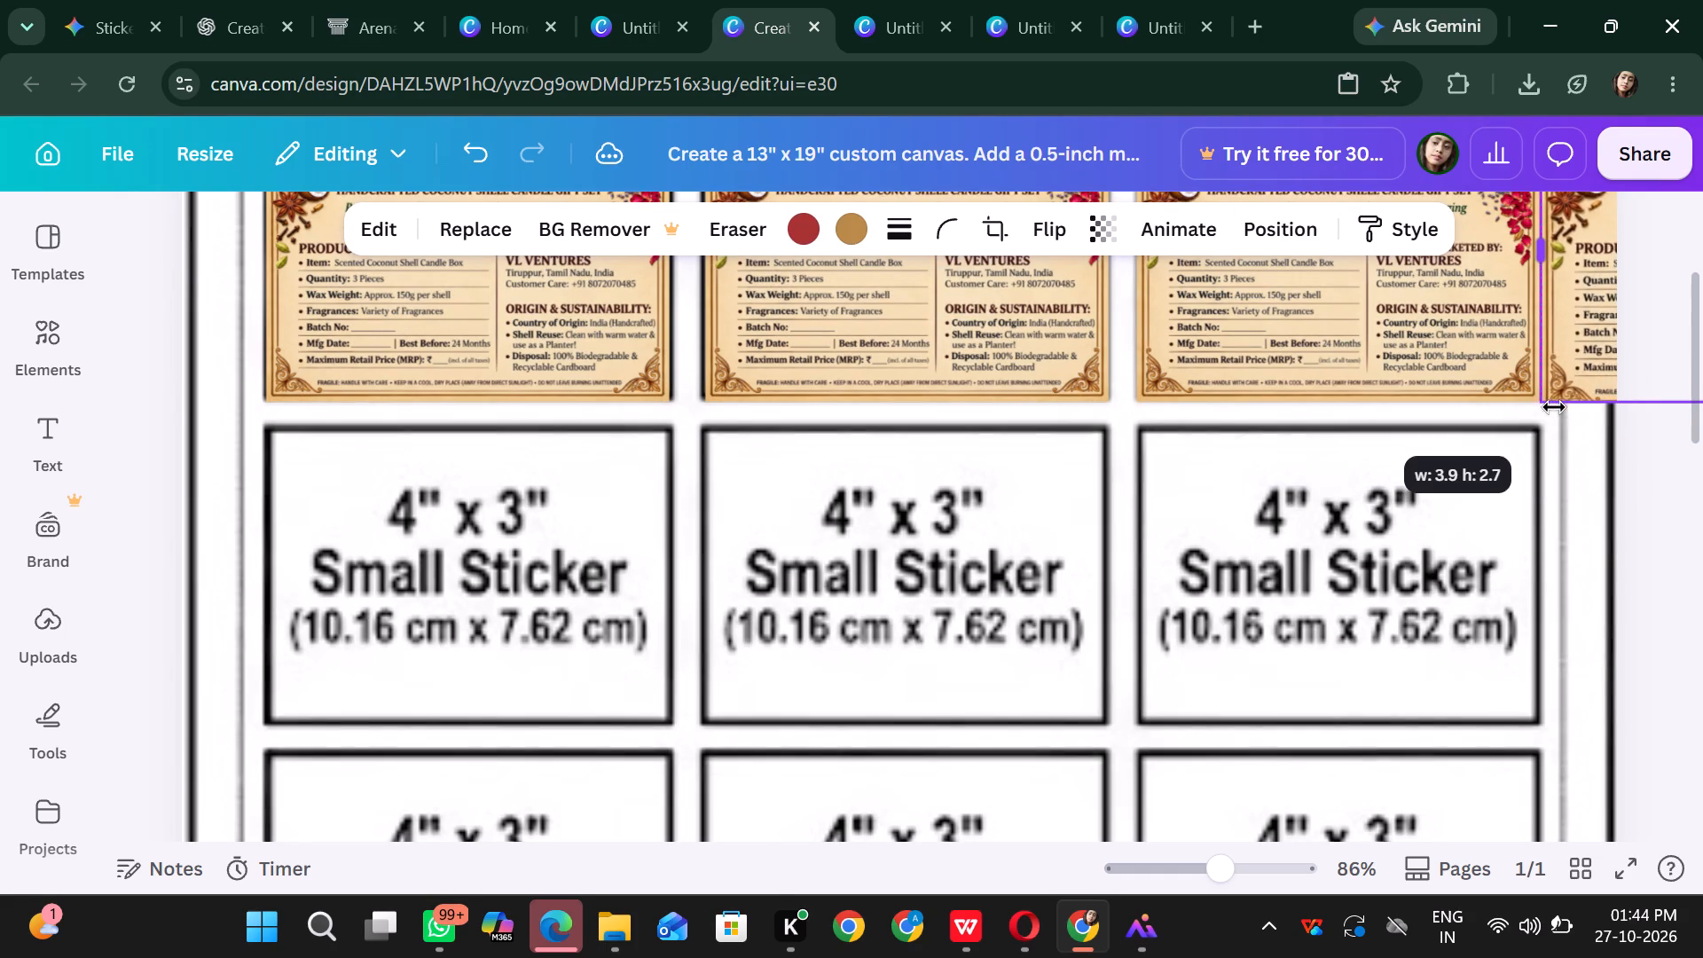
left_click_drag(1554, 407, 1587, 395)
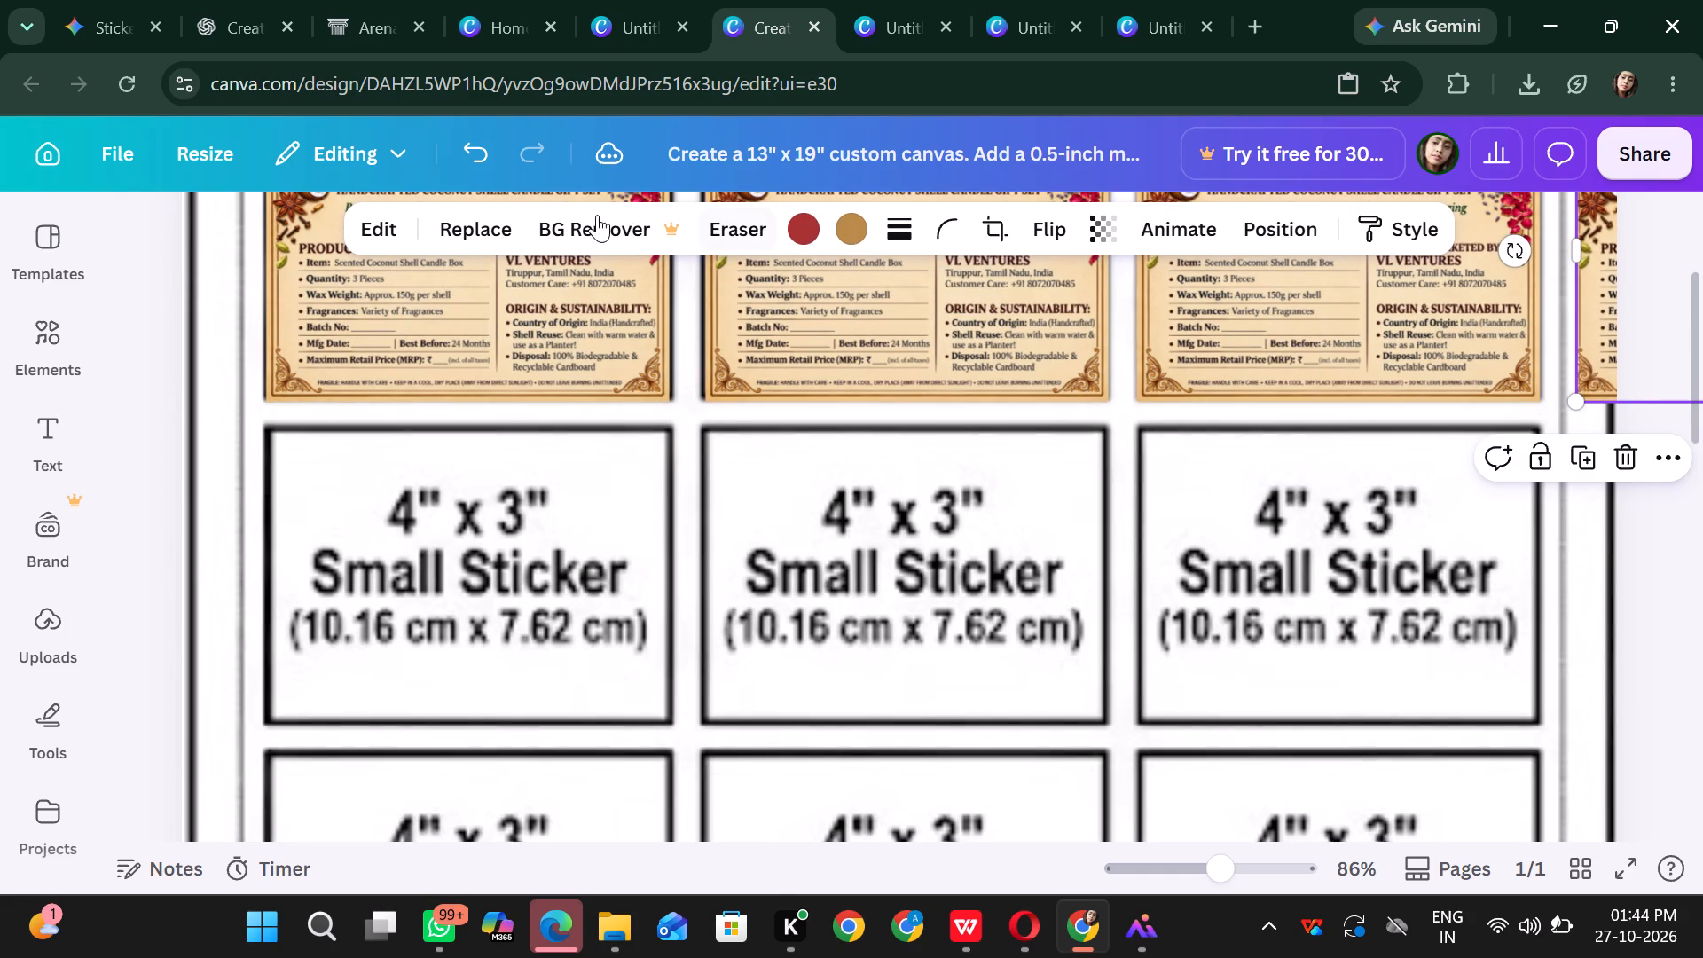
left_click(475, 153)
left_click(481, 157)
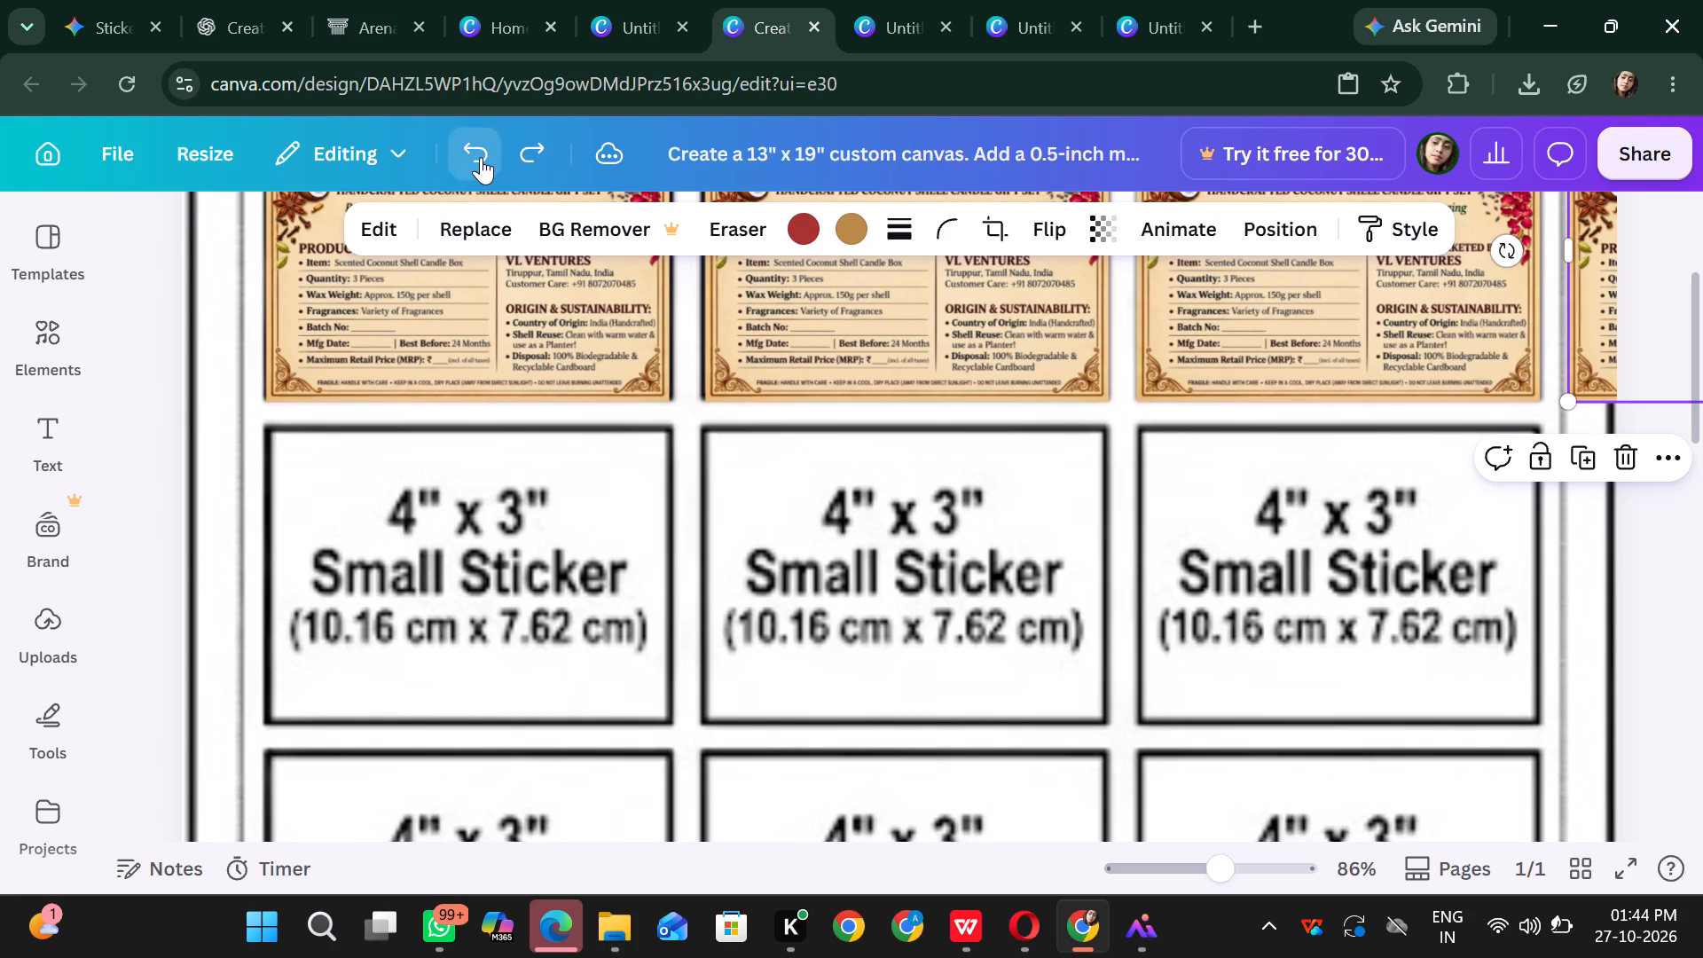
Duplicate the top row's third label and align the copy over the third cell of the second row.
scroll(1372, 668, "up", 3)
scroll(1297, 531, "down", 1)
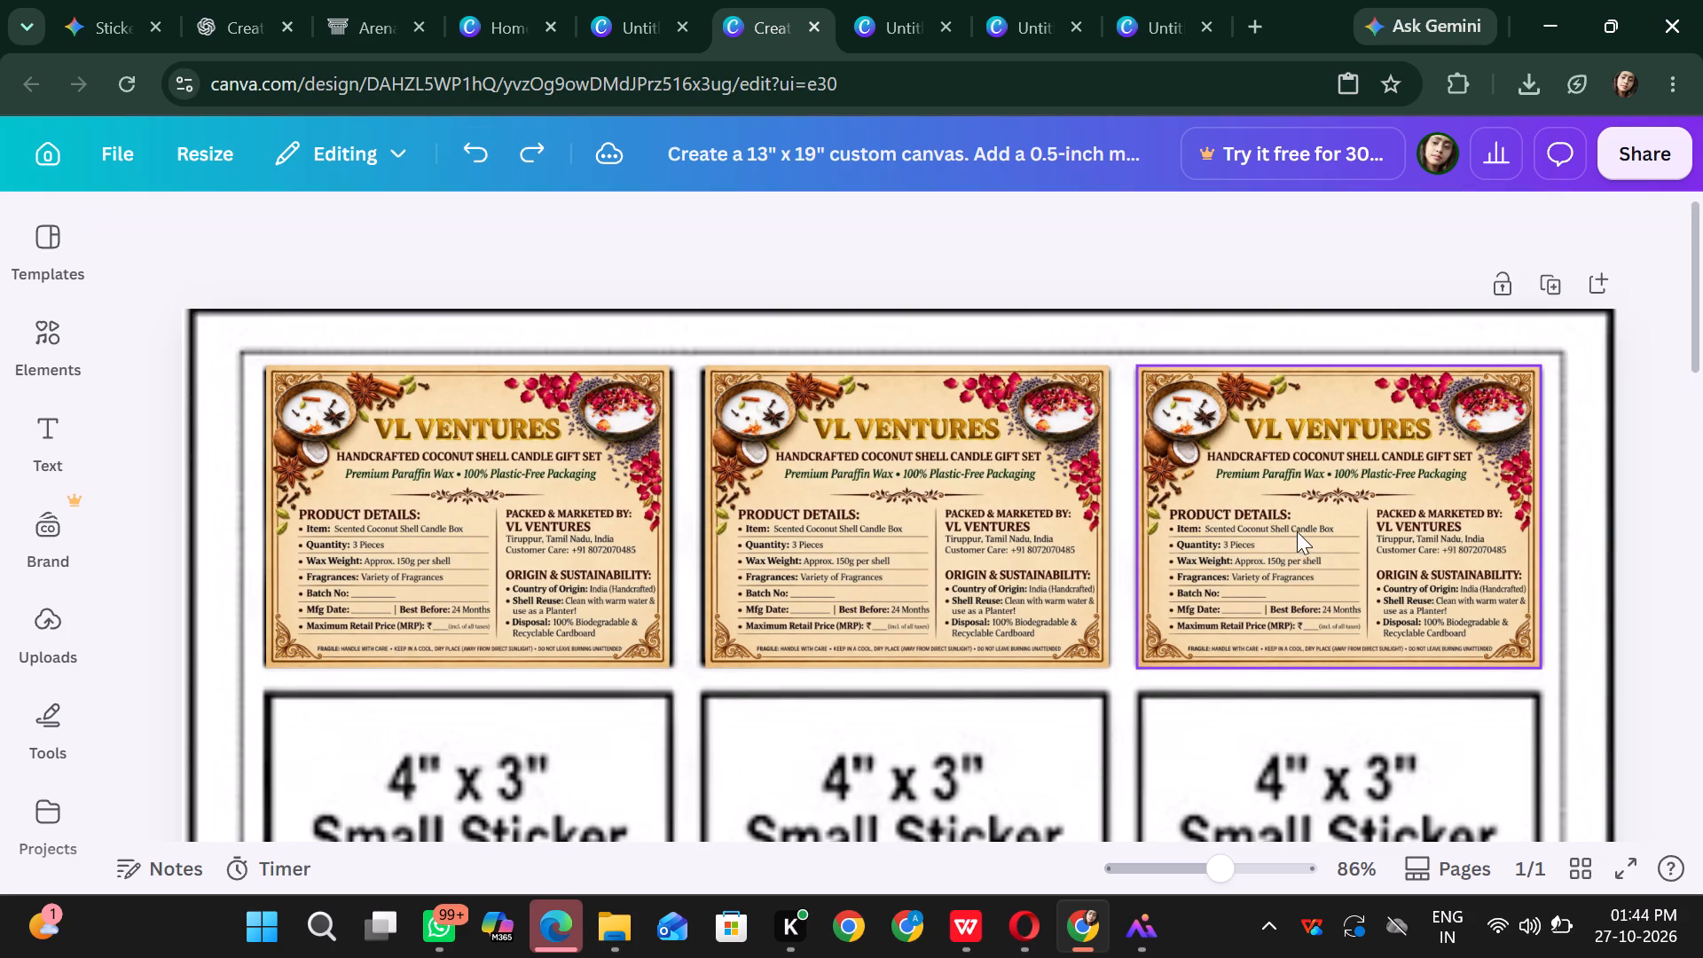
scroll(1297, 531, "down", 1)
scroll(1297, 531, "up", 1)
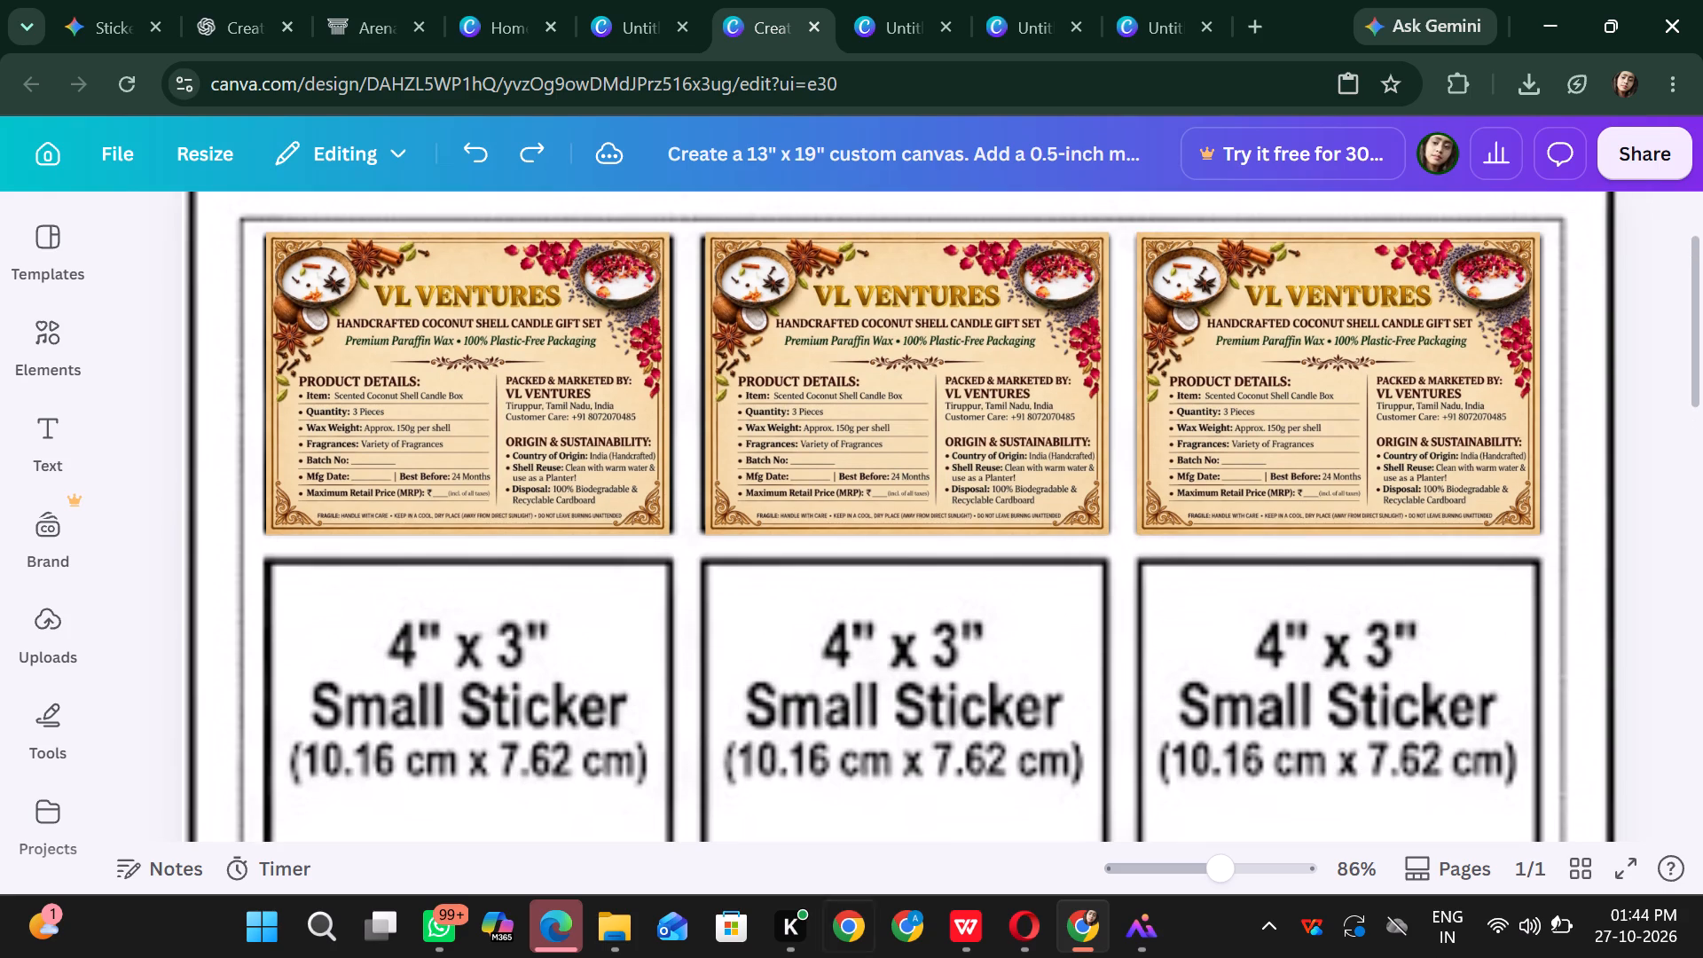
left_click(1397, 400)
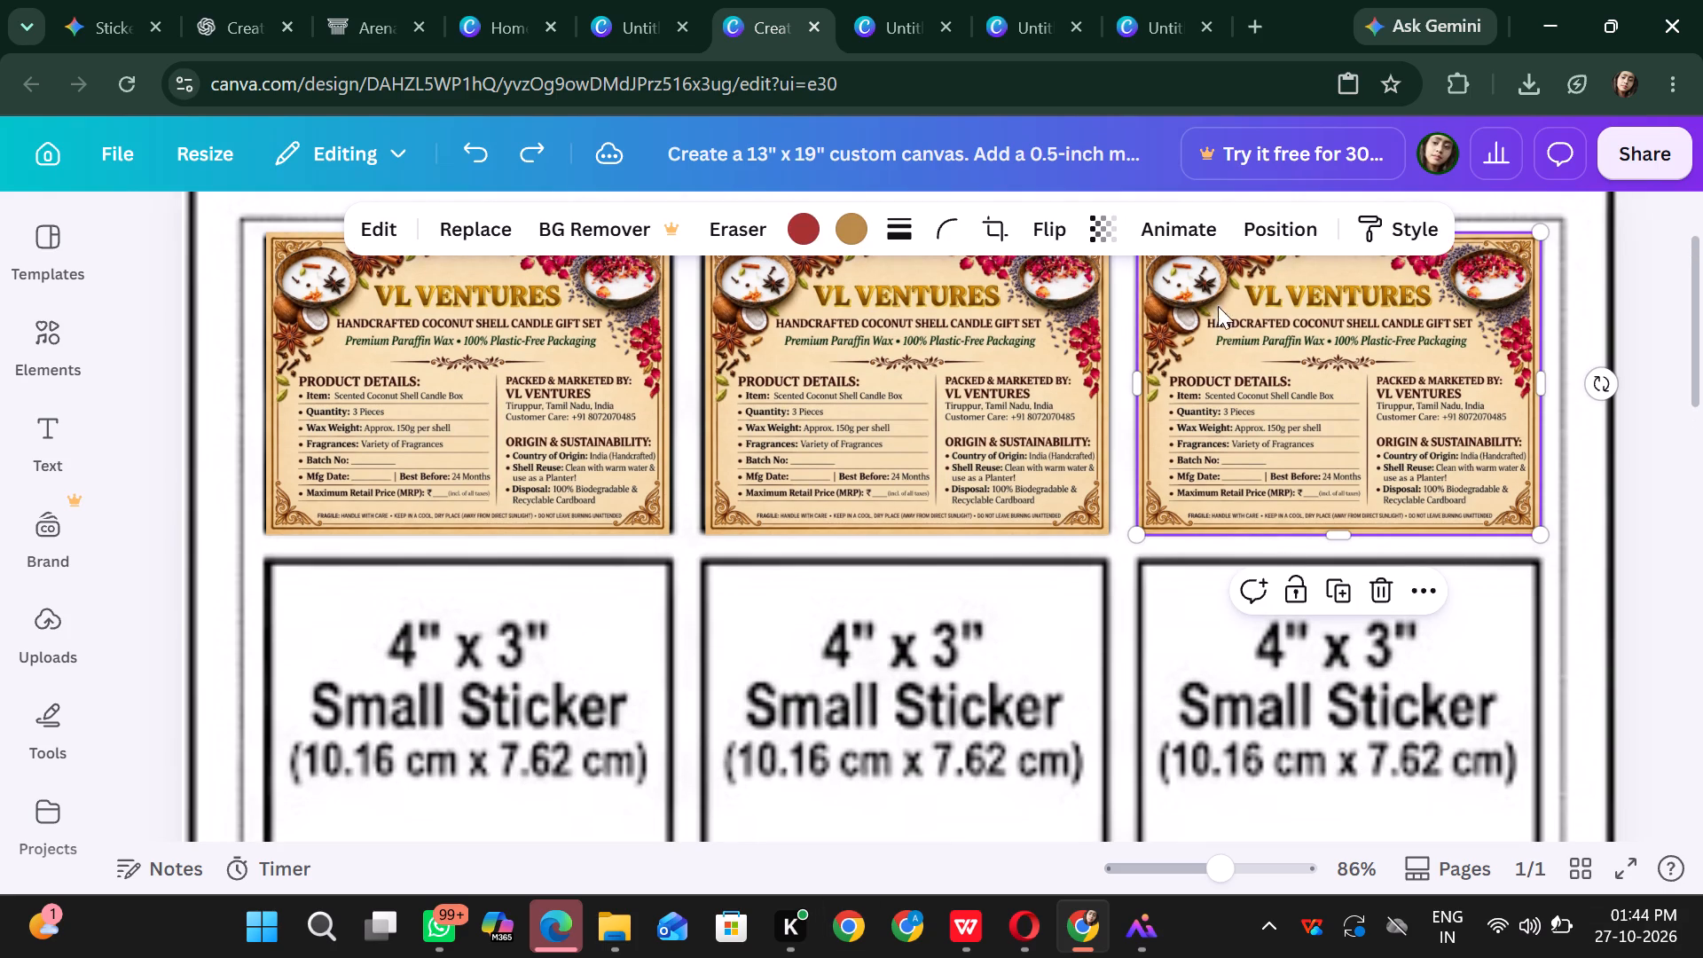
left_click(1258, 712)
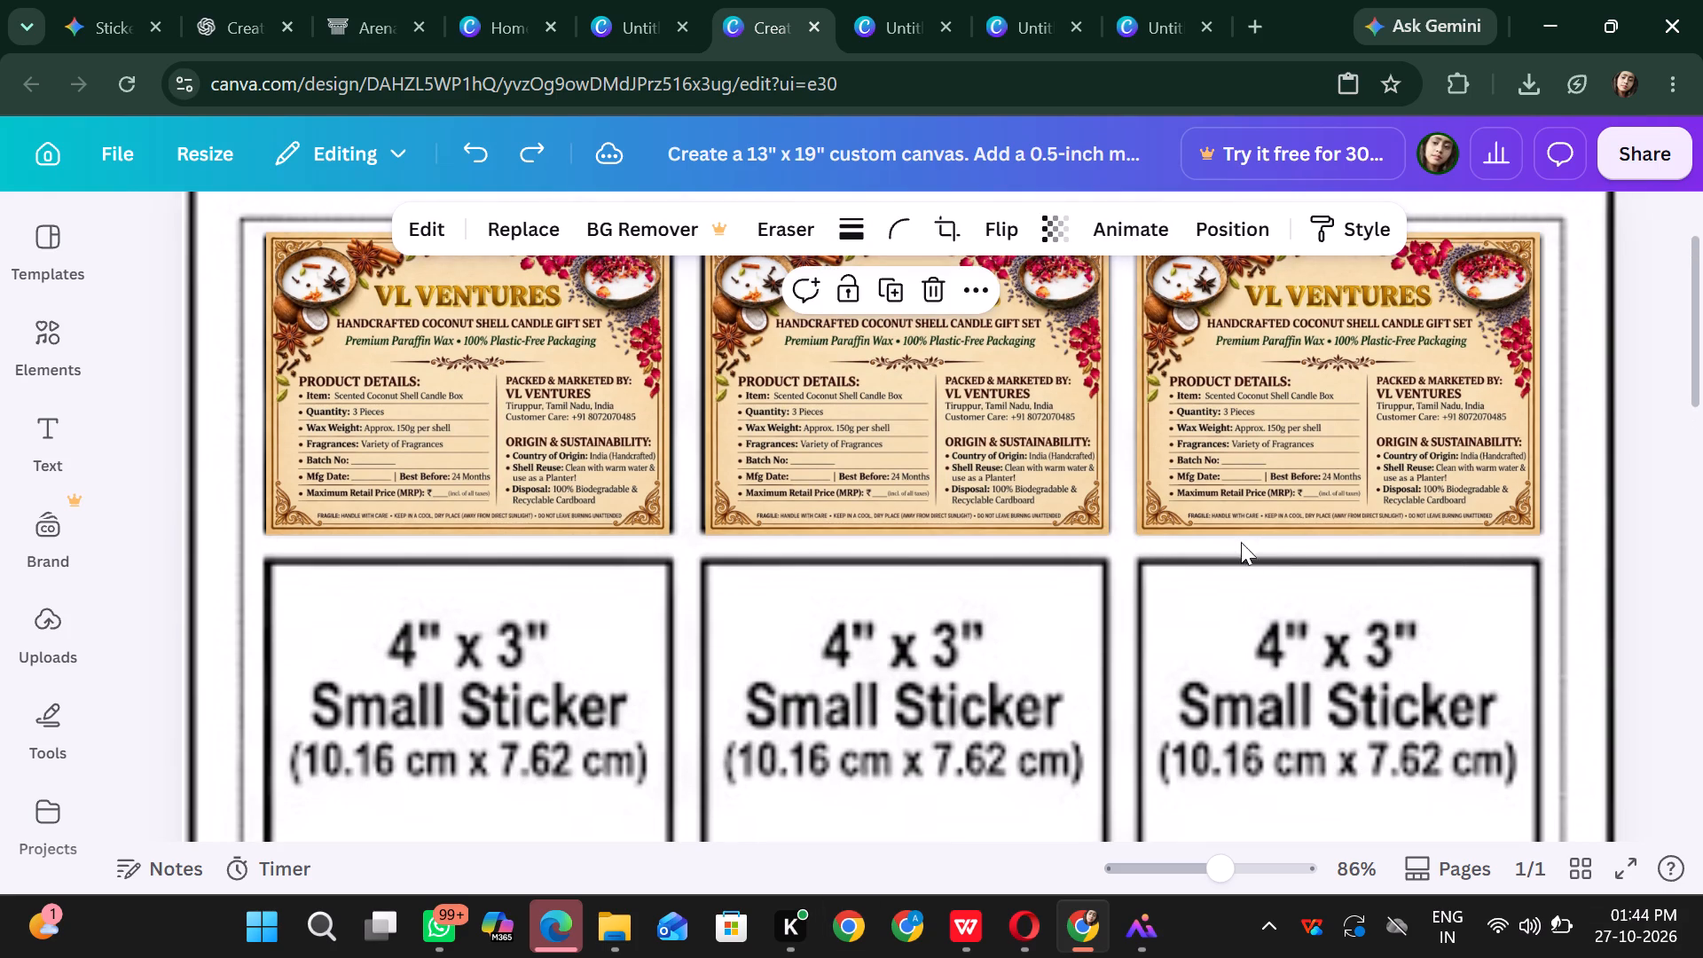
left_click(1263, 473)
left_click(1344, 601)
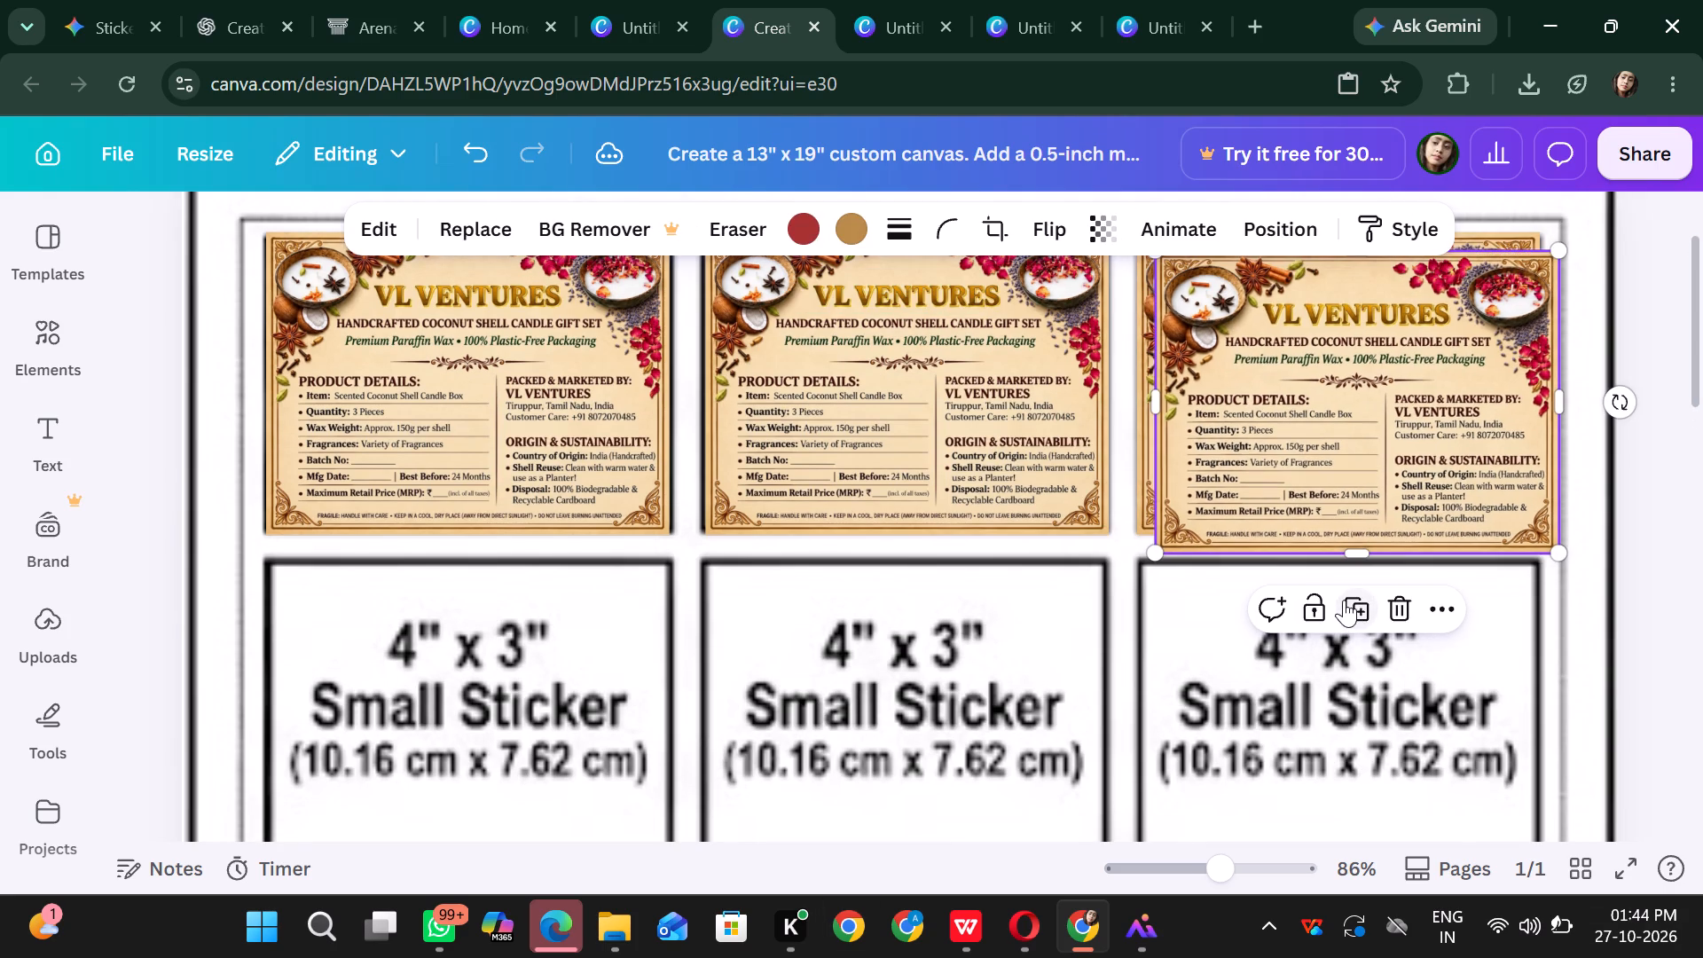
left_click_drag(1327, 387, 1313, 698)
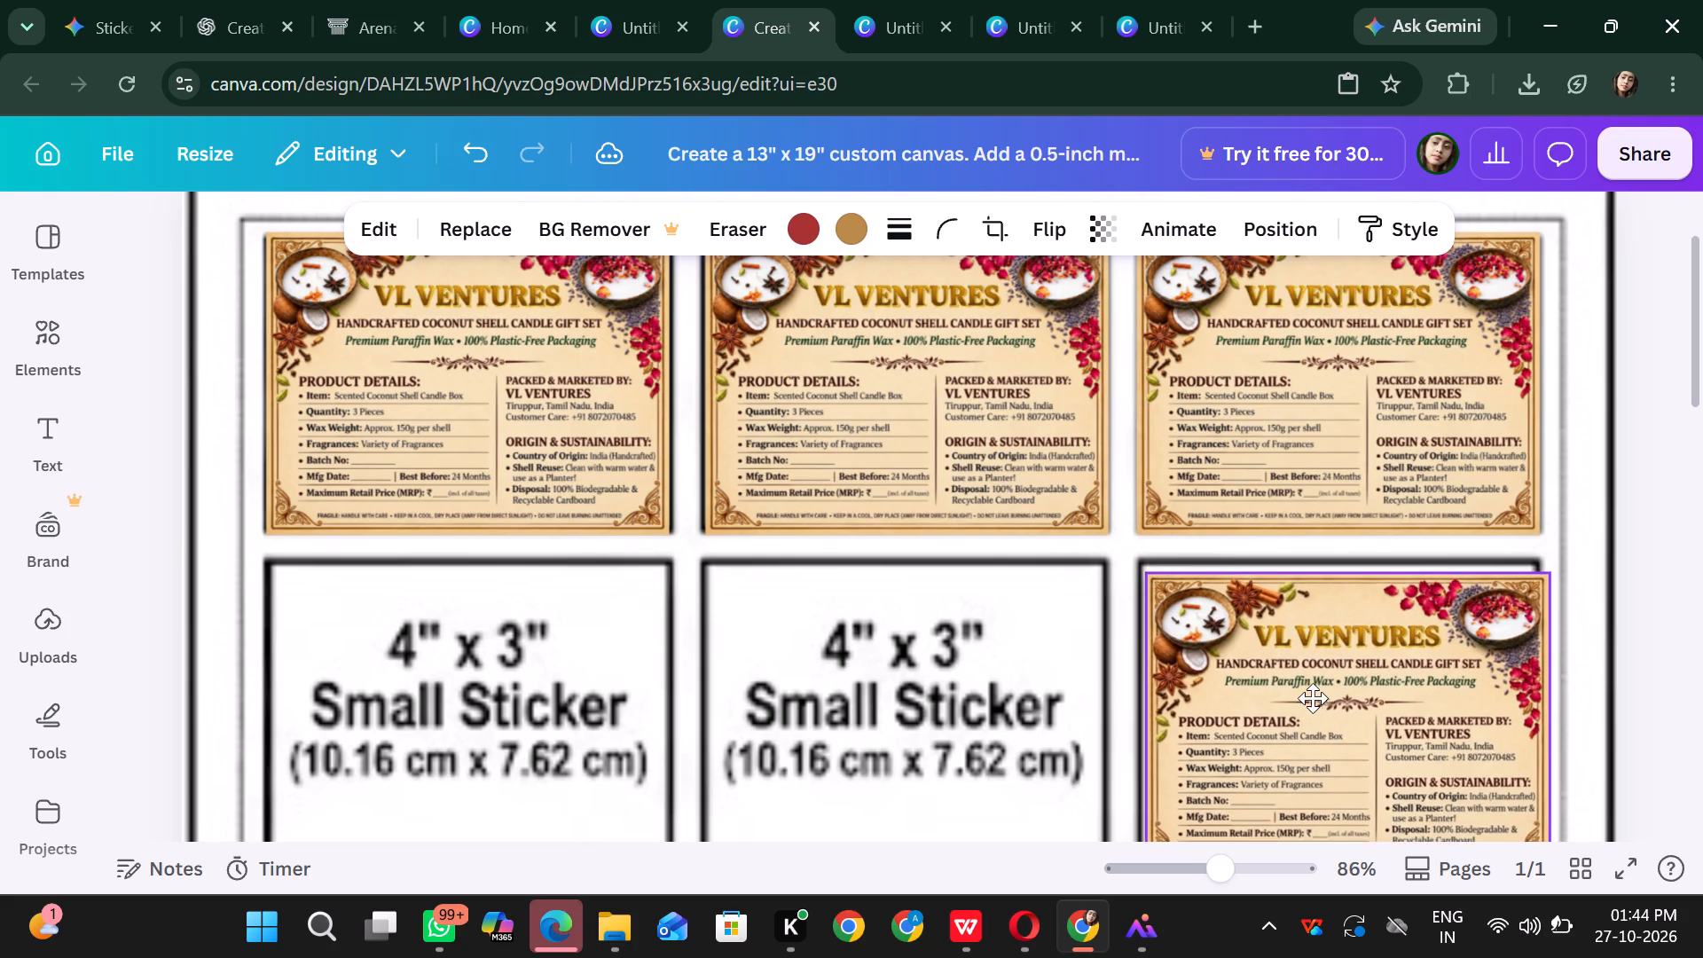
left_click_drag(1313, 698, 1313, 696)
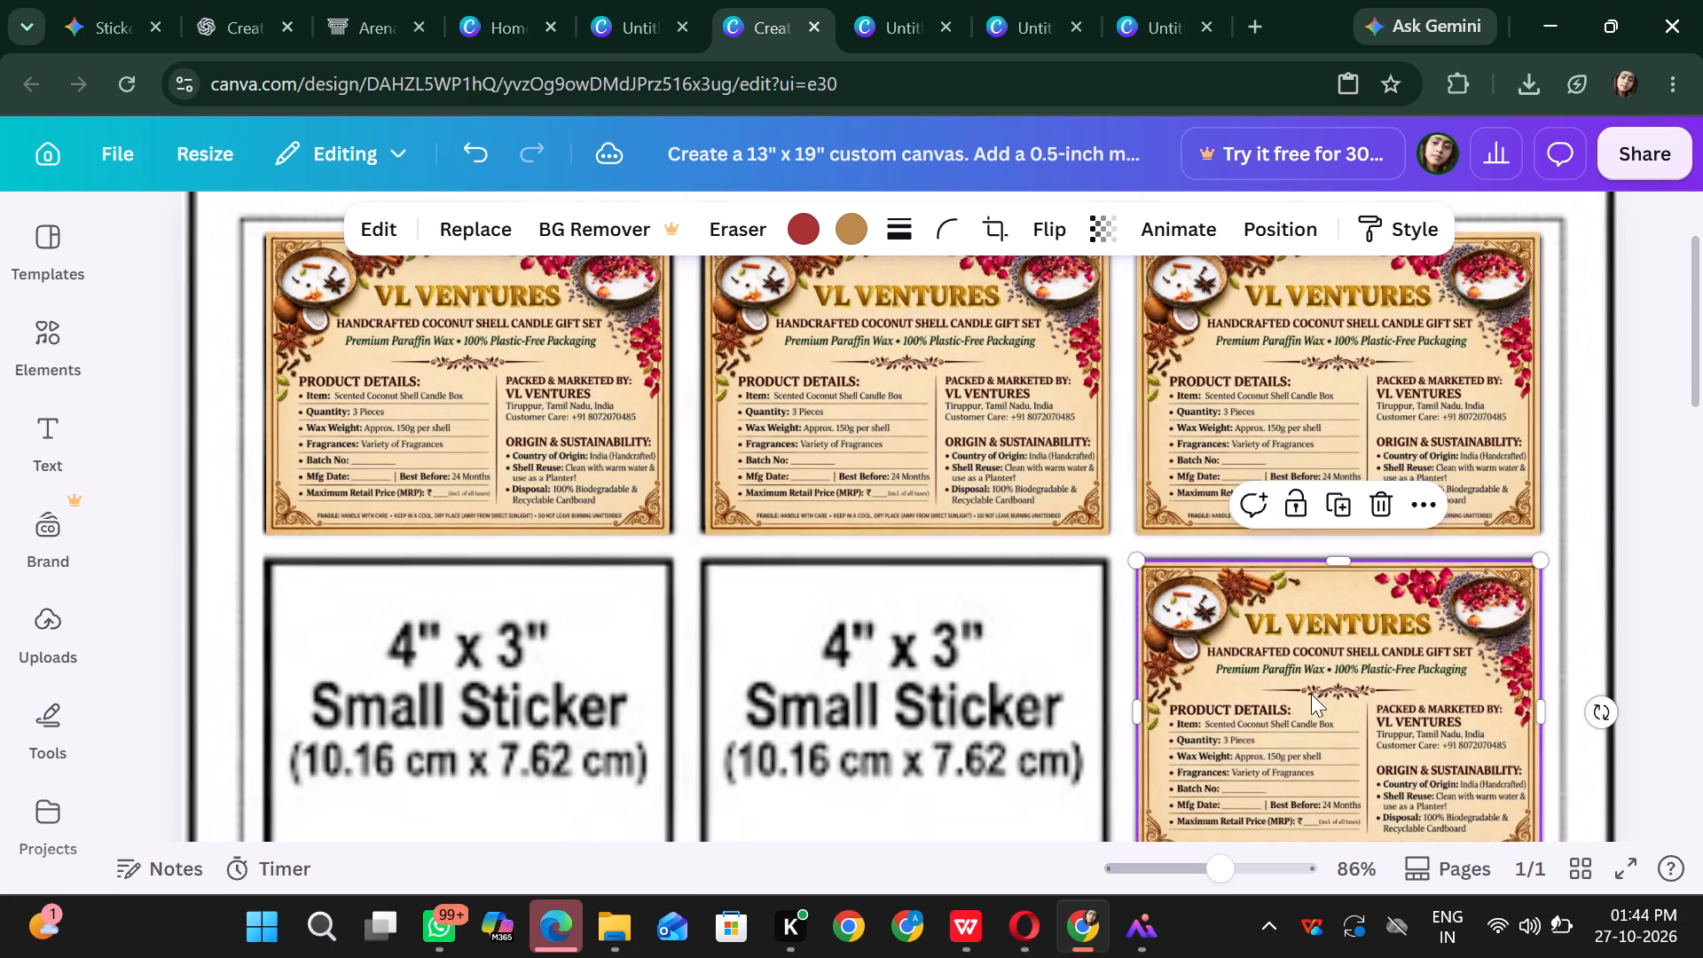
Duplicate the second row's label and align the copy over the third cell of the third row.
scroll(1244, 462, "down", 3)
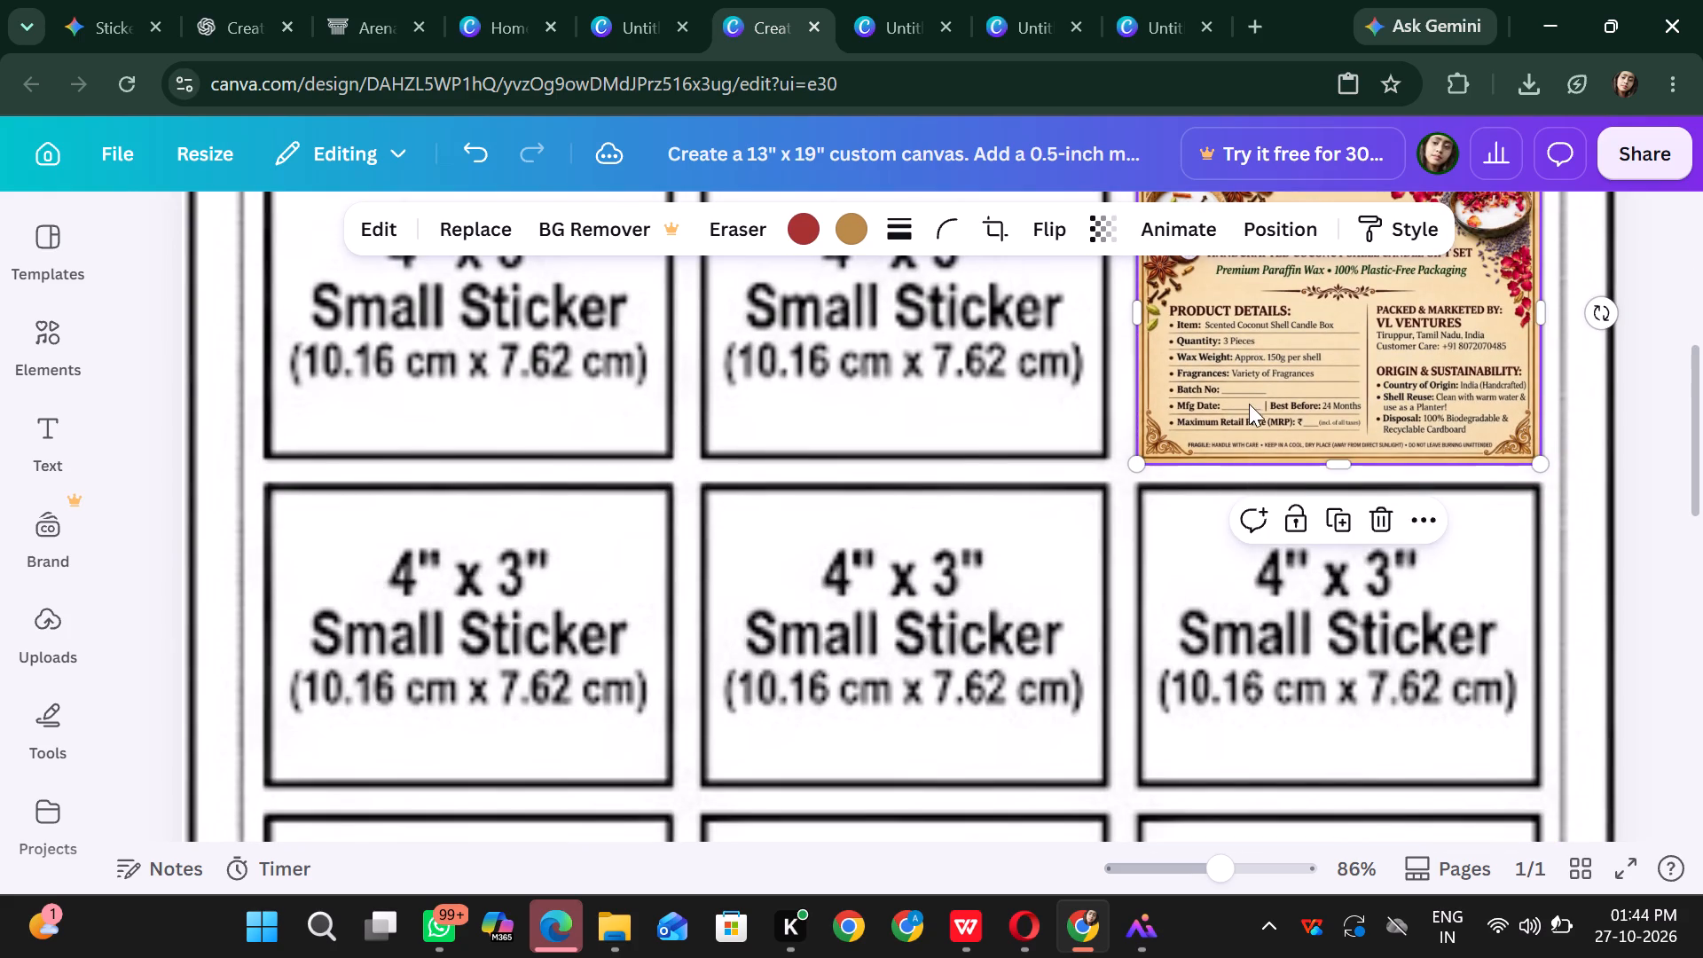
left_click(1258, 788)
left_click(1255, 687)
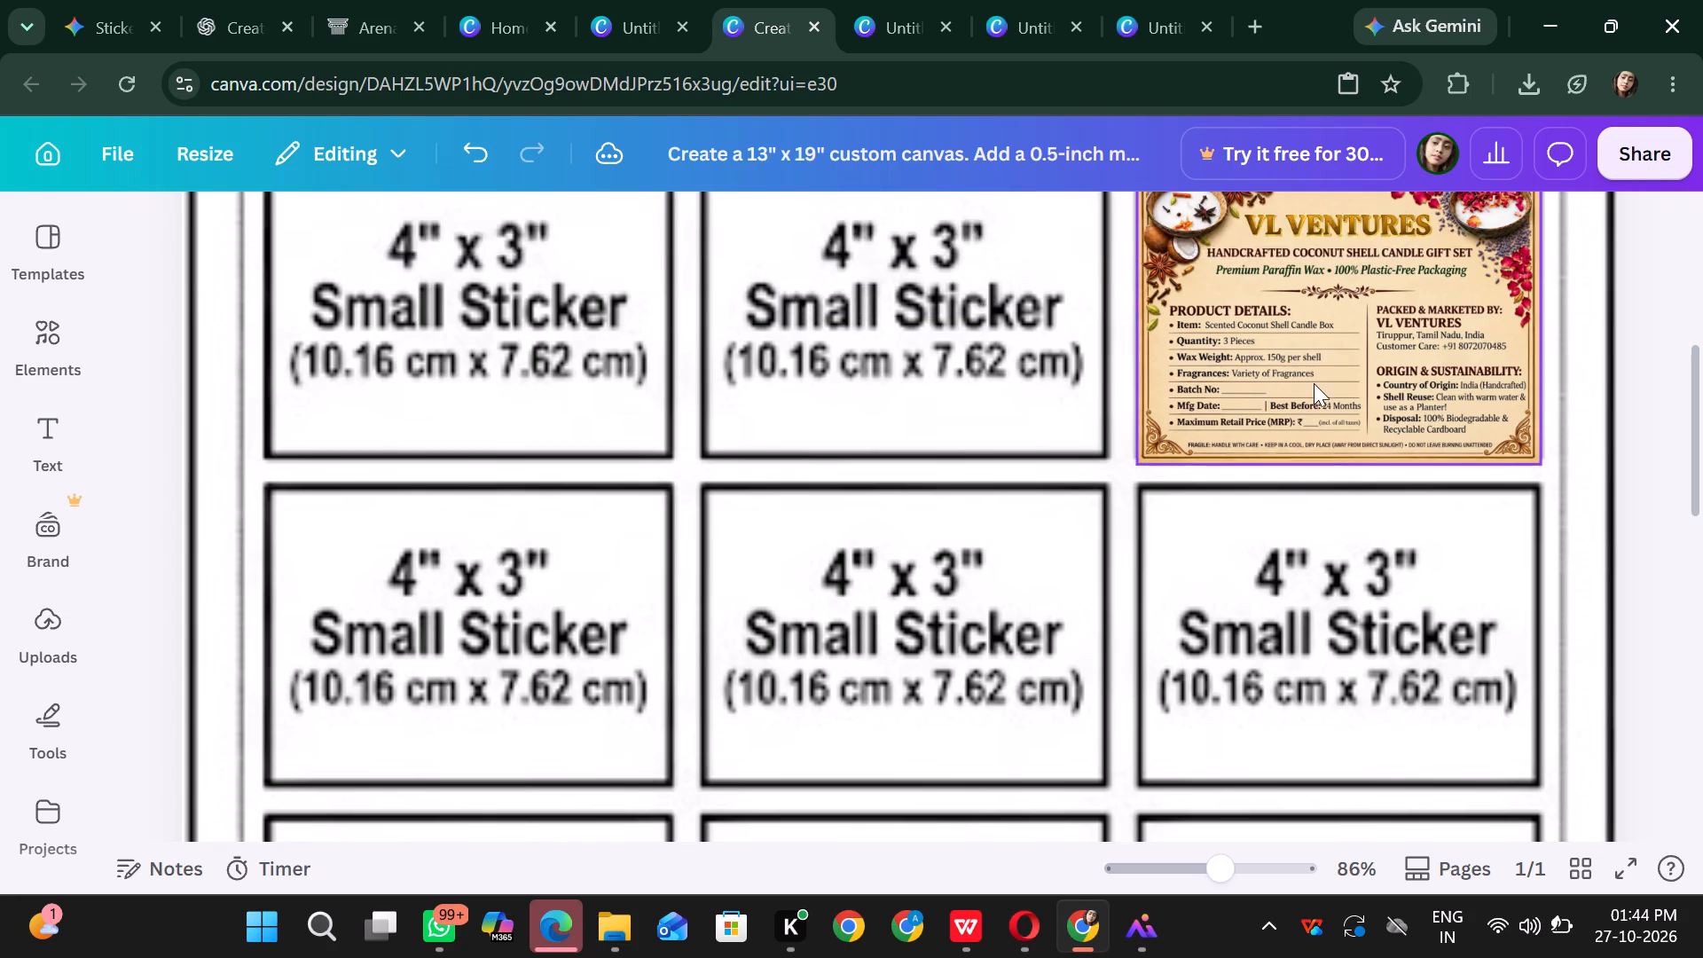
left_click(1314, 382)
left_click(1347, 528)
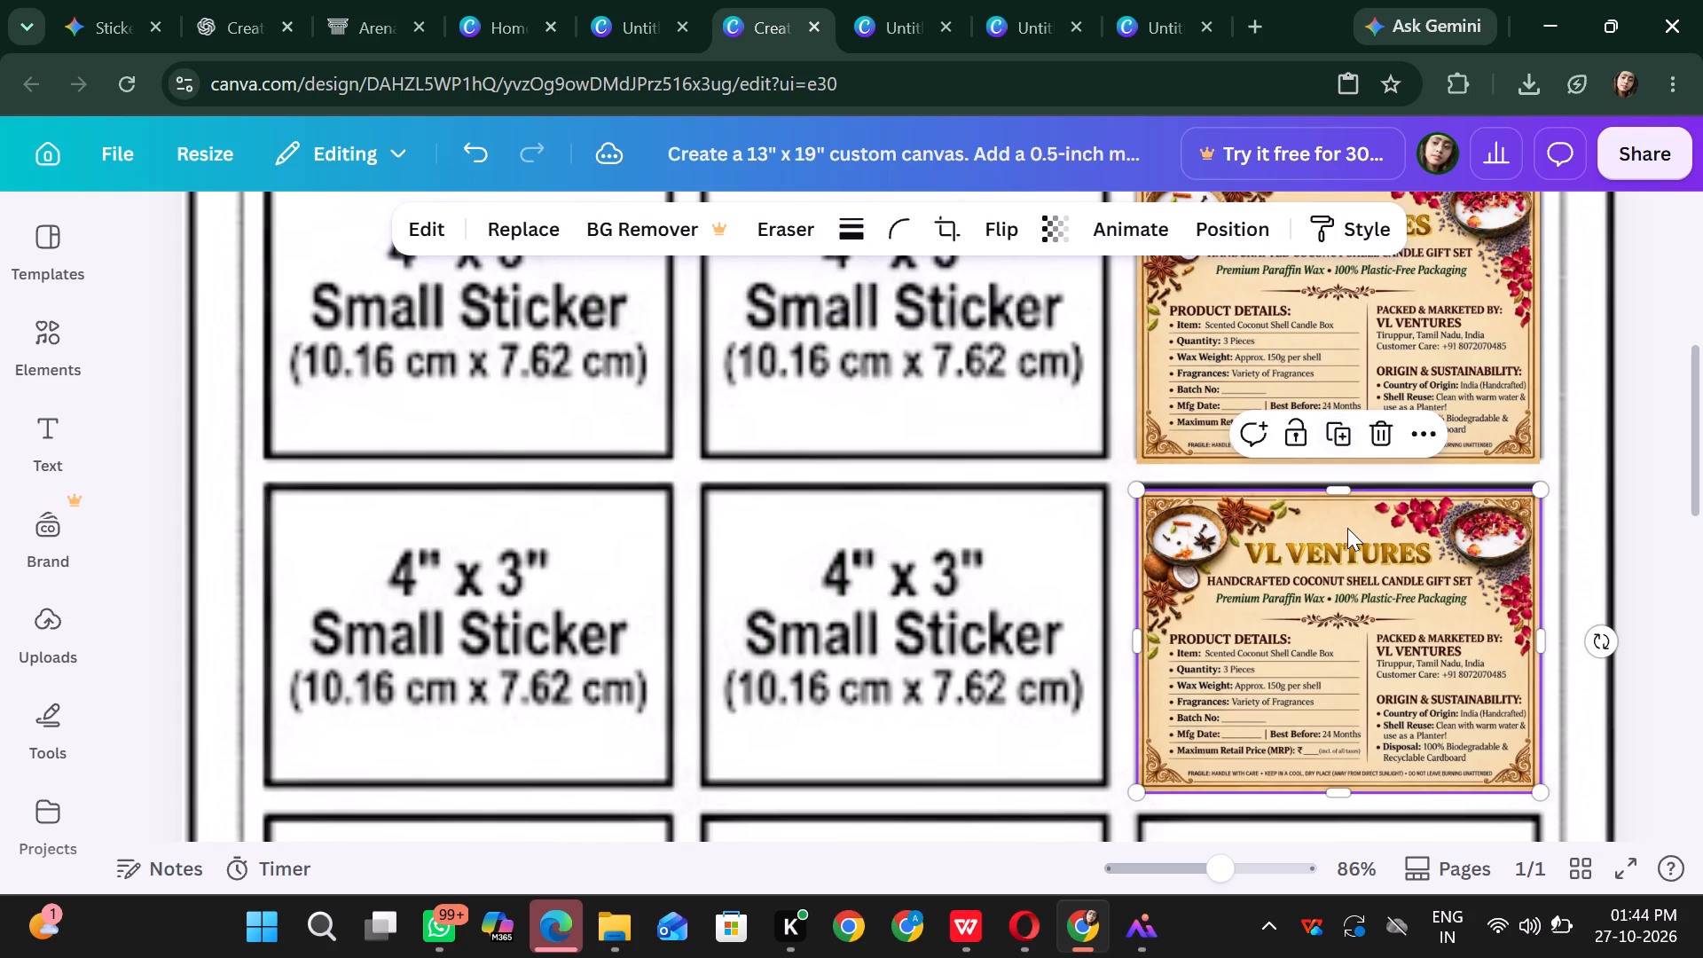
left_click_drag(1299, 591, 1299, 587)
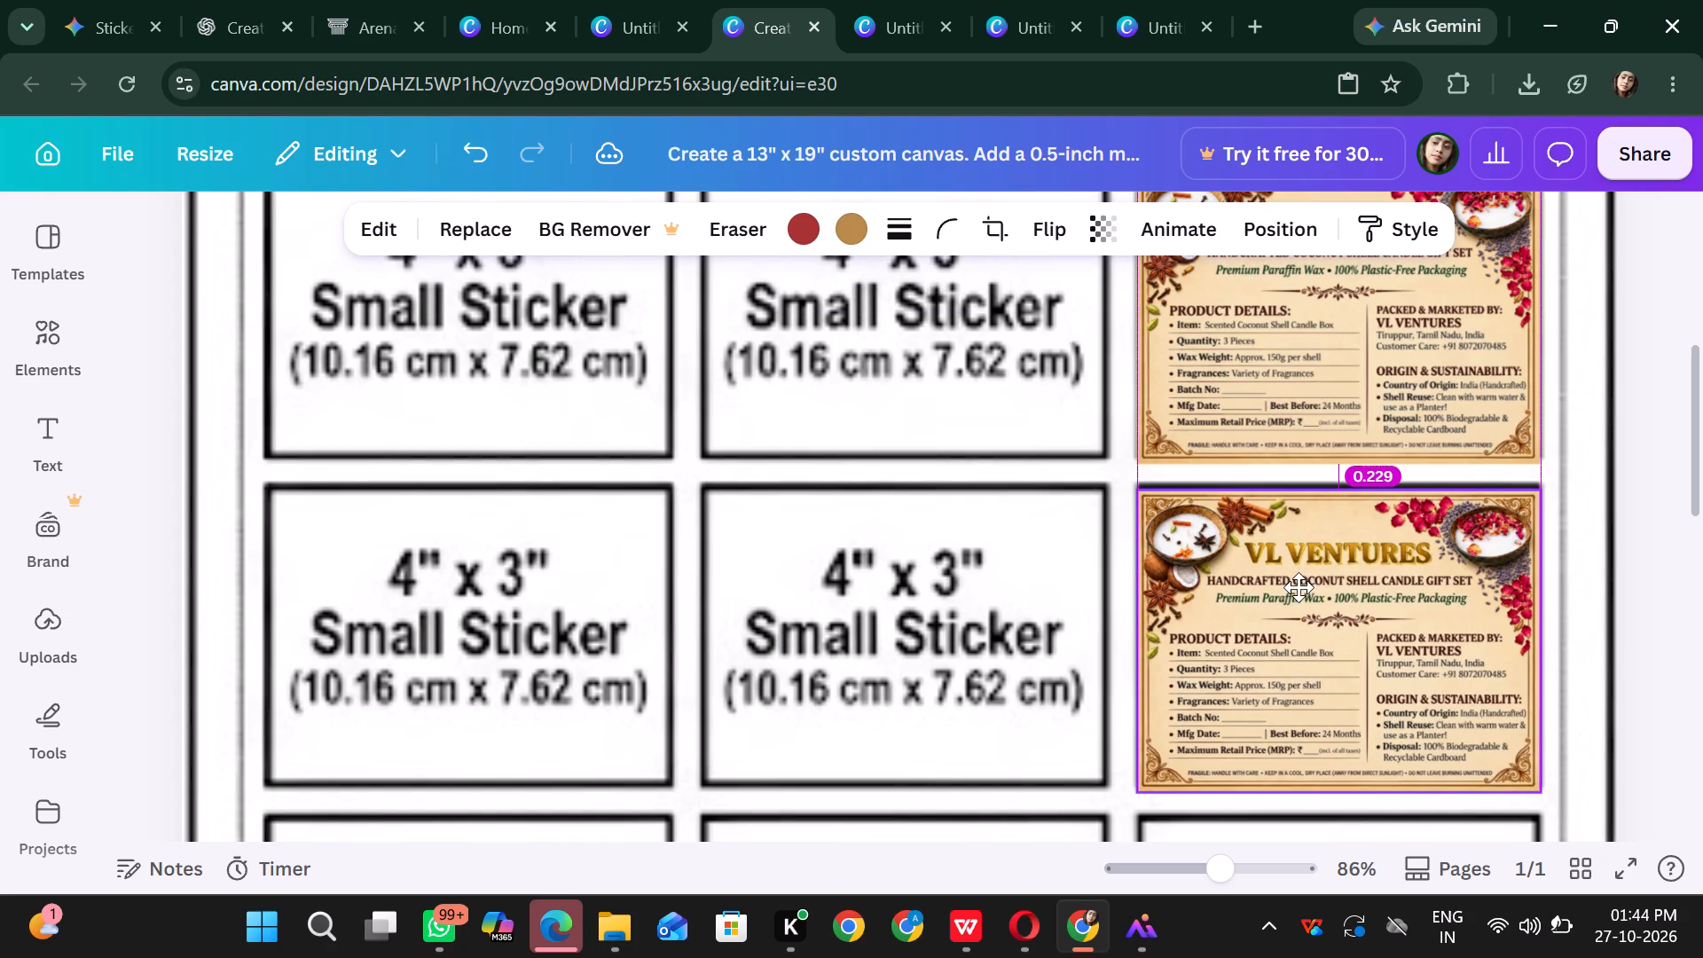
left_click_drag(1299, 587, 1300, 580)
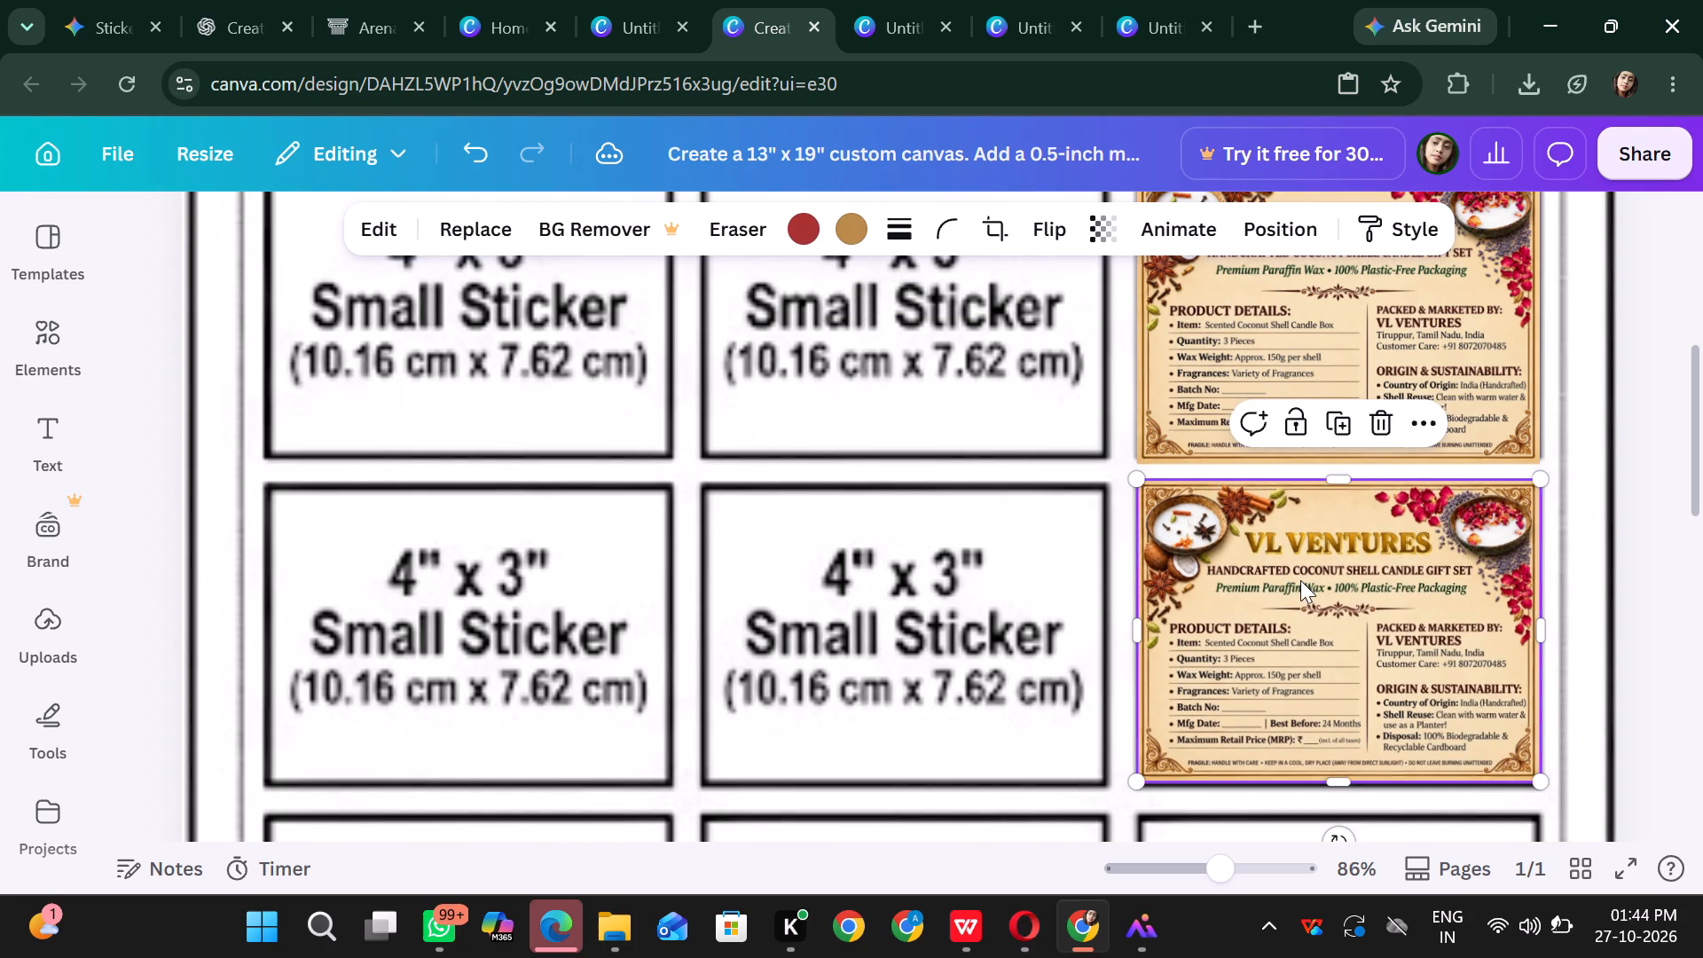
Duplicate the third row's label and align the copy over the third cell of the fourth row.
scroll(1127, 425, "down", 2)
scroll(1361, 478, "down", 4)
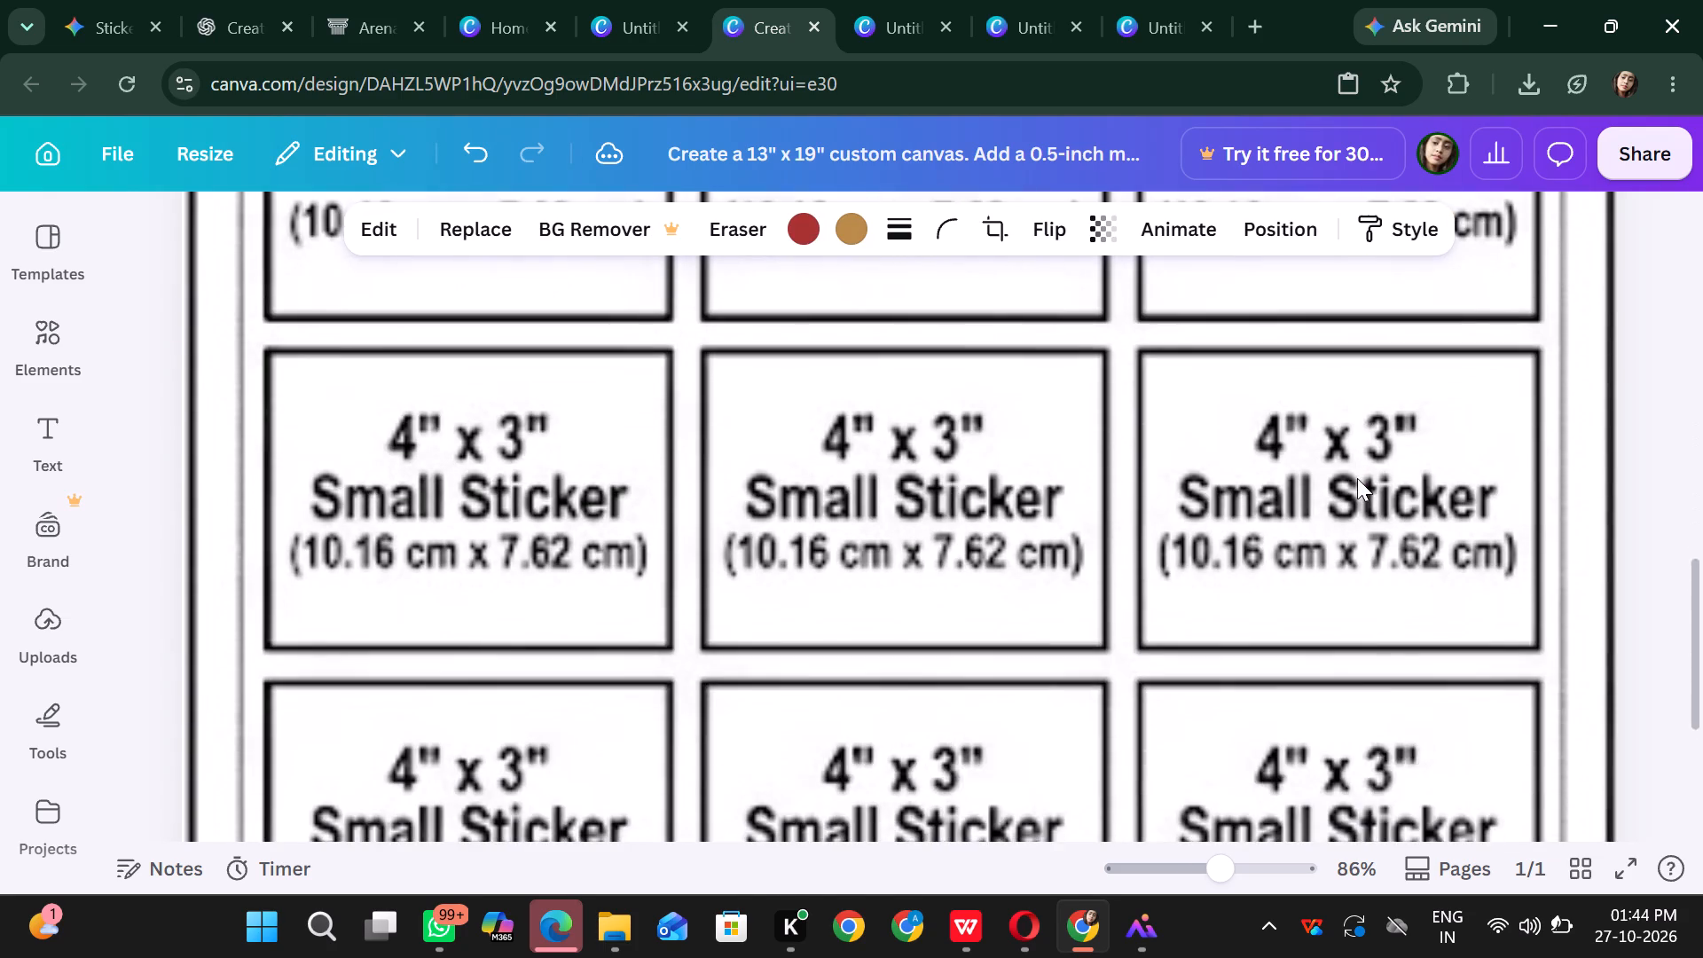
scroll(1357, 478, "up", 5)
left_click(1357, 478)
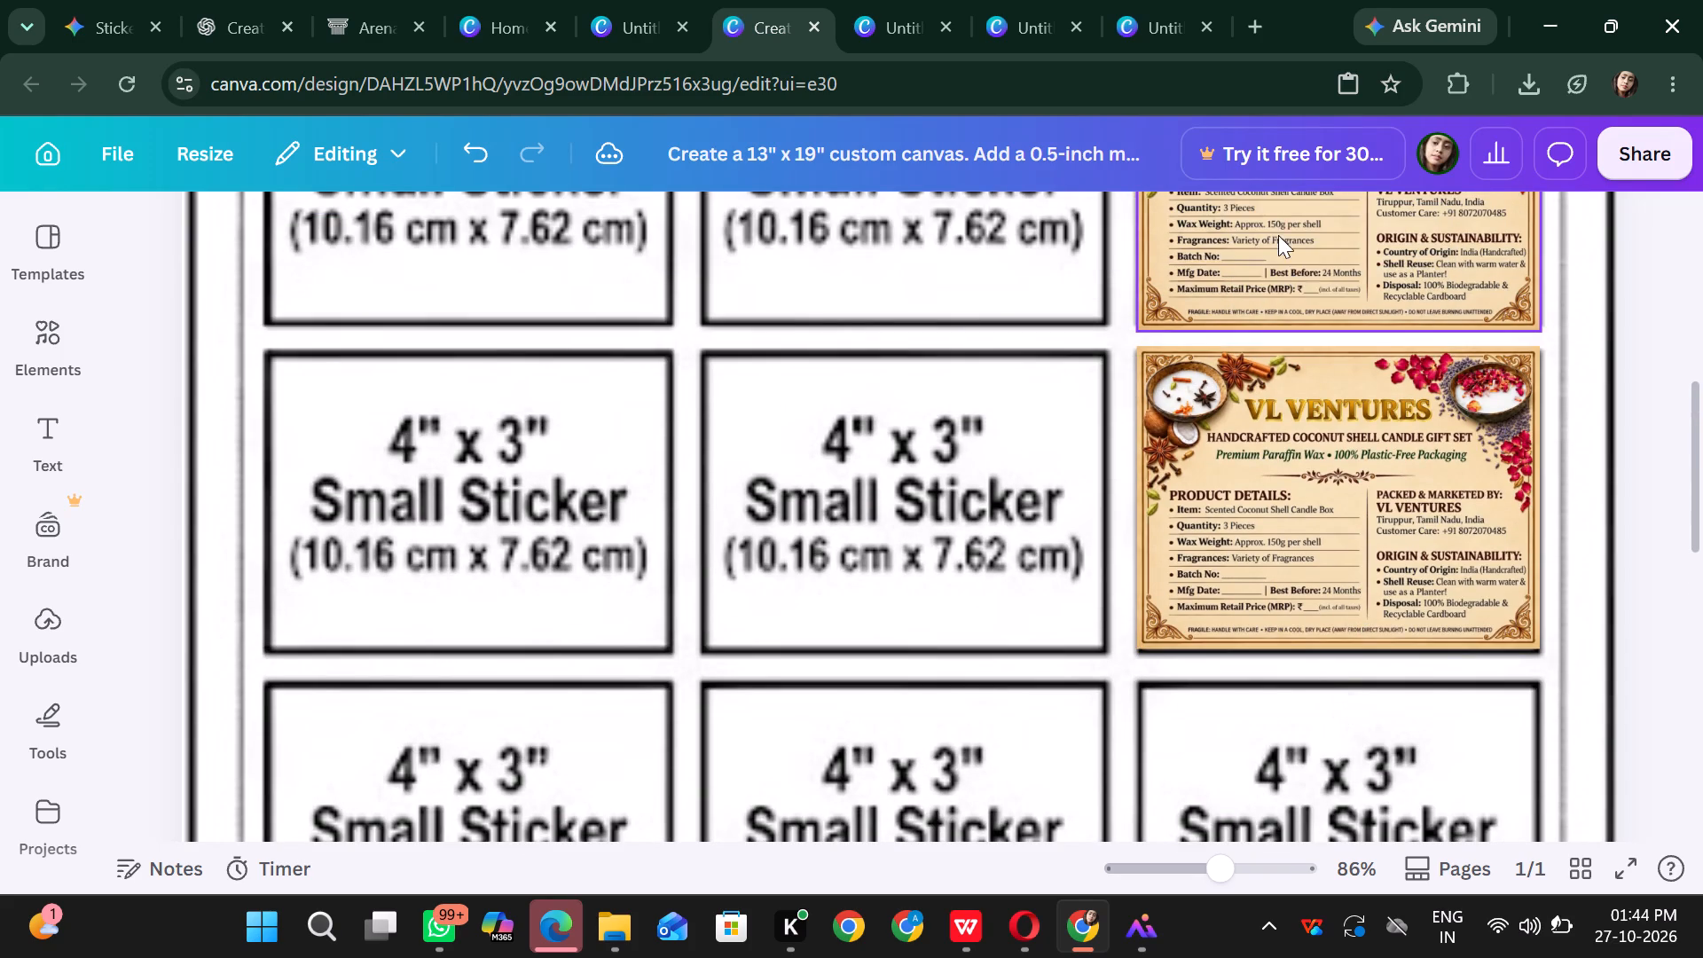
left_click(1350, 499)
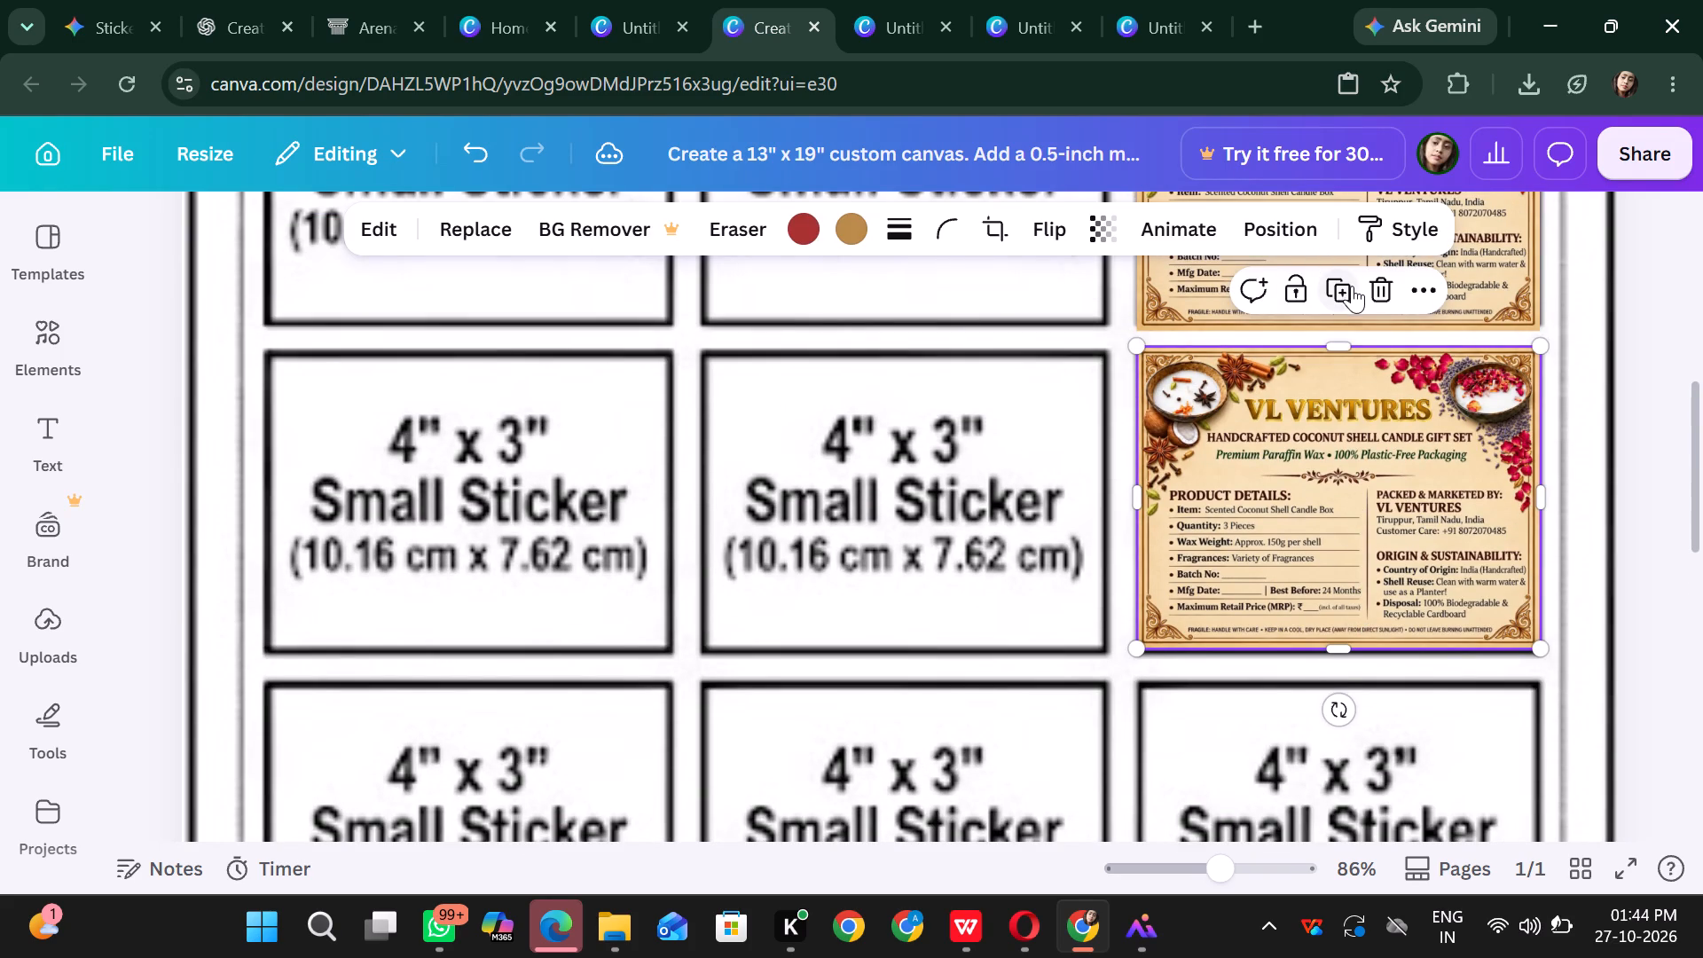
left_click(1351, 286)
scroll(1349, 286, "down", 3)
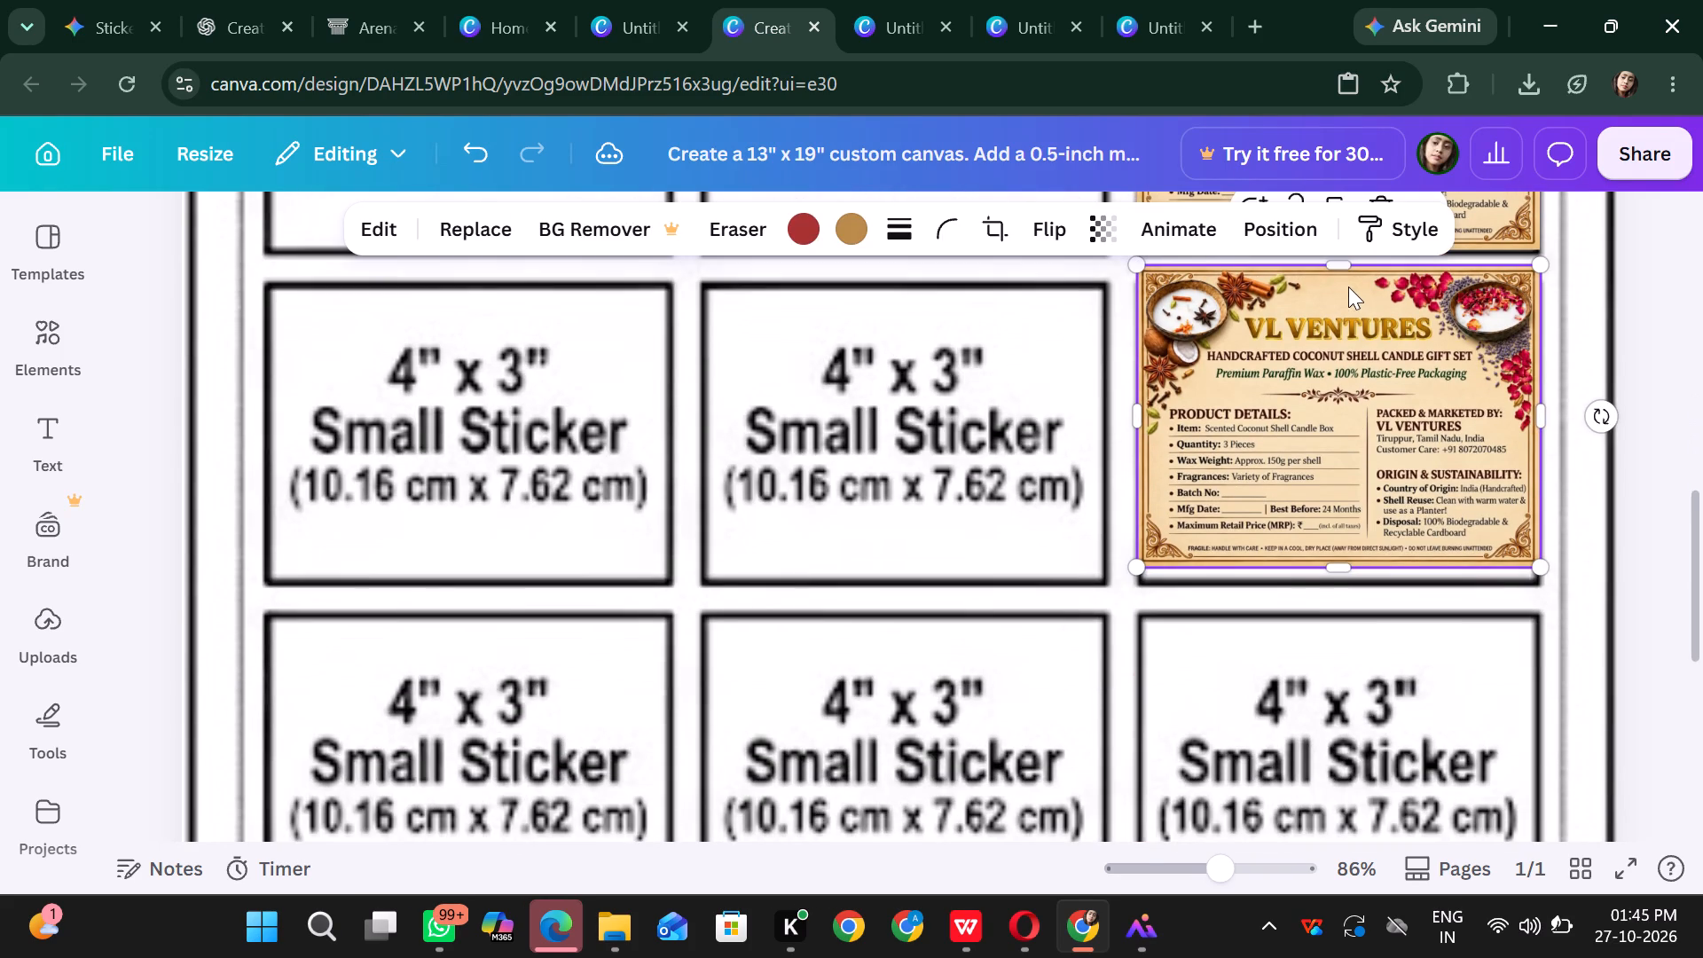
scroll(1347, 289, "up", 1)
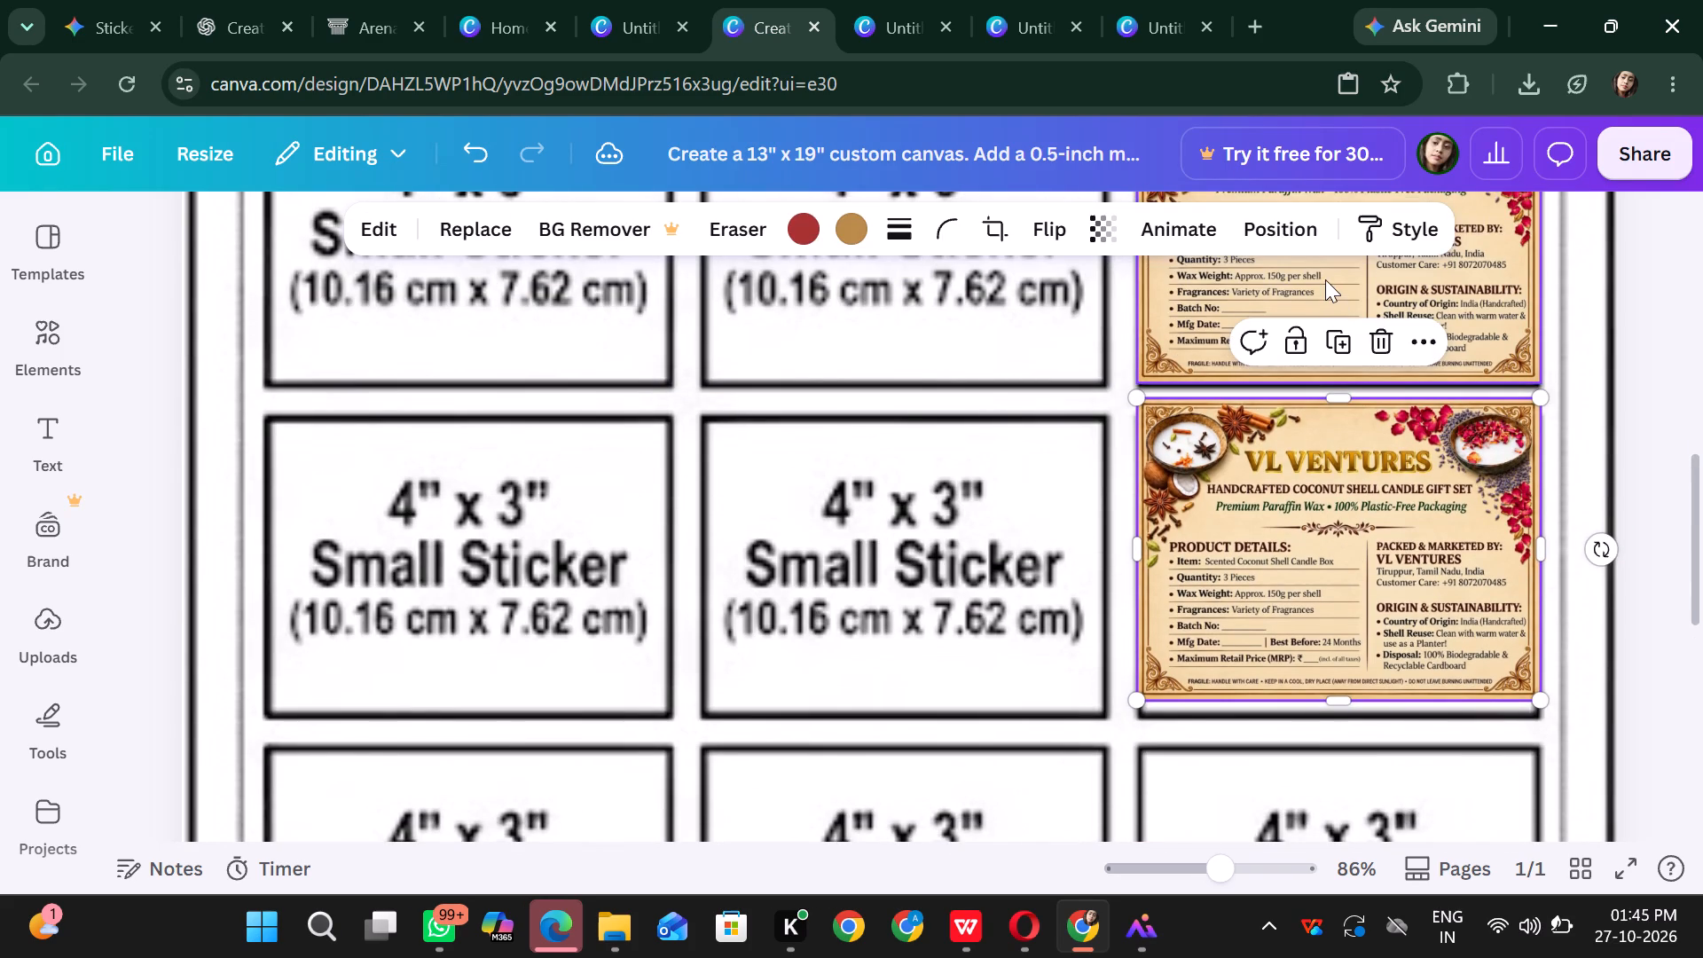
left_click(1325, 279)
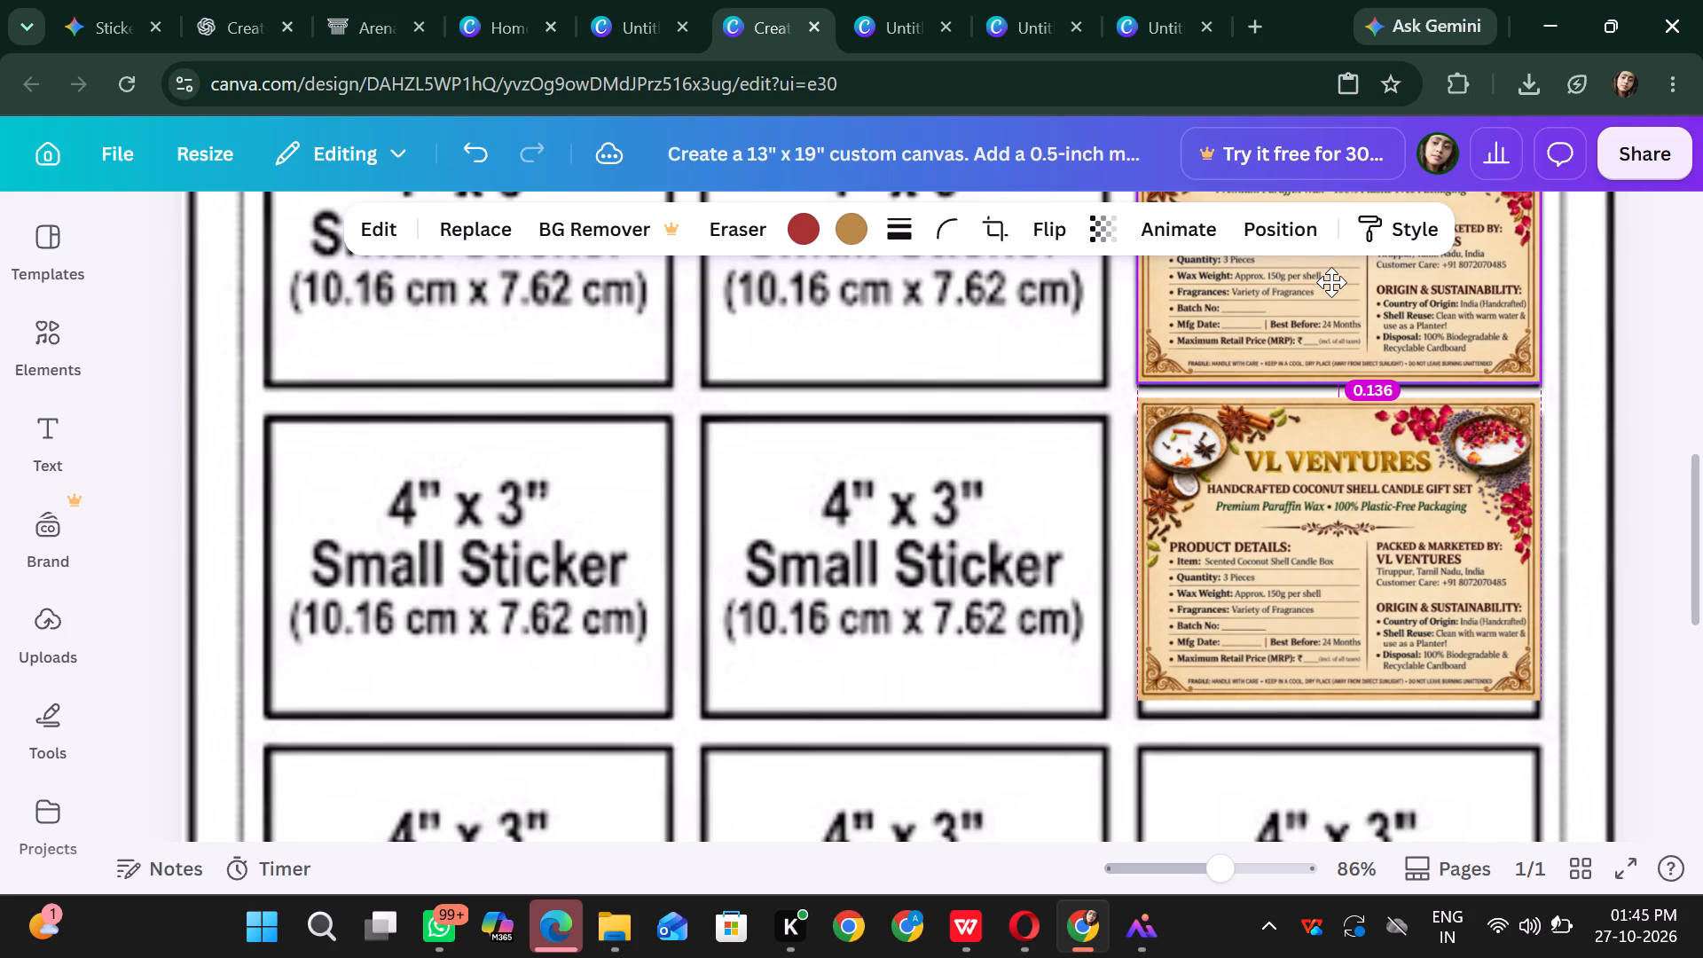
scroll(1346, 494, "up", 2)
left_click(1318, 452)
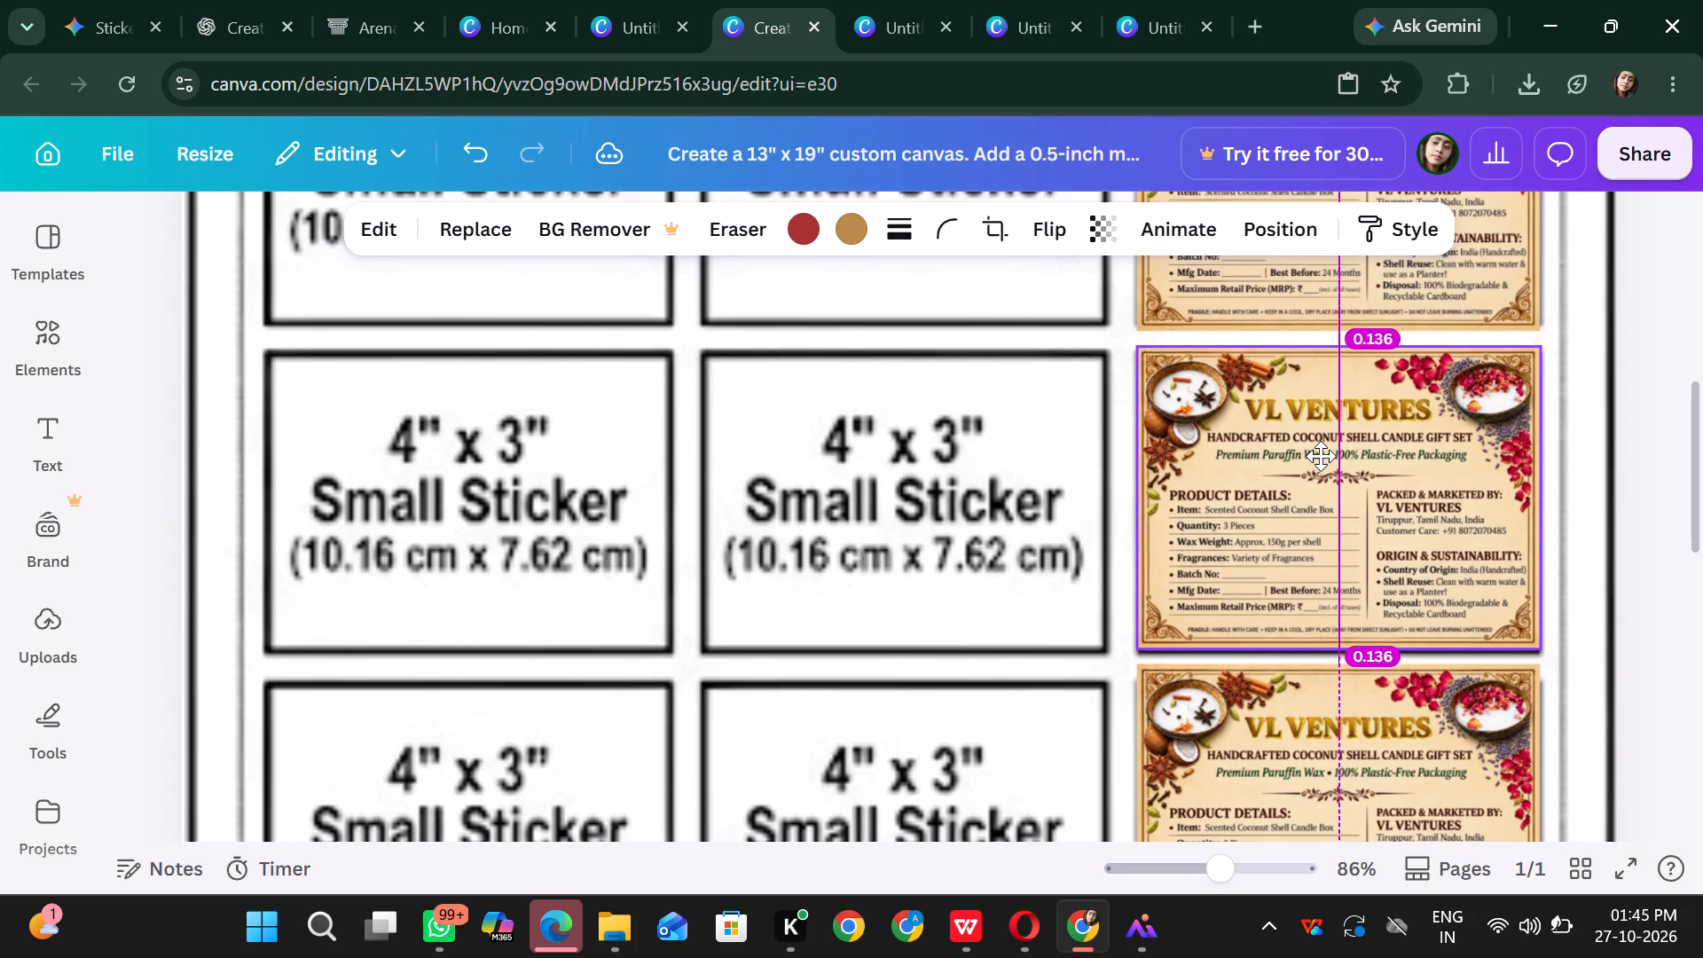
scroll(1440, 609, "down", 3)
left_click(1369, 482)
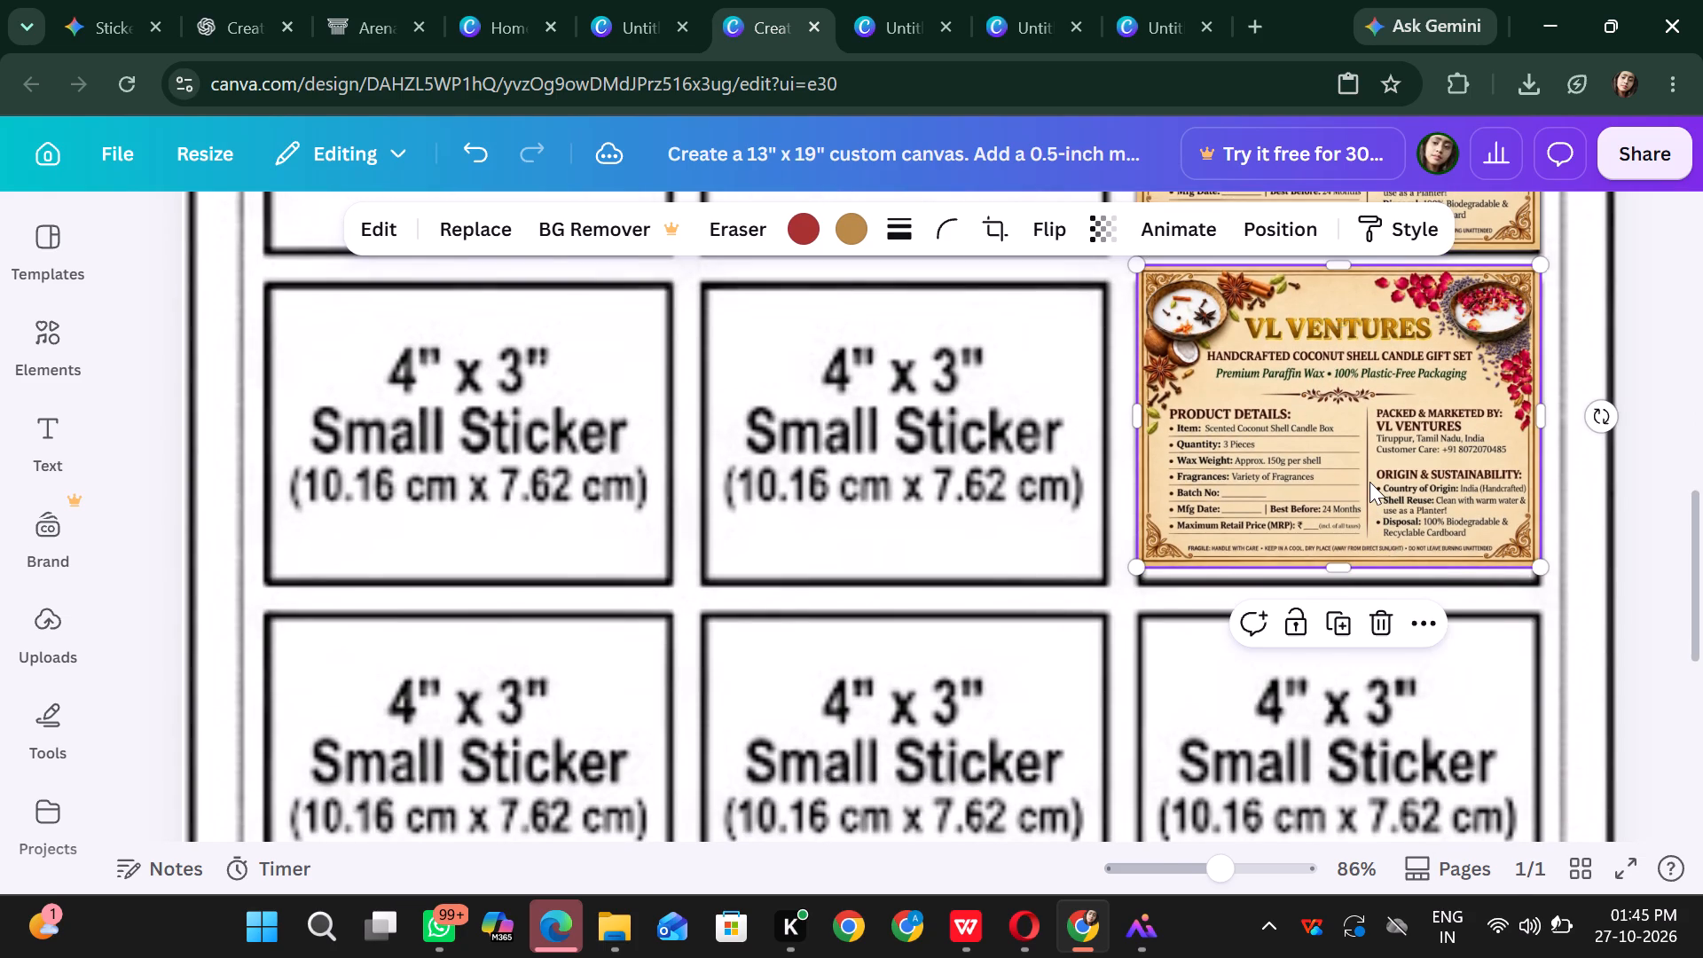
left_click_drag(1313, 438, 1313, 455)
Duplicate the fourth row's label and align the copy over the third cell of the fifth row.
scroll(1382, 444, "down", 2)
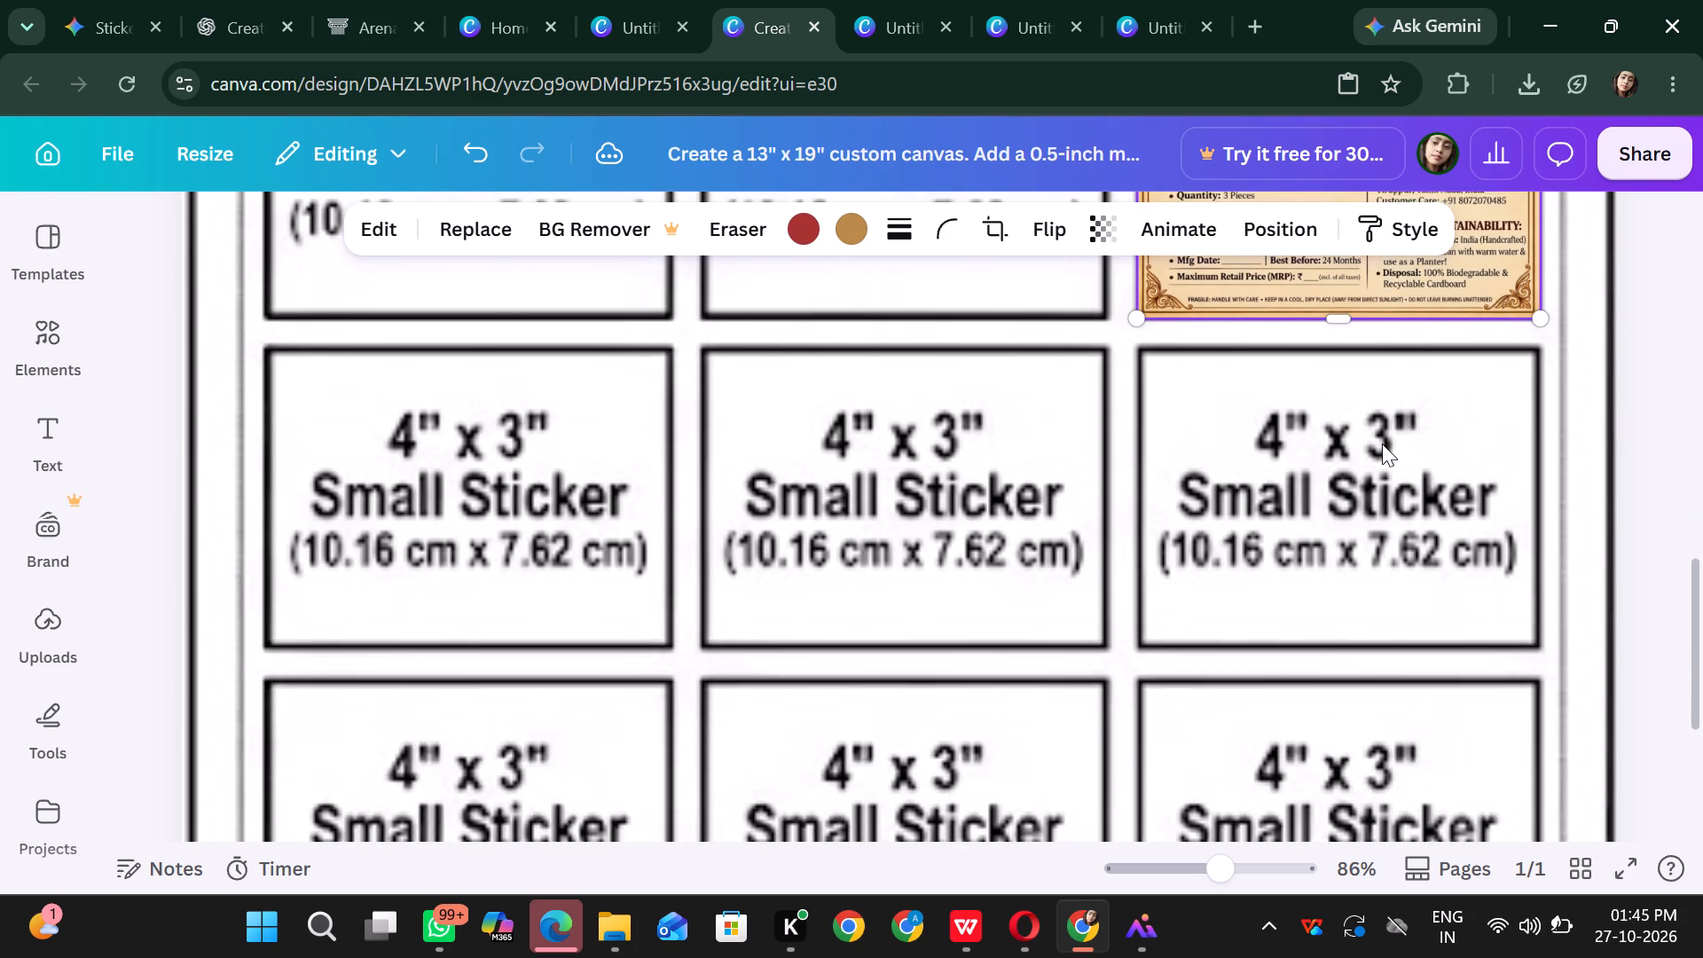
scroll(1382, 444, "up", 2)
left_click(1382, 444)
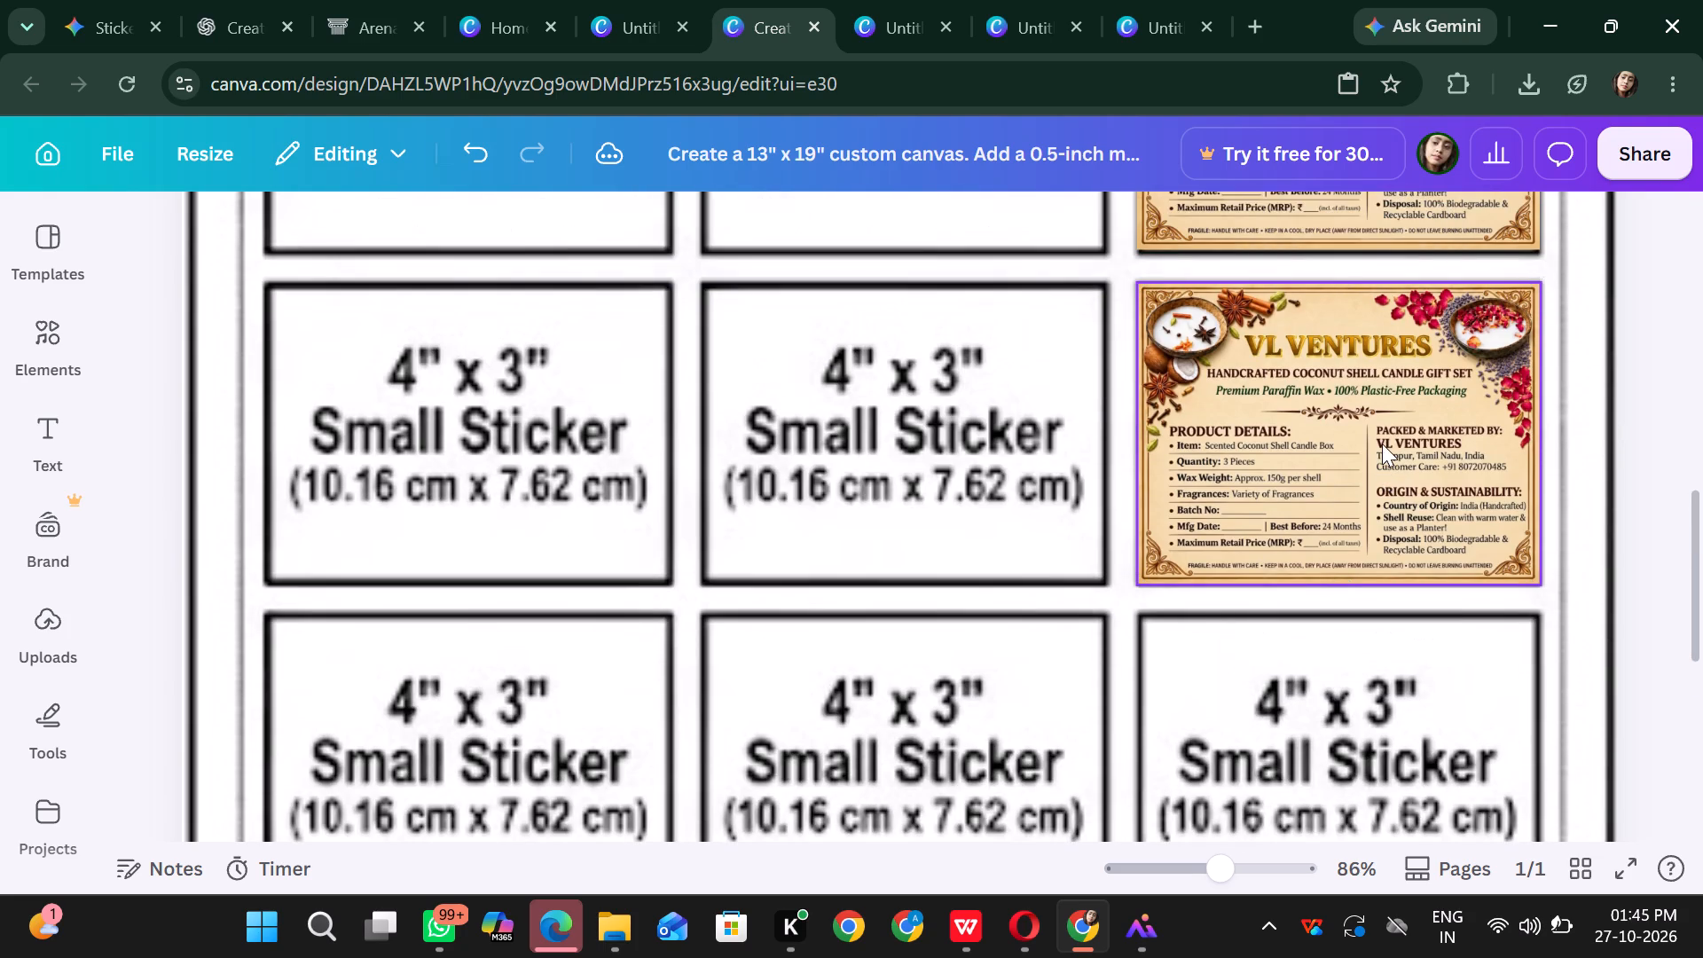
left_click(1382, 444)
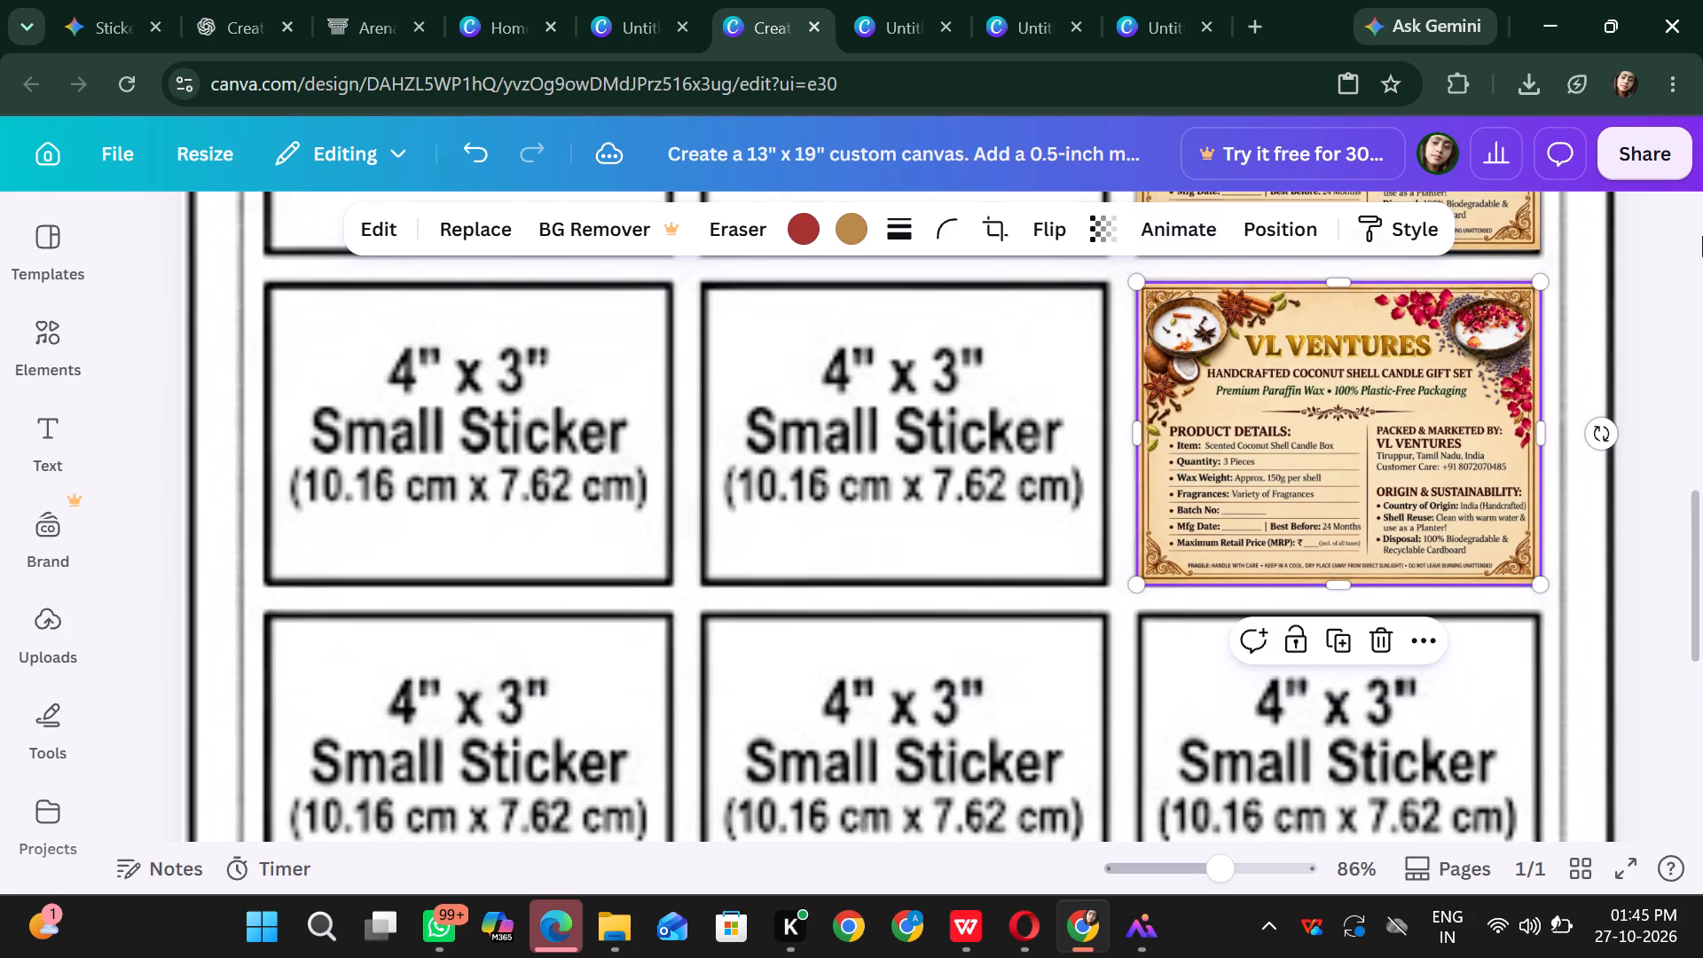
left_click(1317, 703)
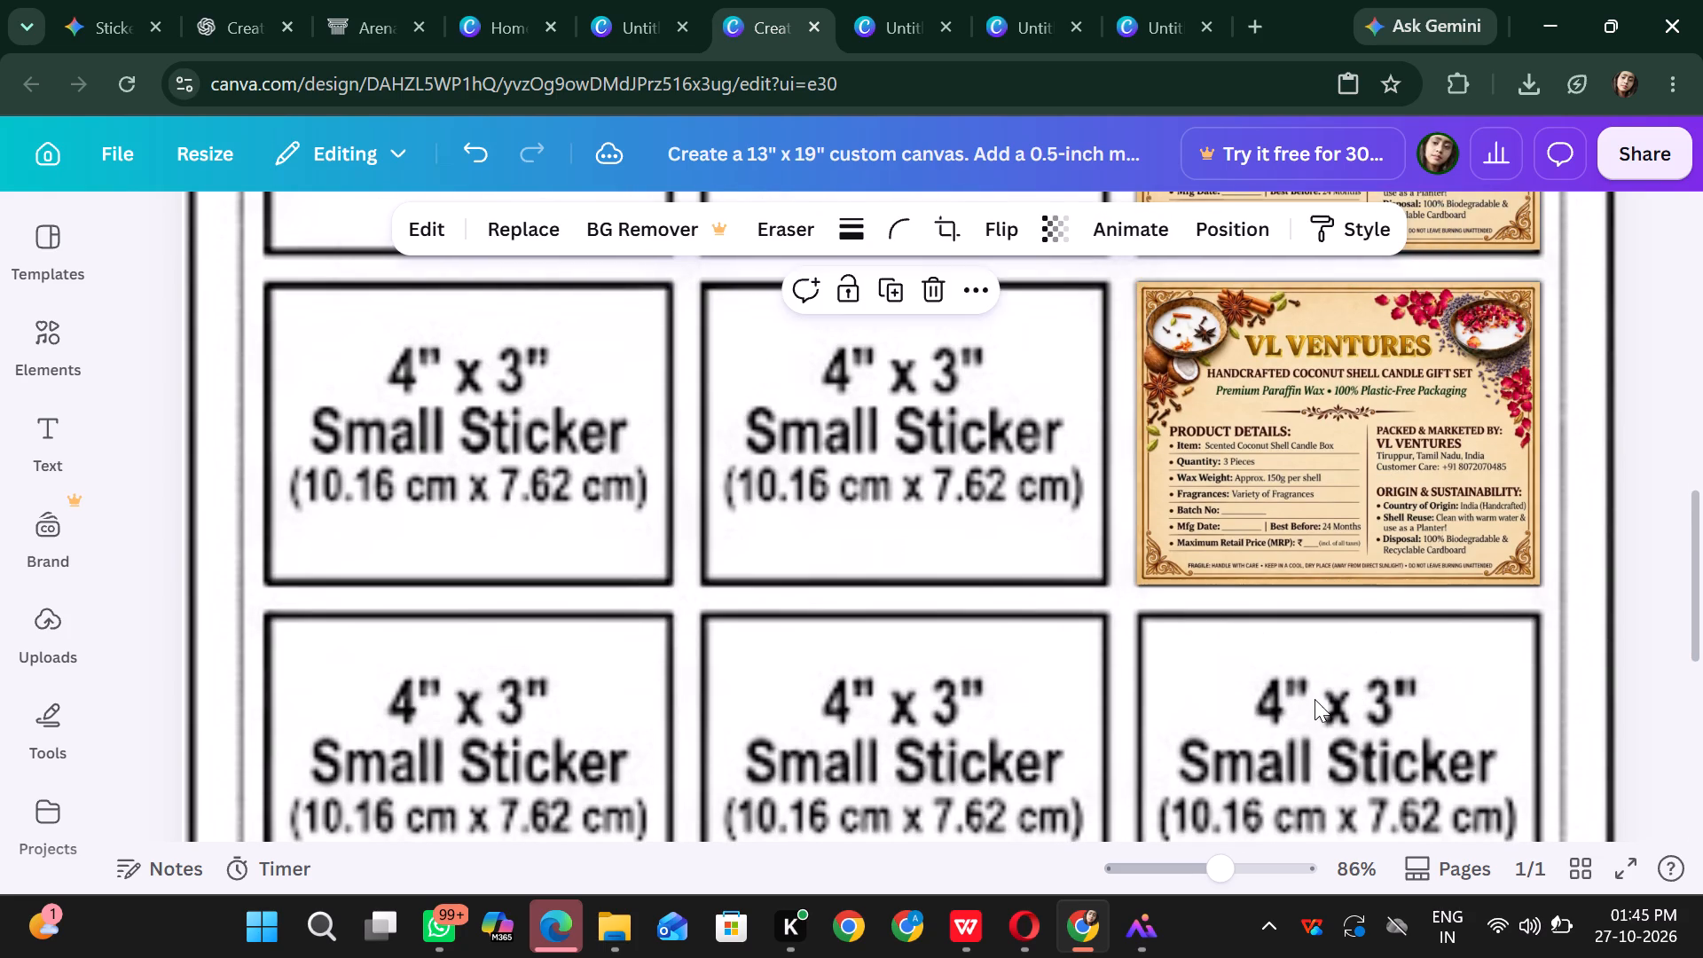
left_click(1333, 475)
left_click(1344, 633)
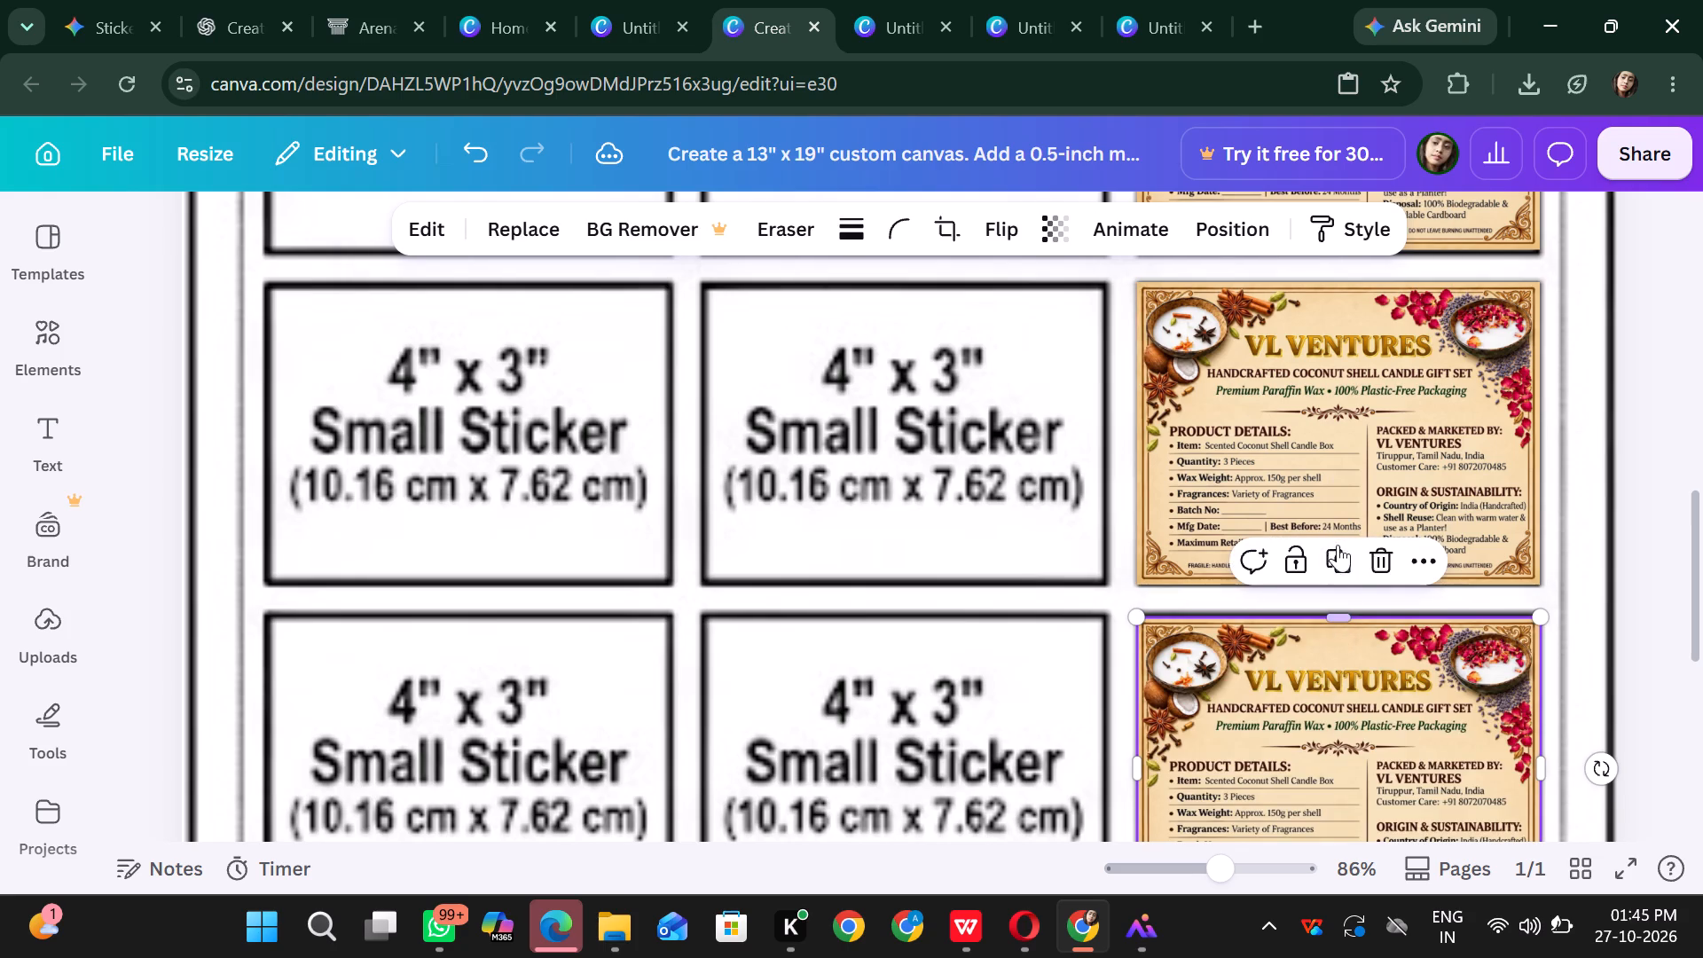
scroll(1338, 438, "down", 1)
scroll(1353, 610, "down", 1)
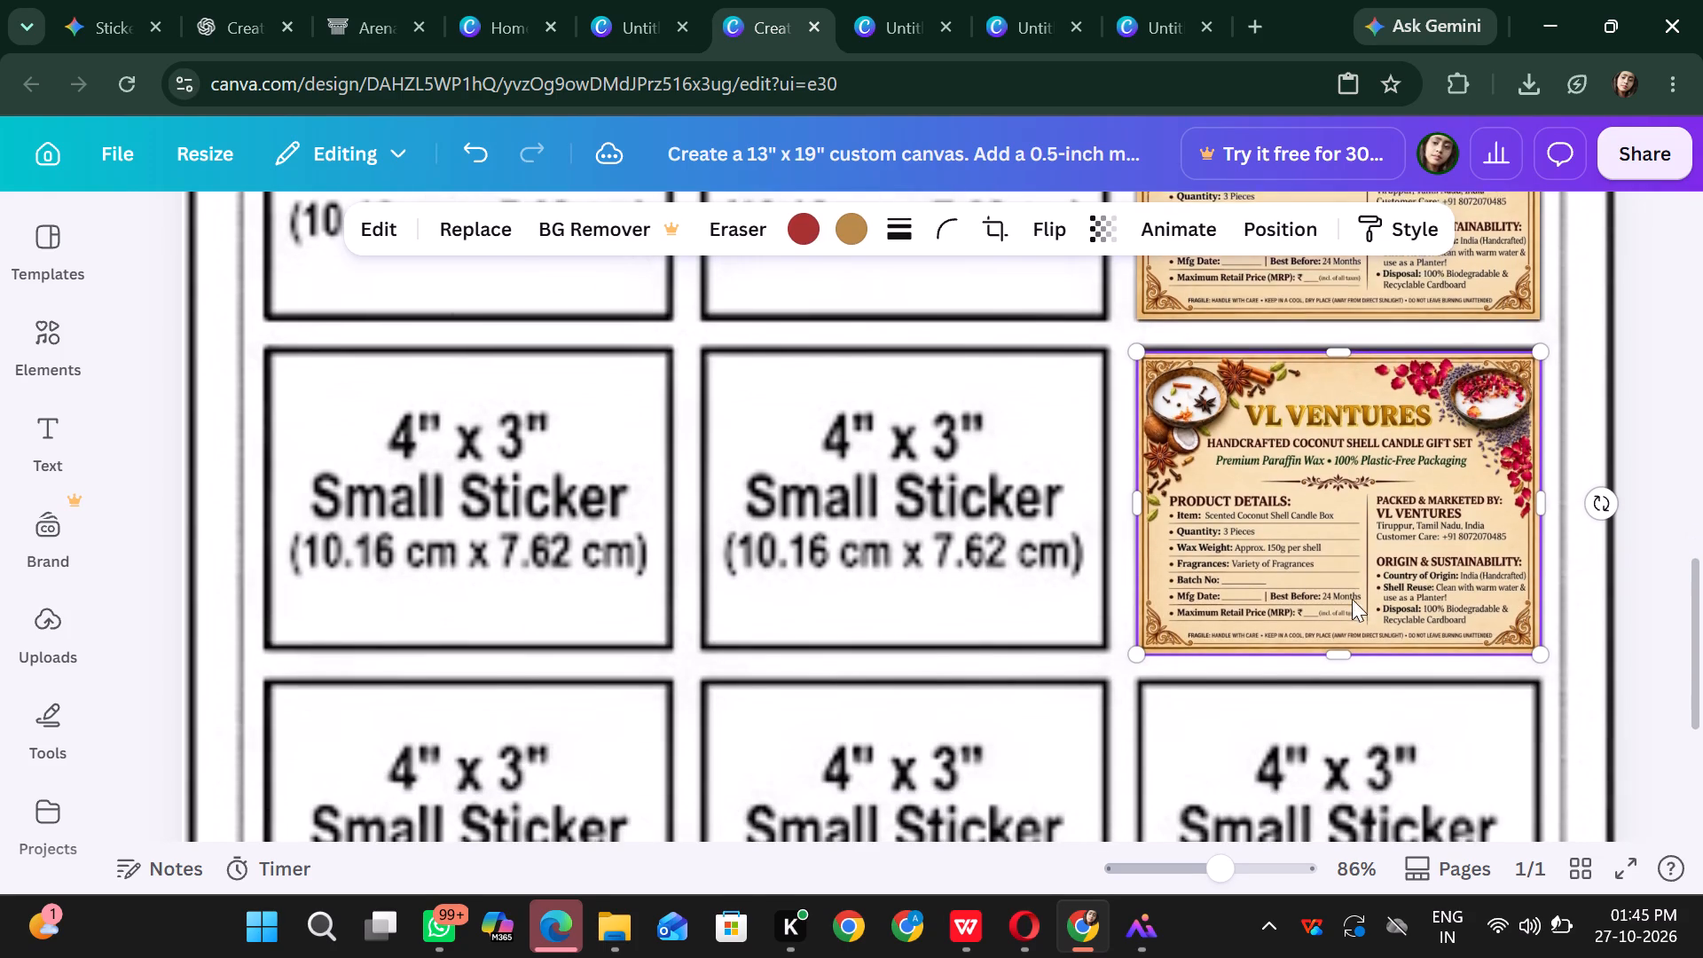
left_click_drag(1295, 548, 1296, 536)
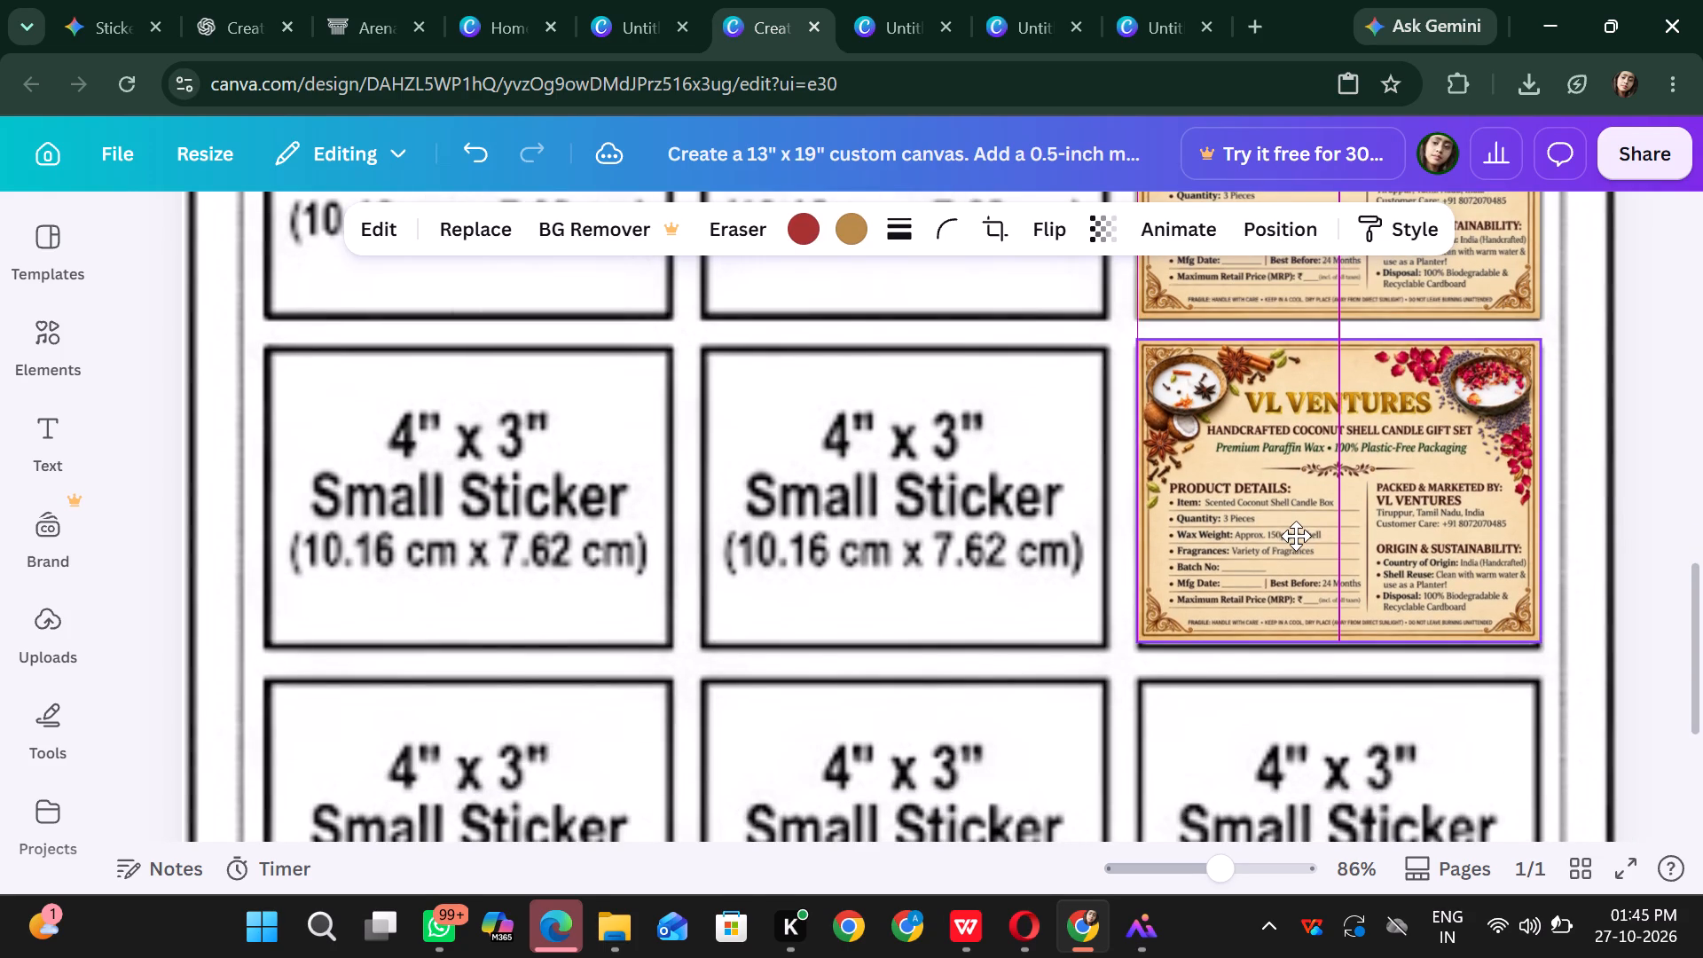
left_click_drag(1296, 536, 1299, 543)
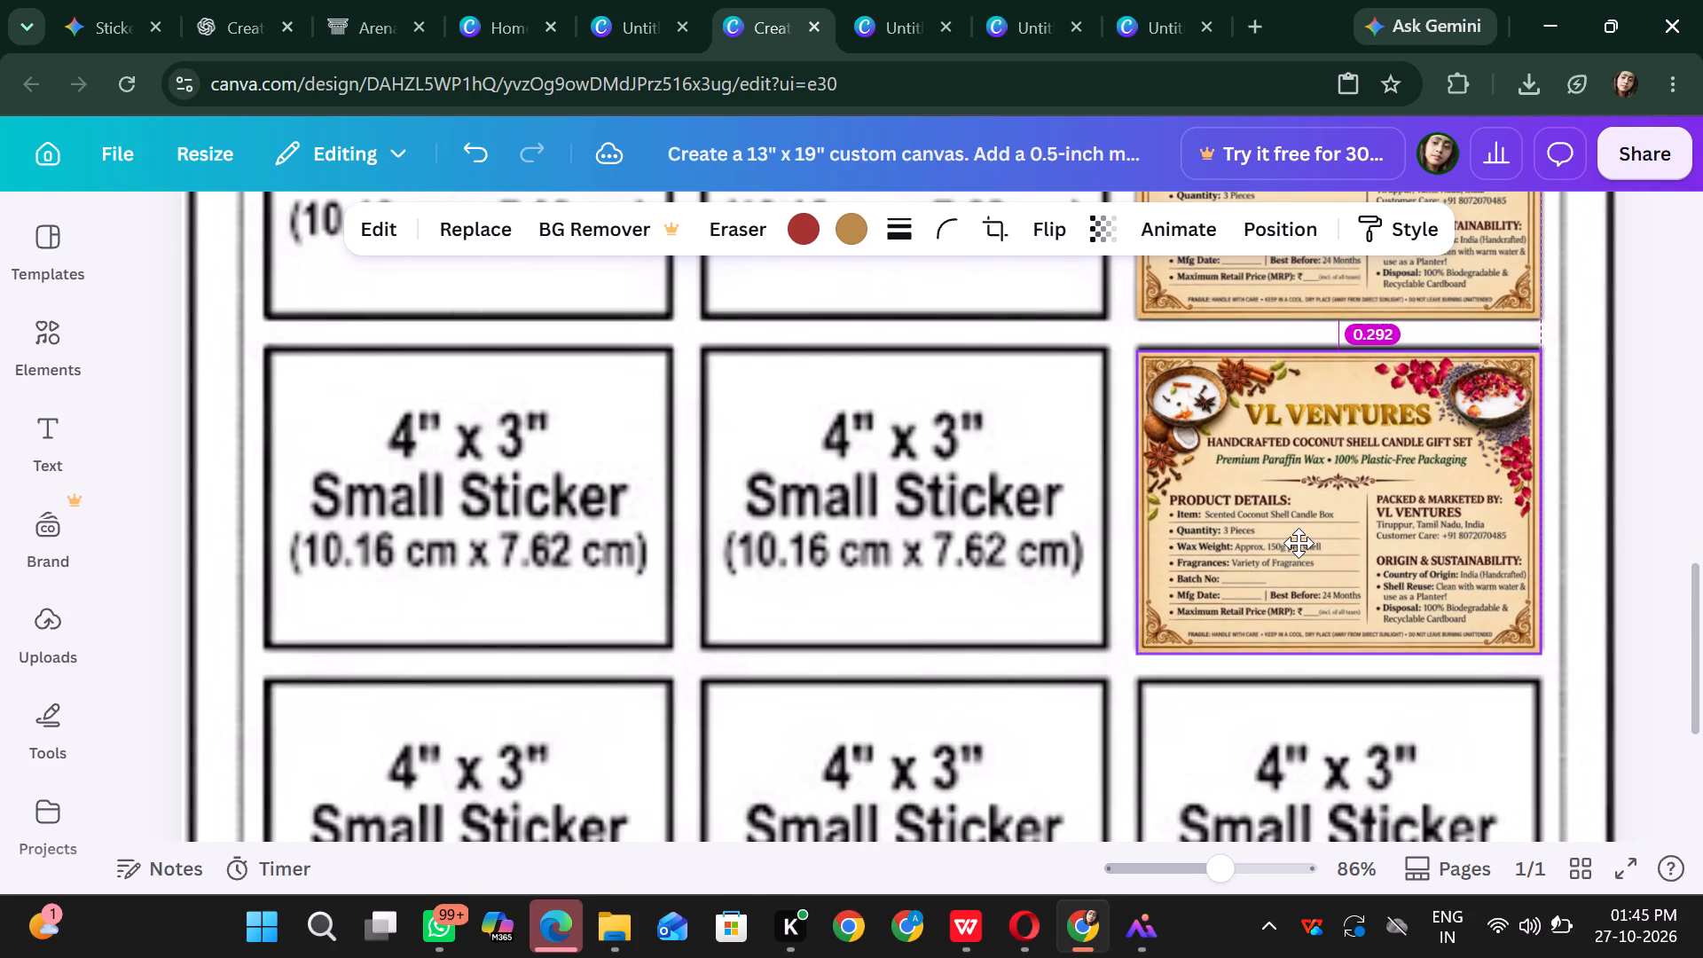
left_click_drag(1299, 543, 1299, 539)
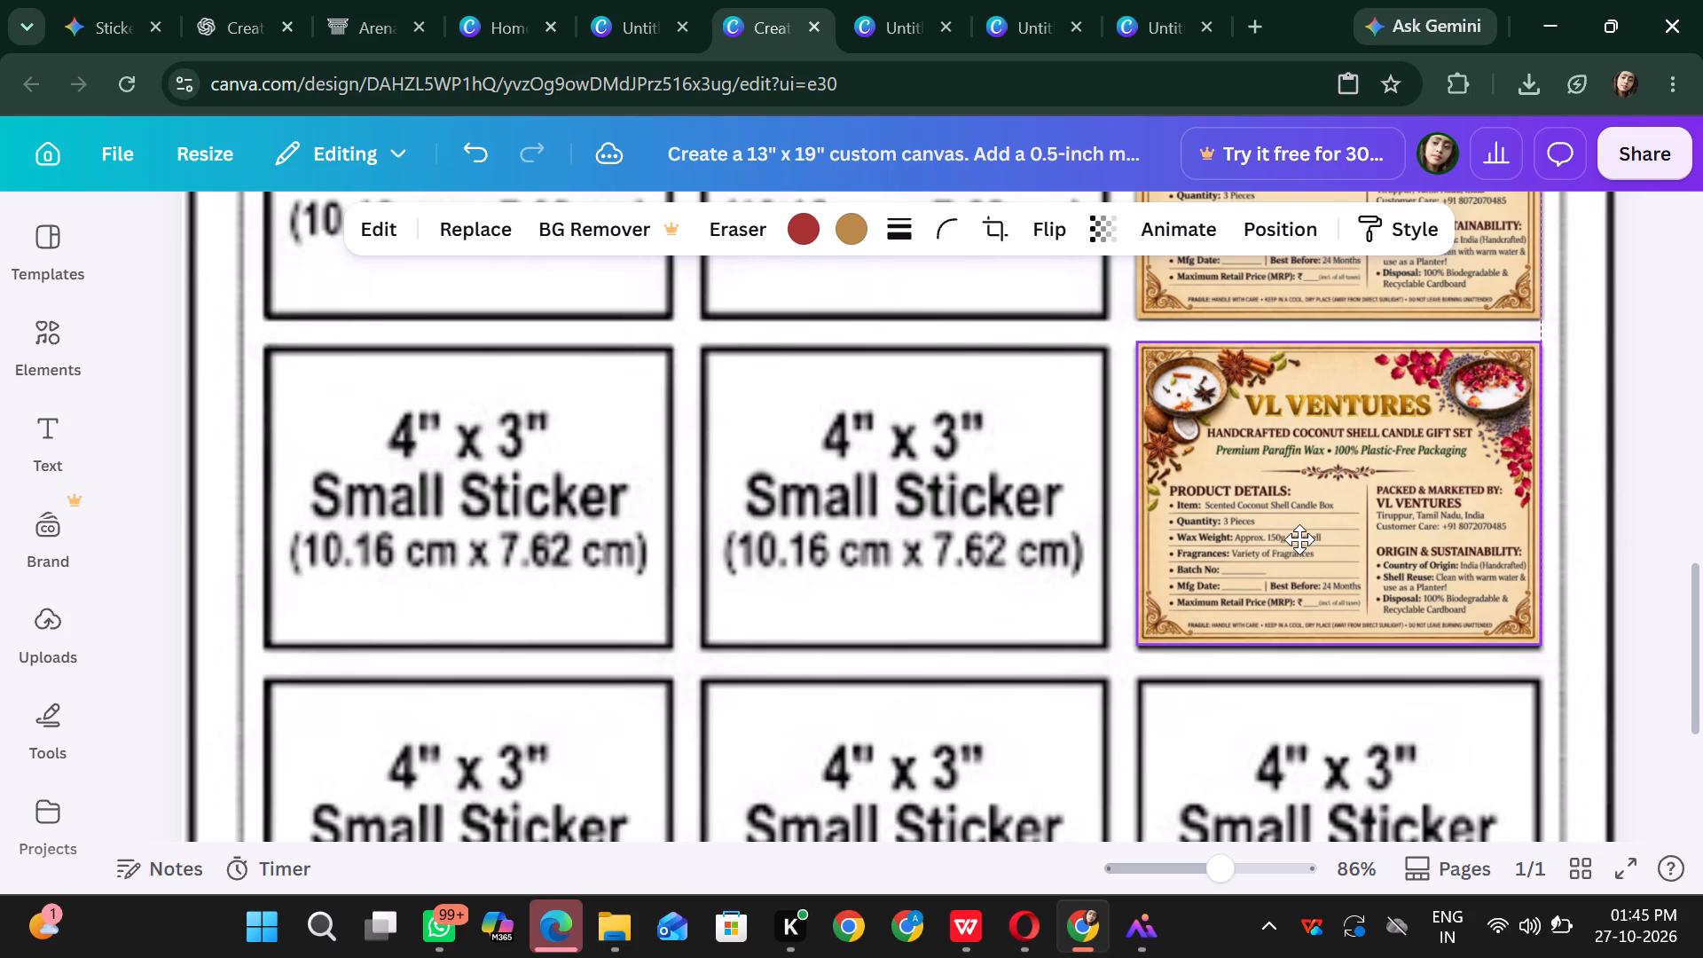
left_click_drag(1299, 539, 1301, 538)
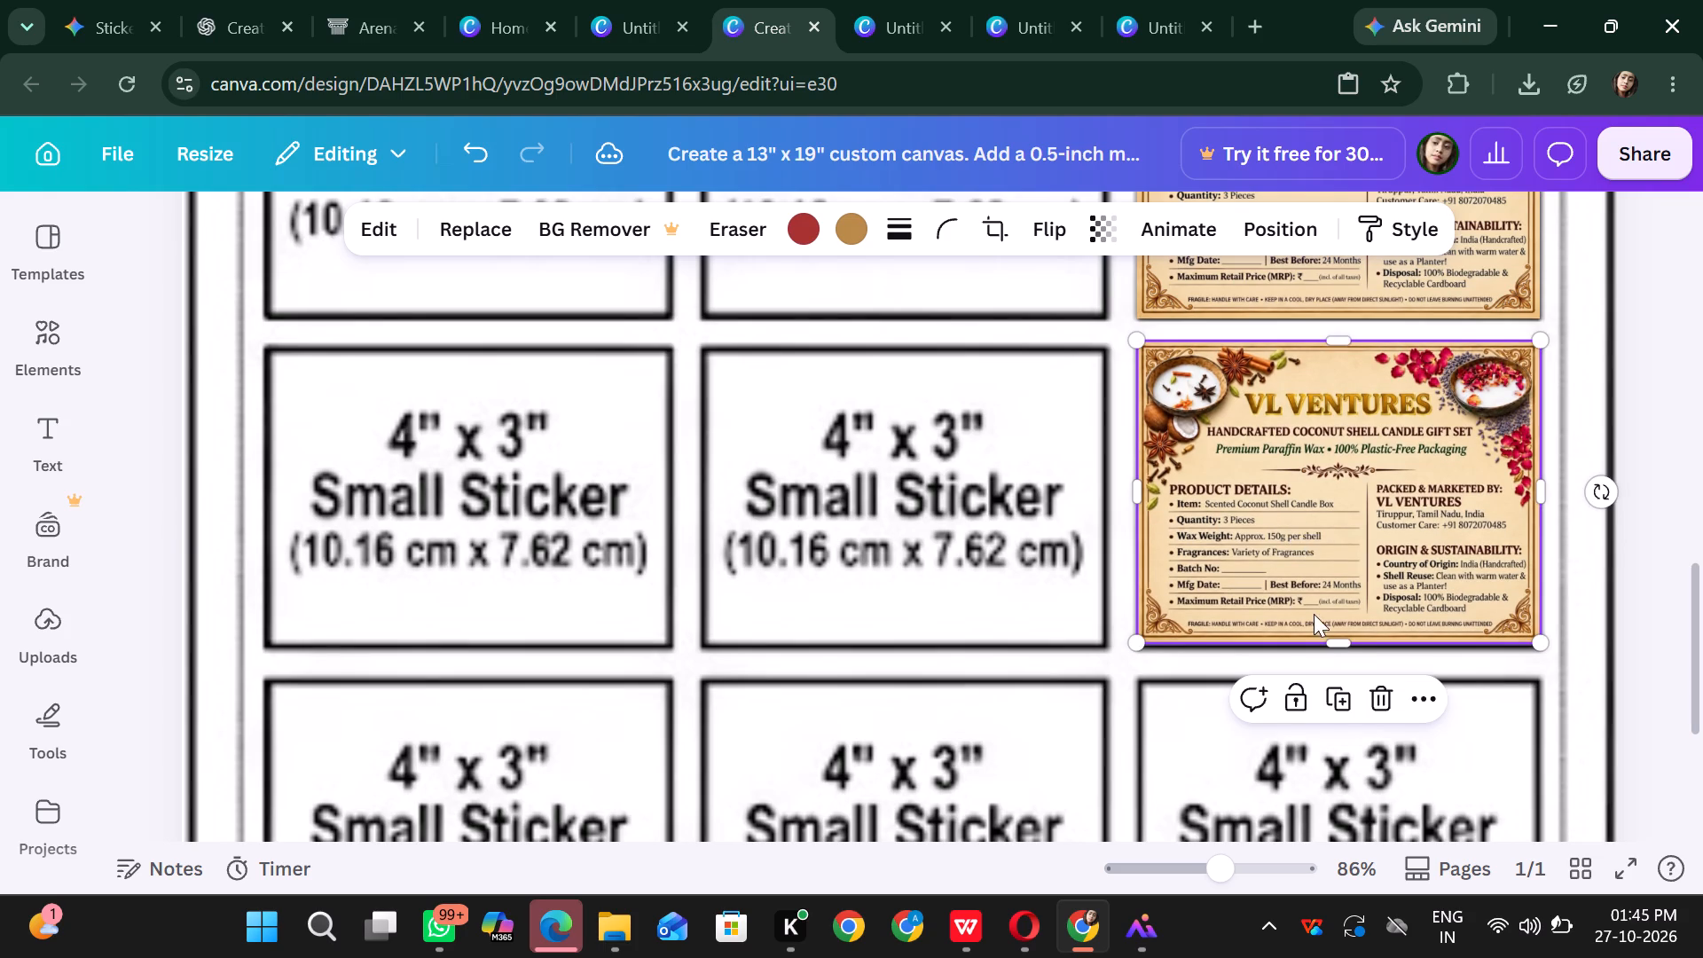
Duplicate the fifth row's label and align the copy over the third cell of the bottom row.
left_click(1339, 704)
scroll(1309, 512, "down", 1)
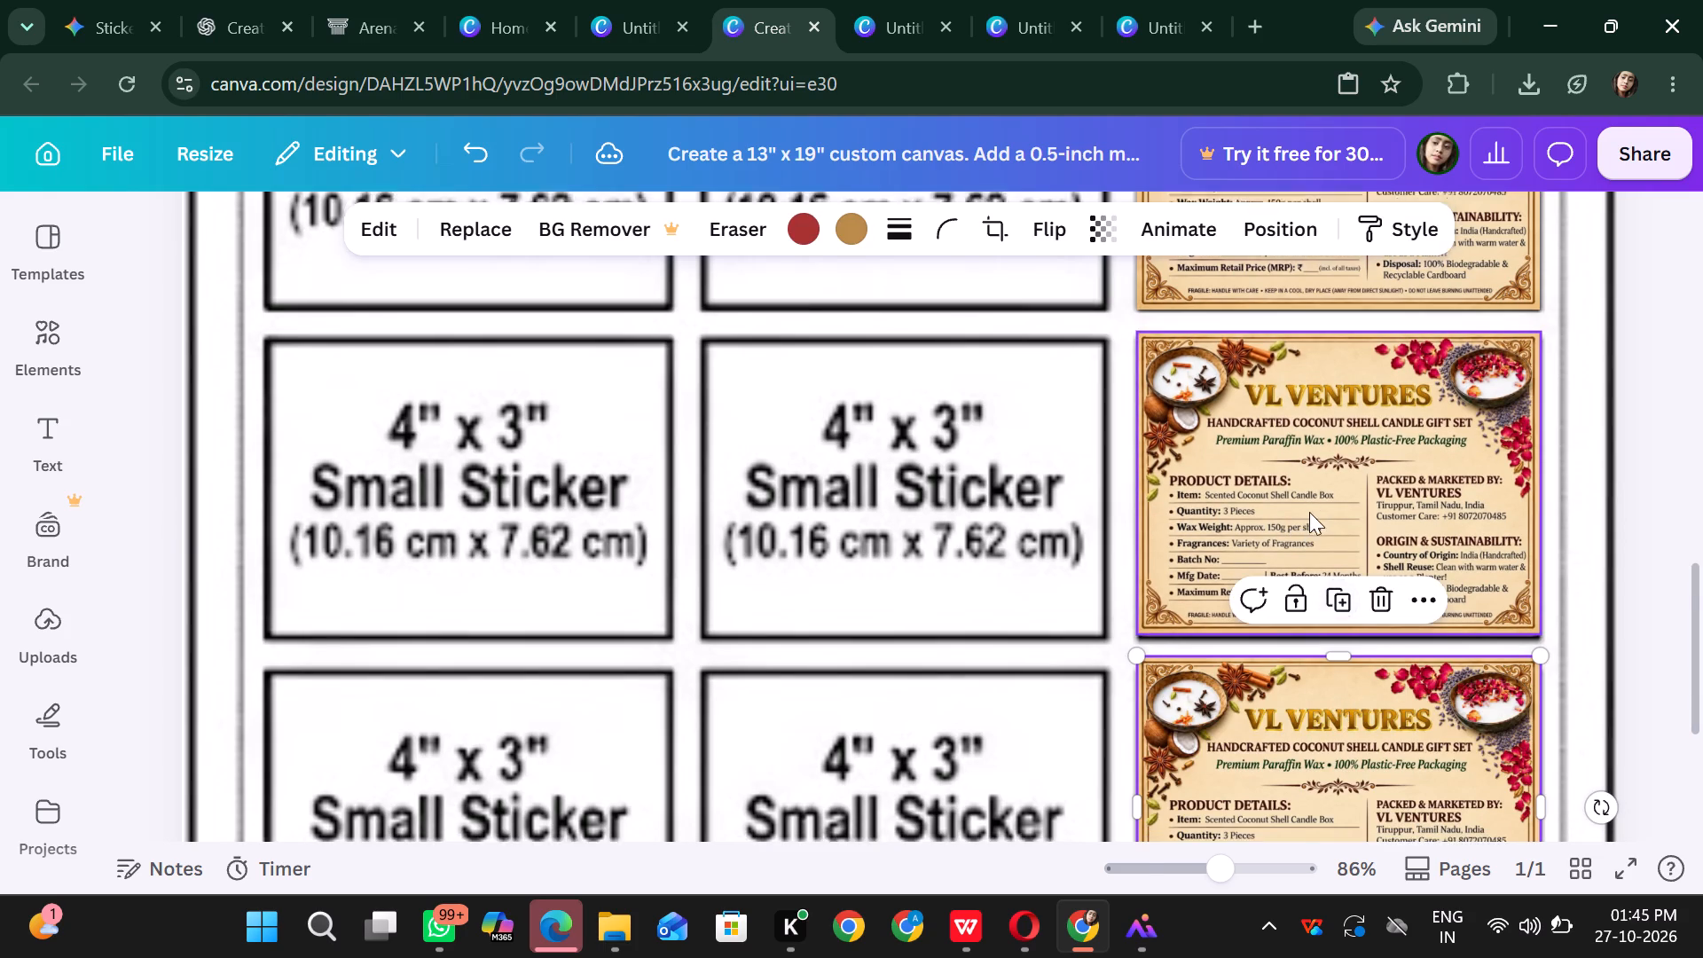
scroll(1309, 512, "down", 1)
left_click_drag(1298, 504, 1300, 516)
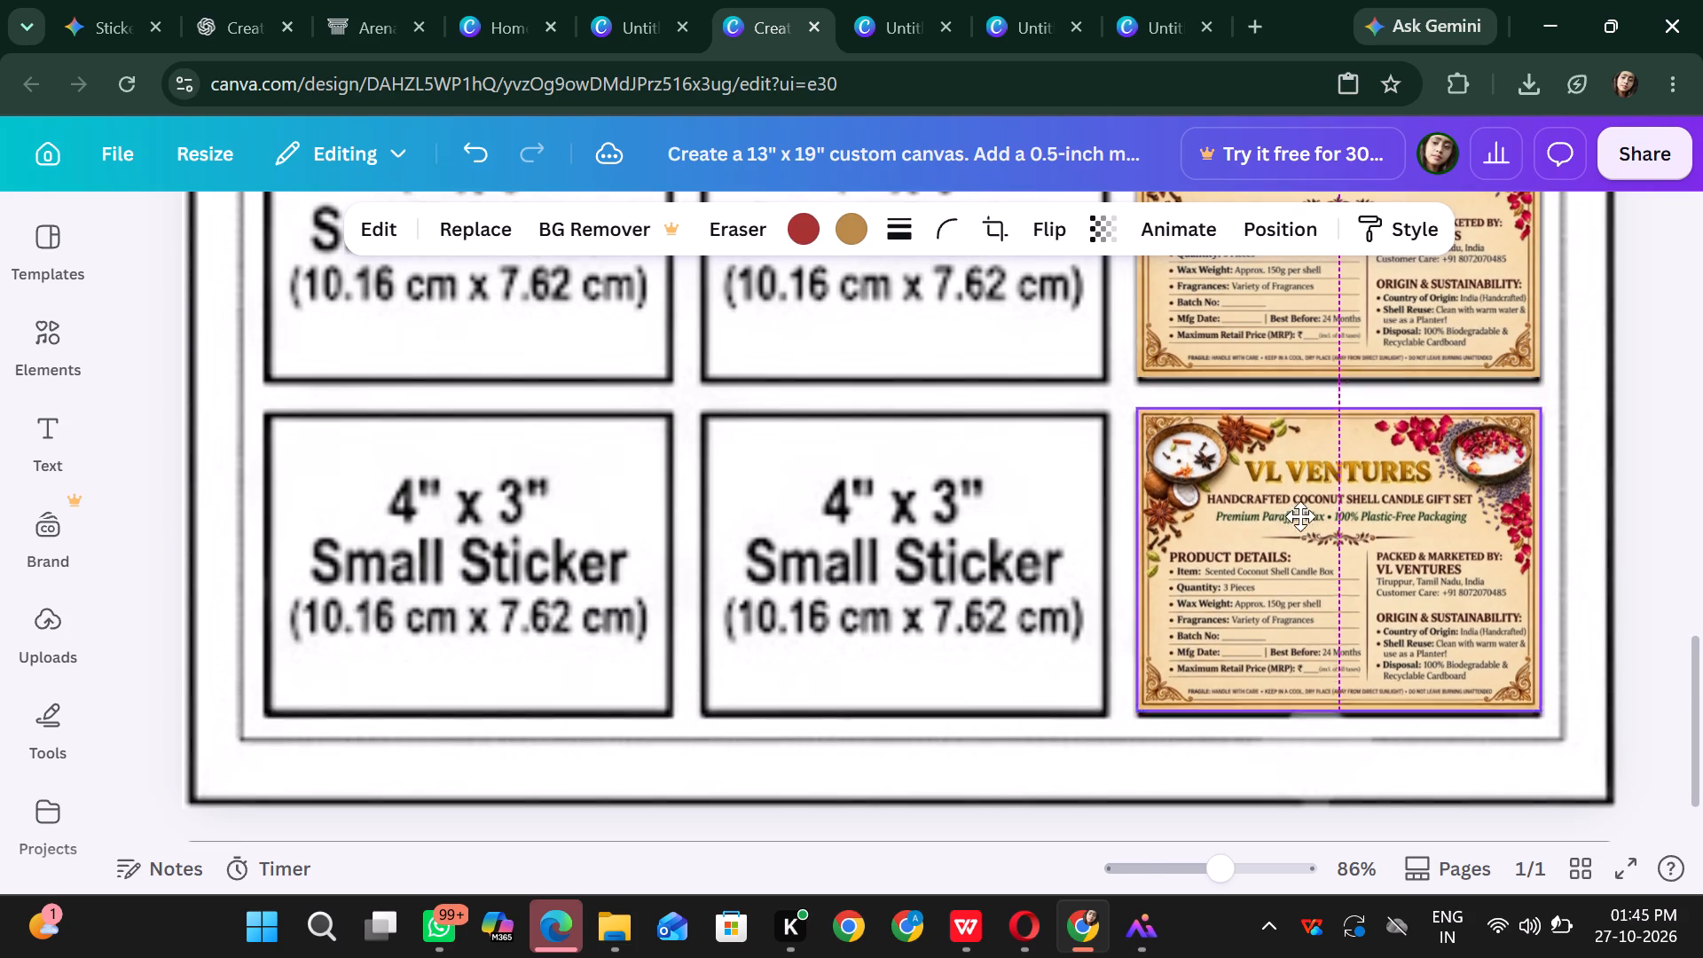
left_click_drag(1300, 516, 1301, 520)
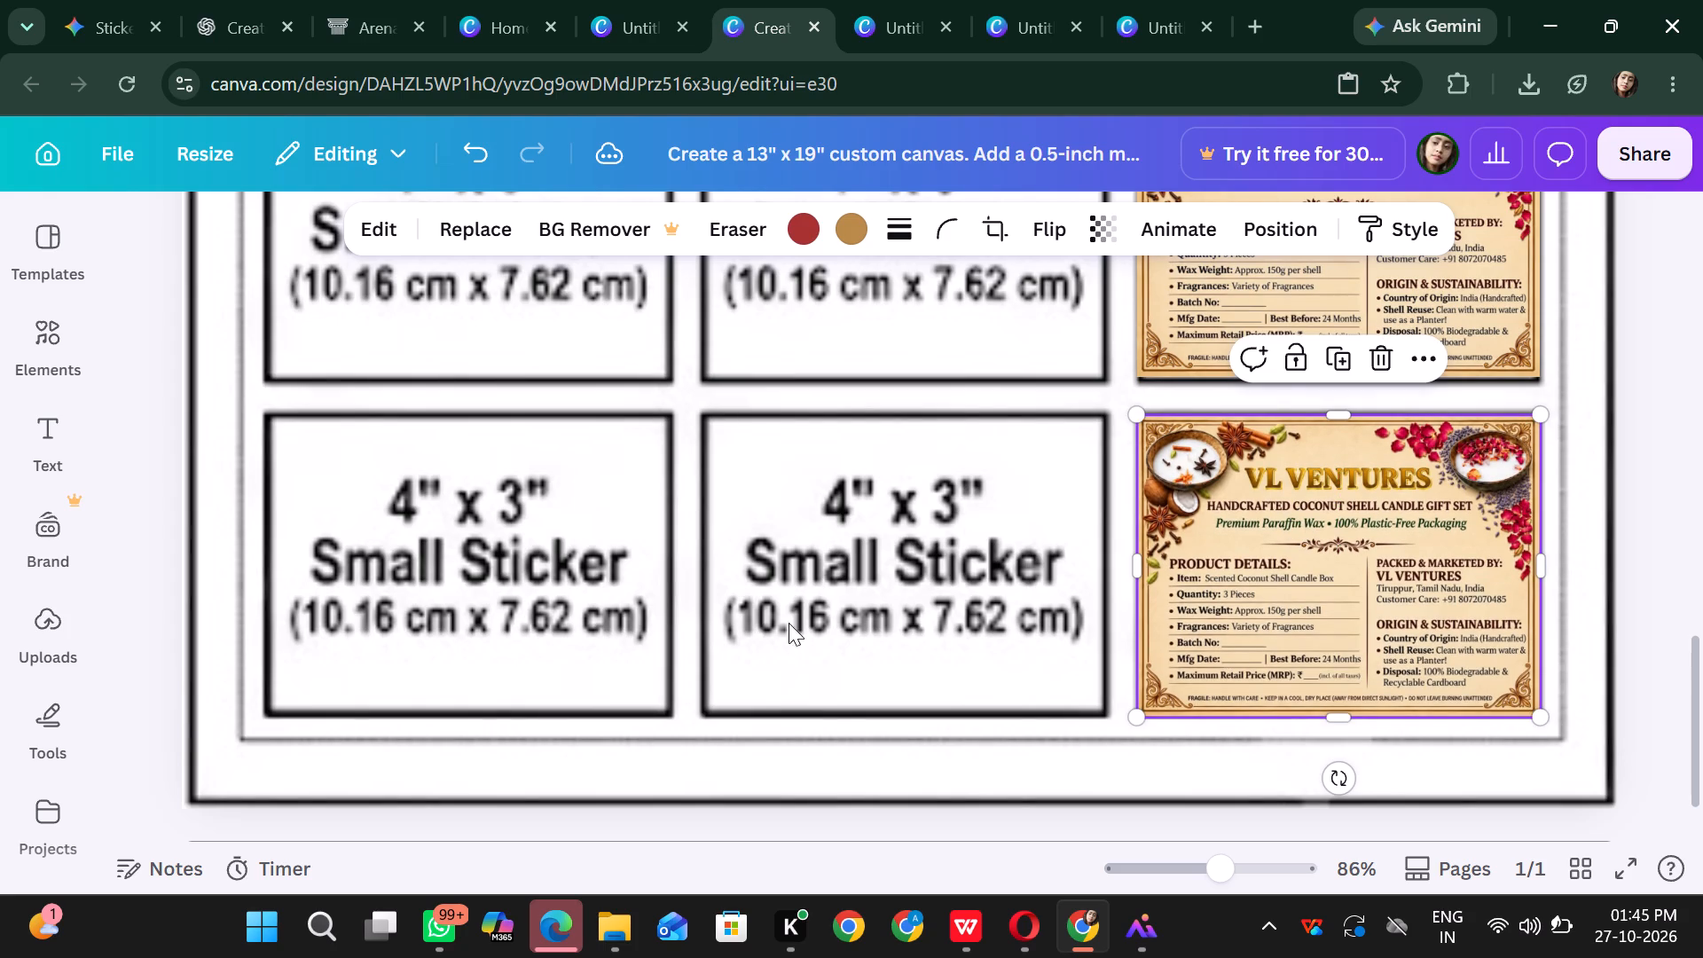
left_click(1282, 591)
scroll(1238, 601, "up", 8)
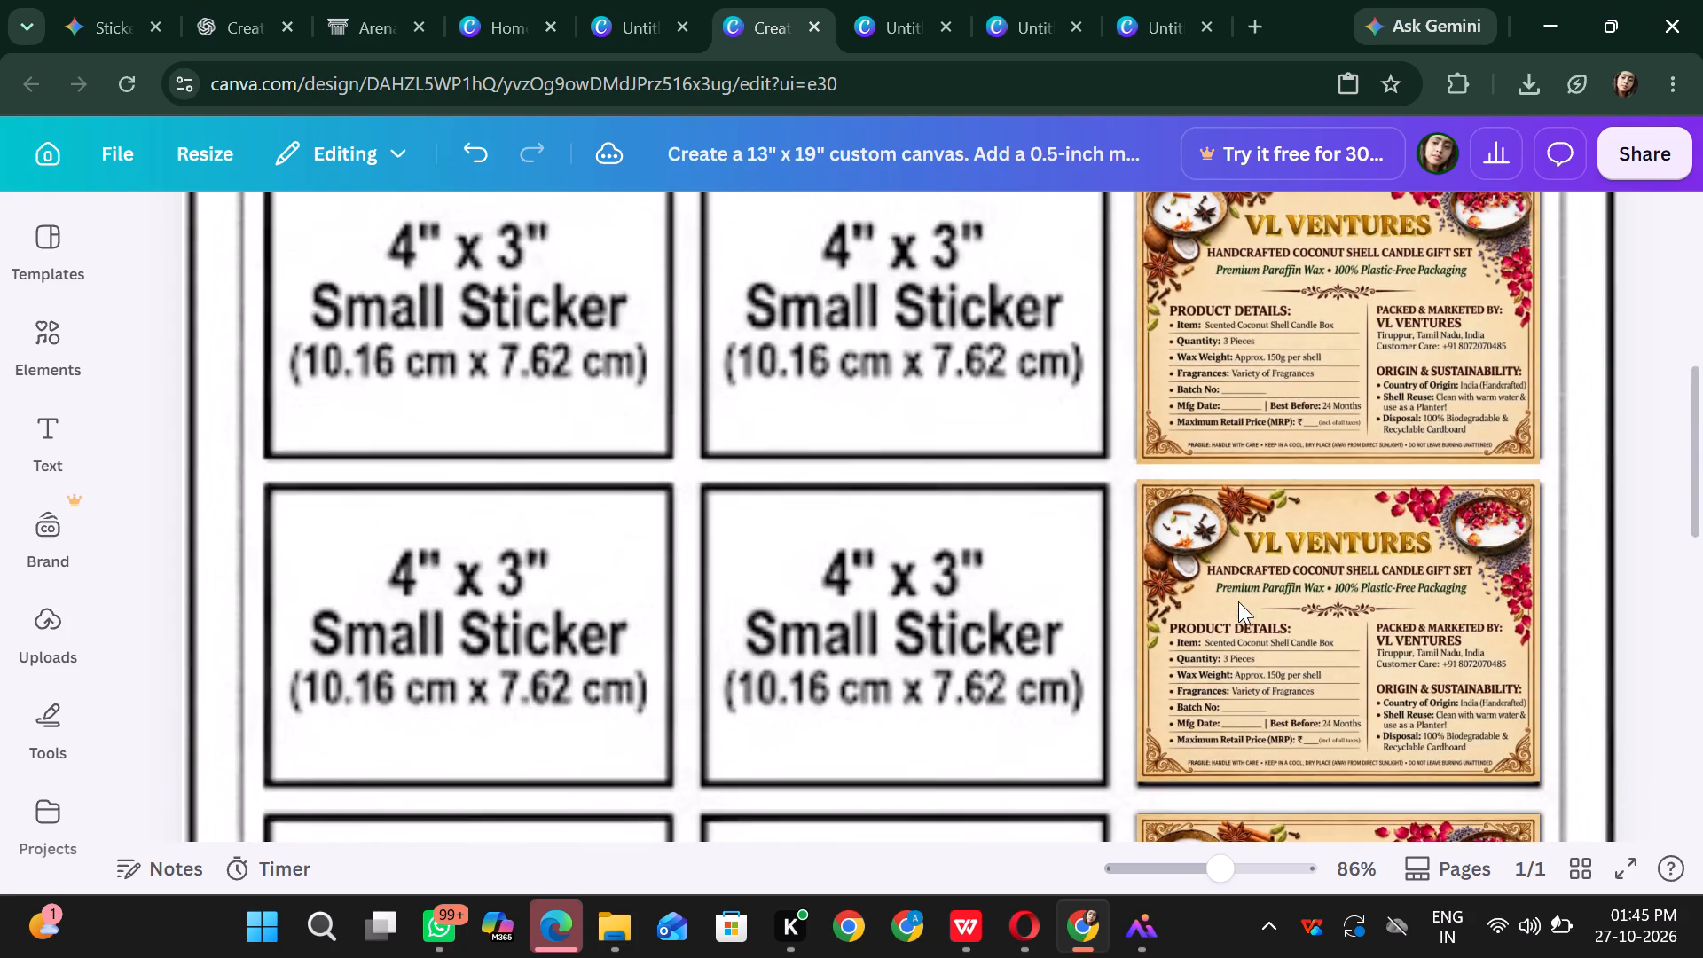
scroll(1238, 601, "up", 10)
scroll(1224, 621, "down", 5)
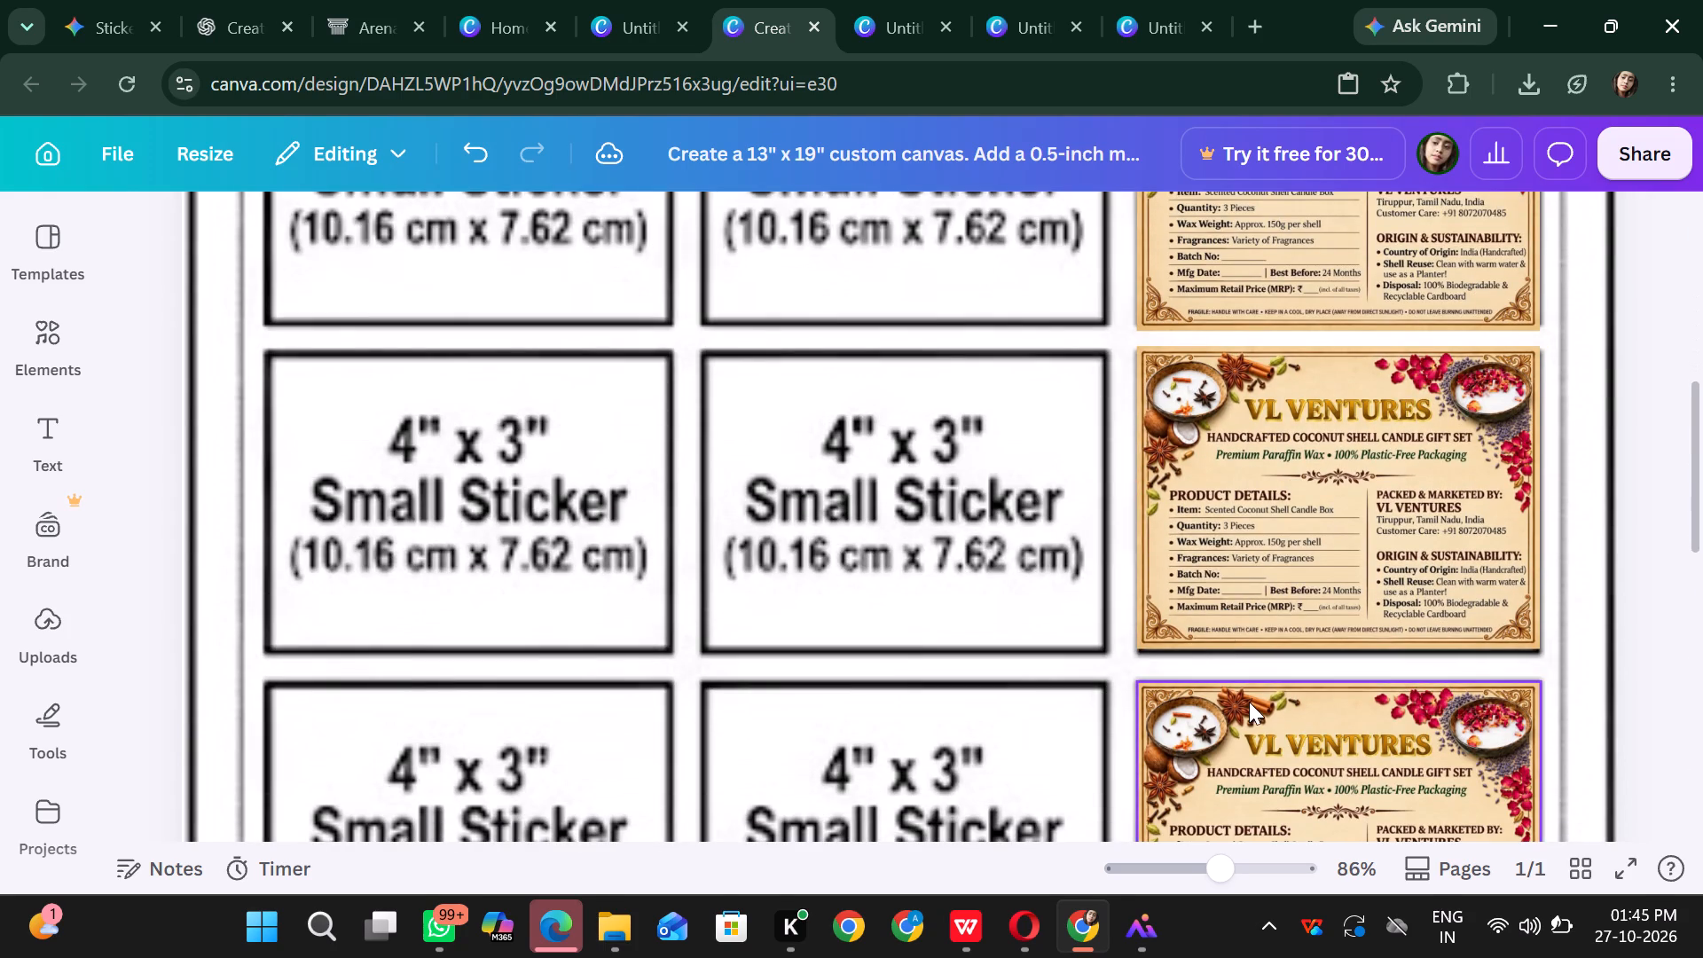
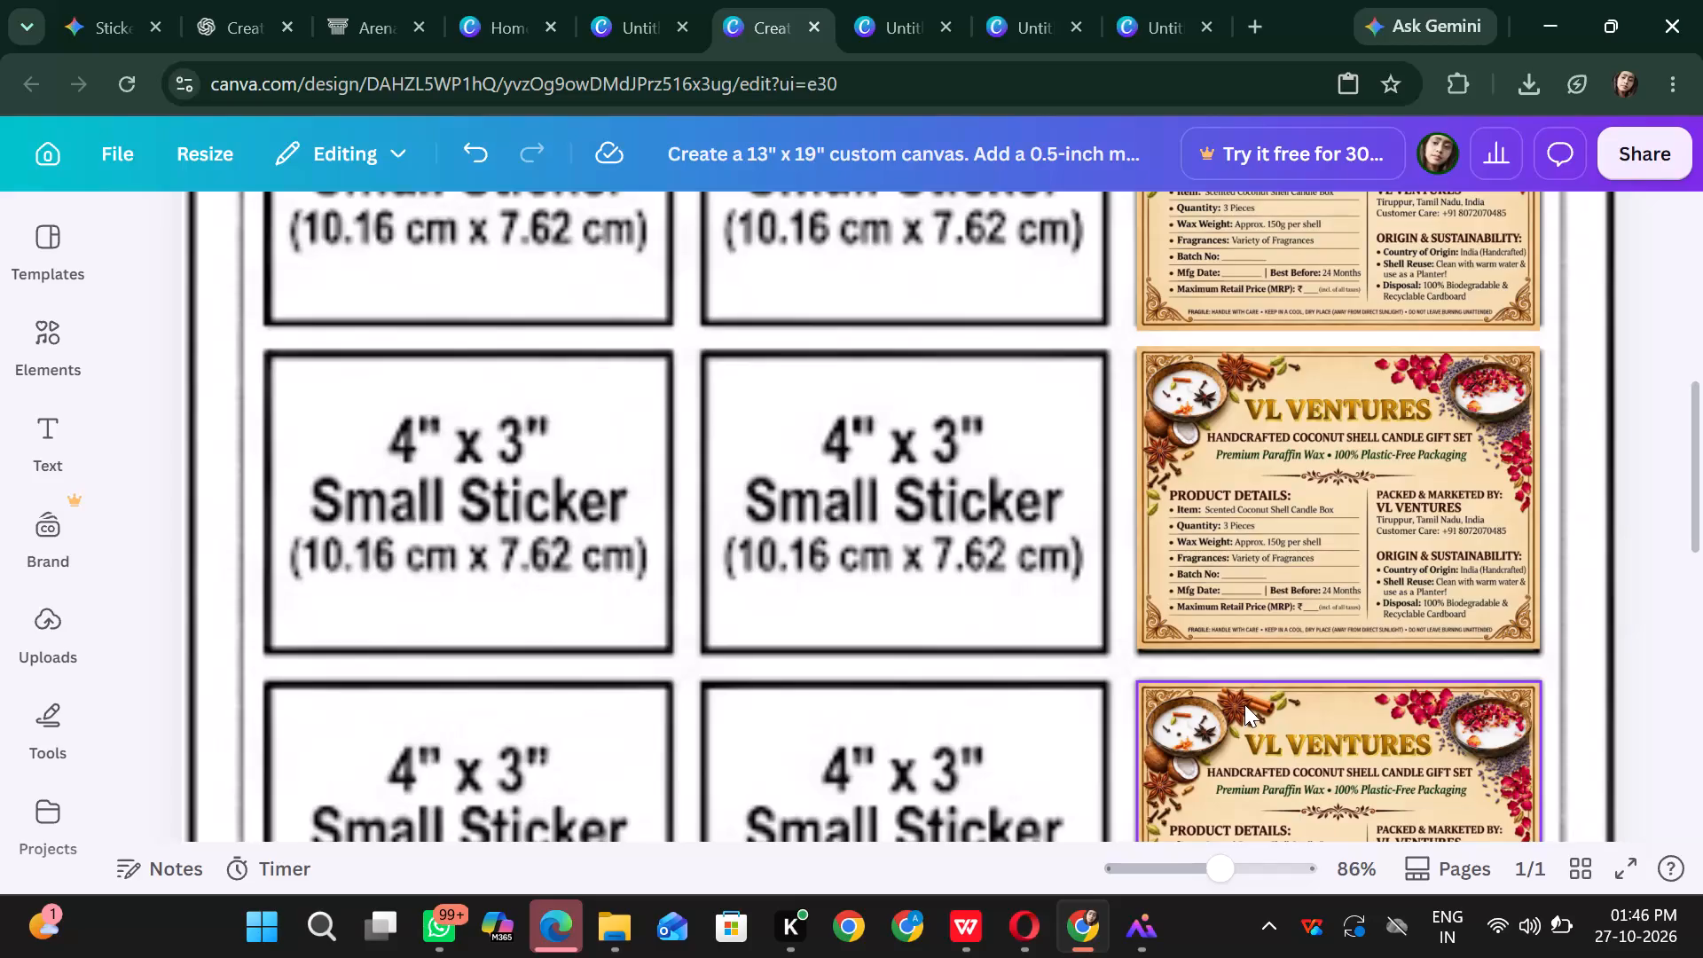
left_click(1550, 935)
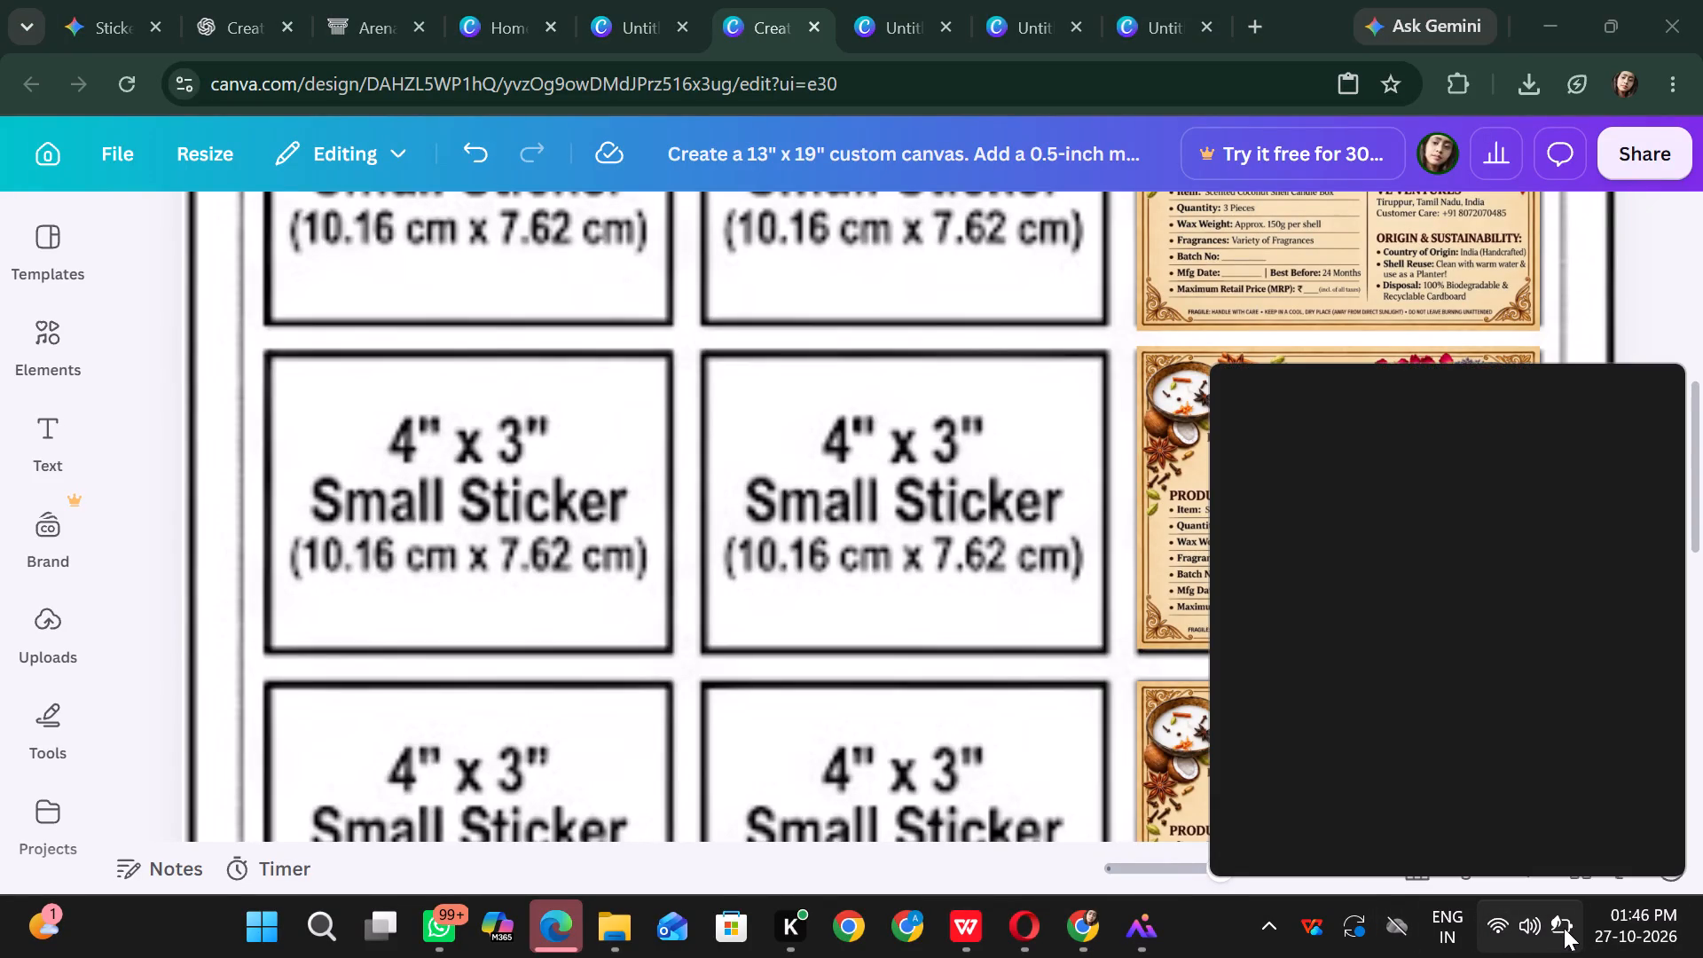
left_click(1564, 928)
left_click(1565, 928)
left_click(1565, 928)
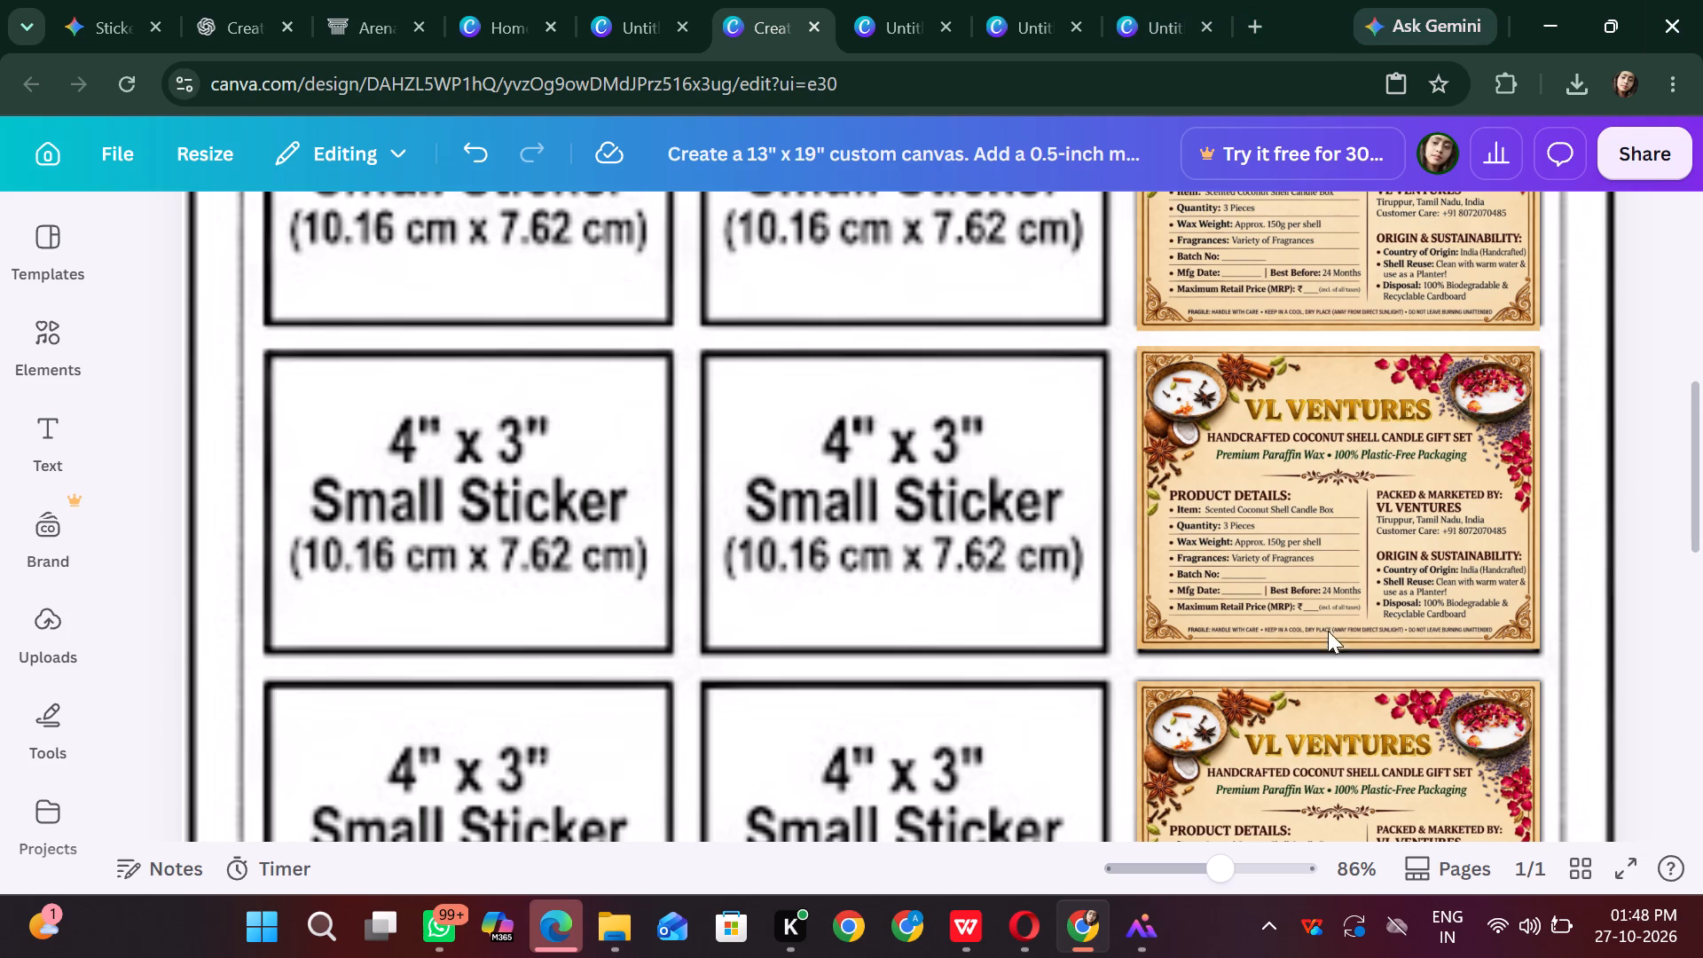
Duplicate the bottom row's third label and align the copy over the middle cell of the bottom row.
scroll(1312, 557, "down", 7)
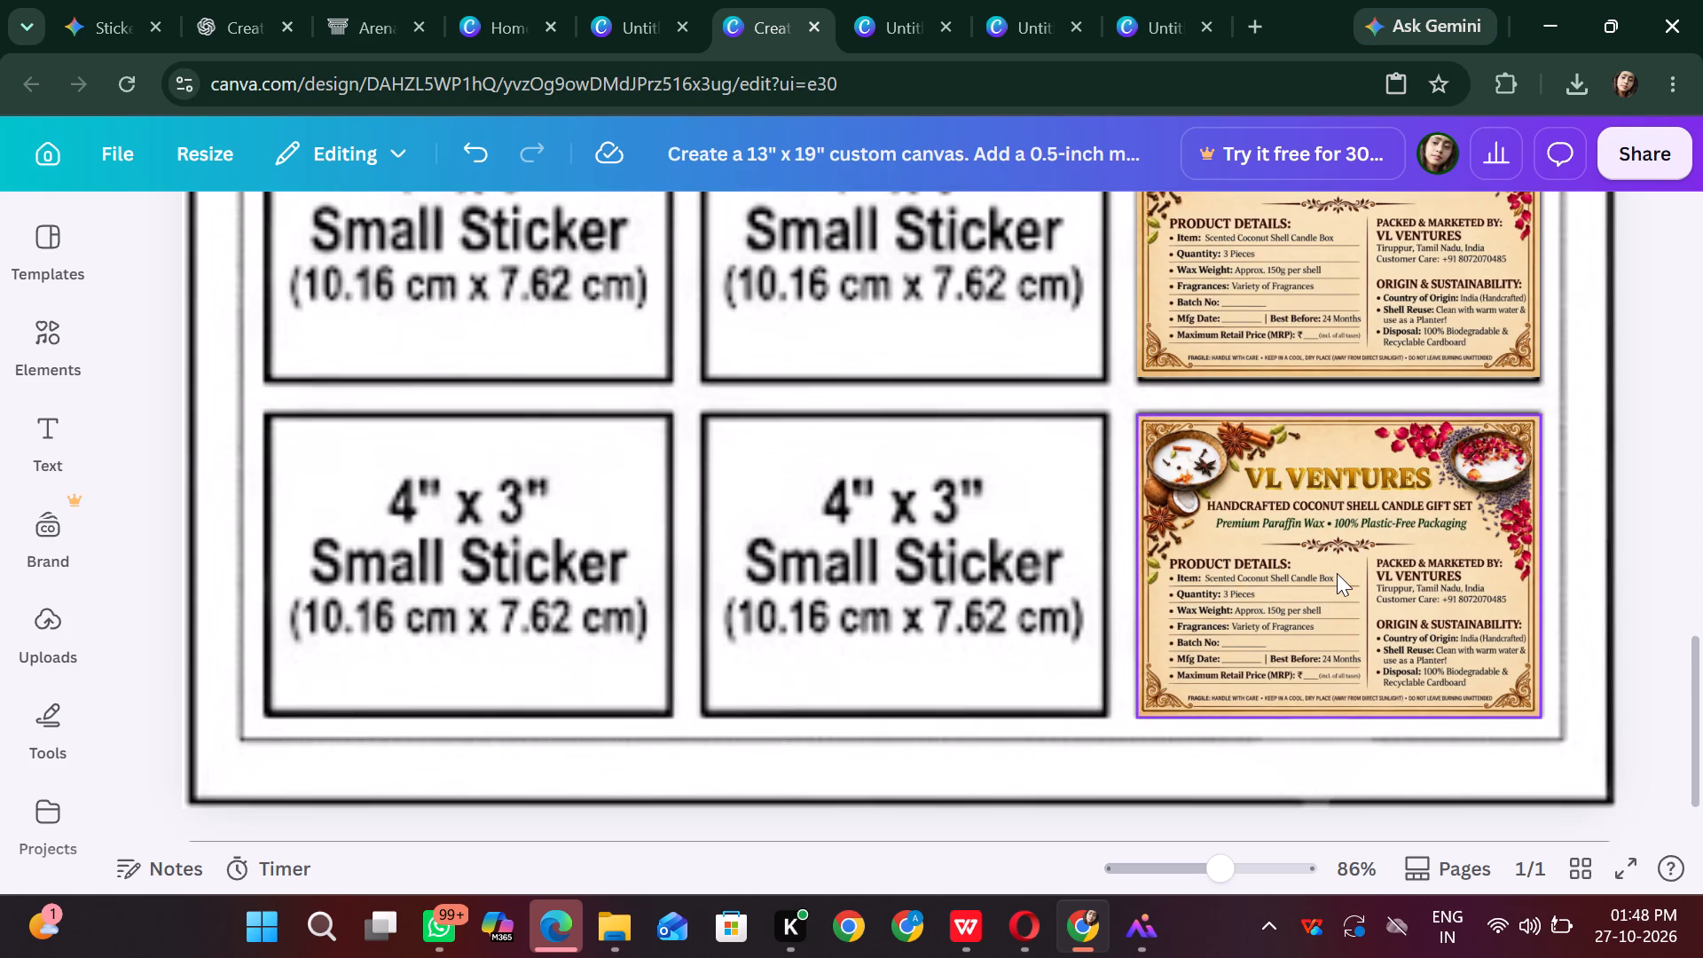
left_click(1337, 573)
left_click(907, 506)
left_click(1263, 557)
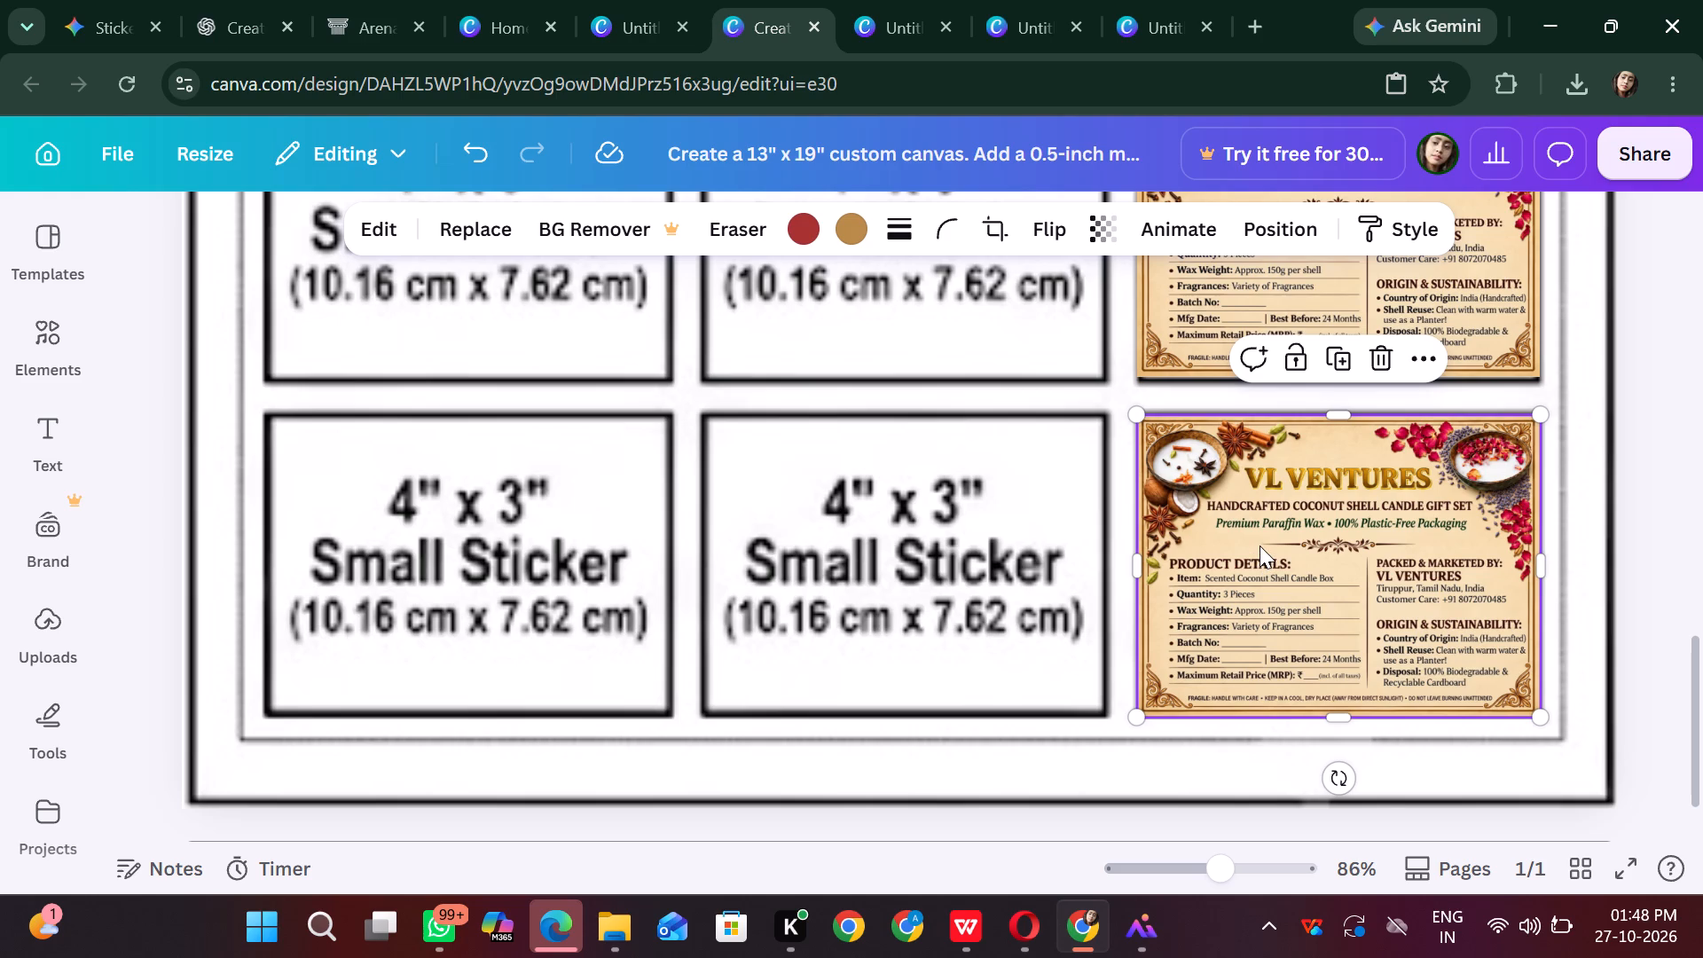
key("ctrl+d")
scroll(1289, 528, "down", 4)
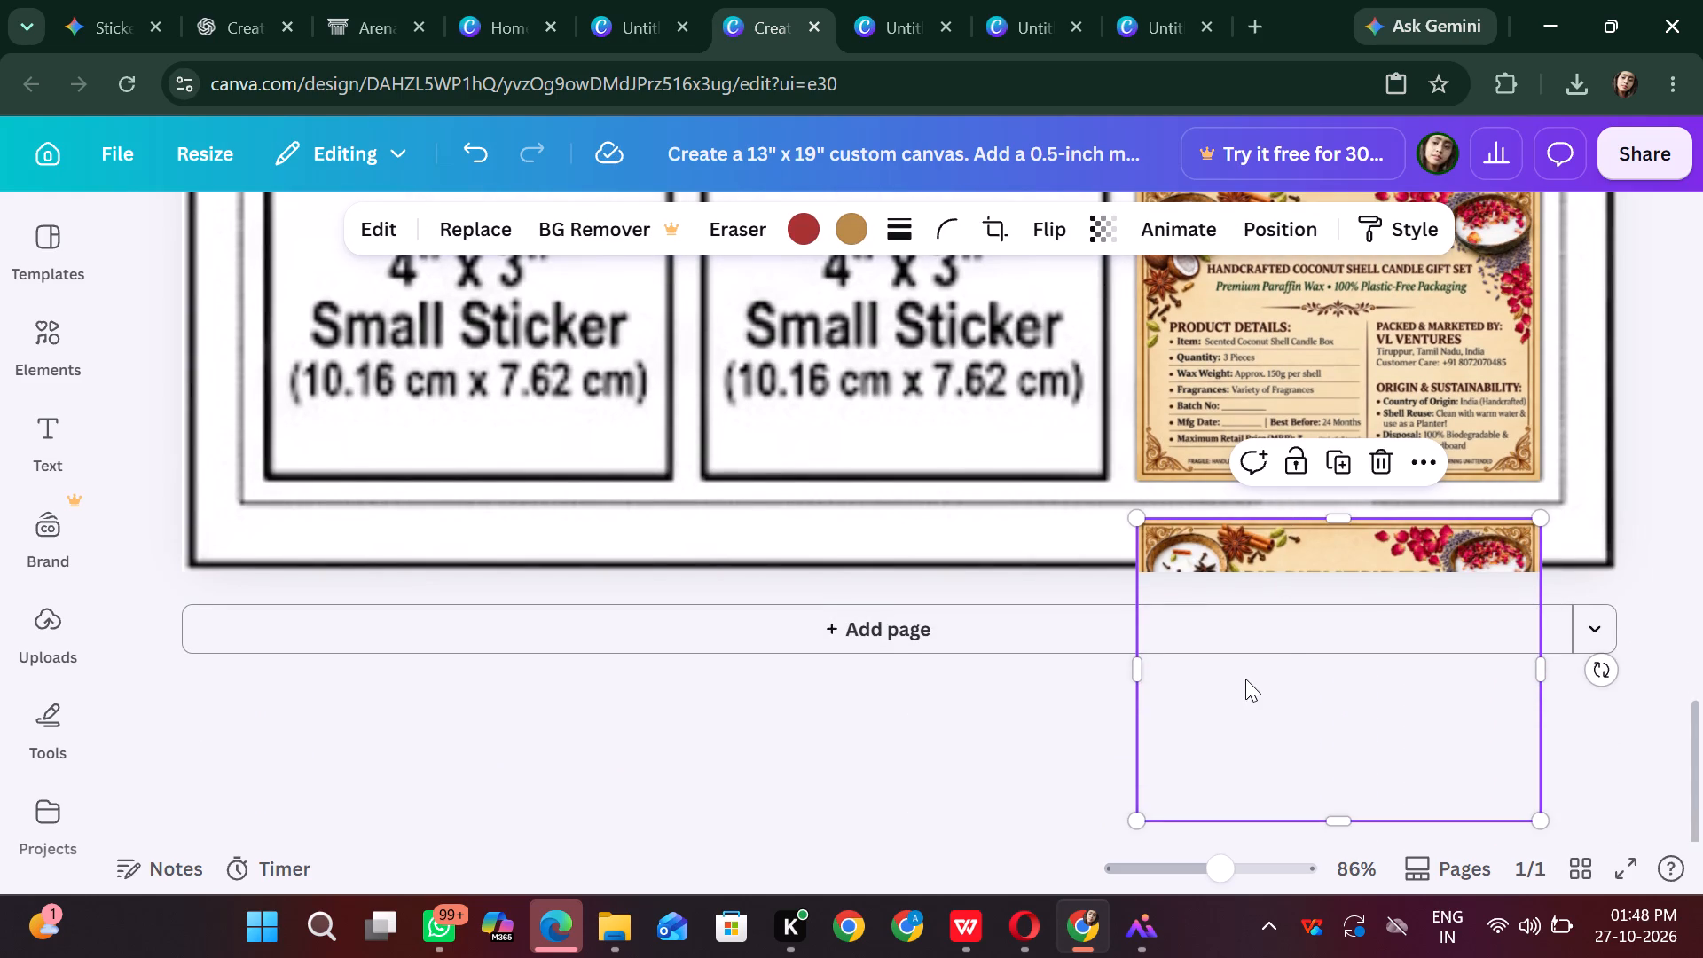
left_click_drag(1286, 661, 870, 486)
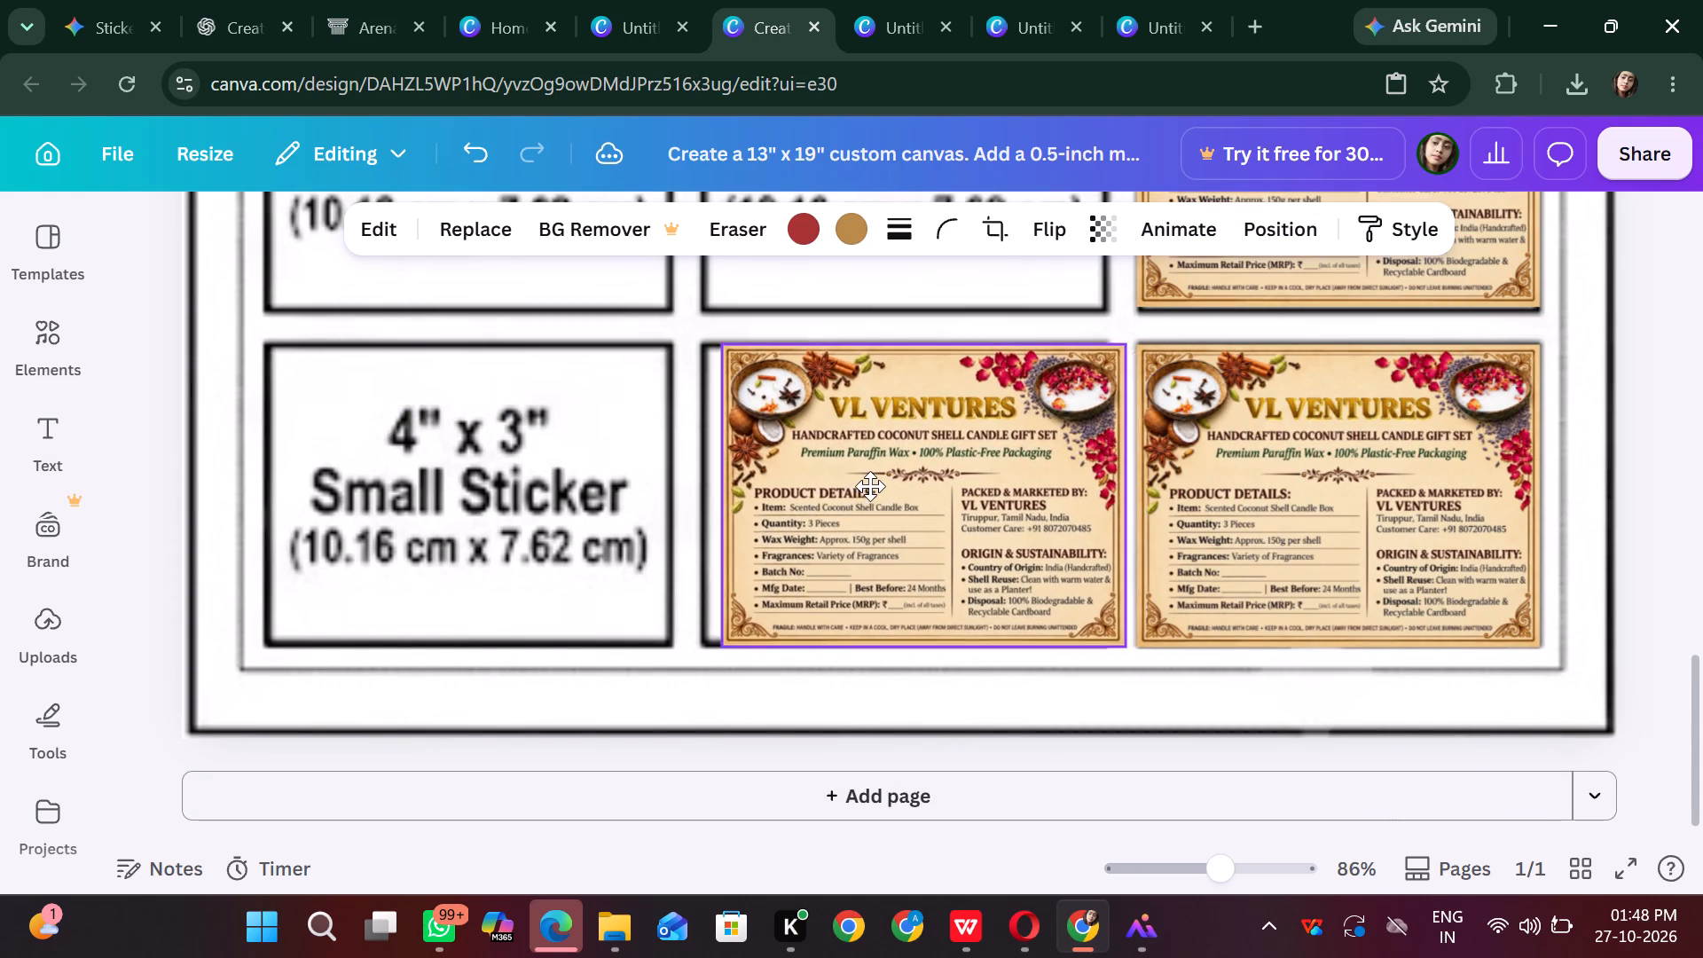
left_click_drag(870, 486, 851, 483)
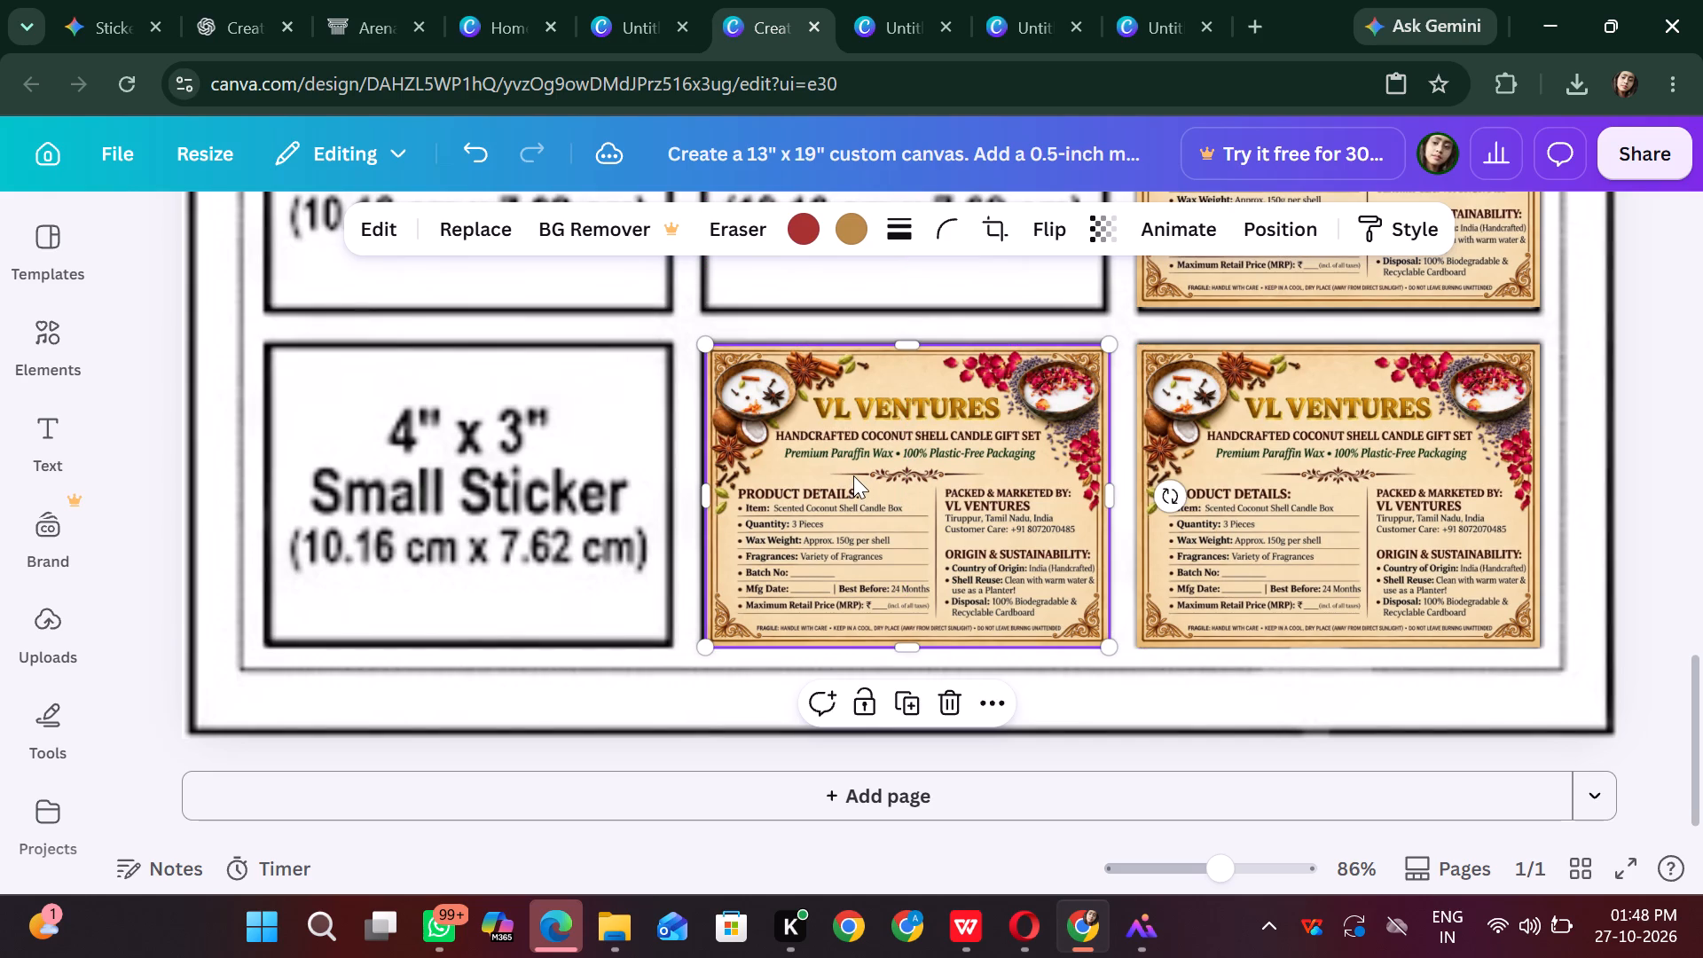
left_click(853, 475)
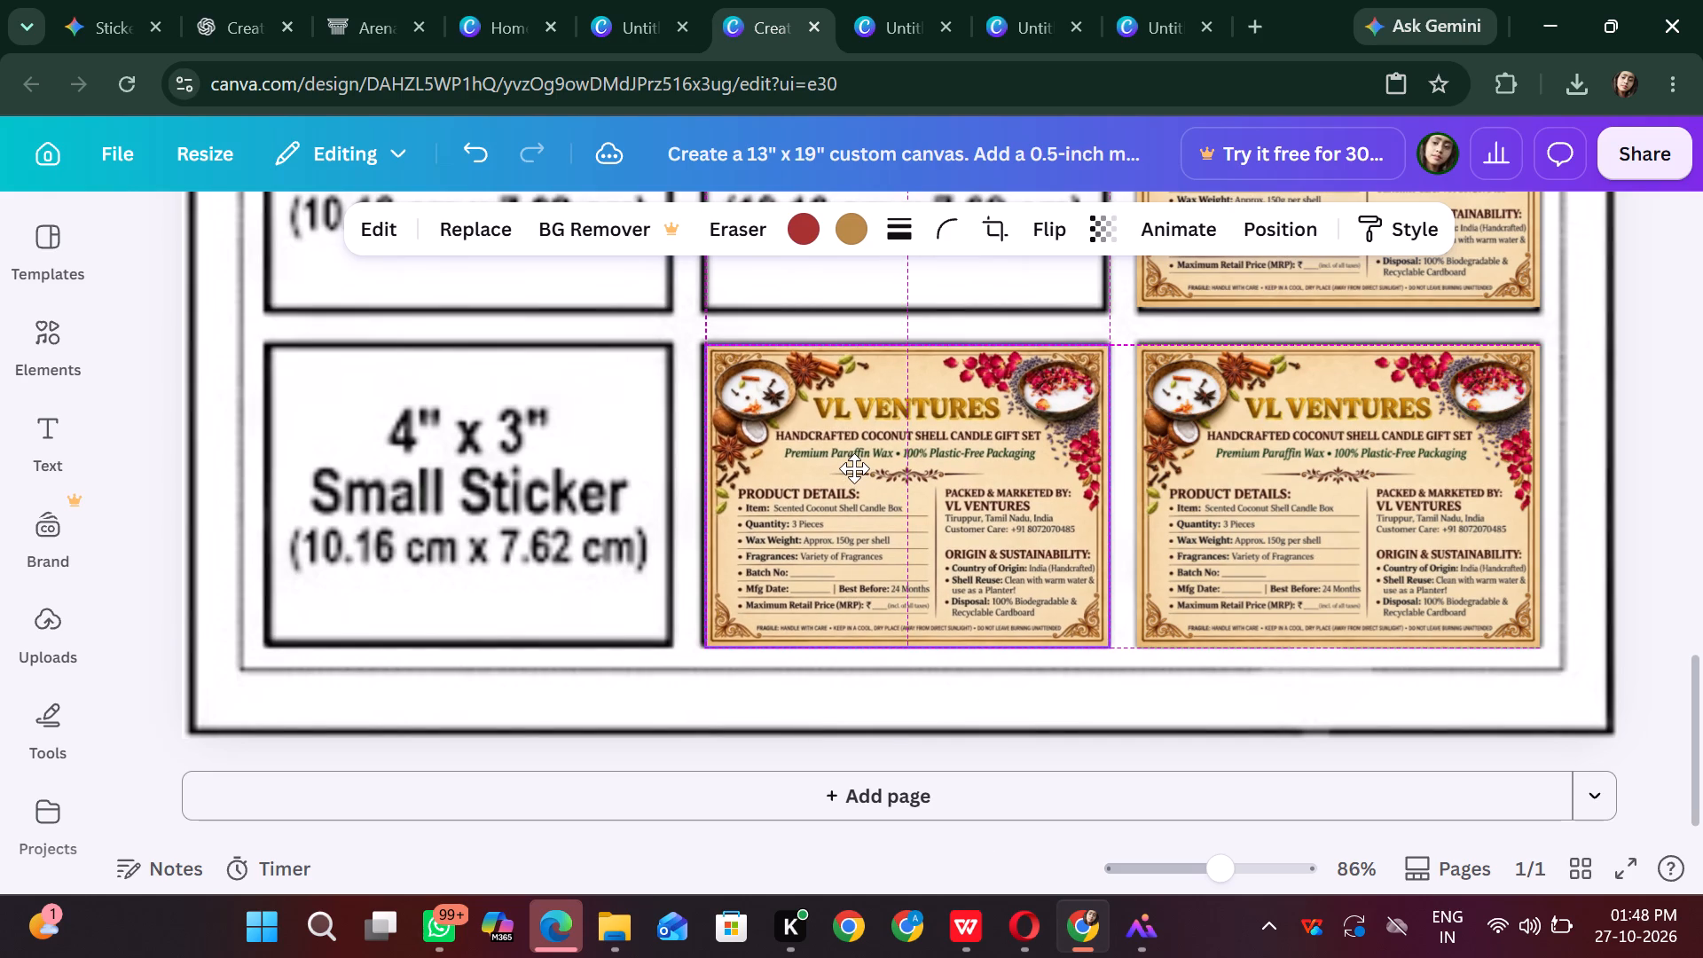
left_click(854, 468)
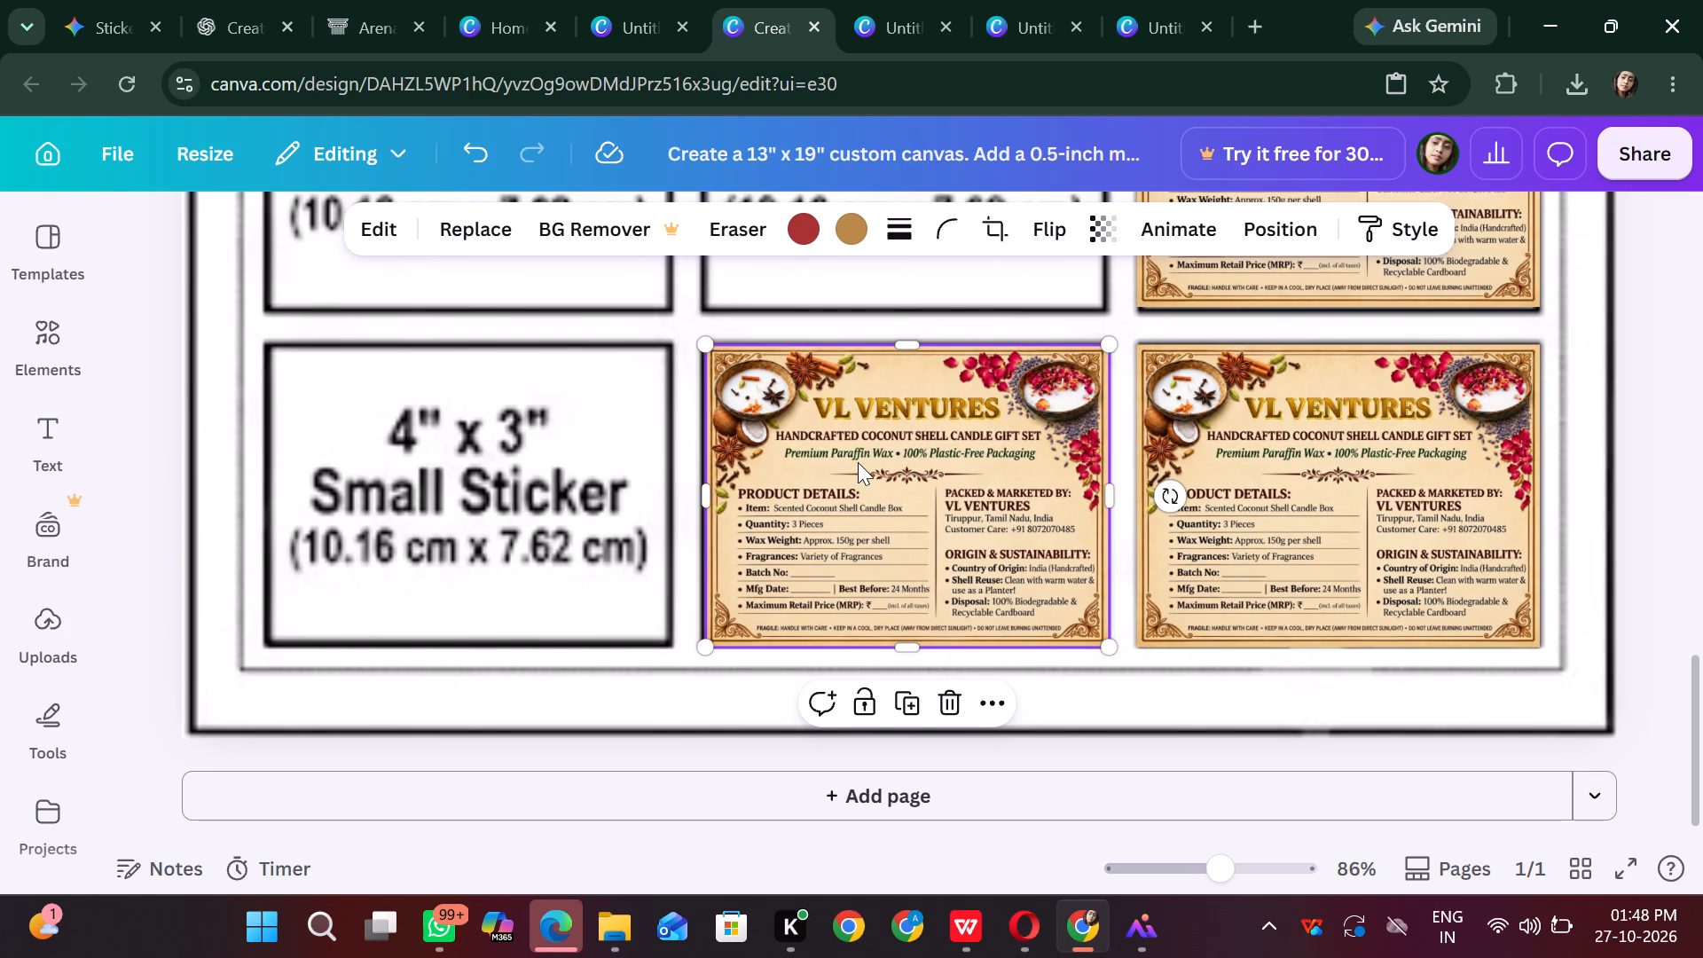
Duplicate the bottom row's middle label over the row's first cell and even out the gaps between the three labels.
key("ctrl+d")
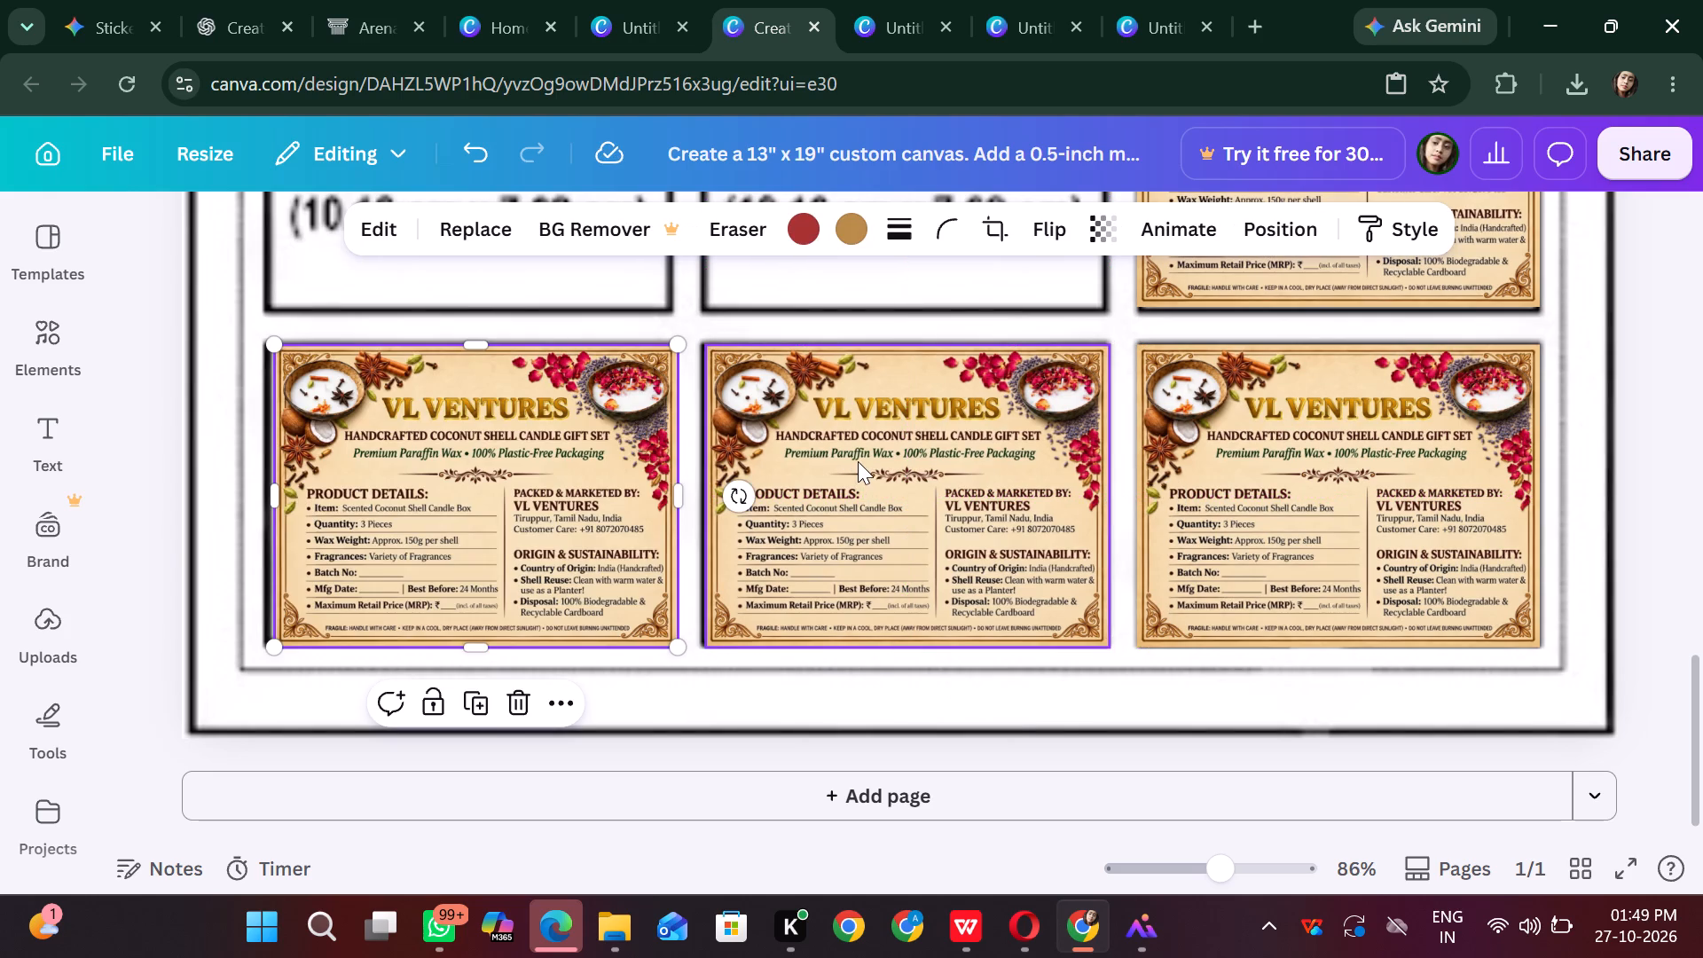
left_click_drag(548, 436, 536, 430)
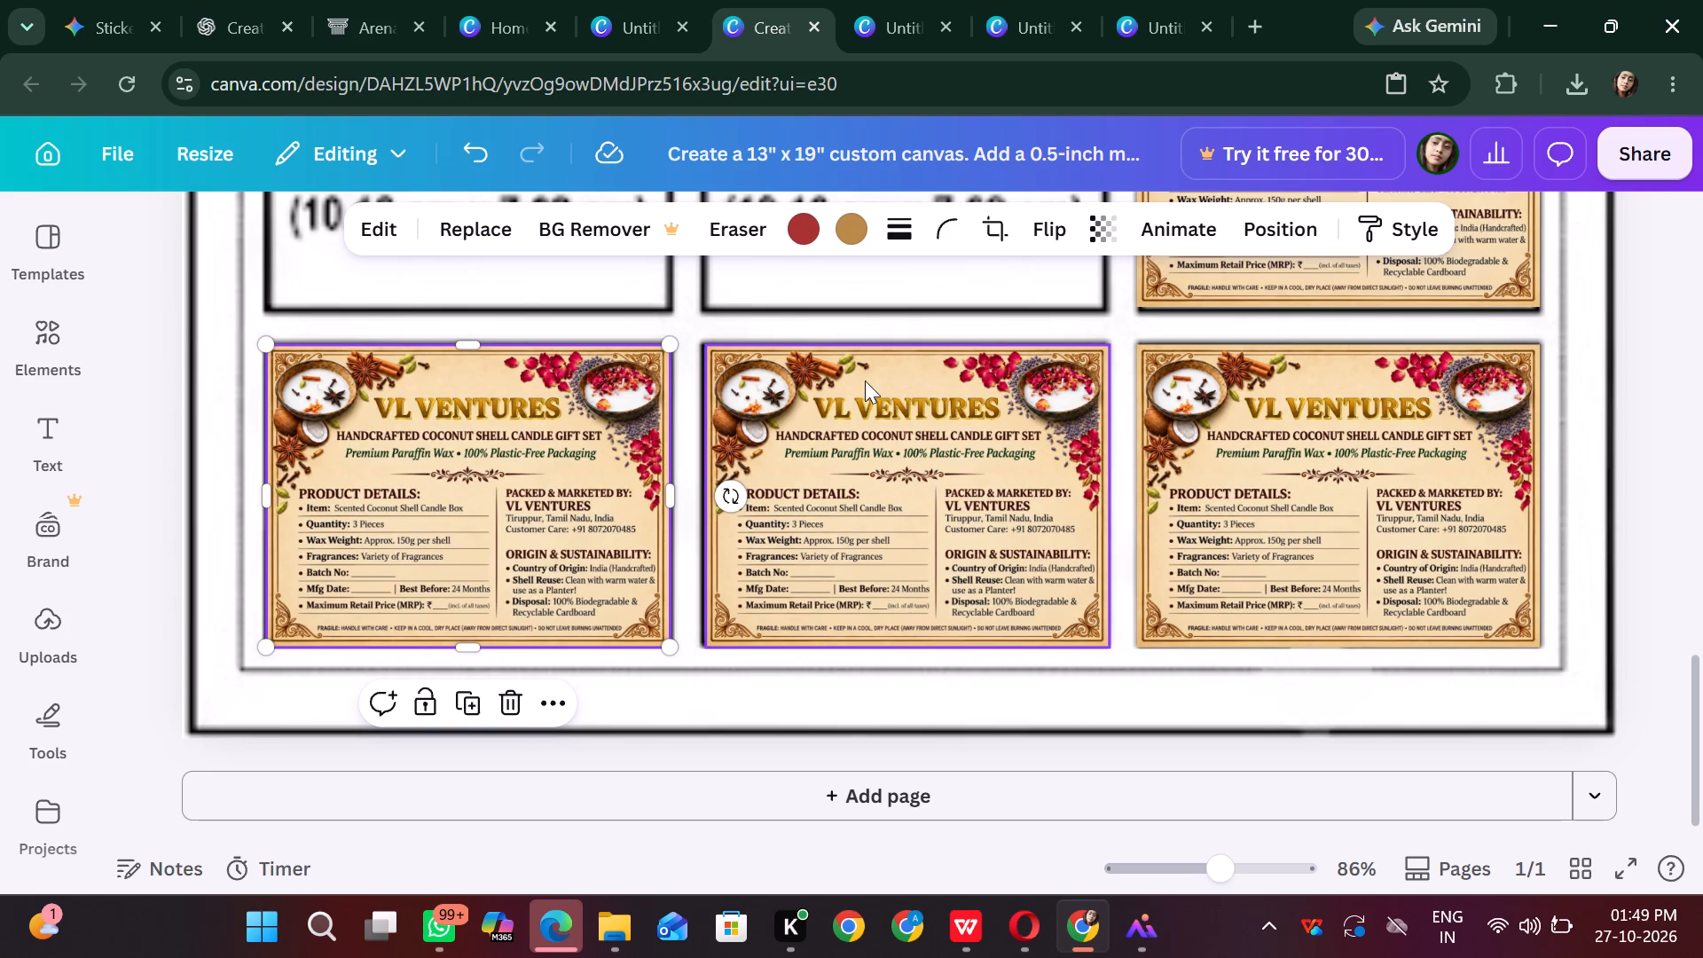
left_click(871, 440)
left_click(871, 440)
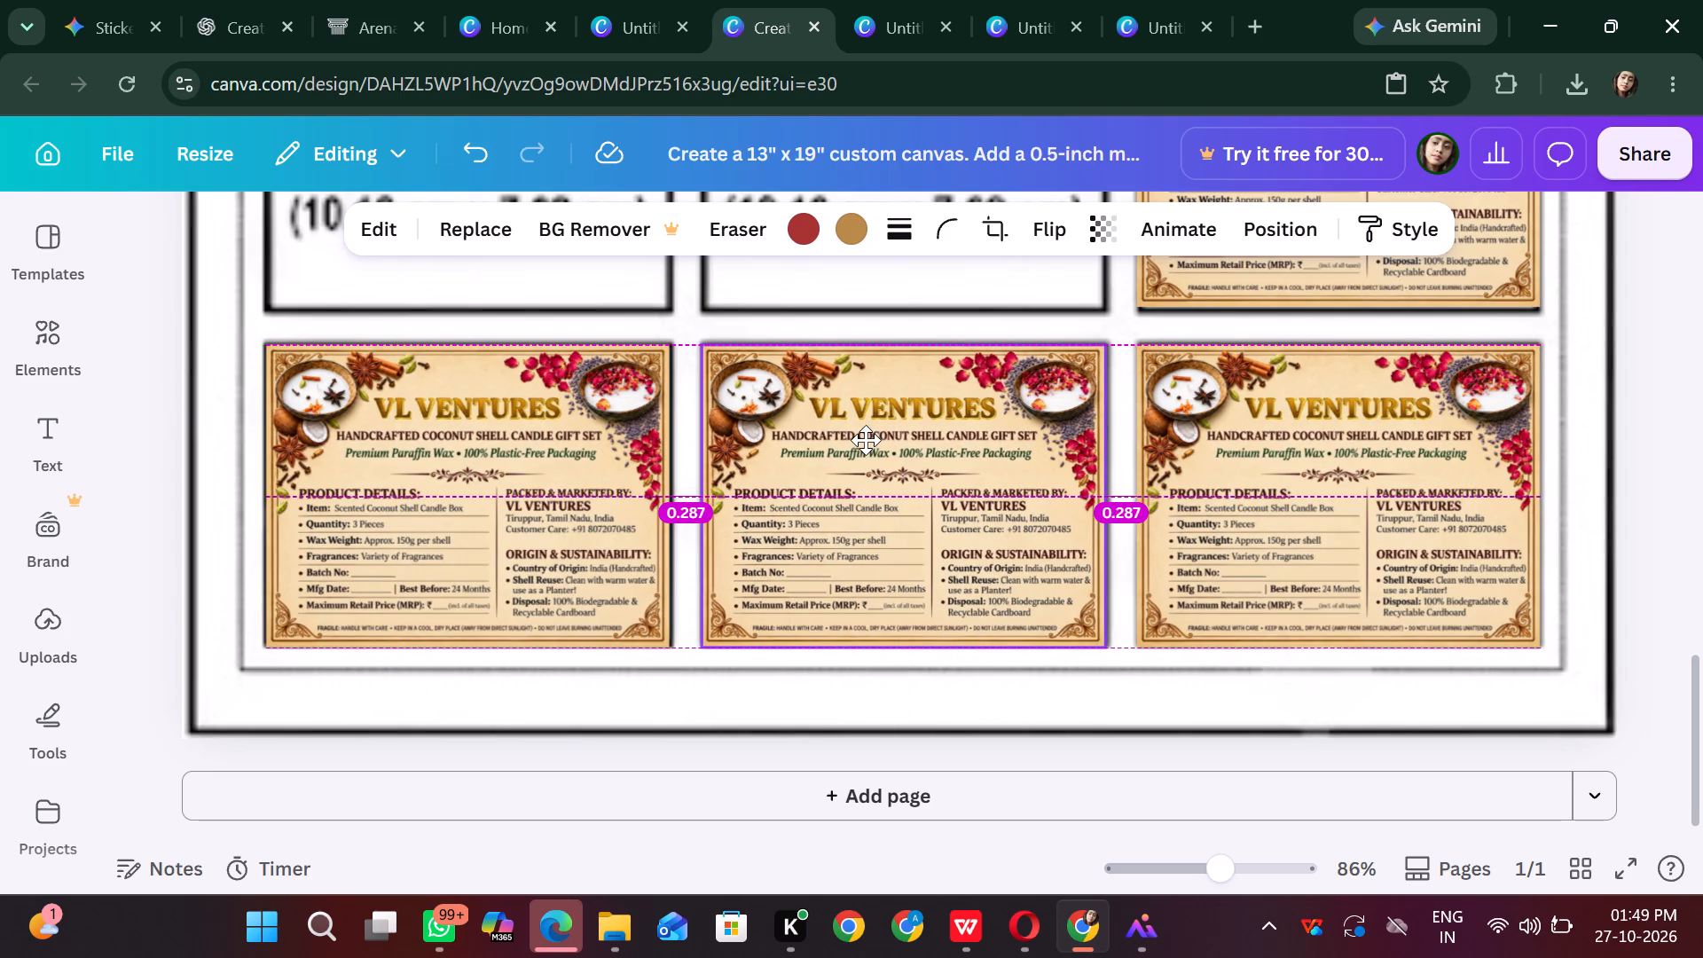
Duplicate the bottom row's middle label and align the copy over the middle cell of the fifth row.
scroll(867, 439, "up", 2)
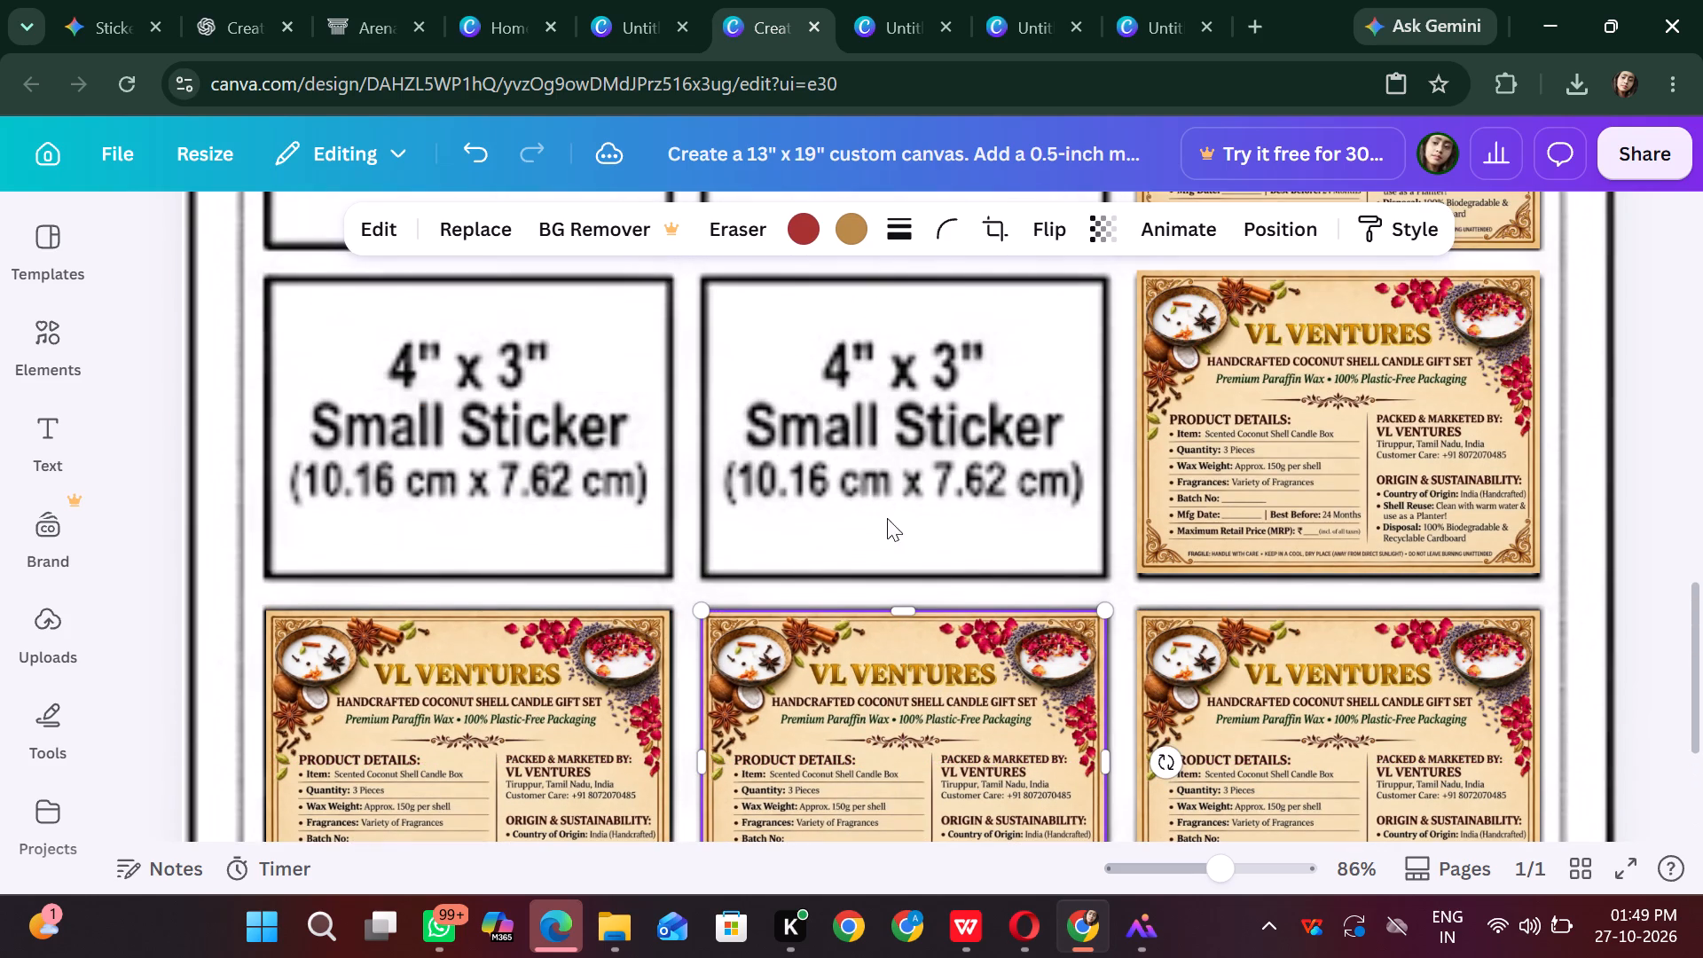
left_click(899, 674)
left_click(950, 415)
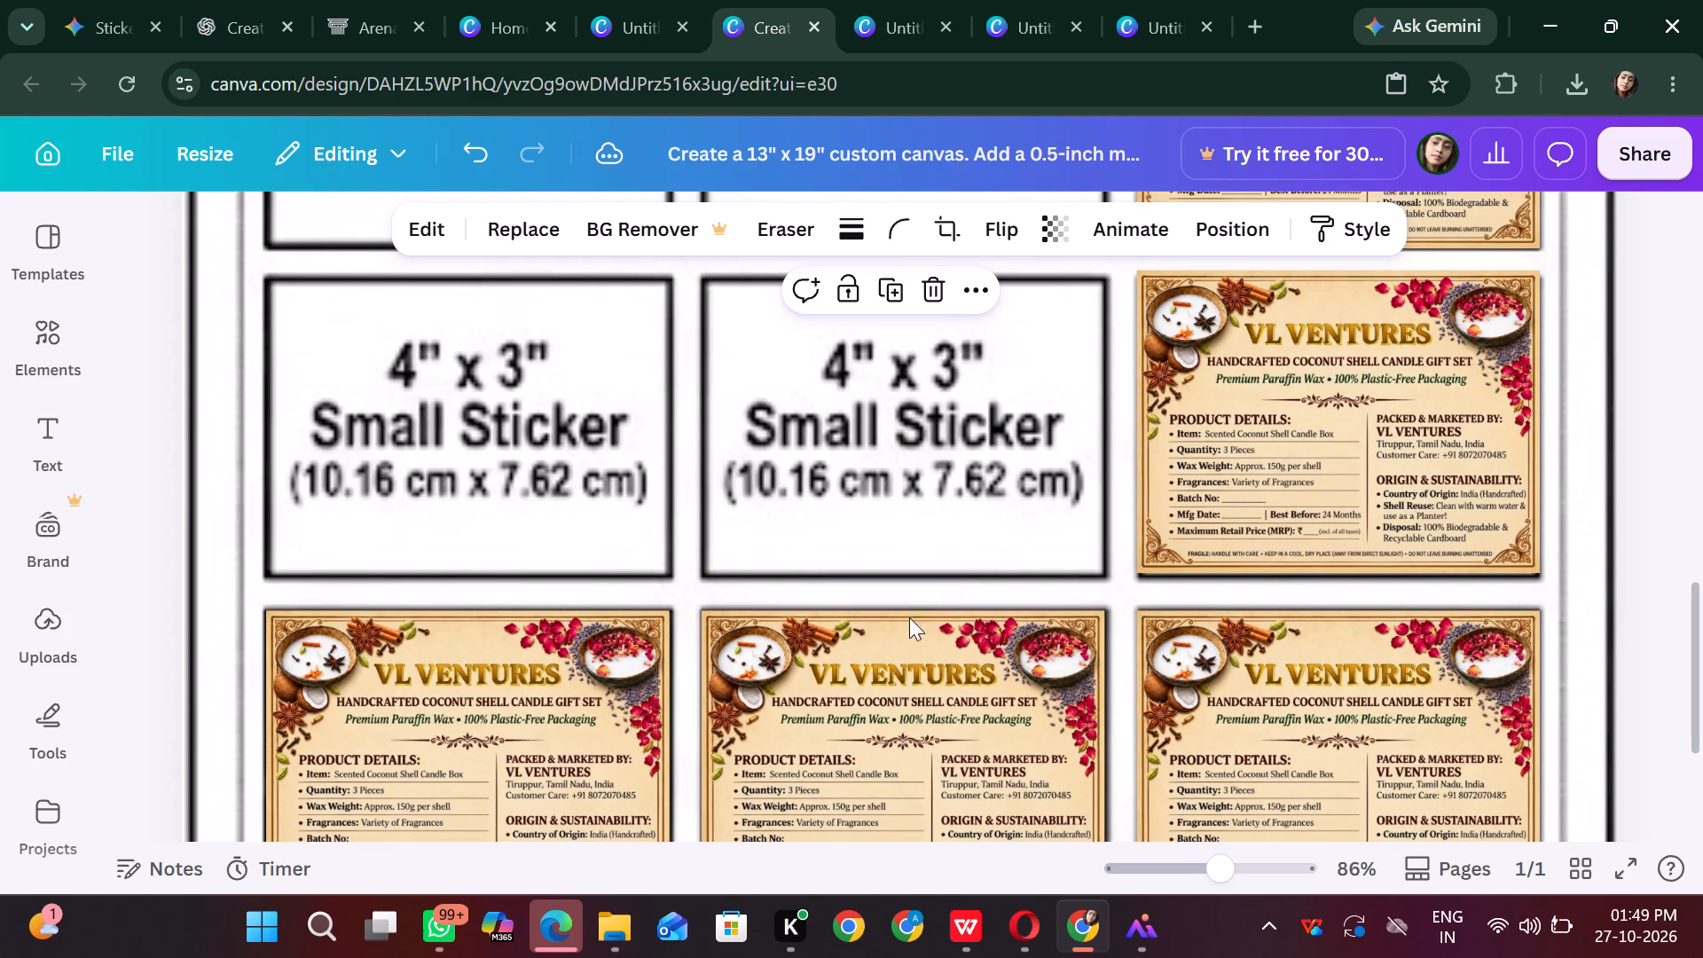
left_click(891, 674)
left_click(899, 544)
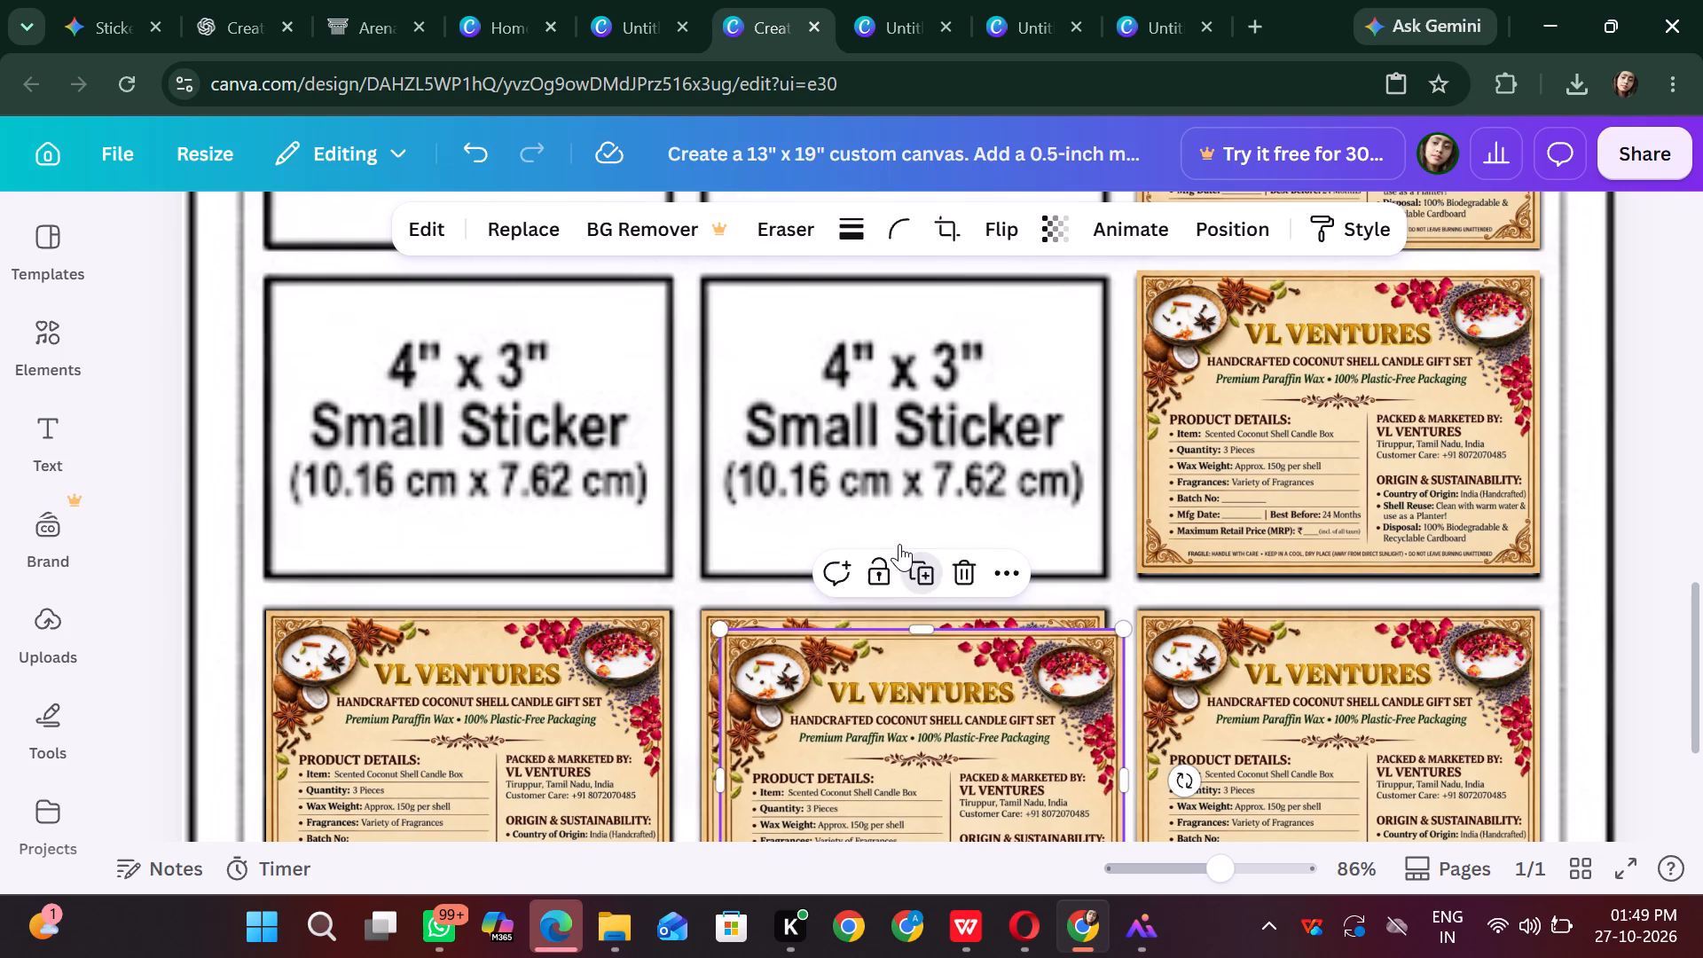
left_click_drag(879, 707, 877, 342)
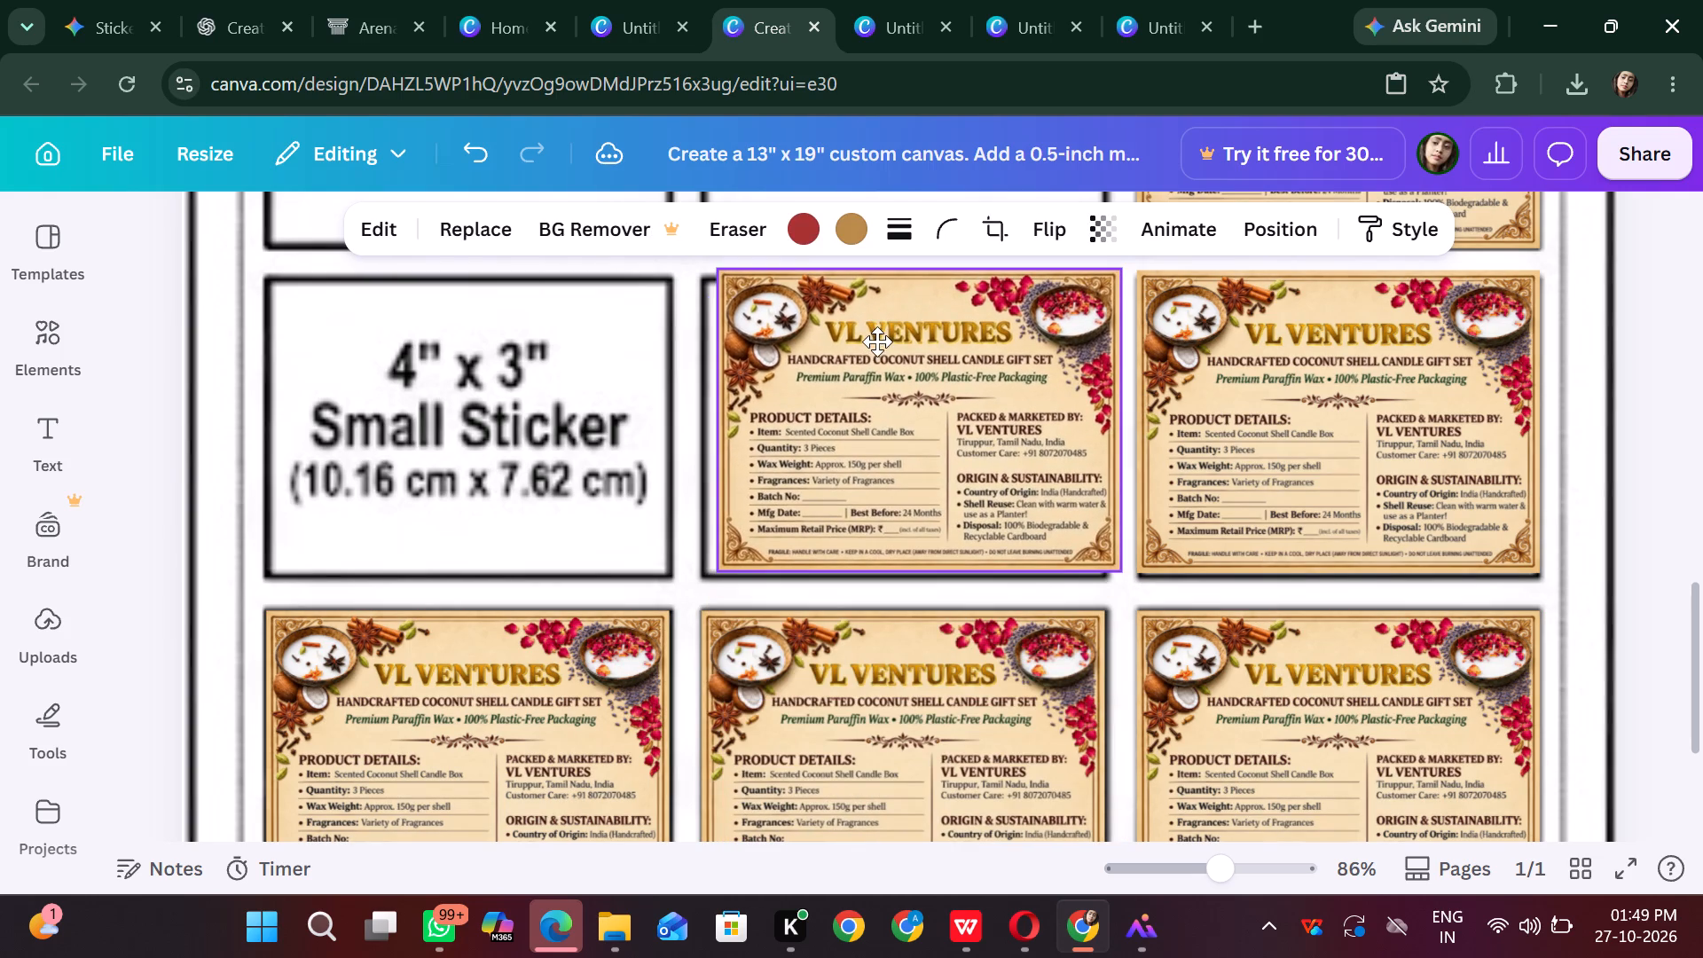
left_click_drag(877, 342, 869, 351)
left_click_drag(867, 351, 869, 368)
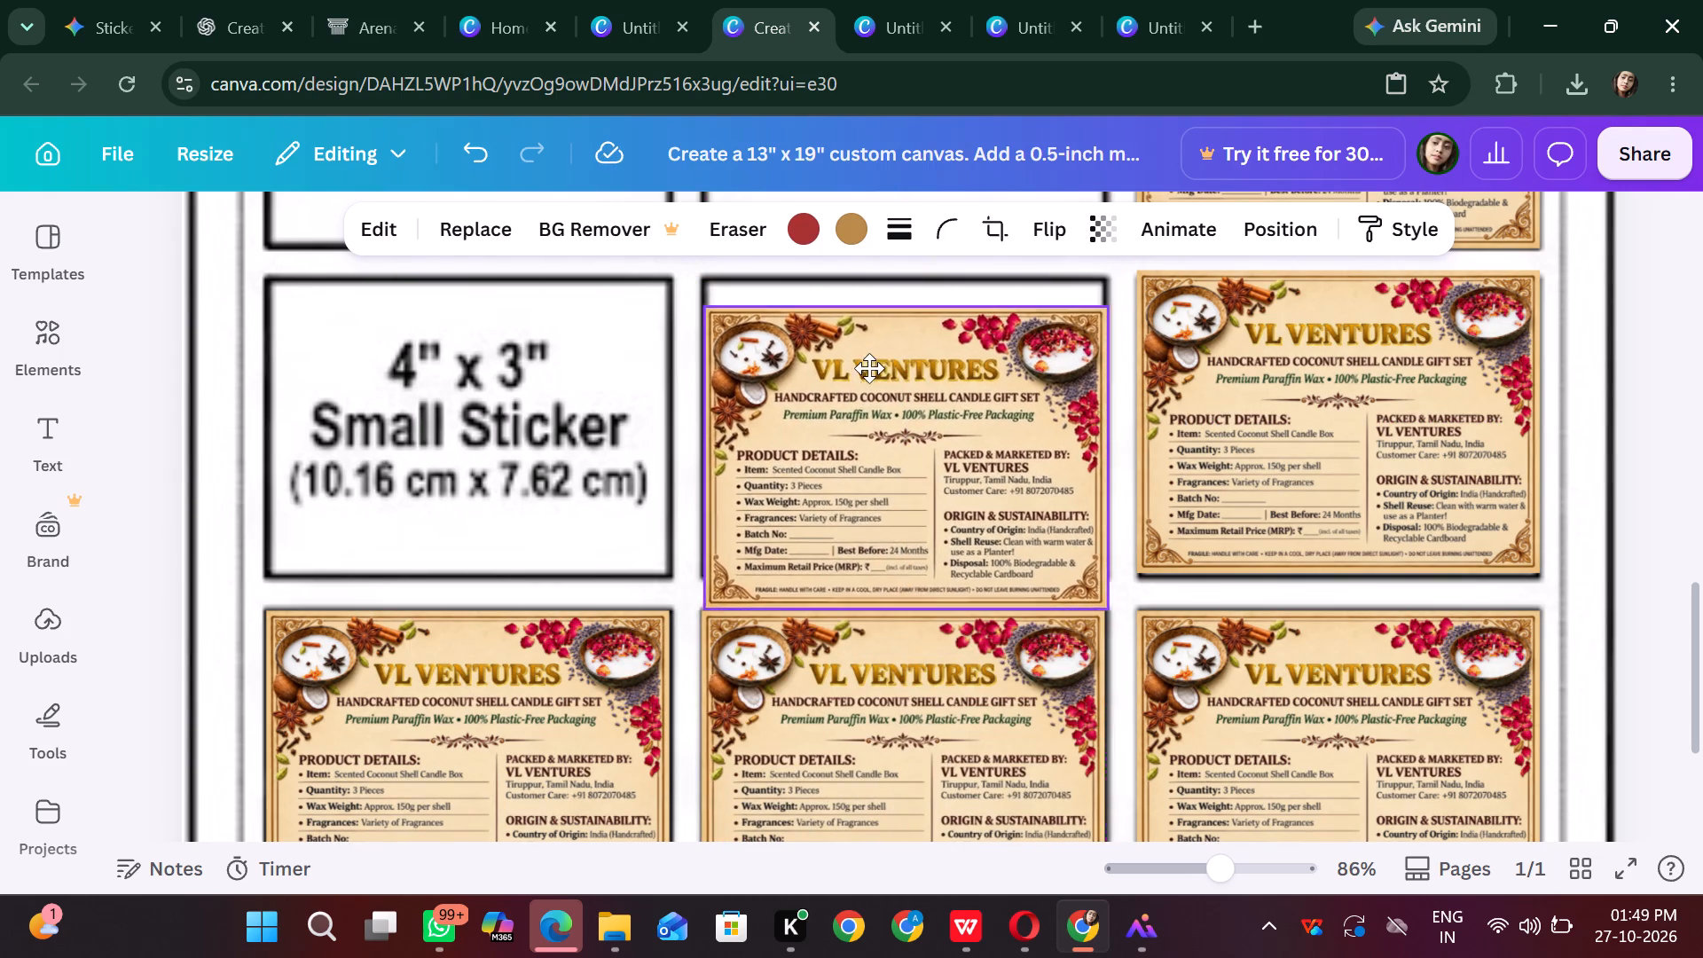
left_click_drag(869, 368, 867, 359)
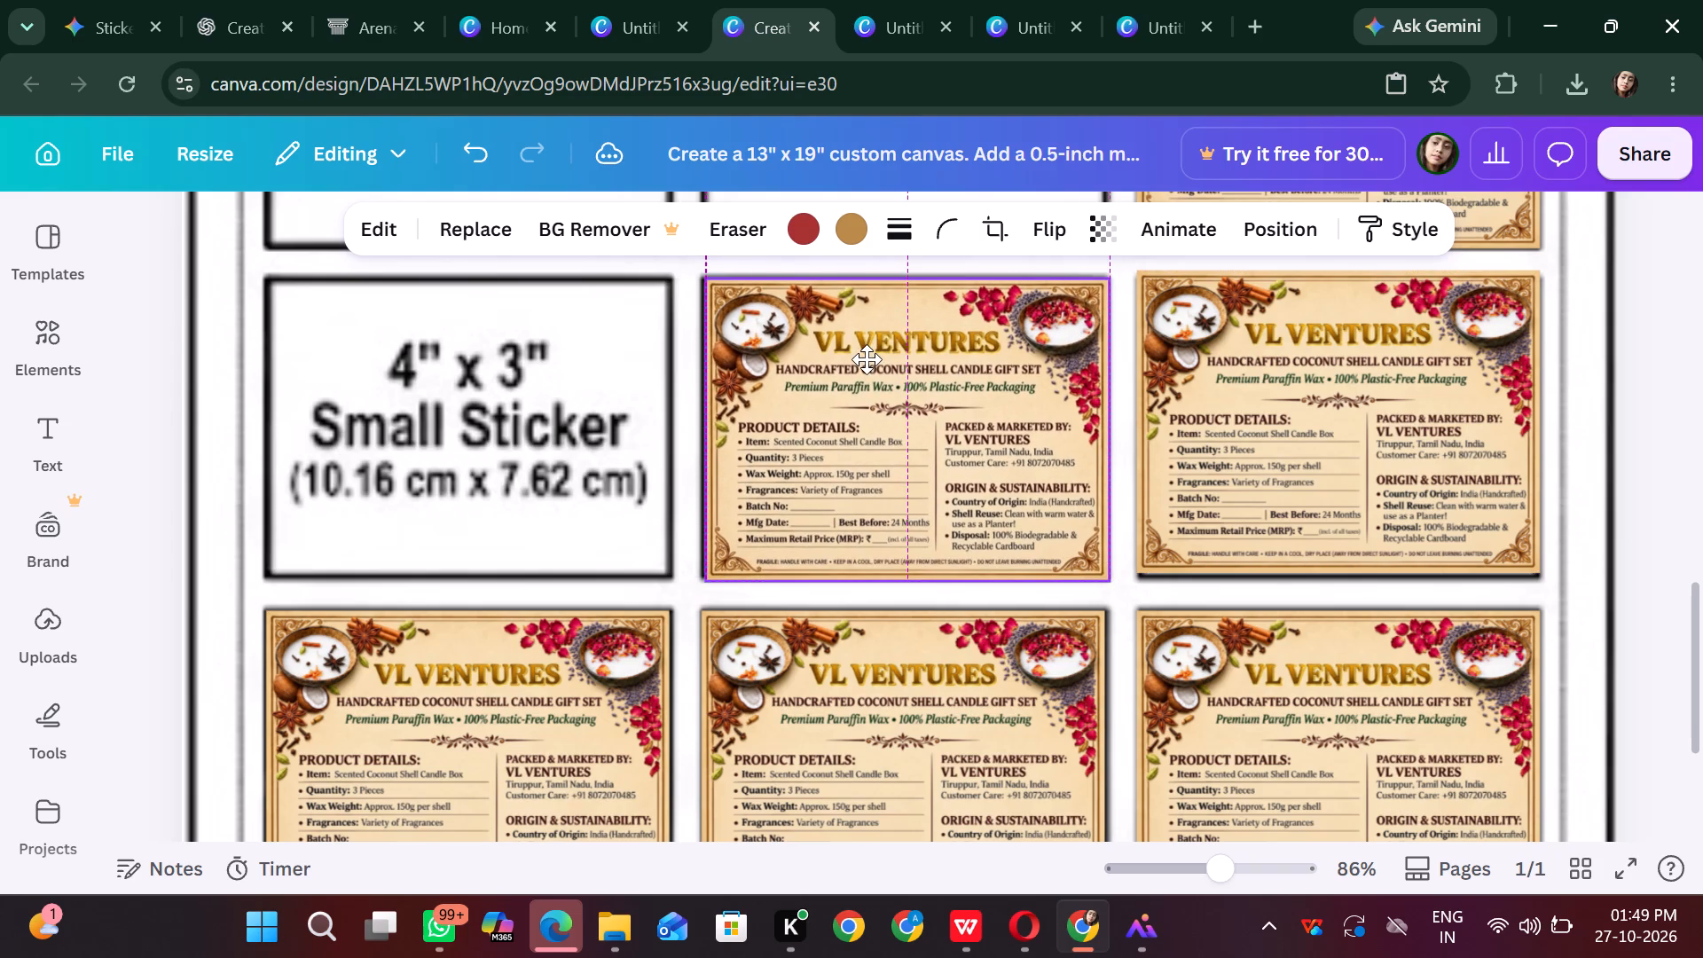
left_click_drag(867, 359, 868, 361)
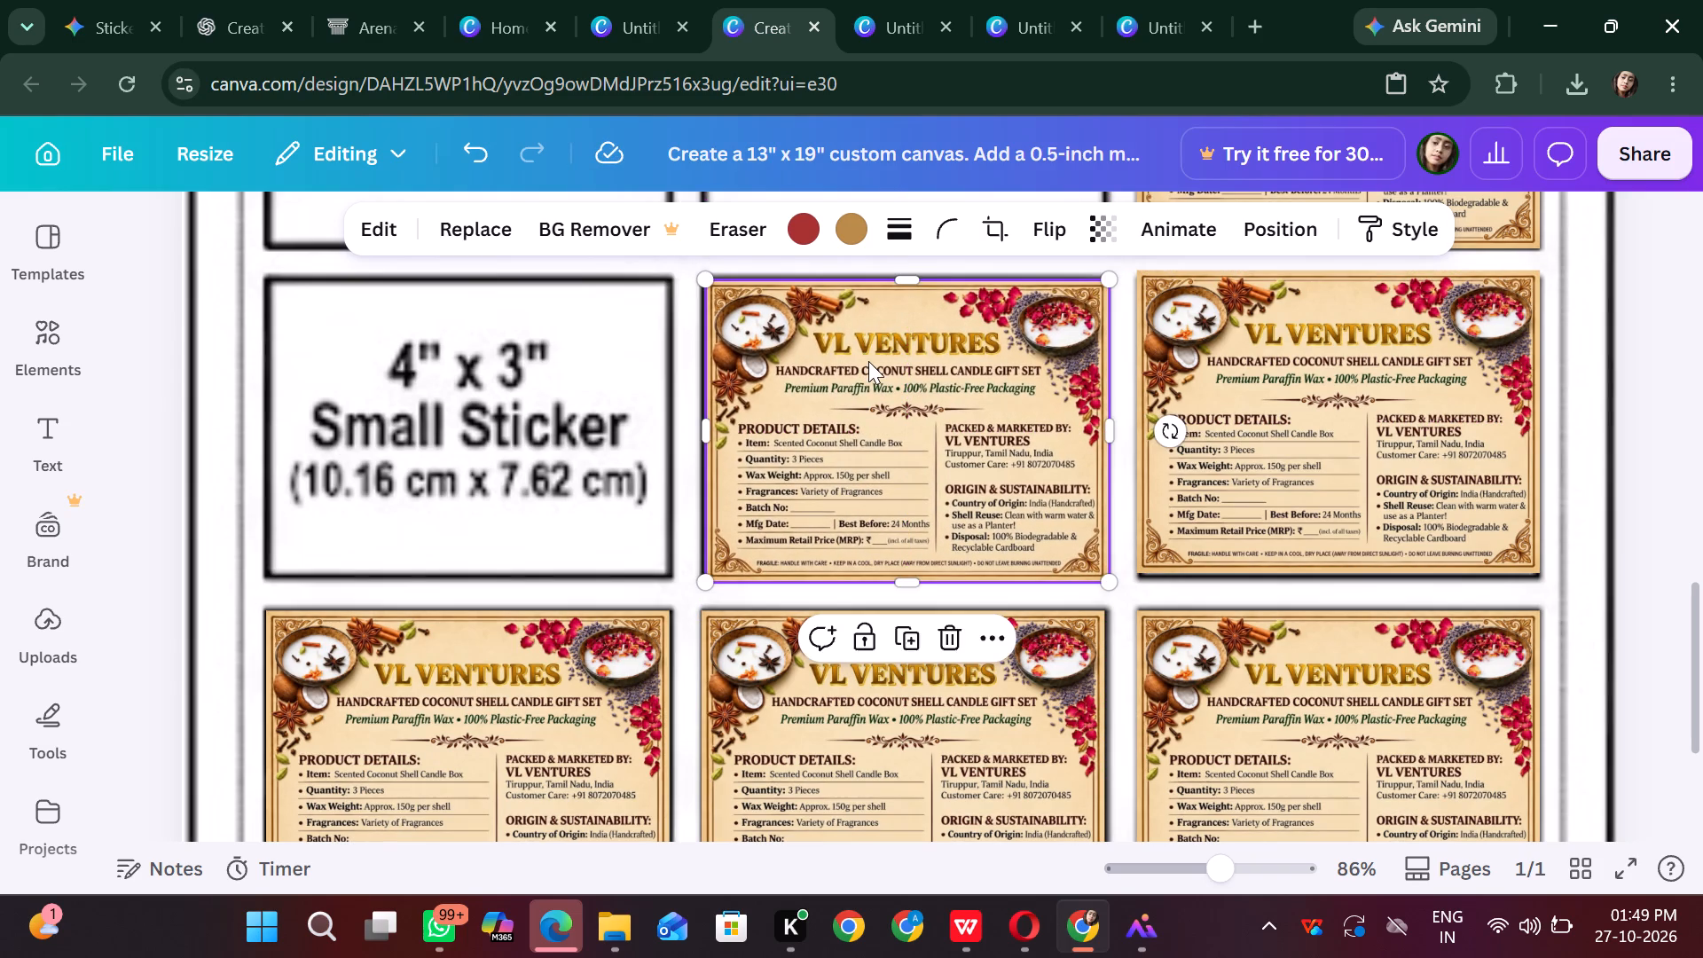
Duplicate the fifth row's middle label and align the copy over the middle cell of the fourth row.
scroll(868, 361, "up", 2)
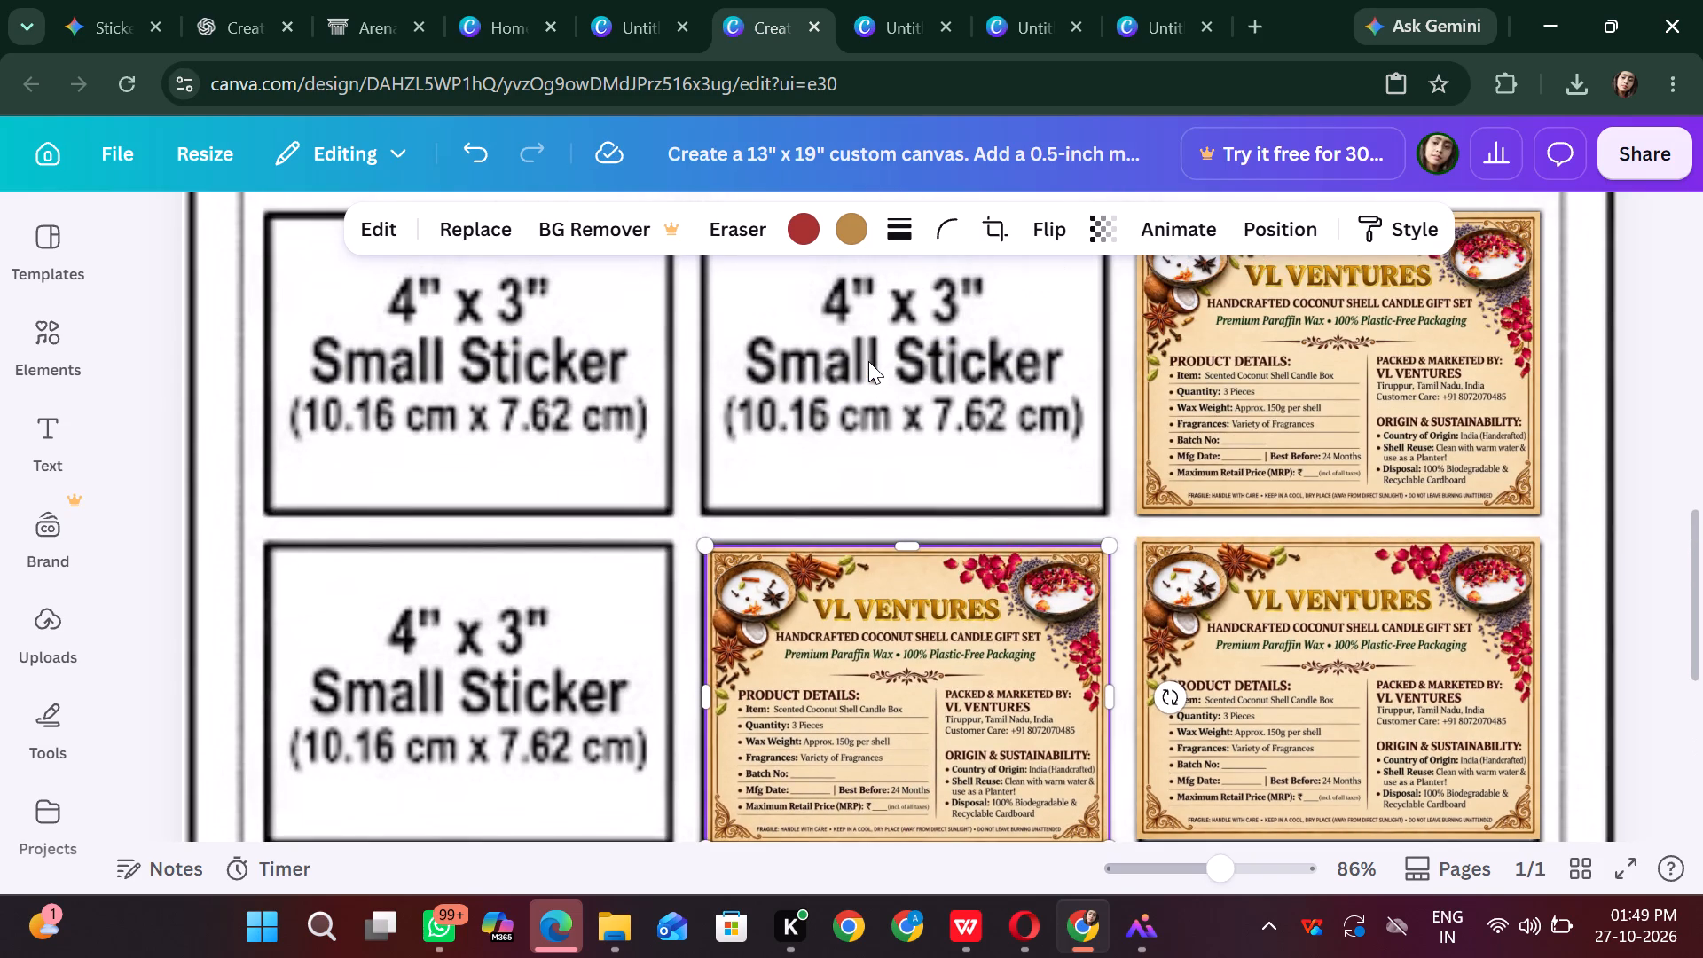
key("ctrl+d")
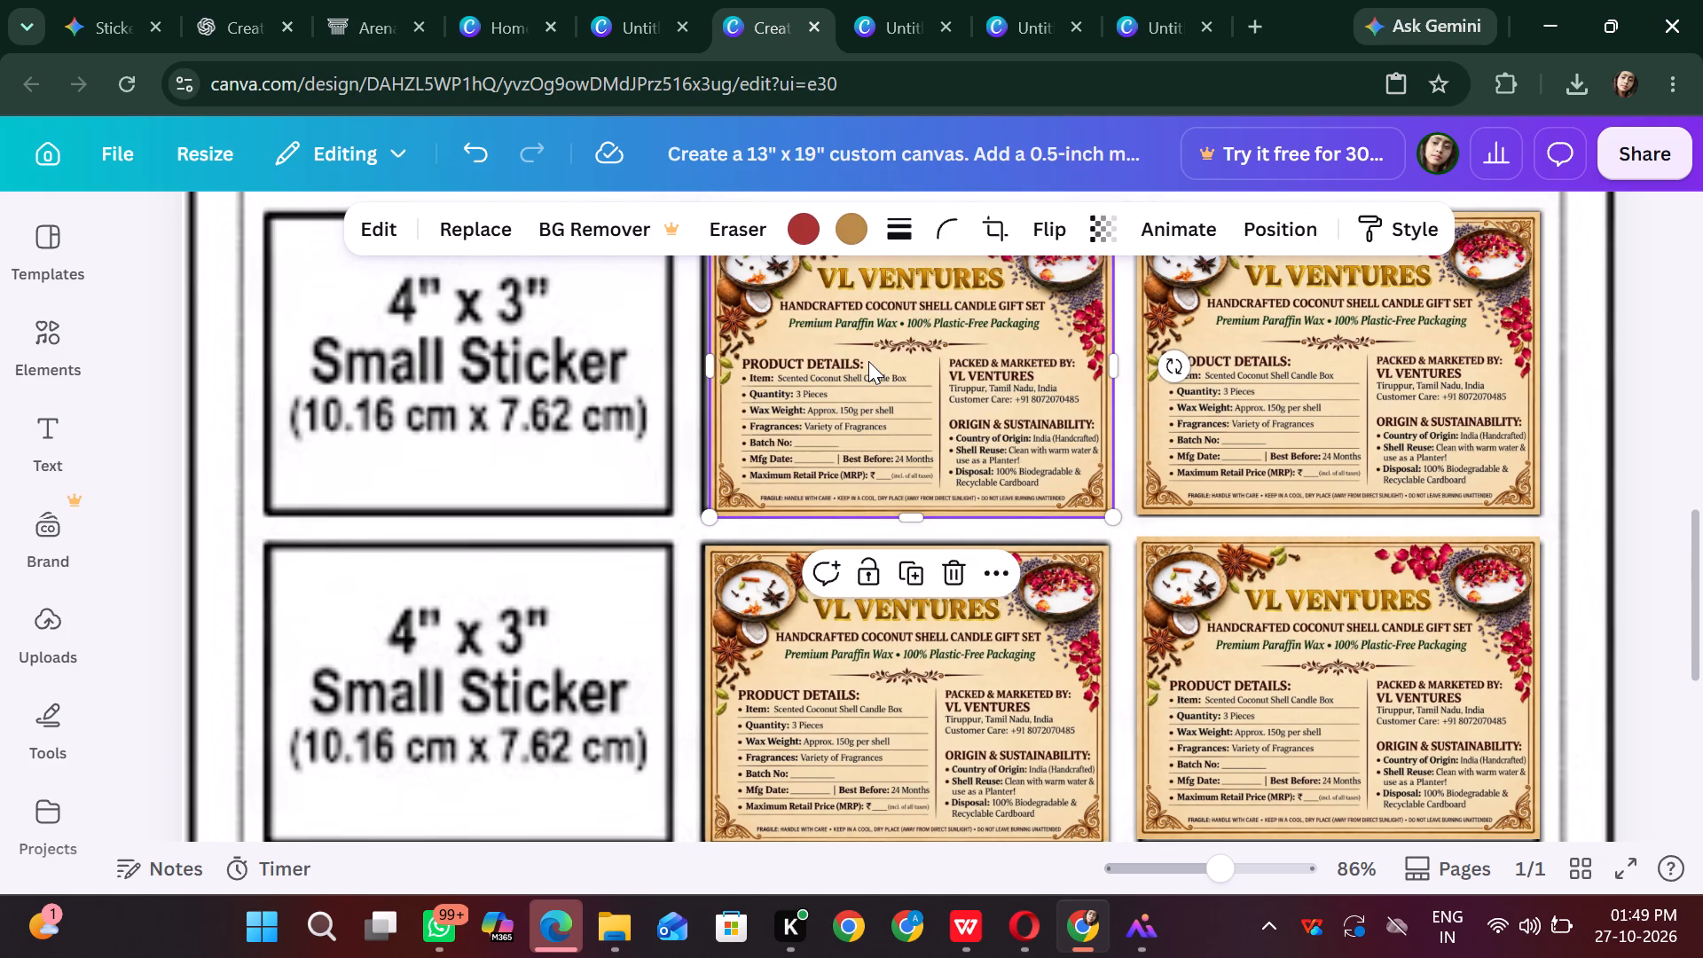
scroll(868, 361, "up", 1)
left_click_drag(829, 459, 824, 459)
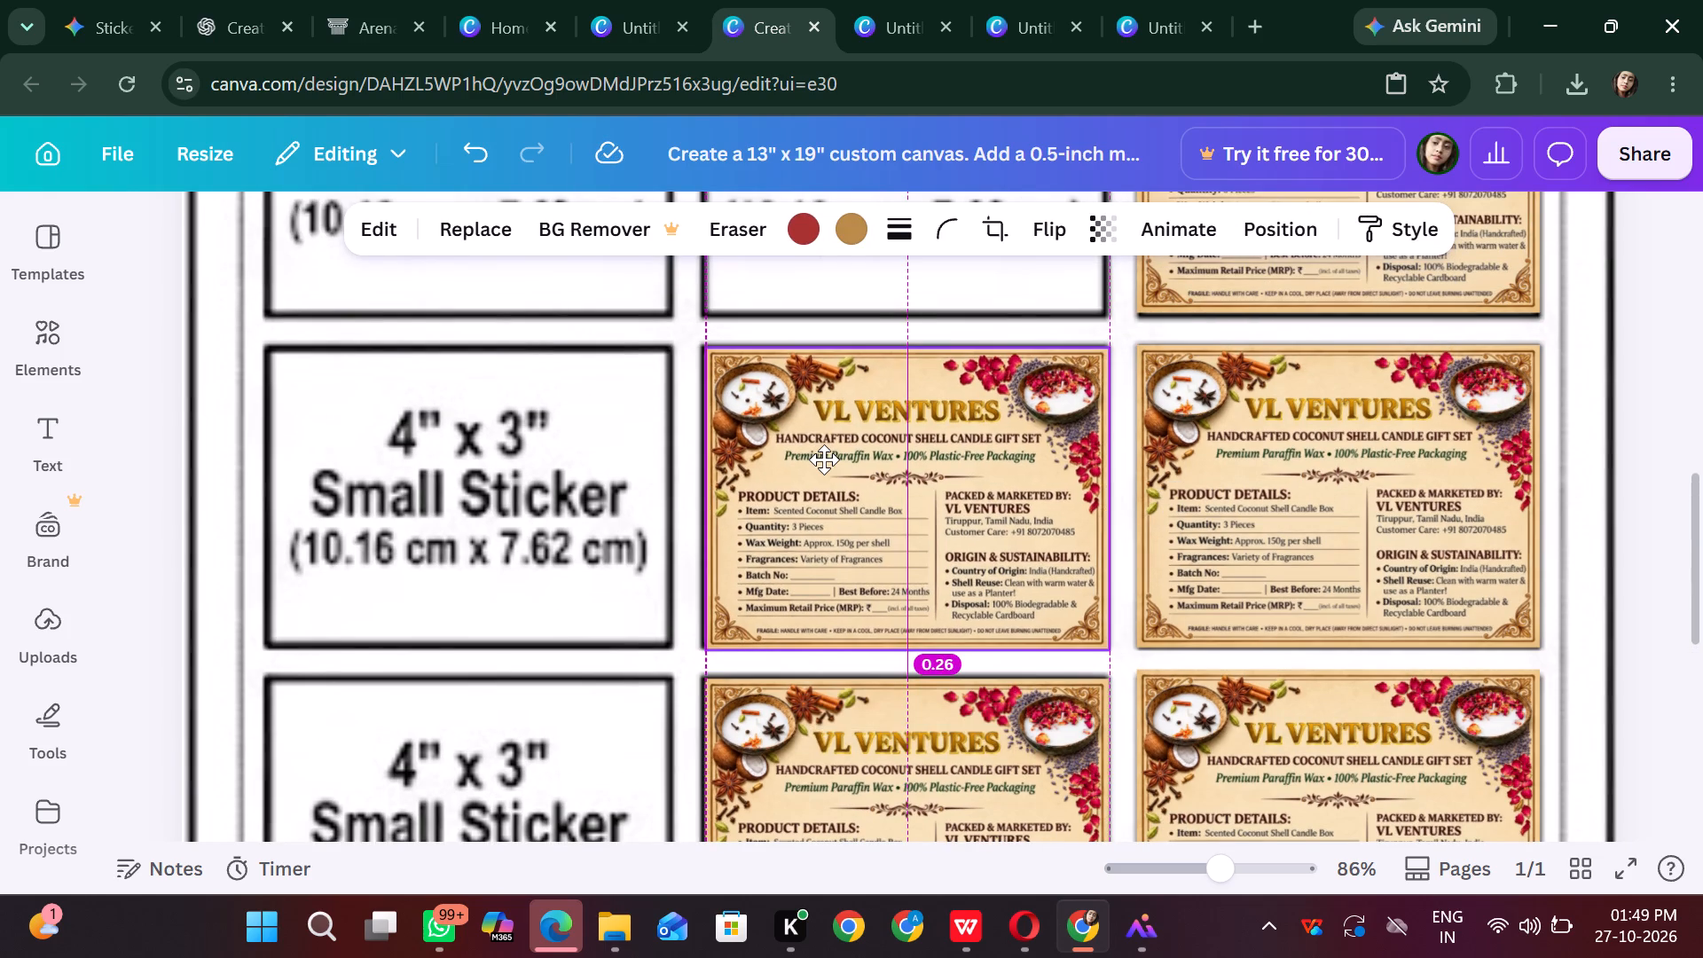
left_click_drag(824, 459, 825, 452)
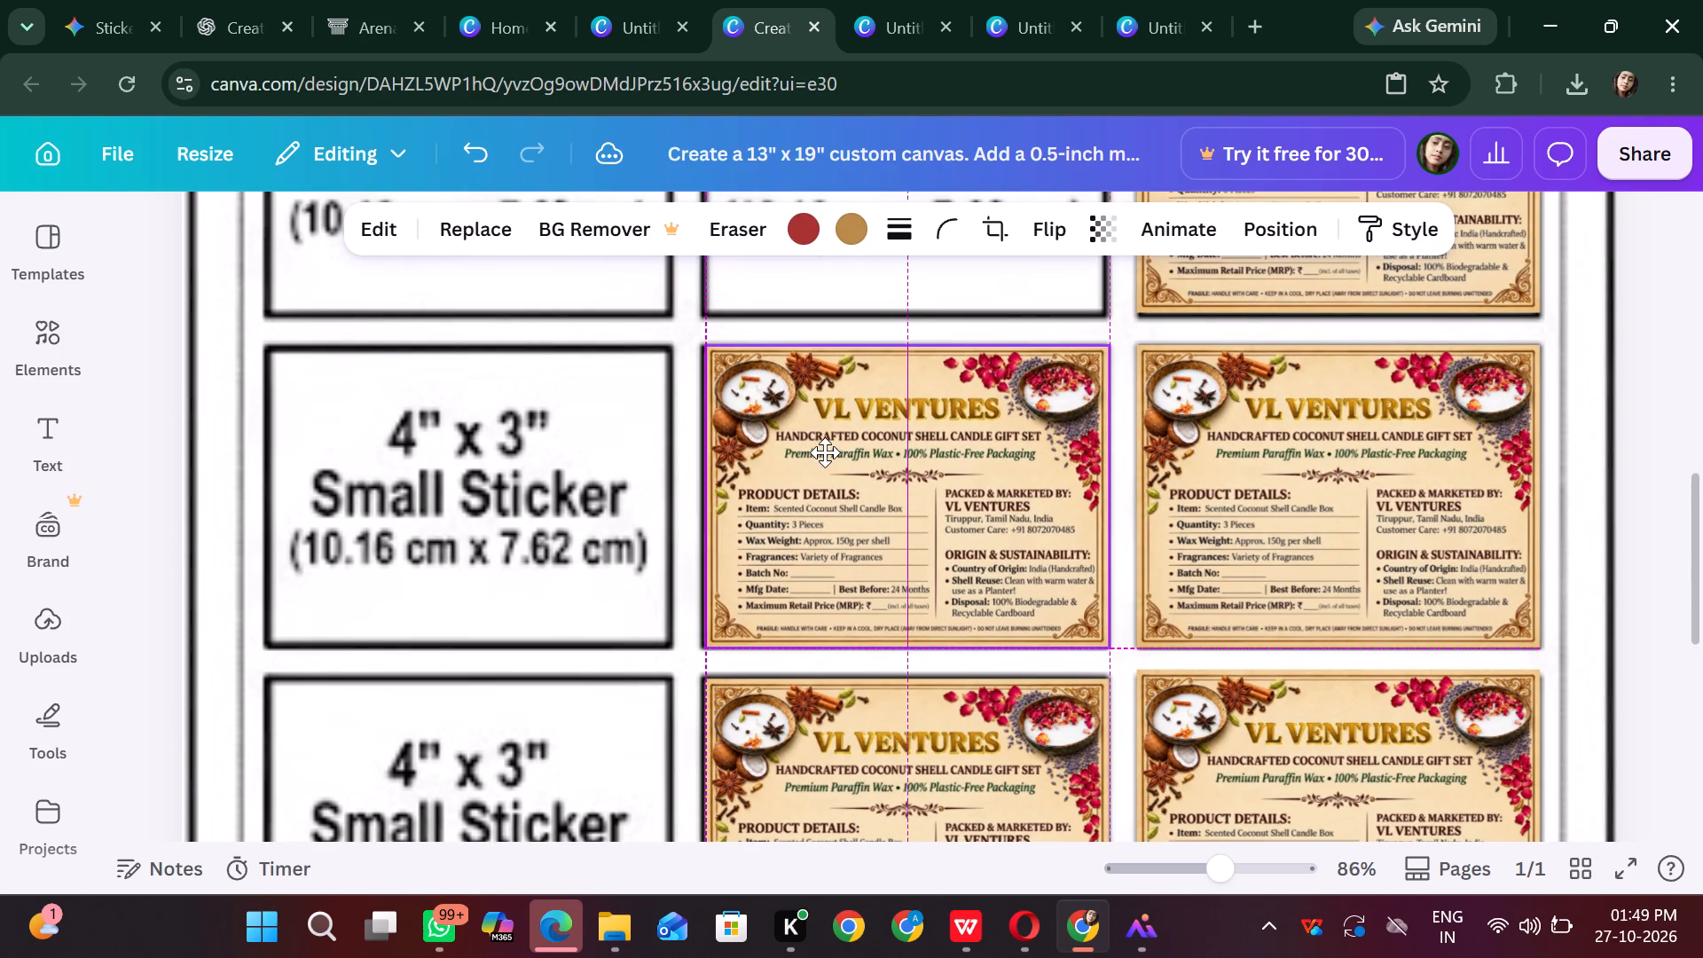
left_click_drag(825, 452, 820, 450)
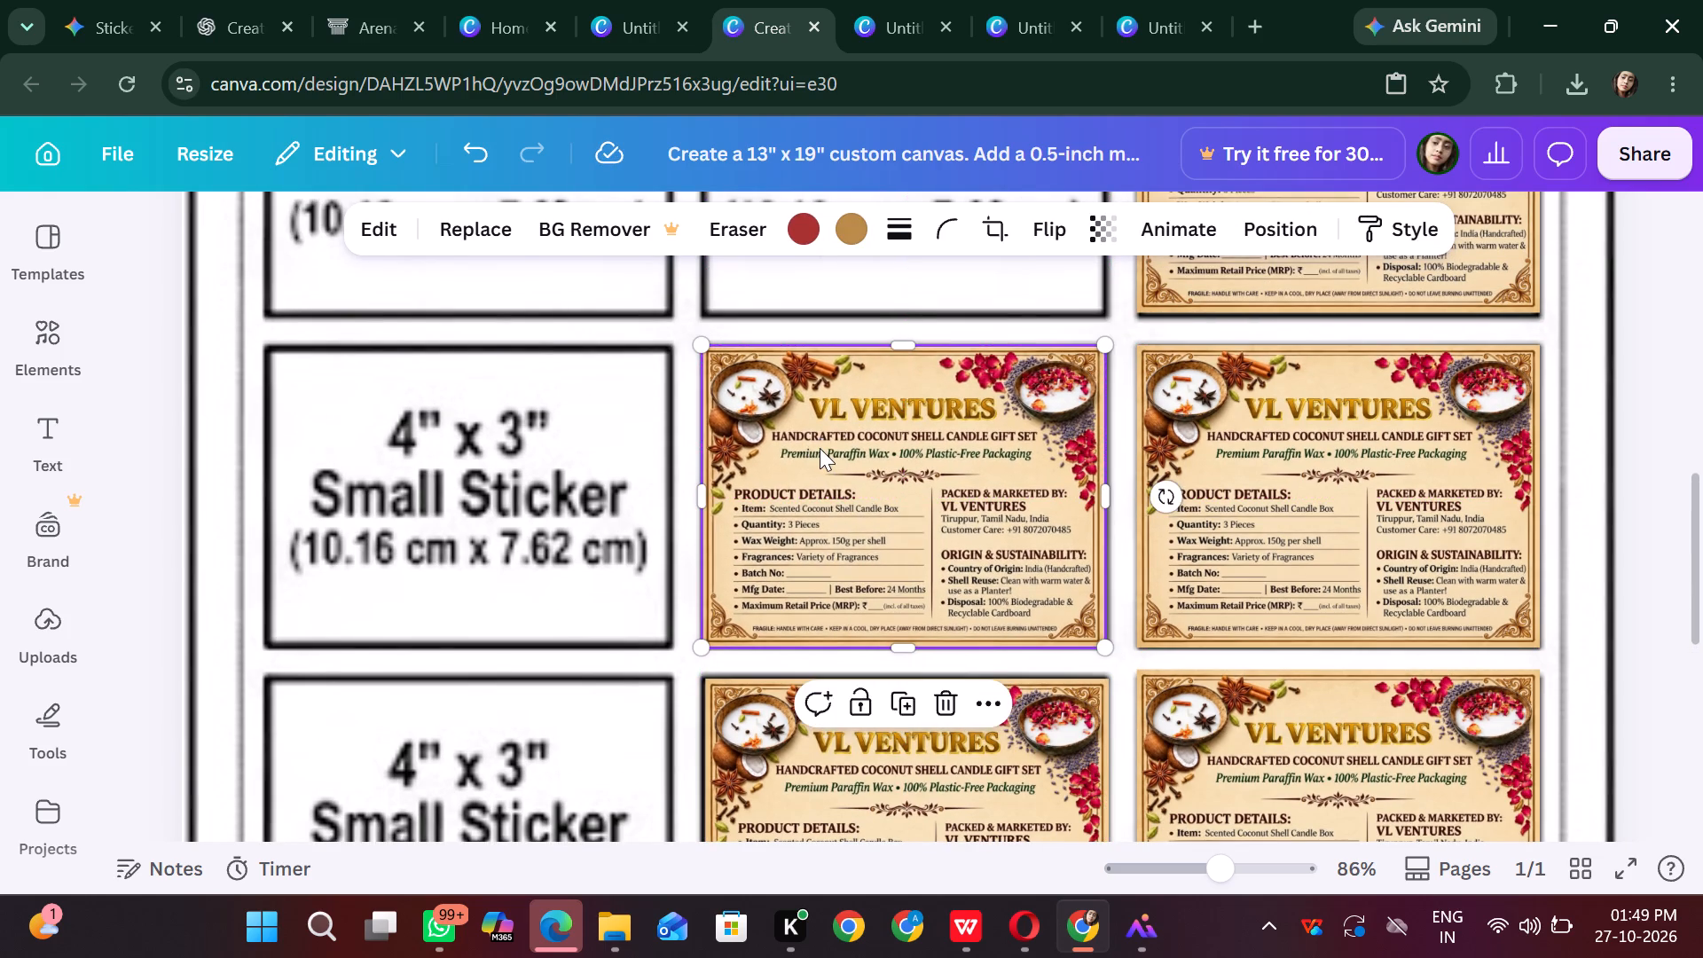
Duplicate the fourth row's middle label and align the copy over the middle cell of the third row.
scroll(820, 448, "up", 2)
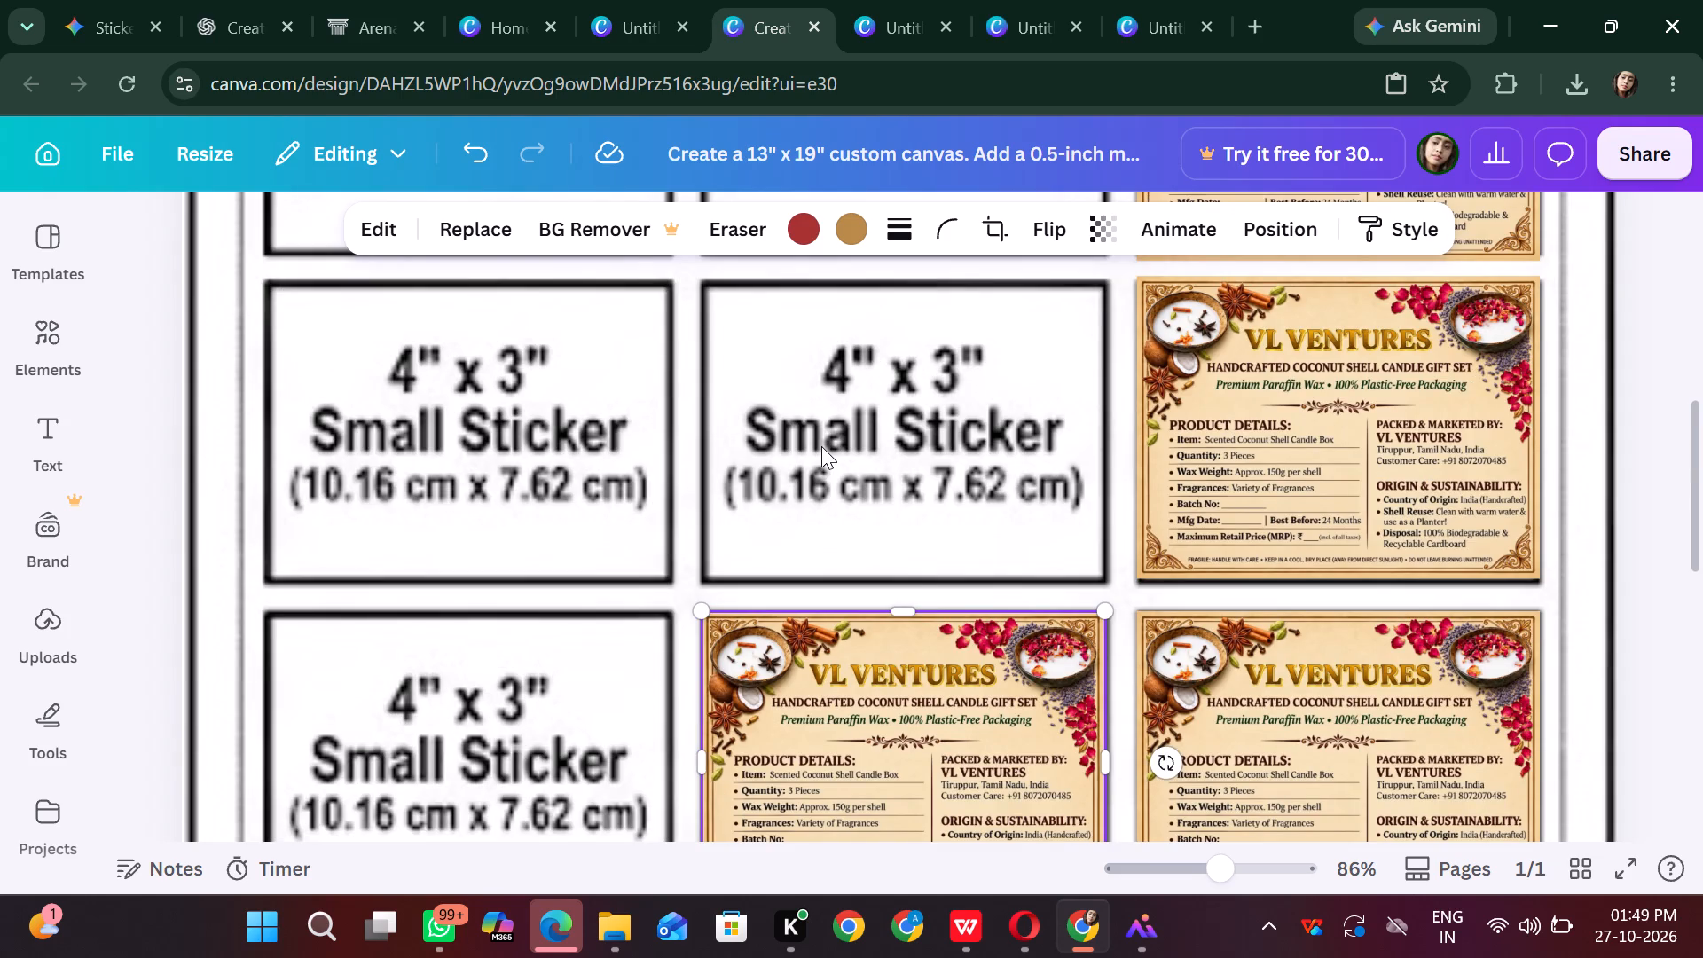
key("ctrl+d")
left_click(863, 440)
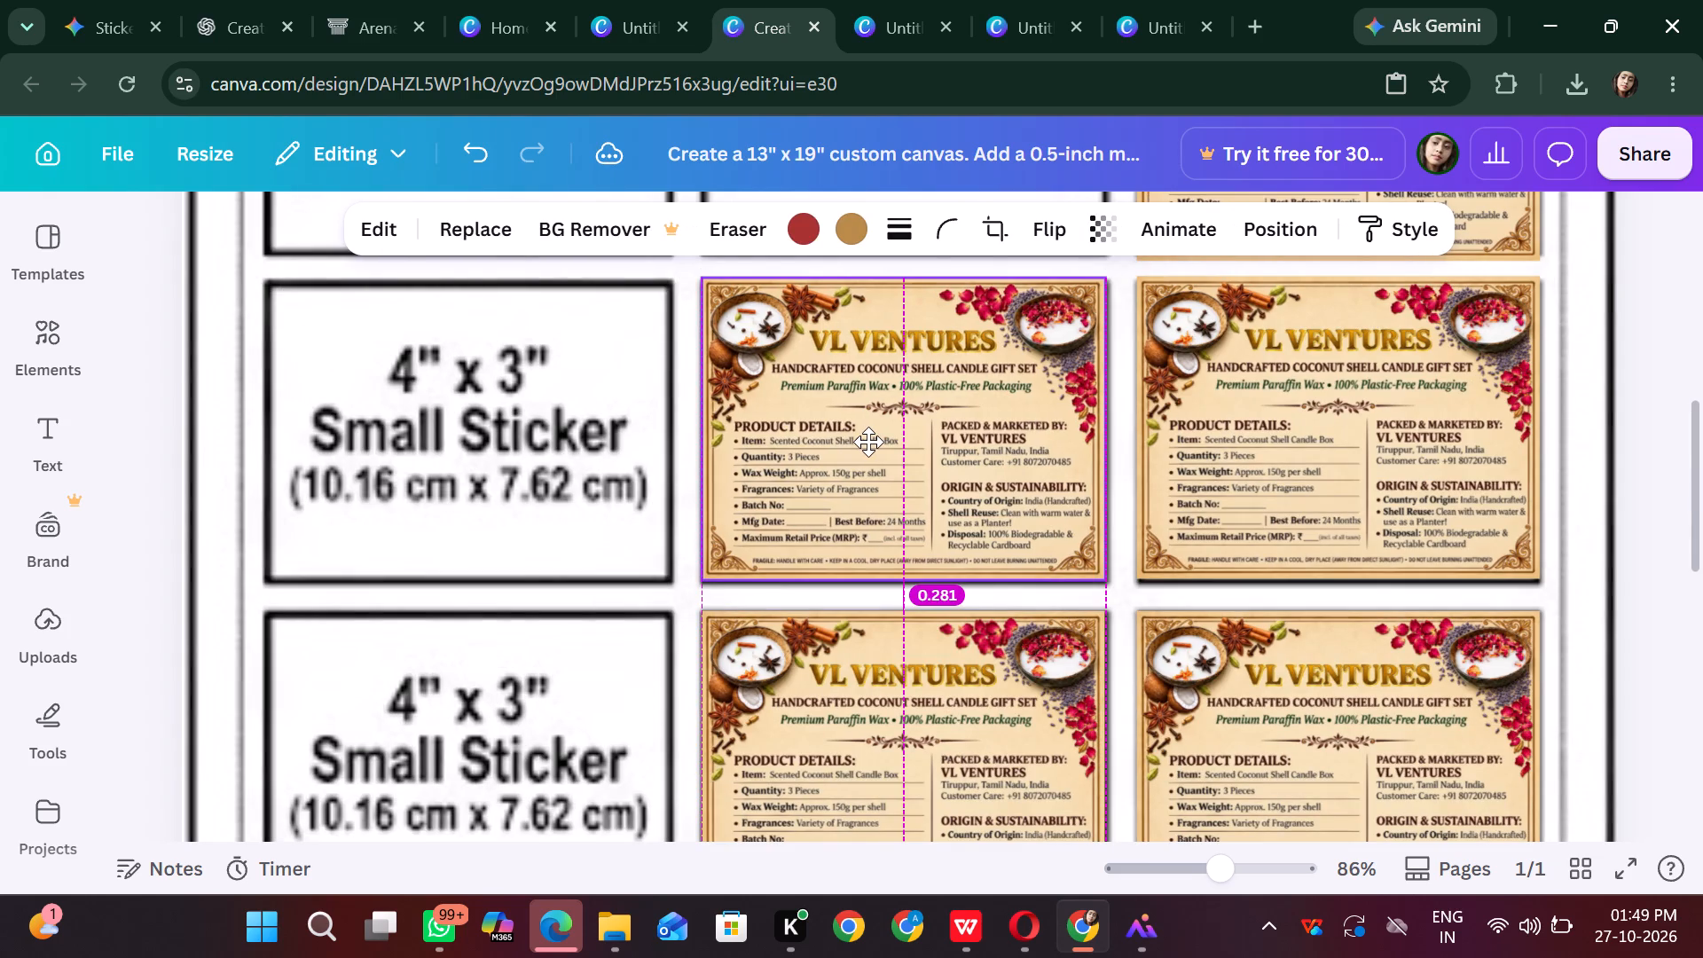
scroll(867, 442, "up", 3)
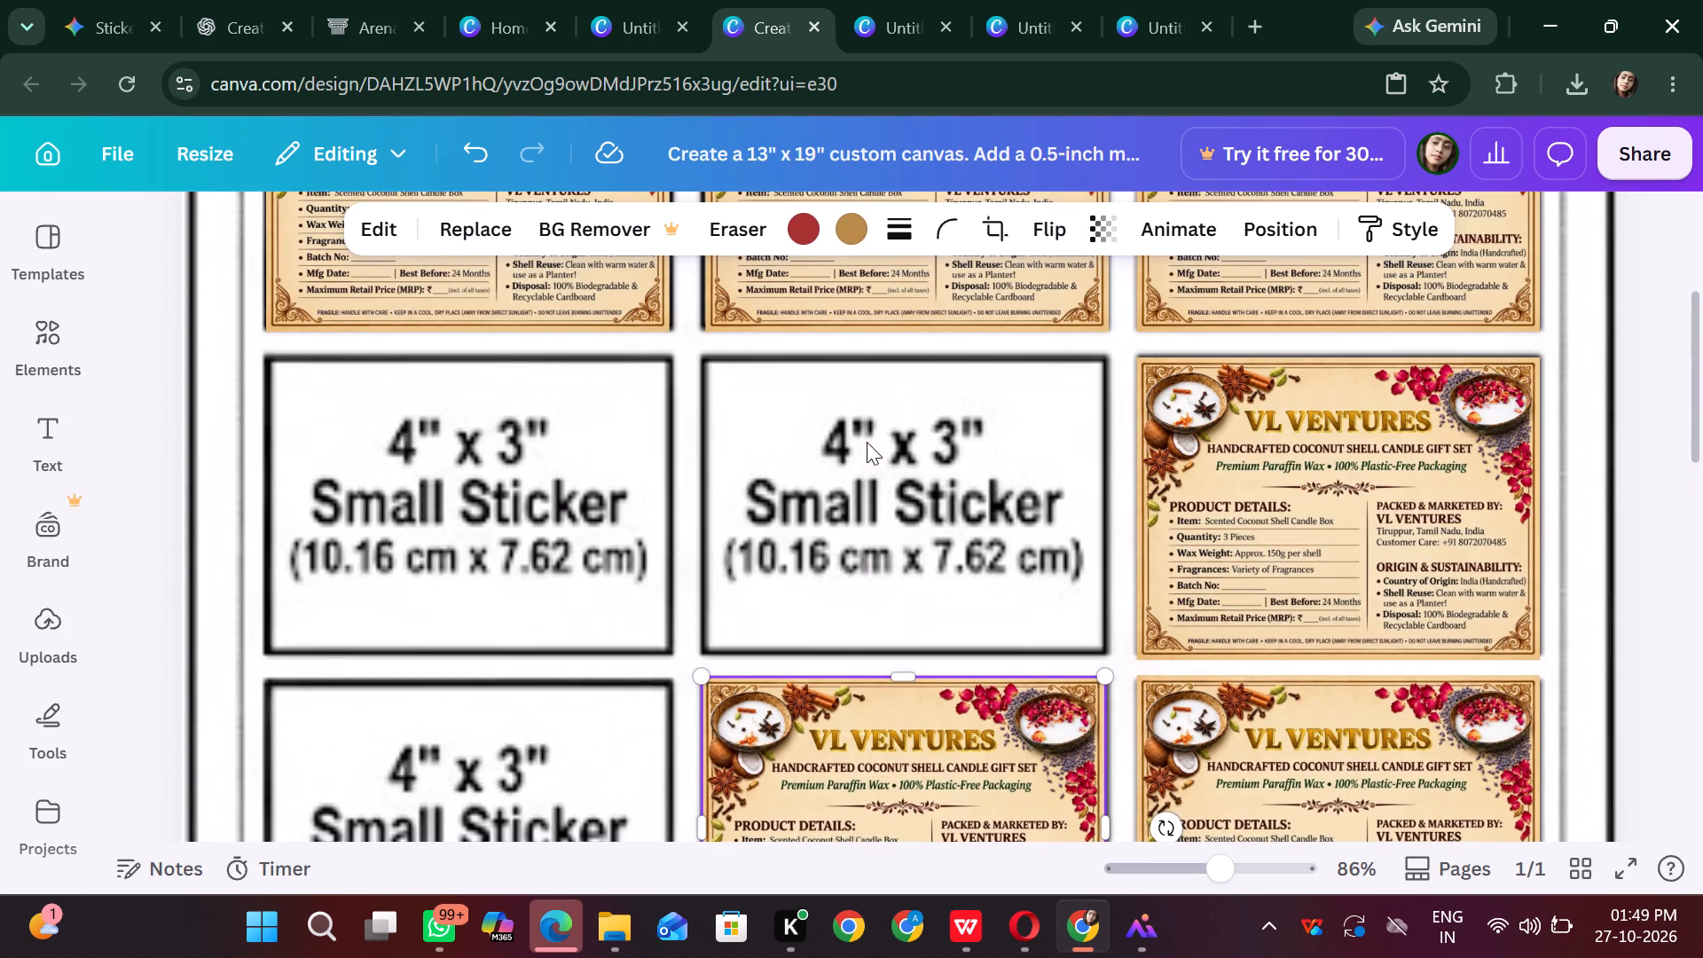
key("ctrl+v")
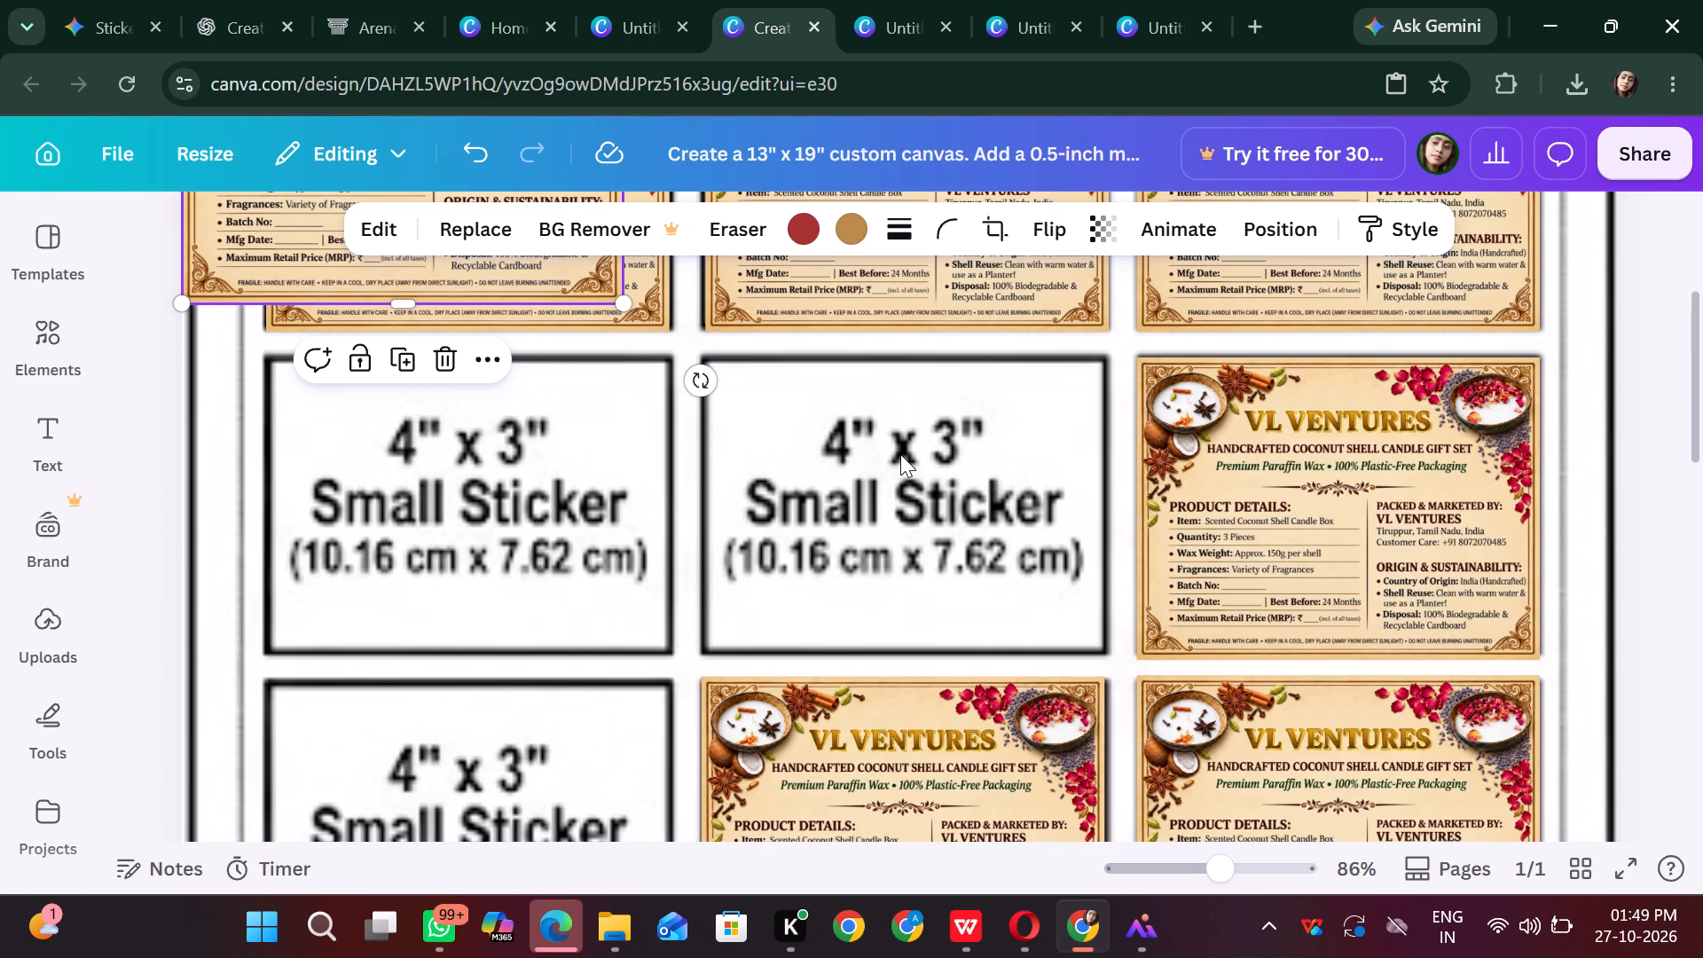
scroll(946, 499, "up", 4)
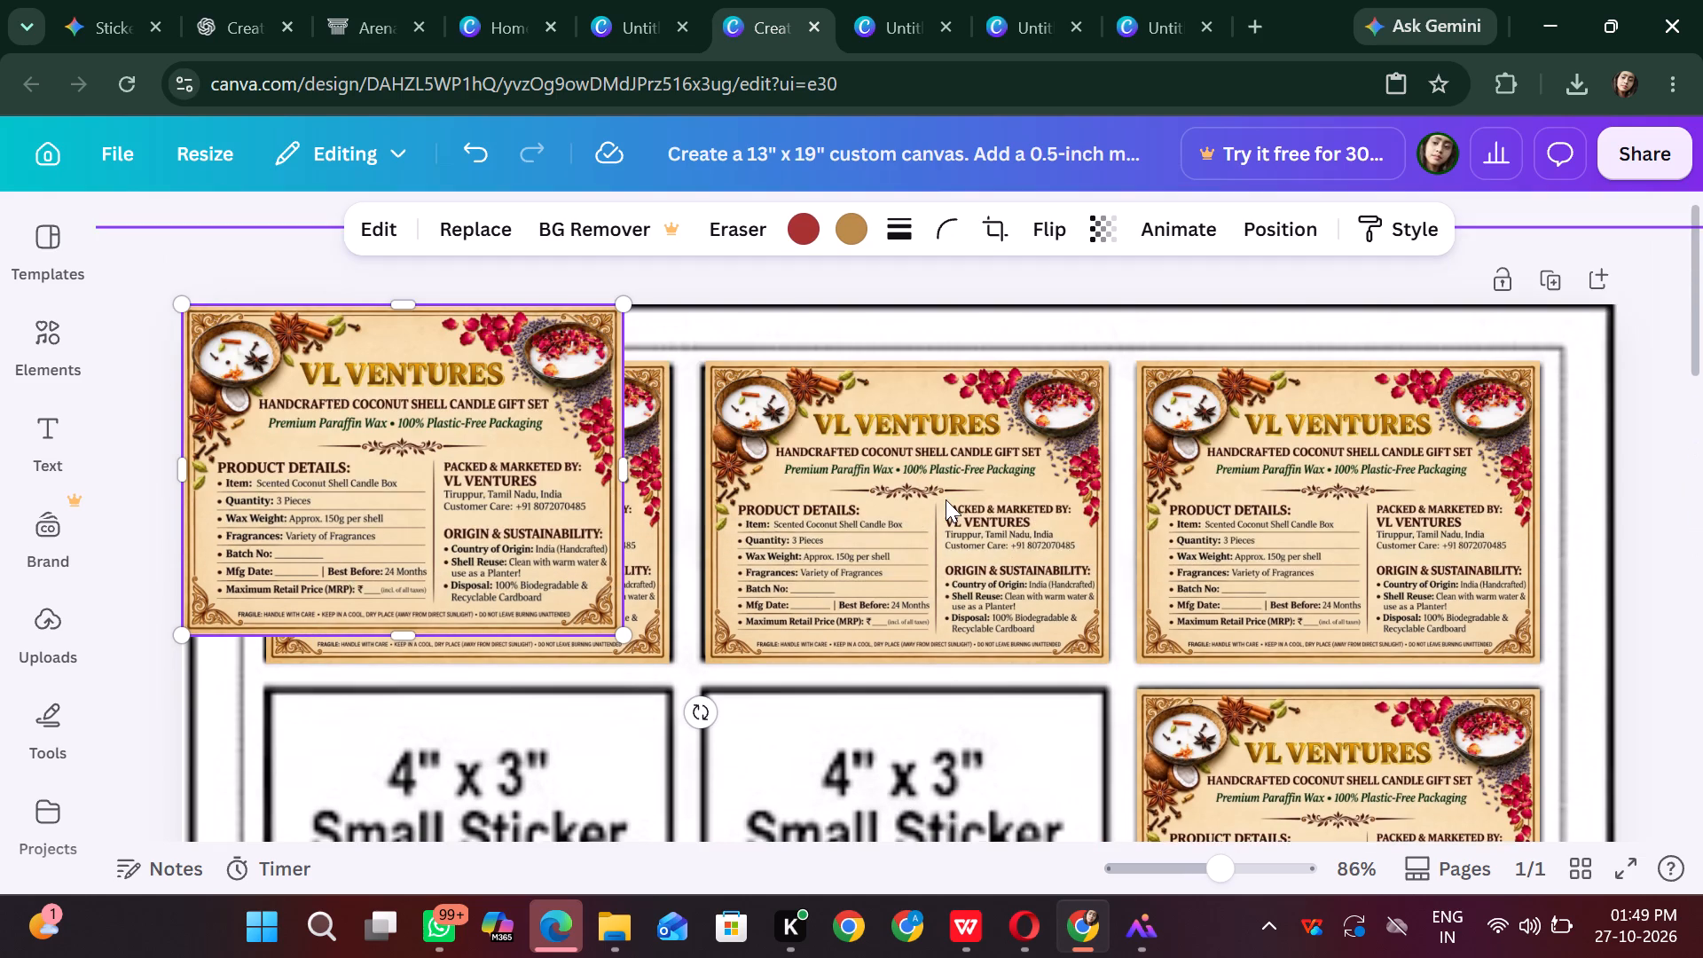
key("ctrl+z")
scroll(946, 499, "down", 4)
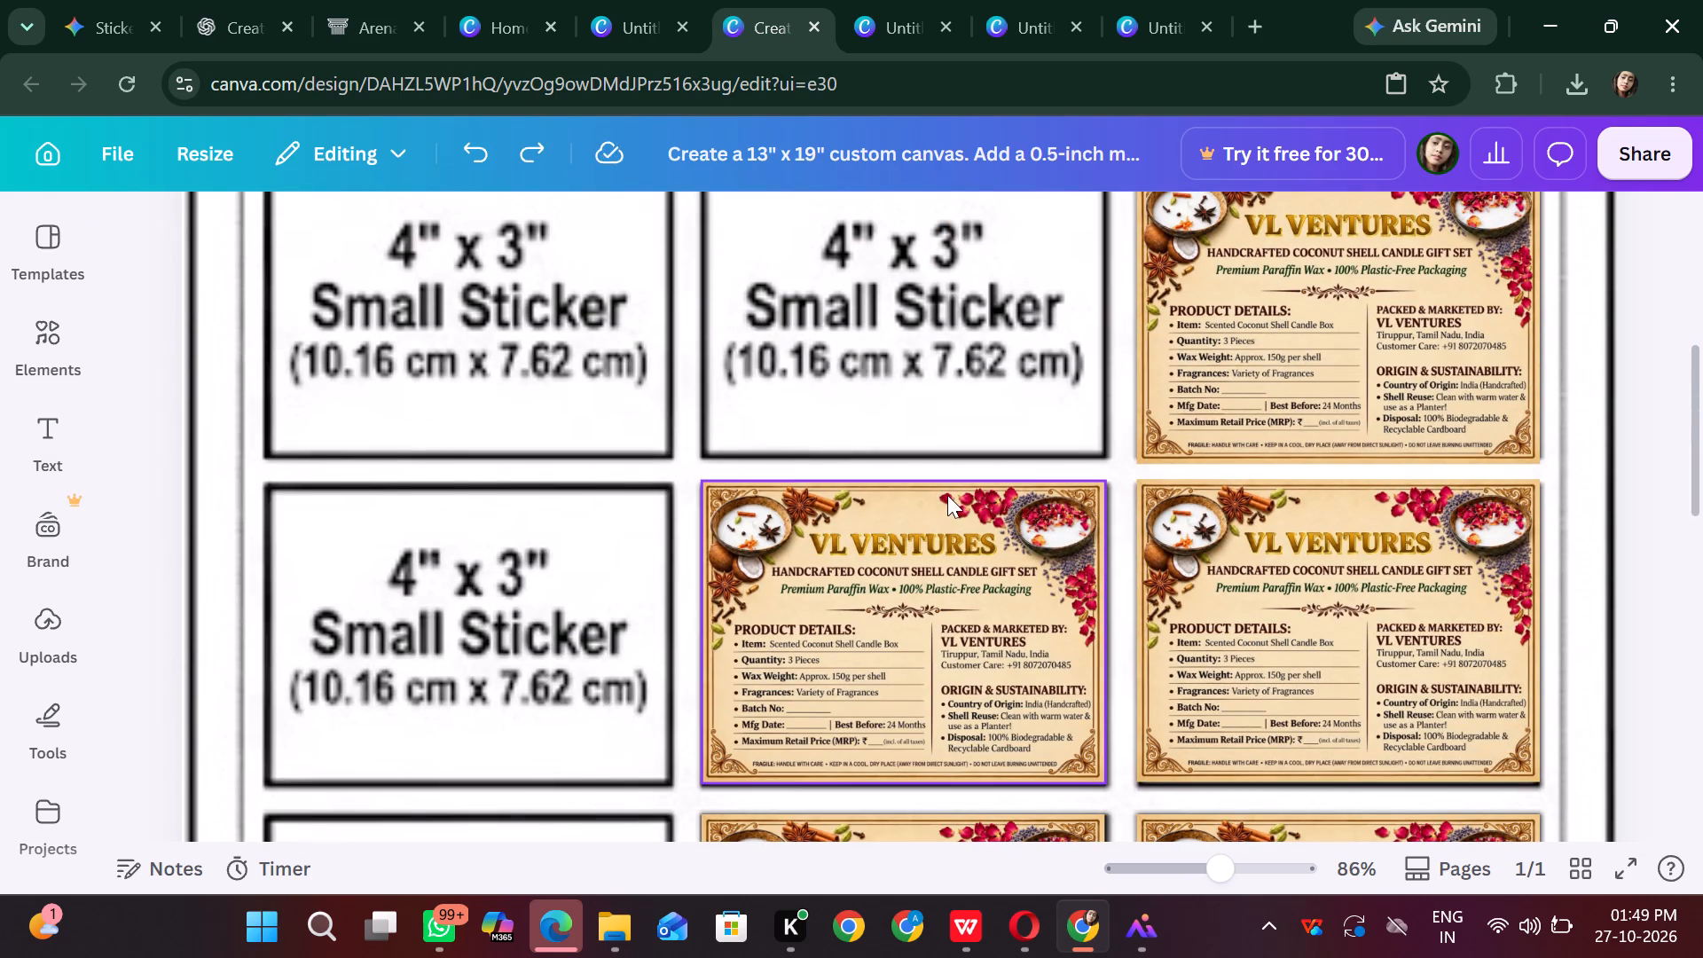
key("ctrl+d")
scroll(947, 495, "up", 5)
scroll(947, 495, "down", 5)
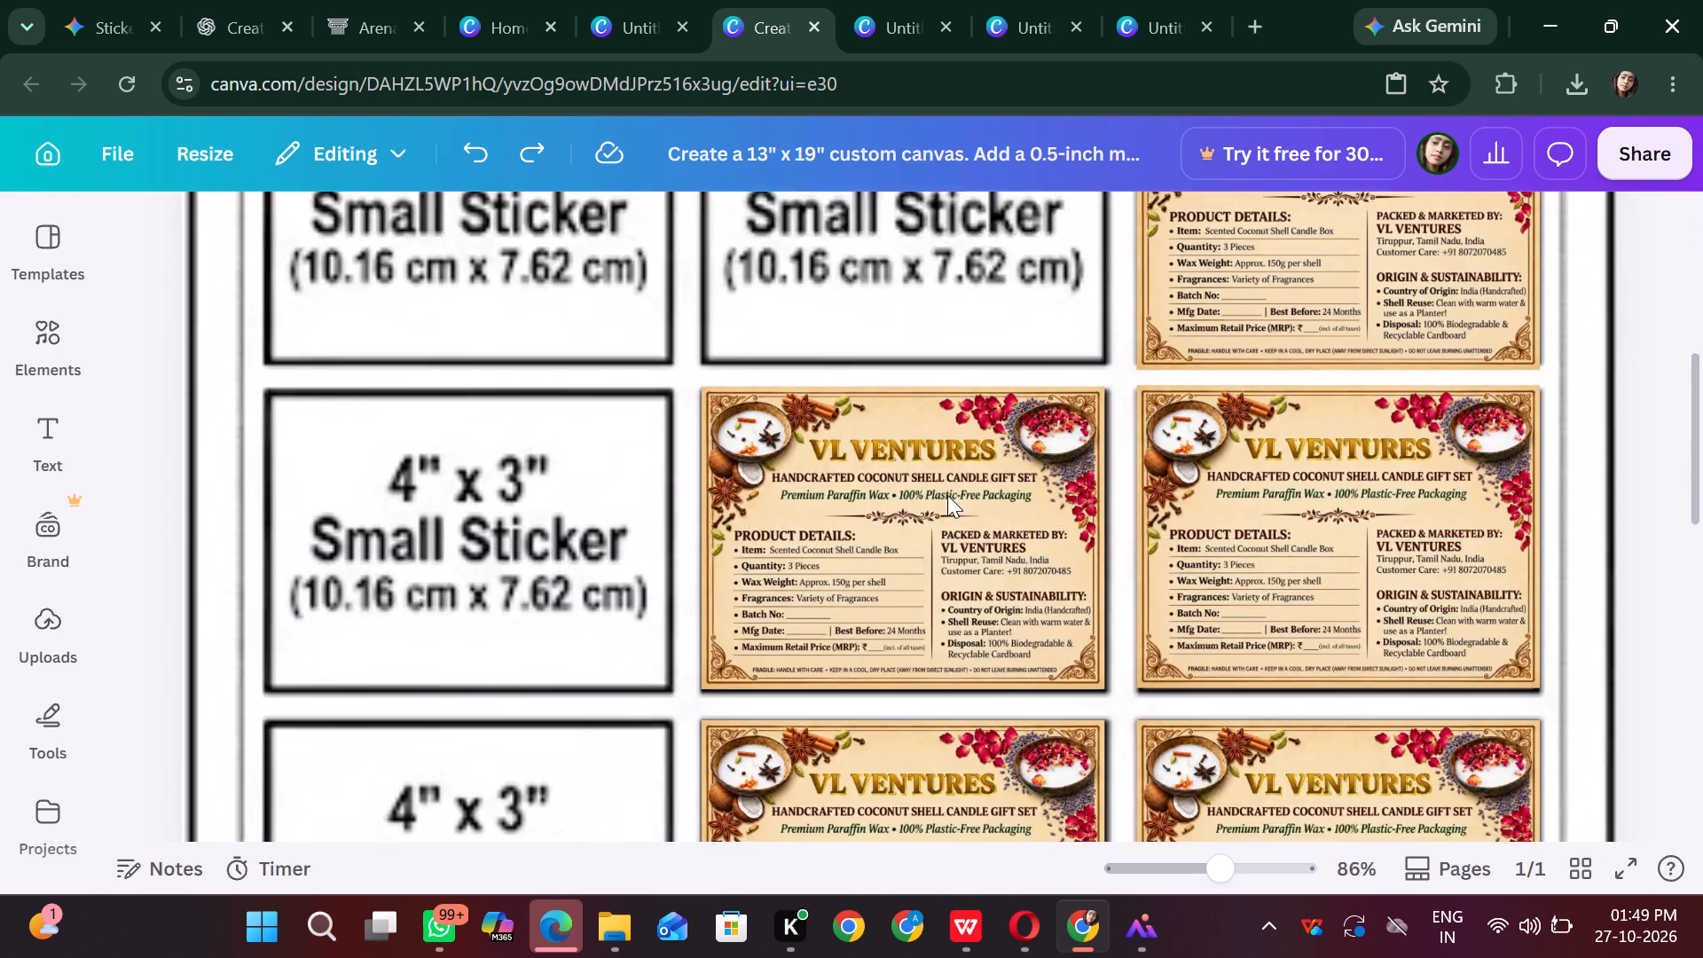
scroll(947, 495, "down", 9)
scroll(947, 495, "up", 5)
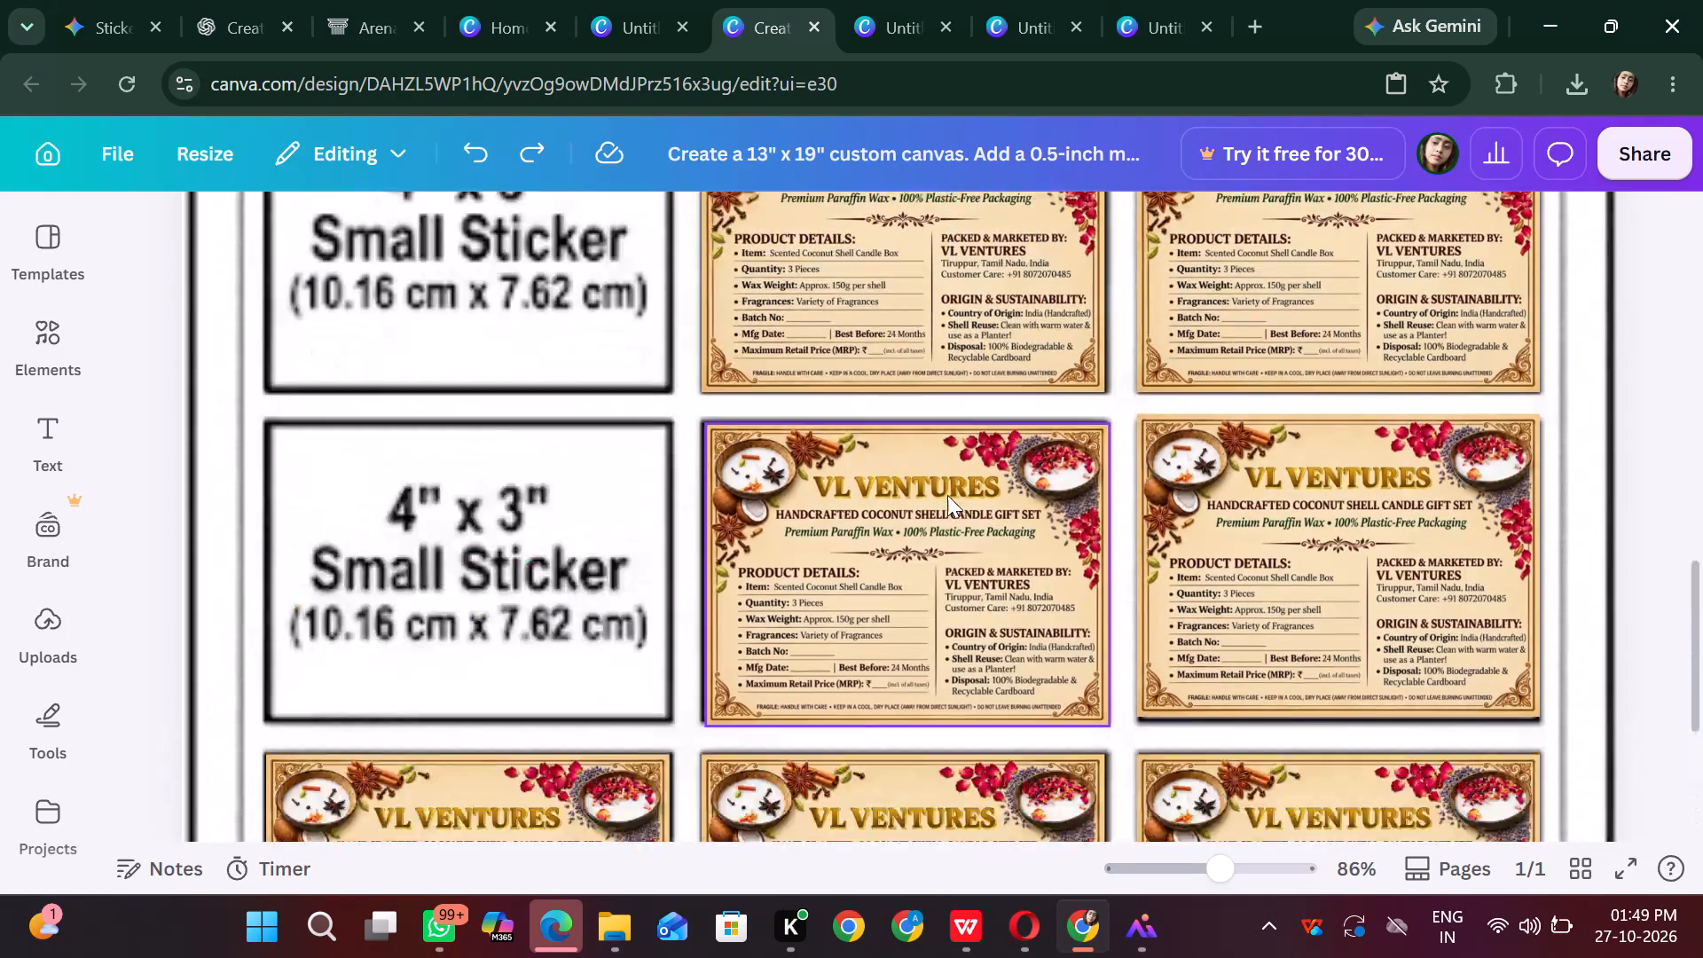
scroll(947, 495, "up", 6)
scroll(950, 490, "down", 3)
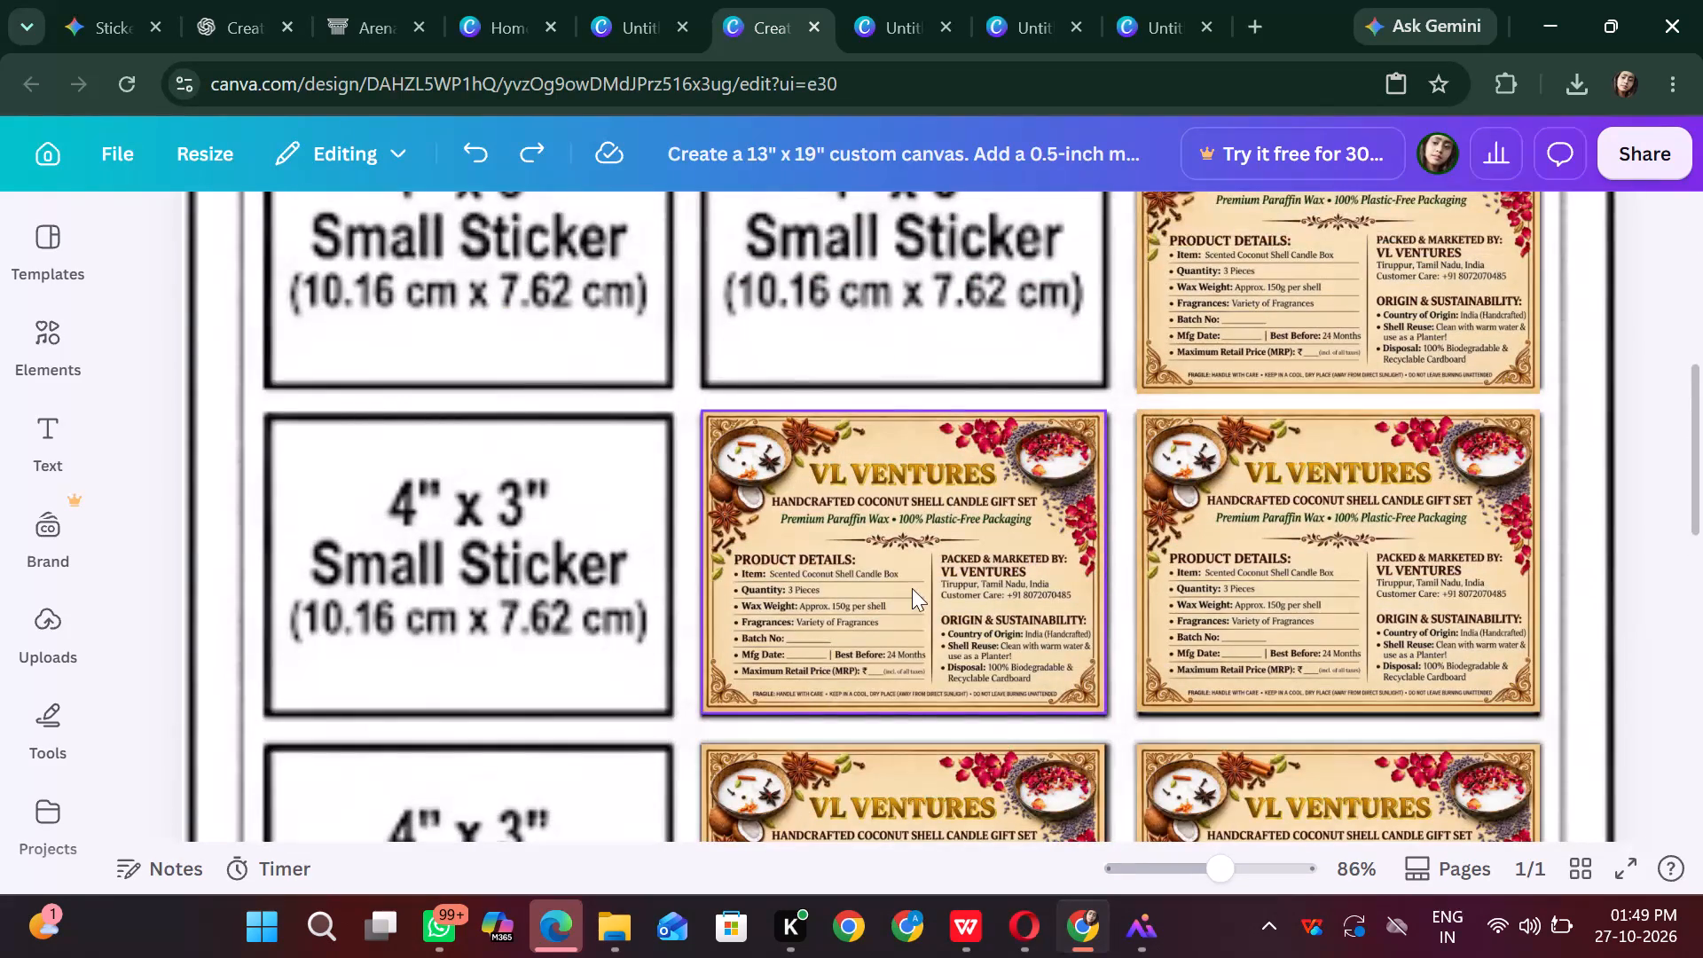
Duplicate the third row's middle label and align the copy over the middle cell of the second row.
left_click(912, 588)
left_click(917, 556)
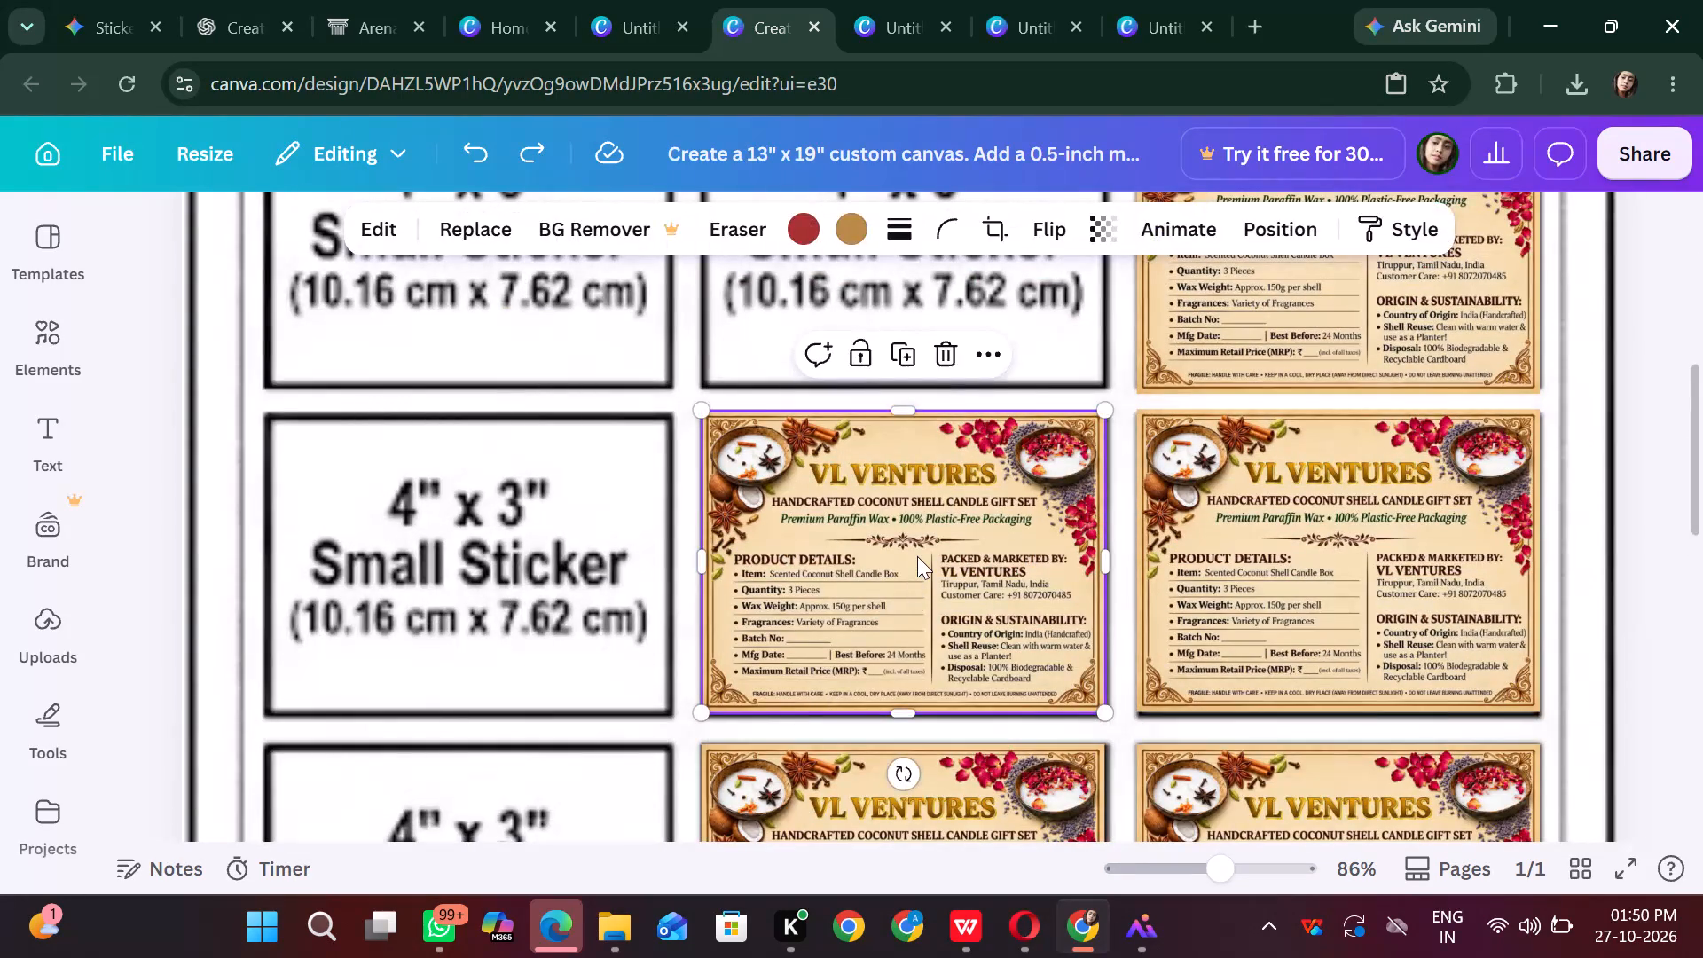
key("ctrl+d")
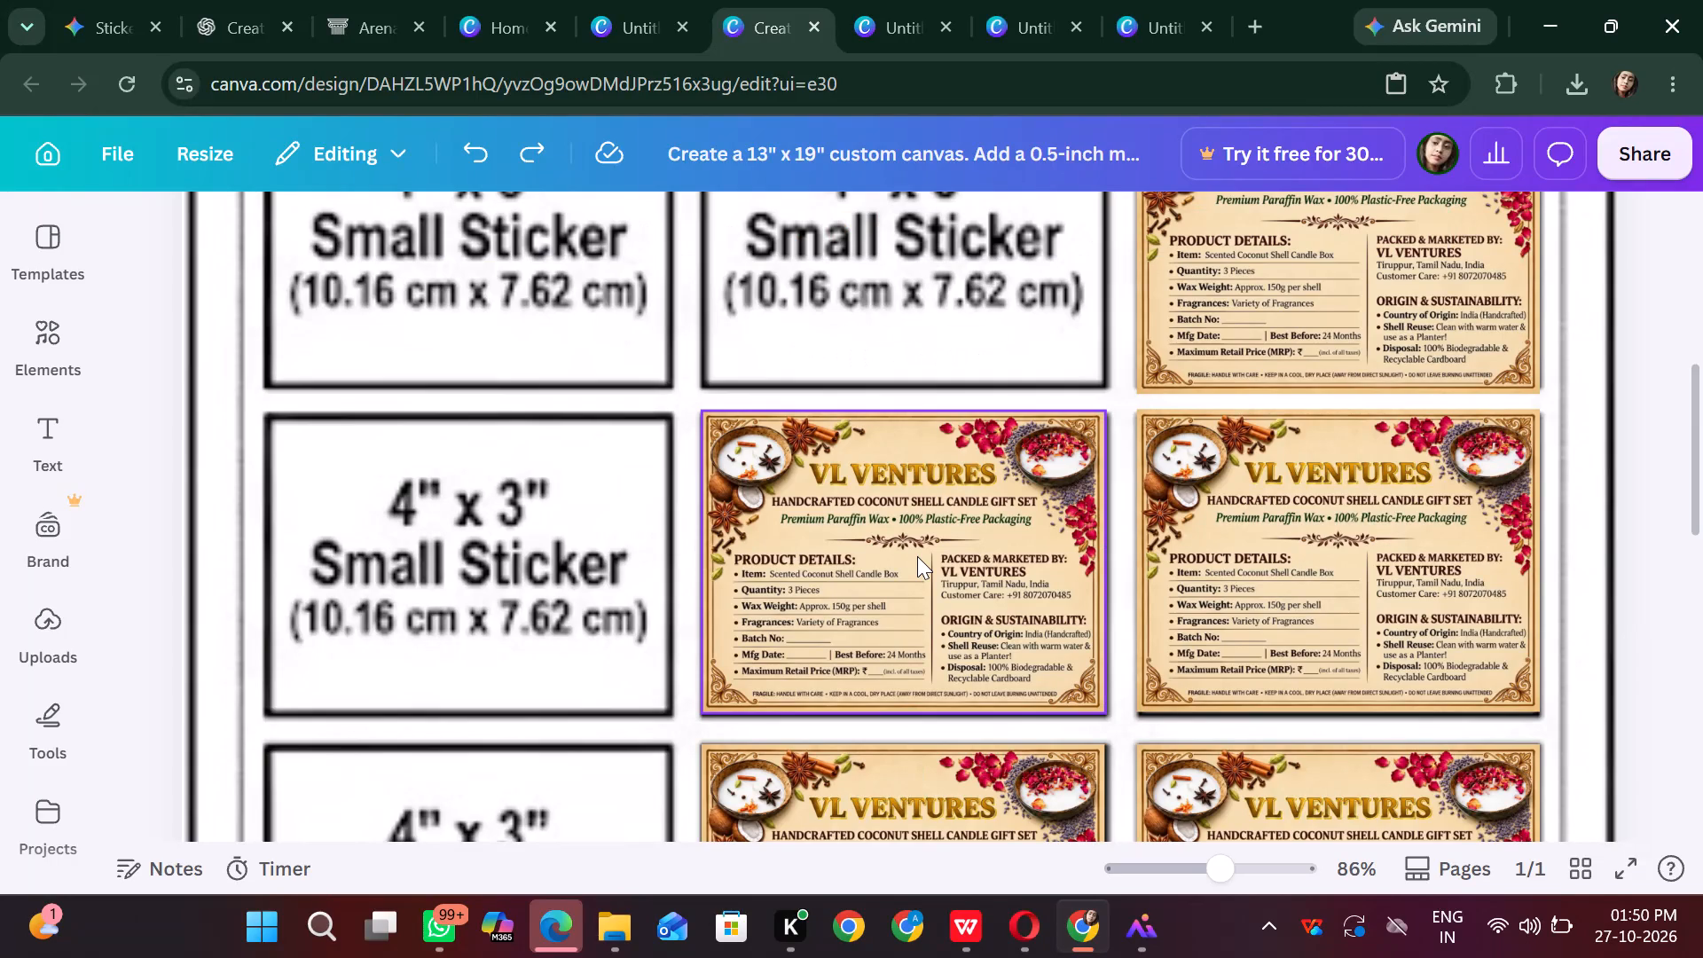
left_click(917, 556)
scroll(920, 528, "up", 3)
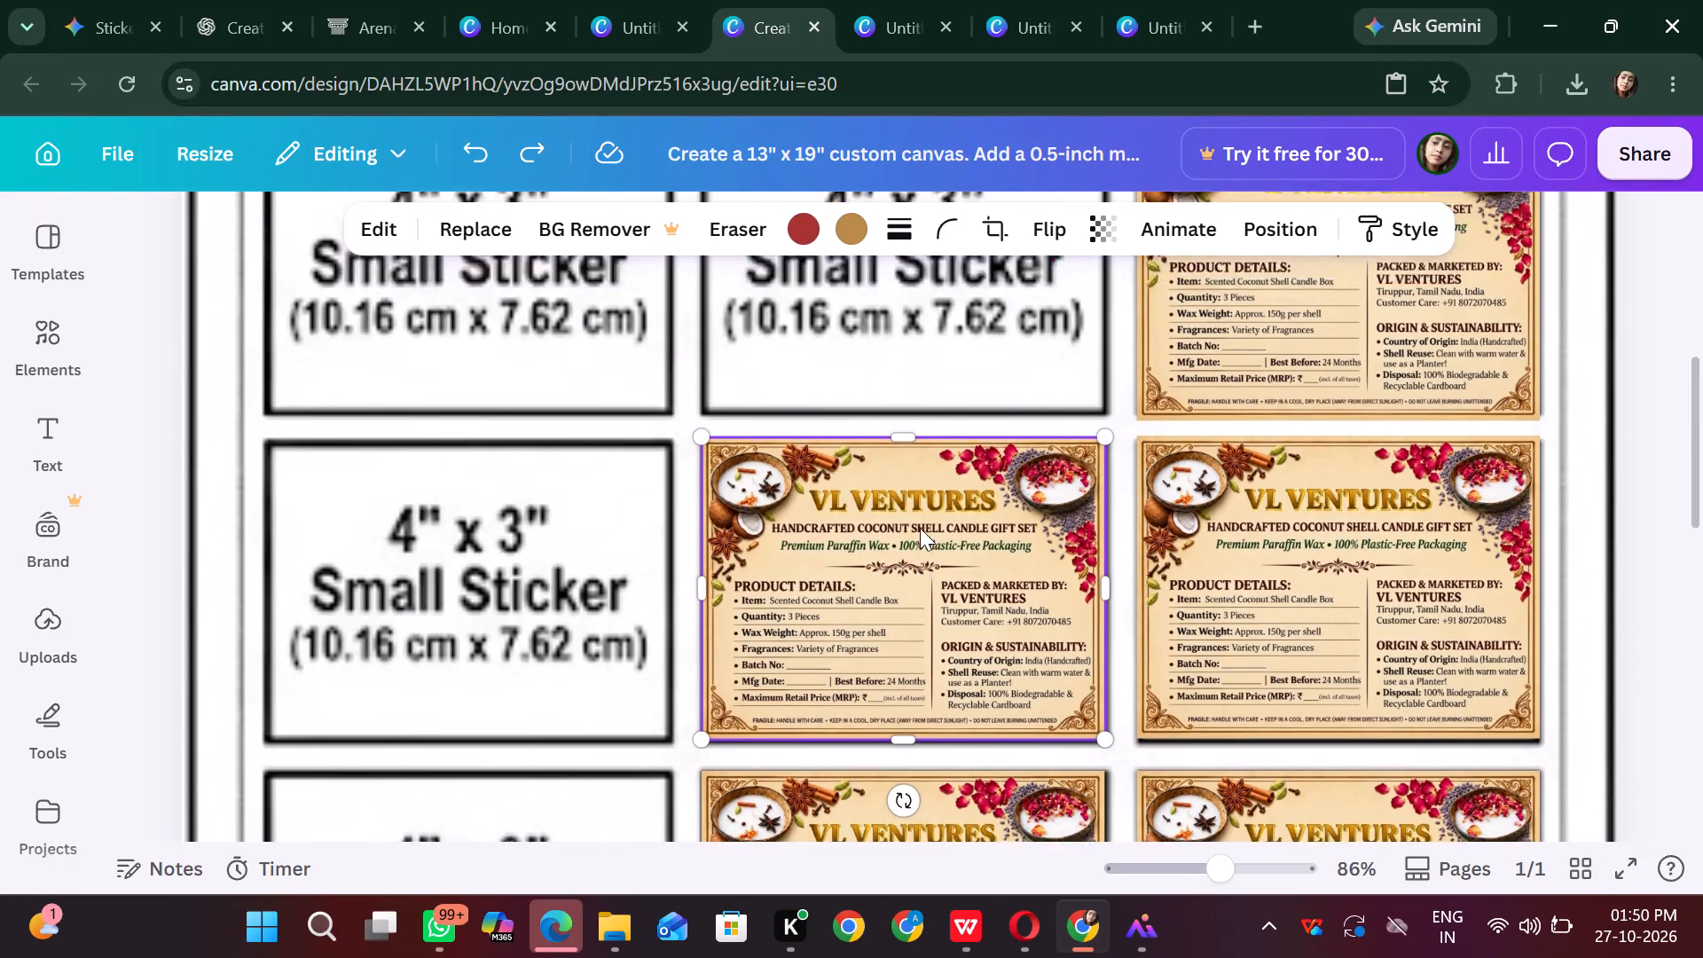
scroll(920, 528, "up", 2)
scroll(920, 528, "down", 14)
scroll(920, 528, "up", 6)
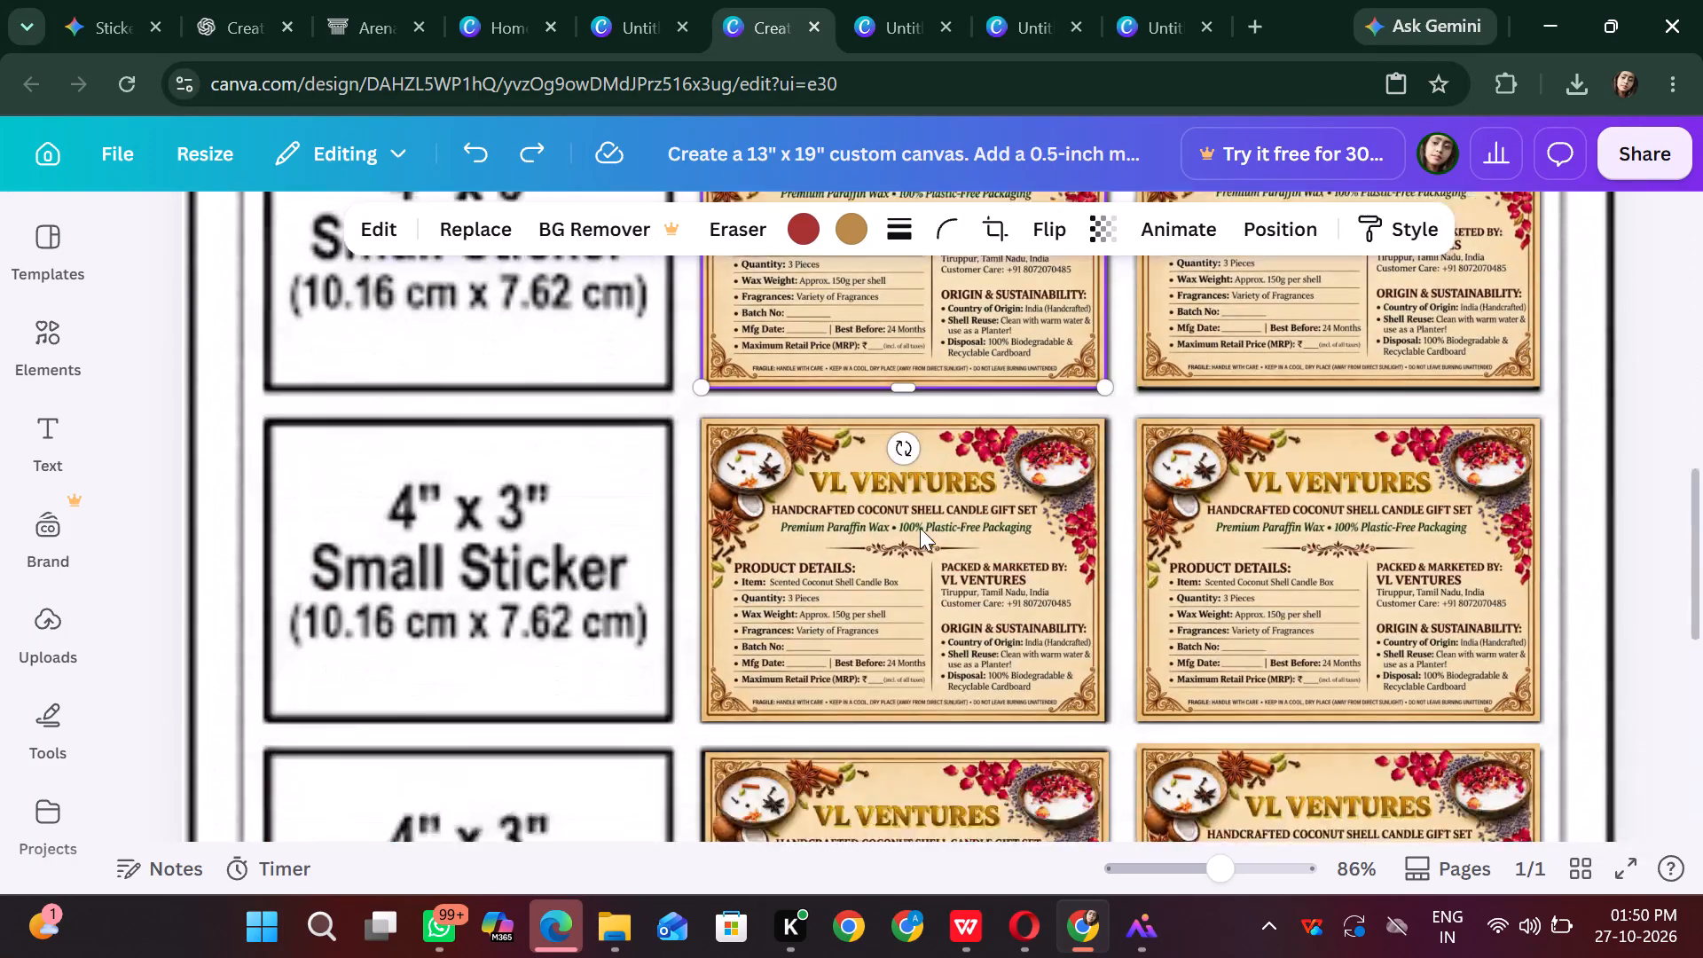
scroll(920, 528, "up", 6)
scroll(920, 528, "down", 3)
left_click(910, 605)
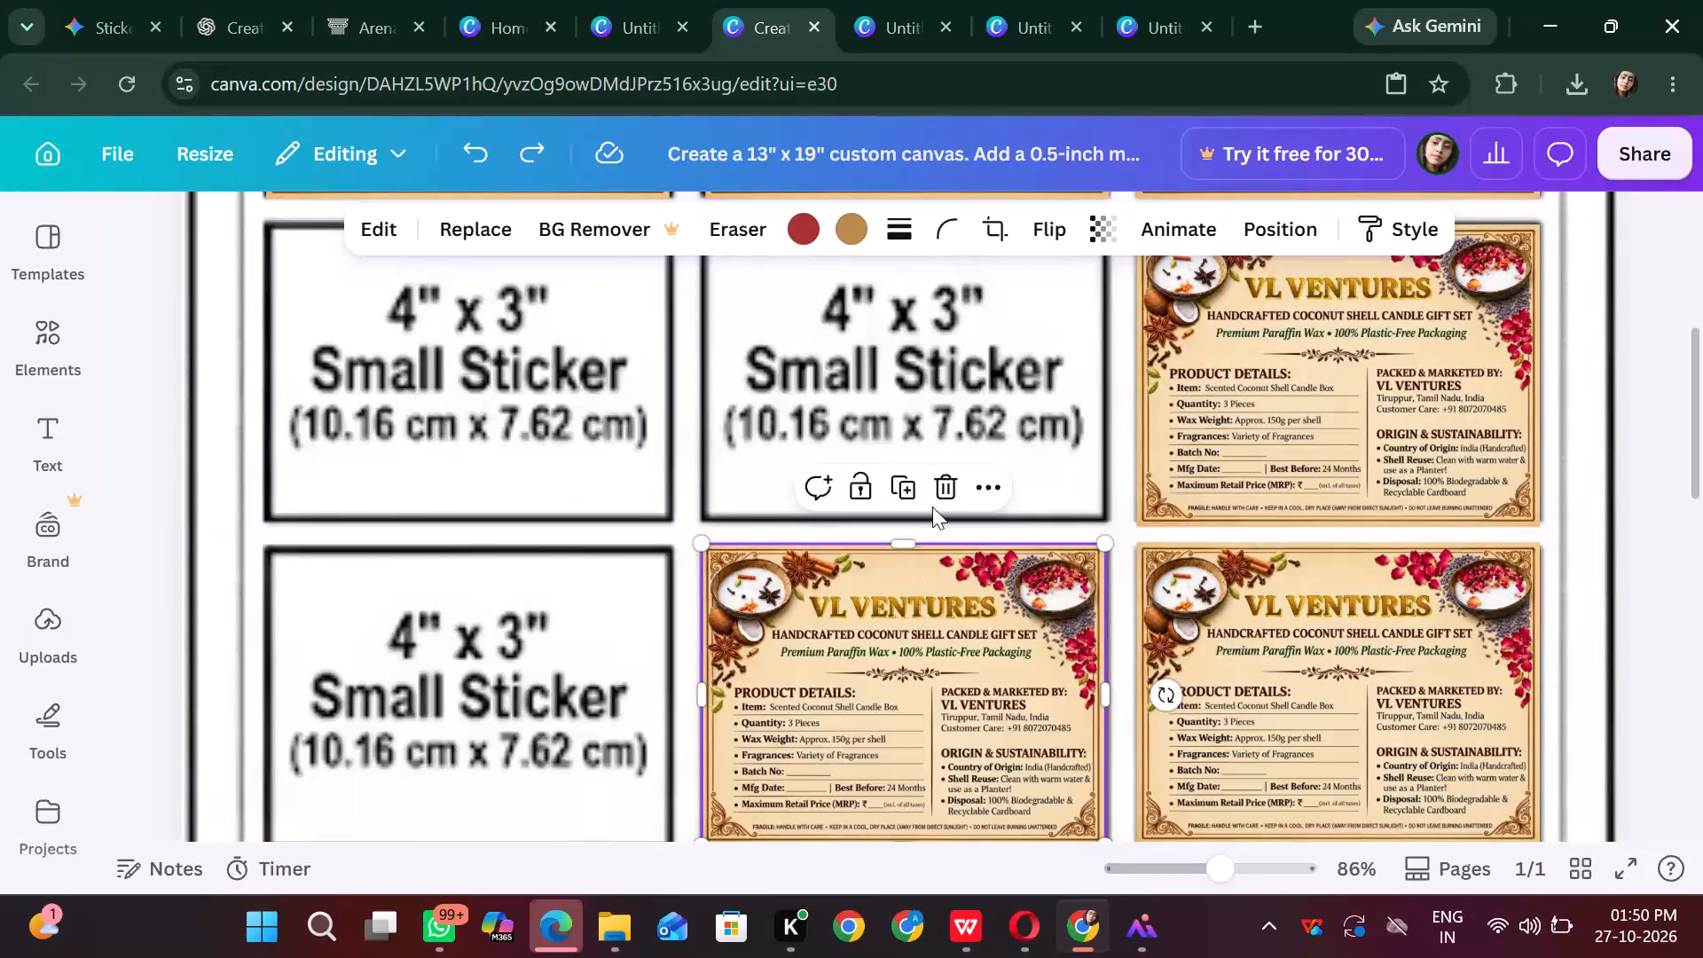
left_click(898, 599)
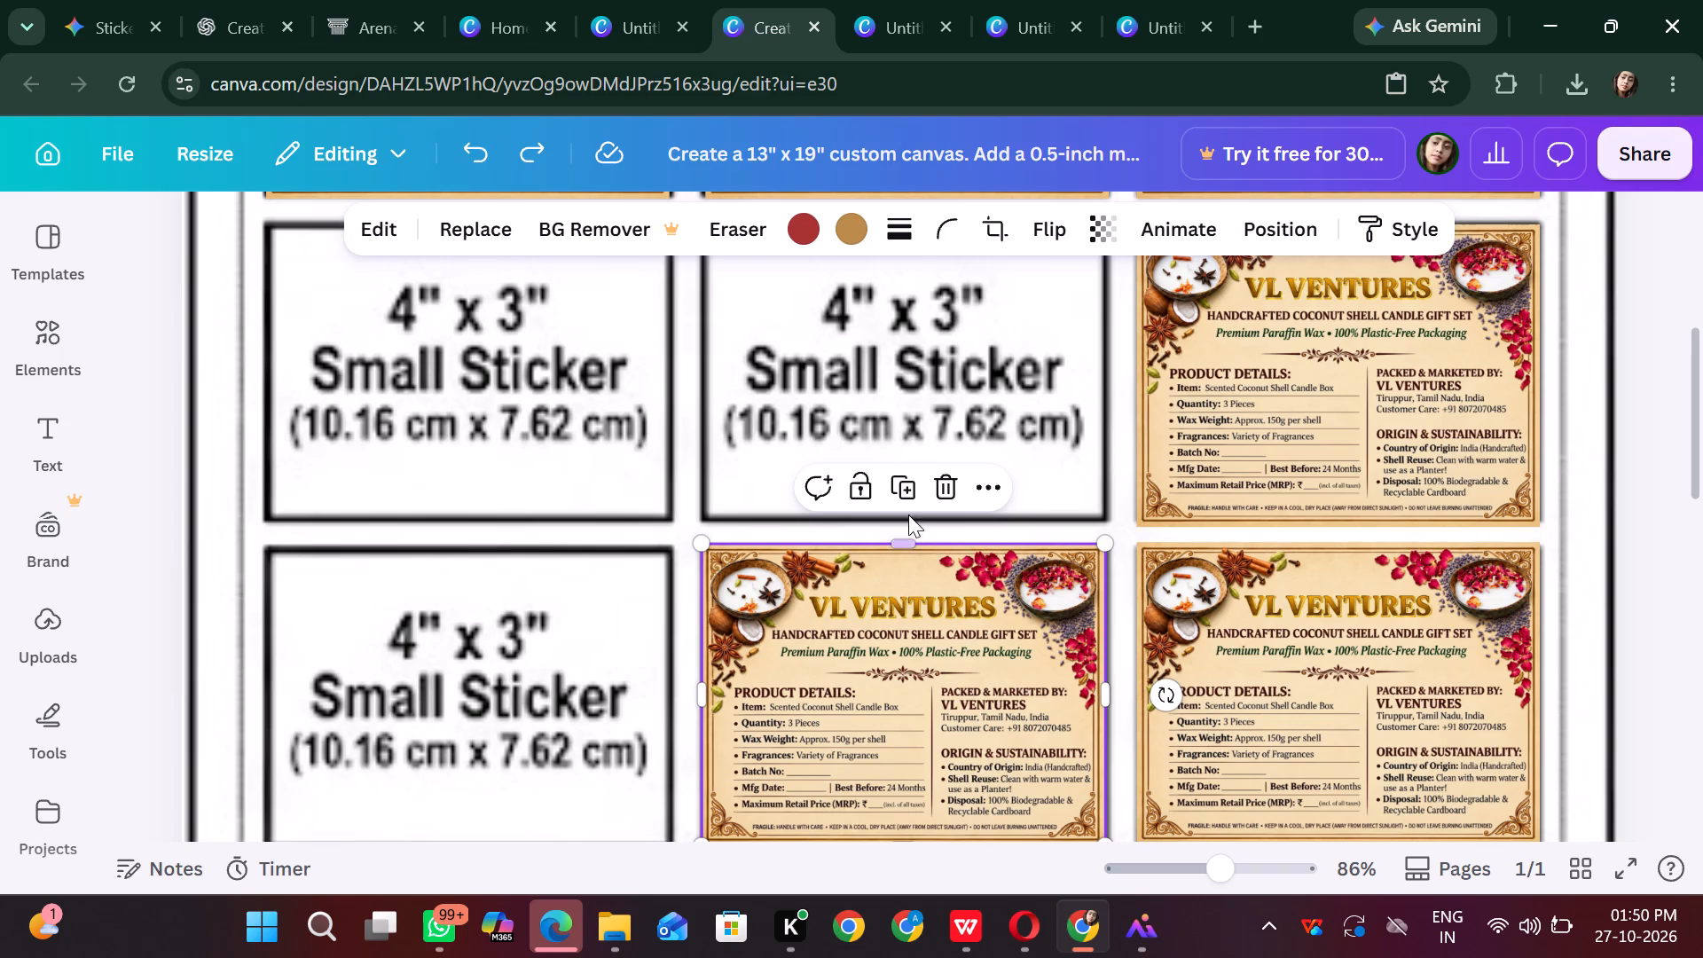
left_click(907, 506)
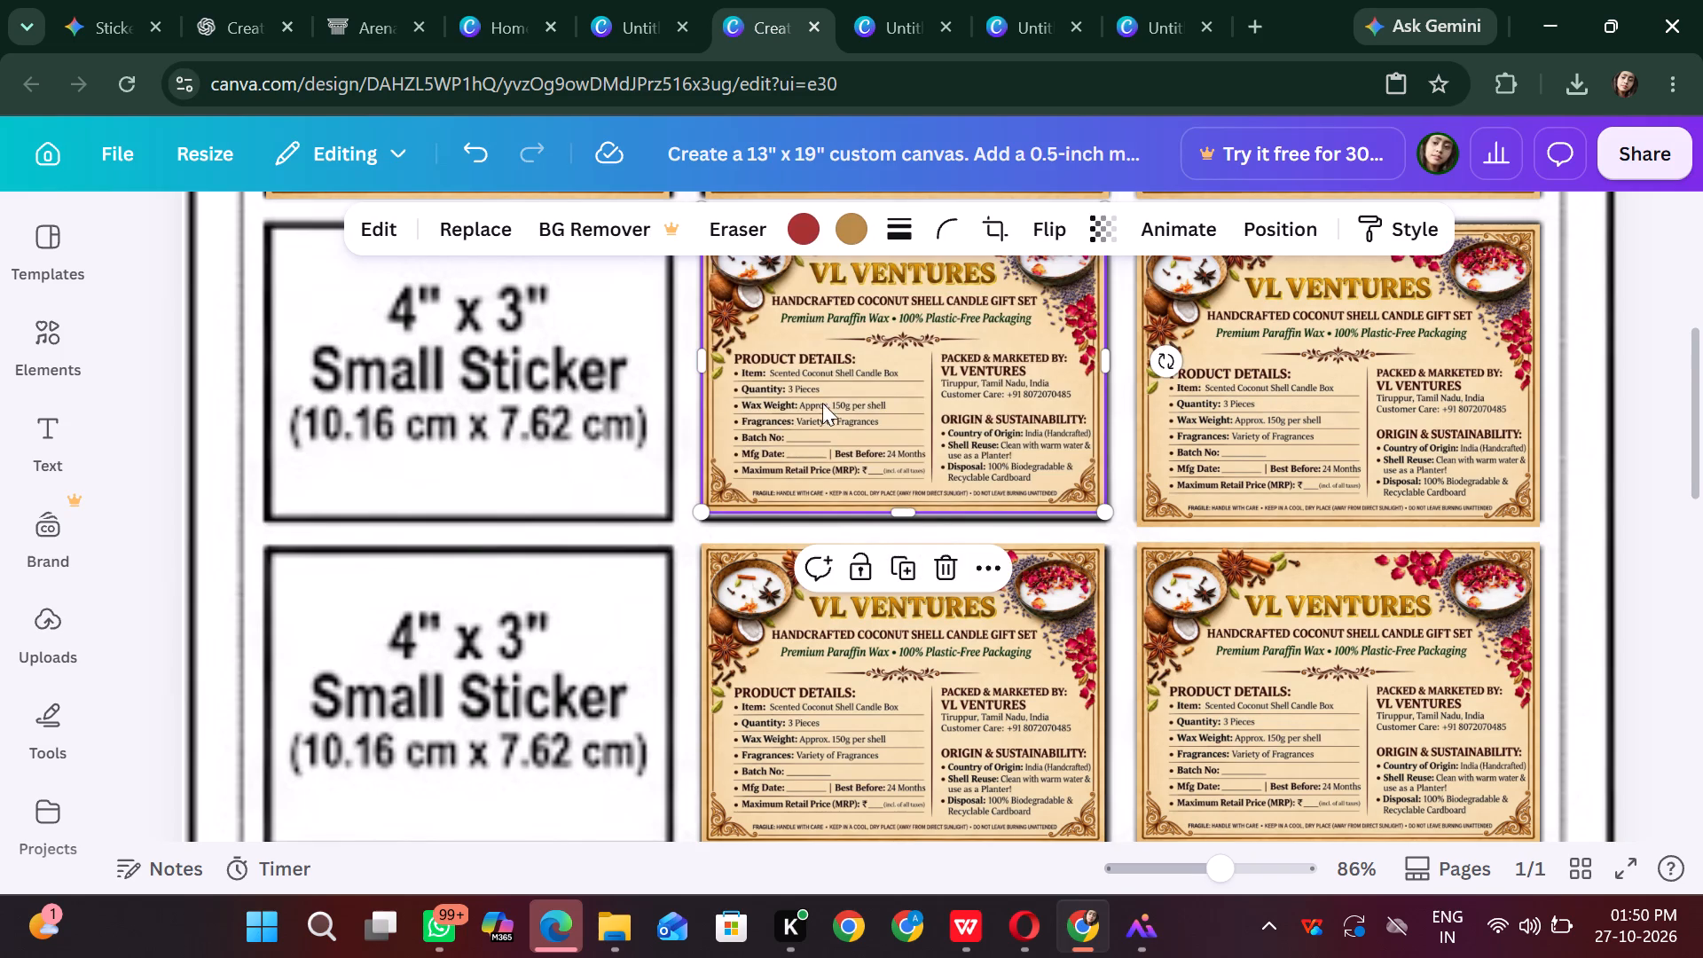
scroll(860, 401, "up", 2)
left_click(914, 651)
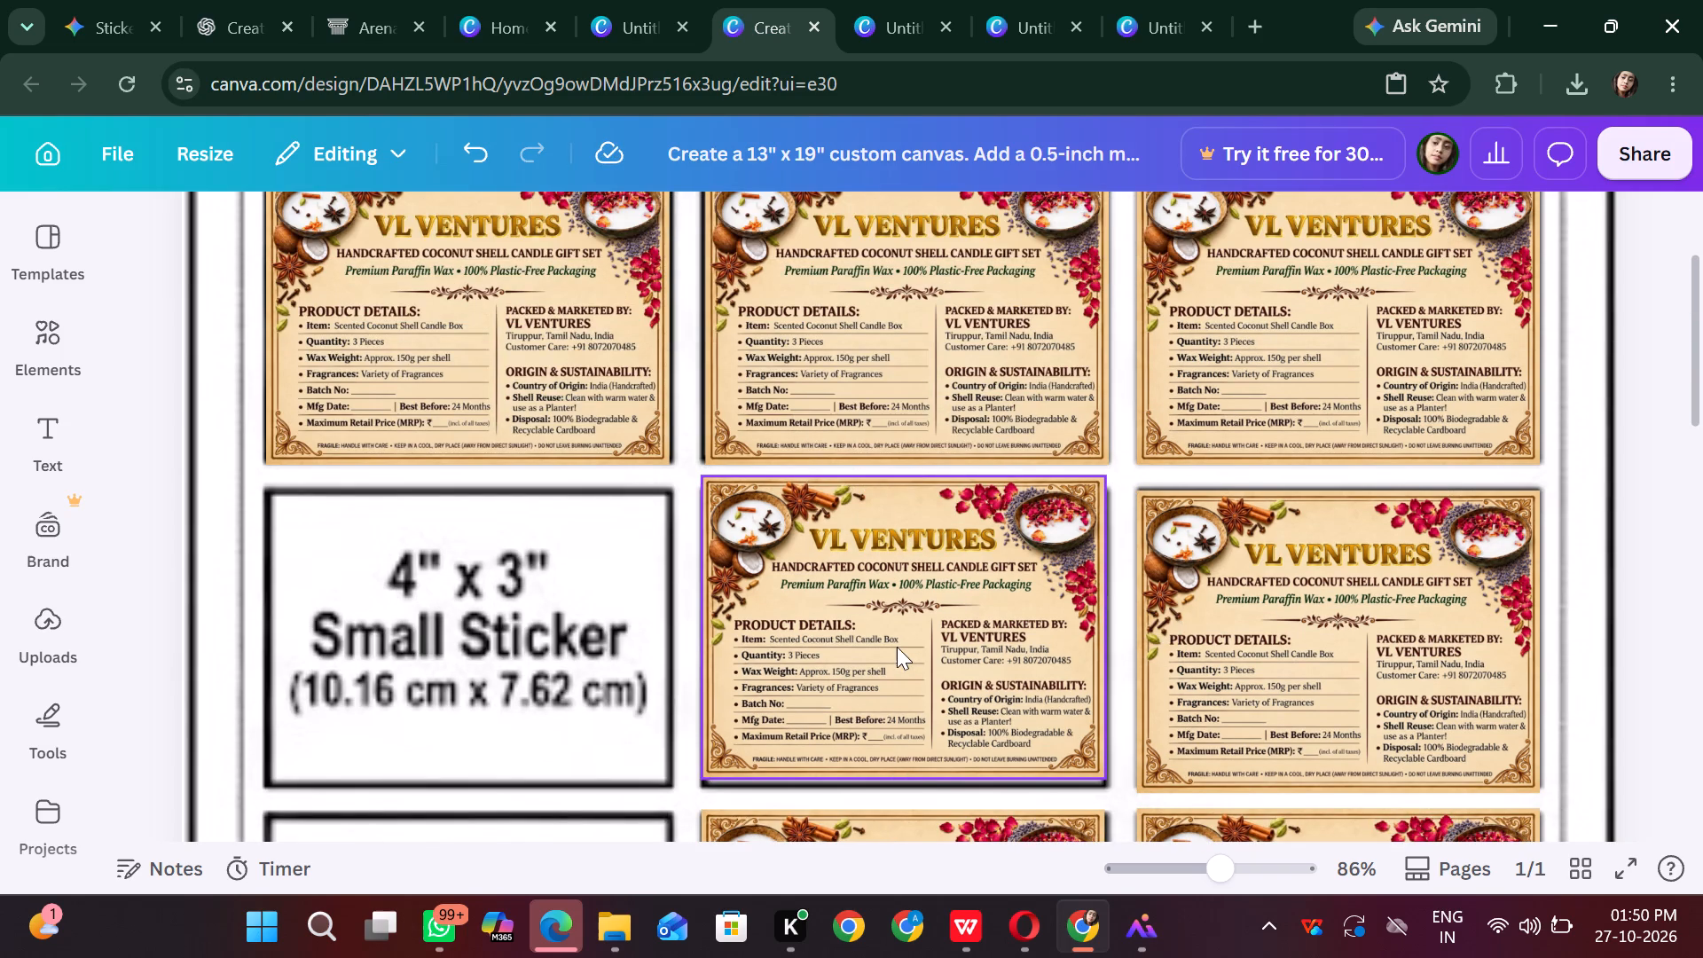
left_click(897, 647)
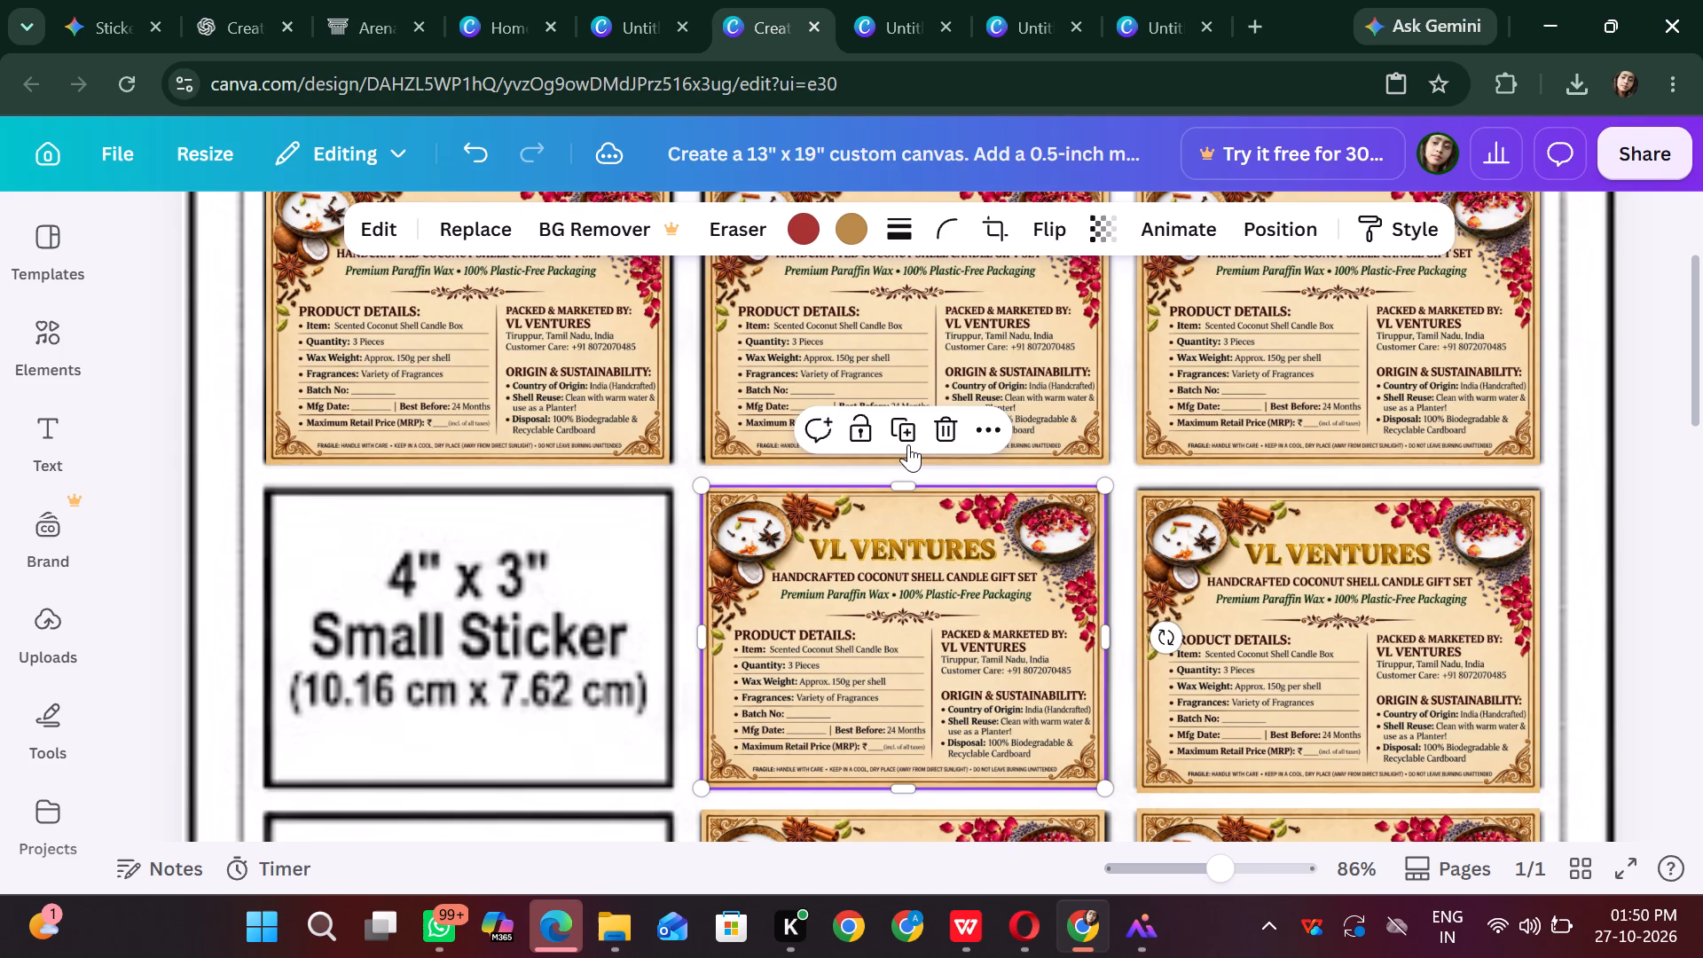
Duplicate the second row's middle label and align the copy over the first cell of the same row.
left_click(908, 444)
left_click_drag(914, 388, 533, 674)
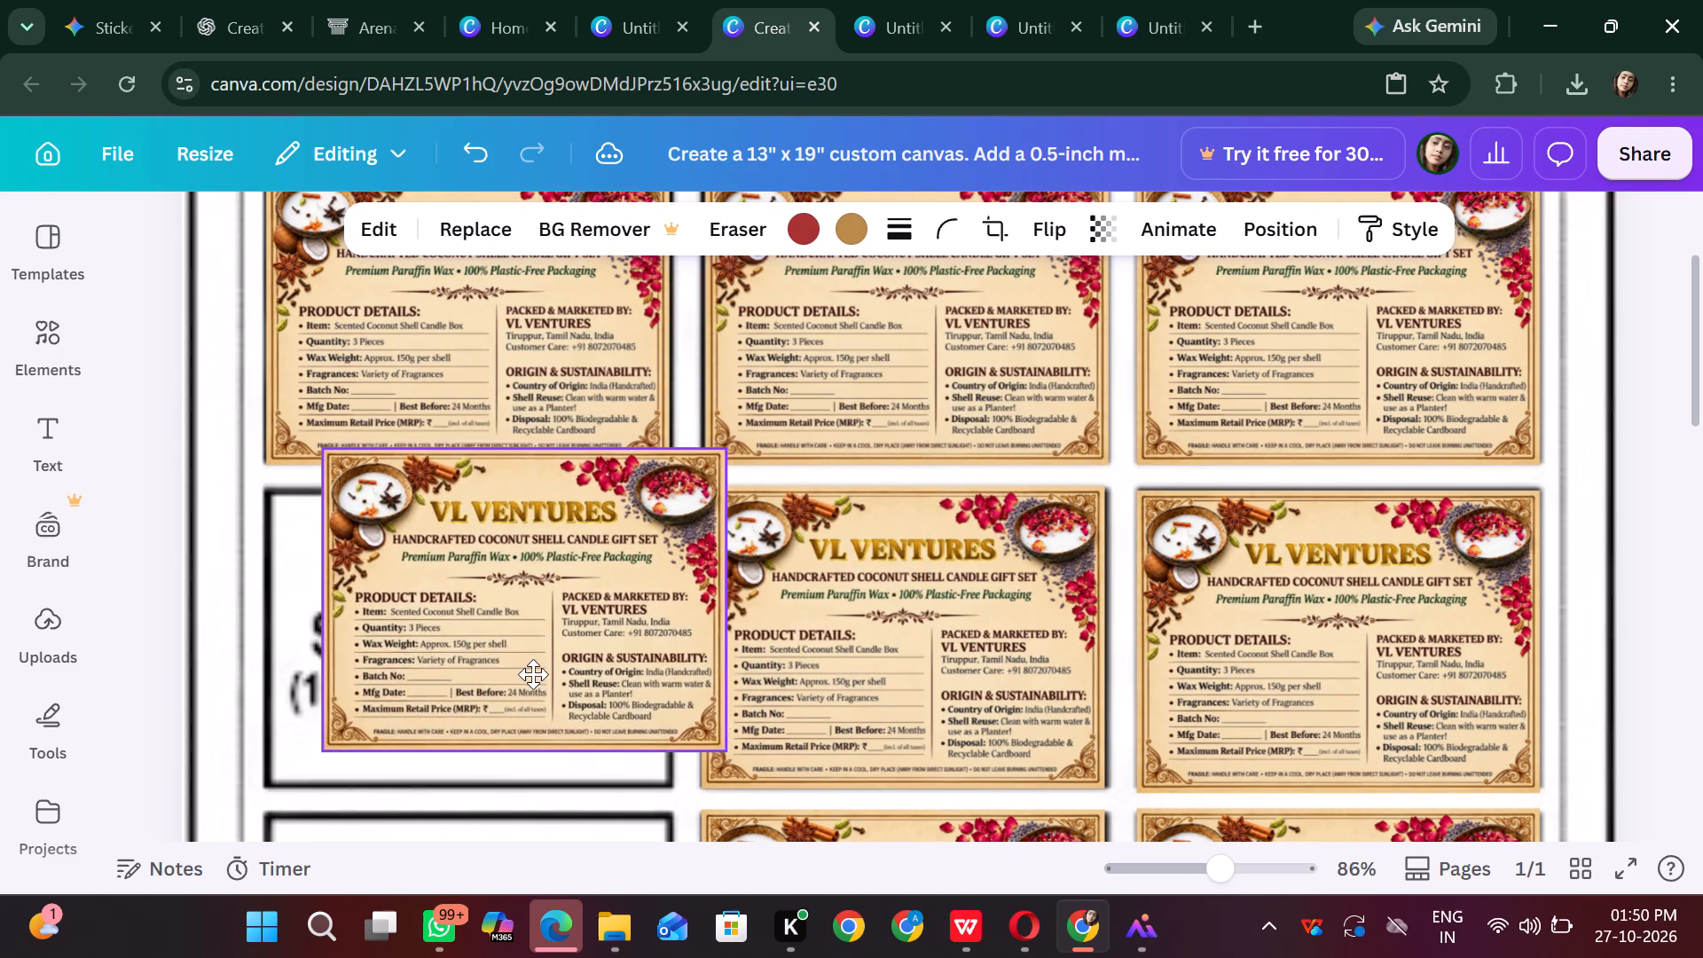
left_click_drag(533, 674, 484, 708)
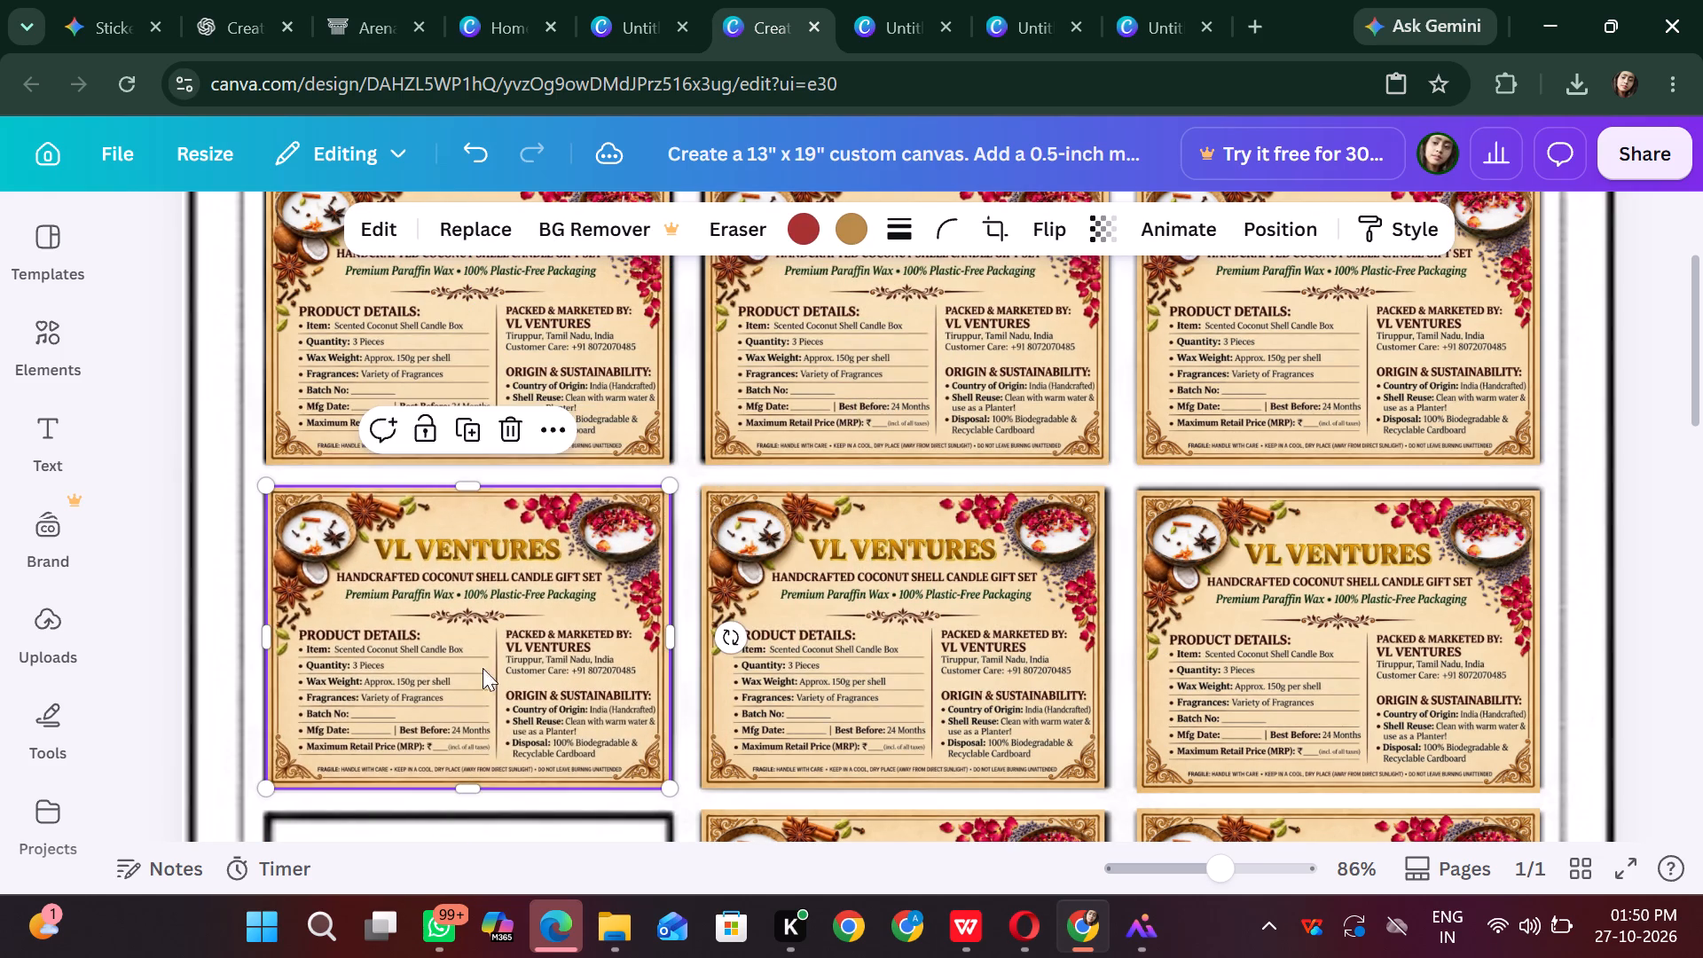
Duplicate the second row's first label and align the copy over the first cell of the third row with matching gaps.
scroll(581, 508, "down", 5)
scroll(584, 503, "up", 5)
scroll(584, 503, "down", 2)
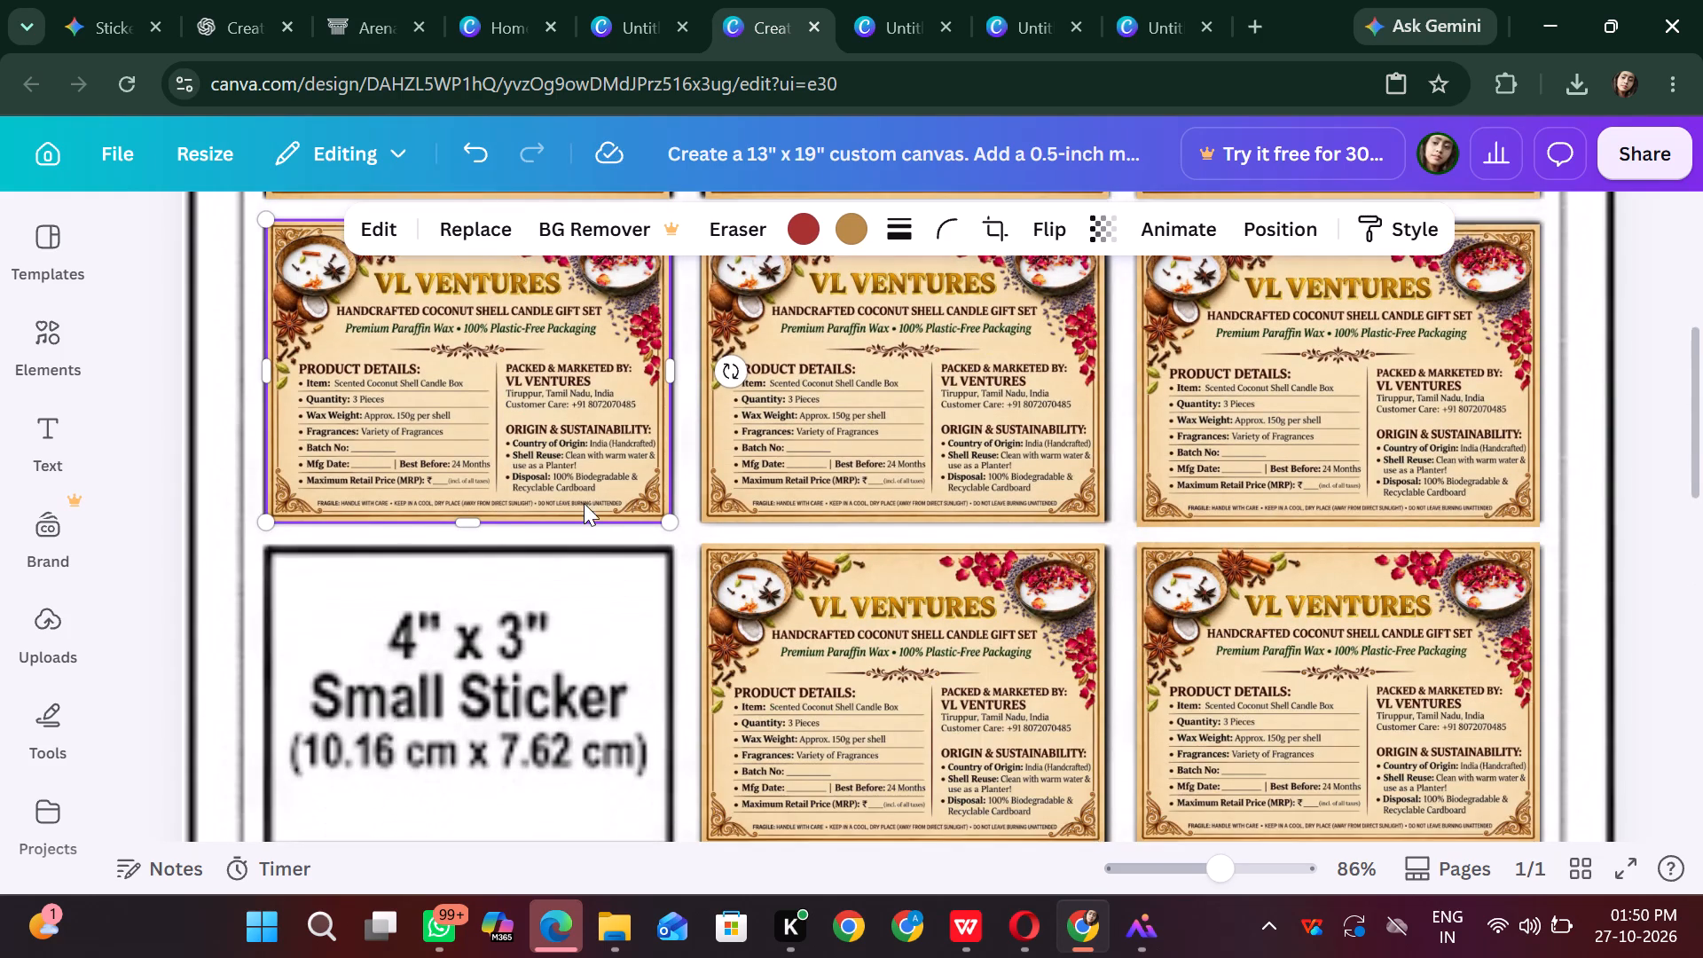
key("ctrl+d")
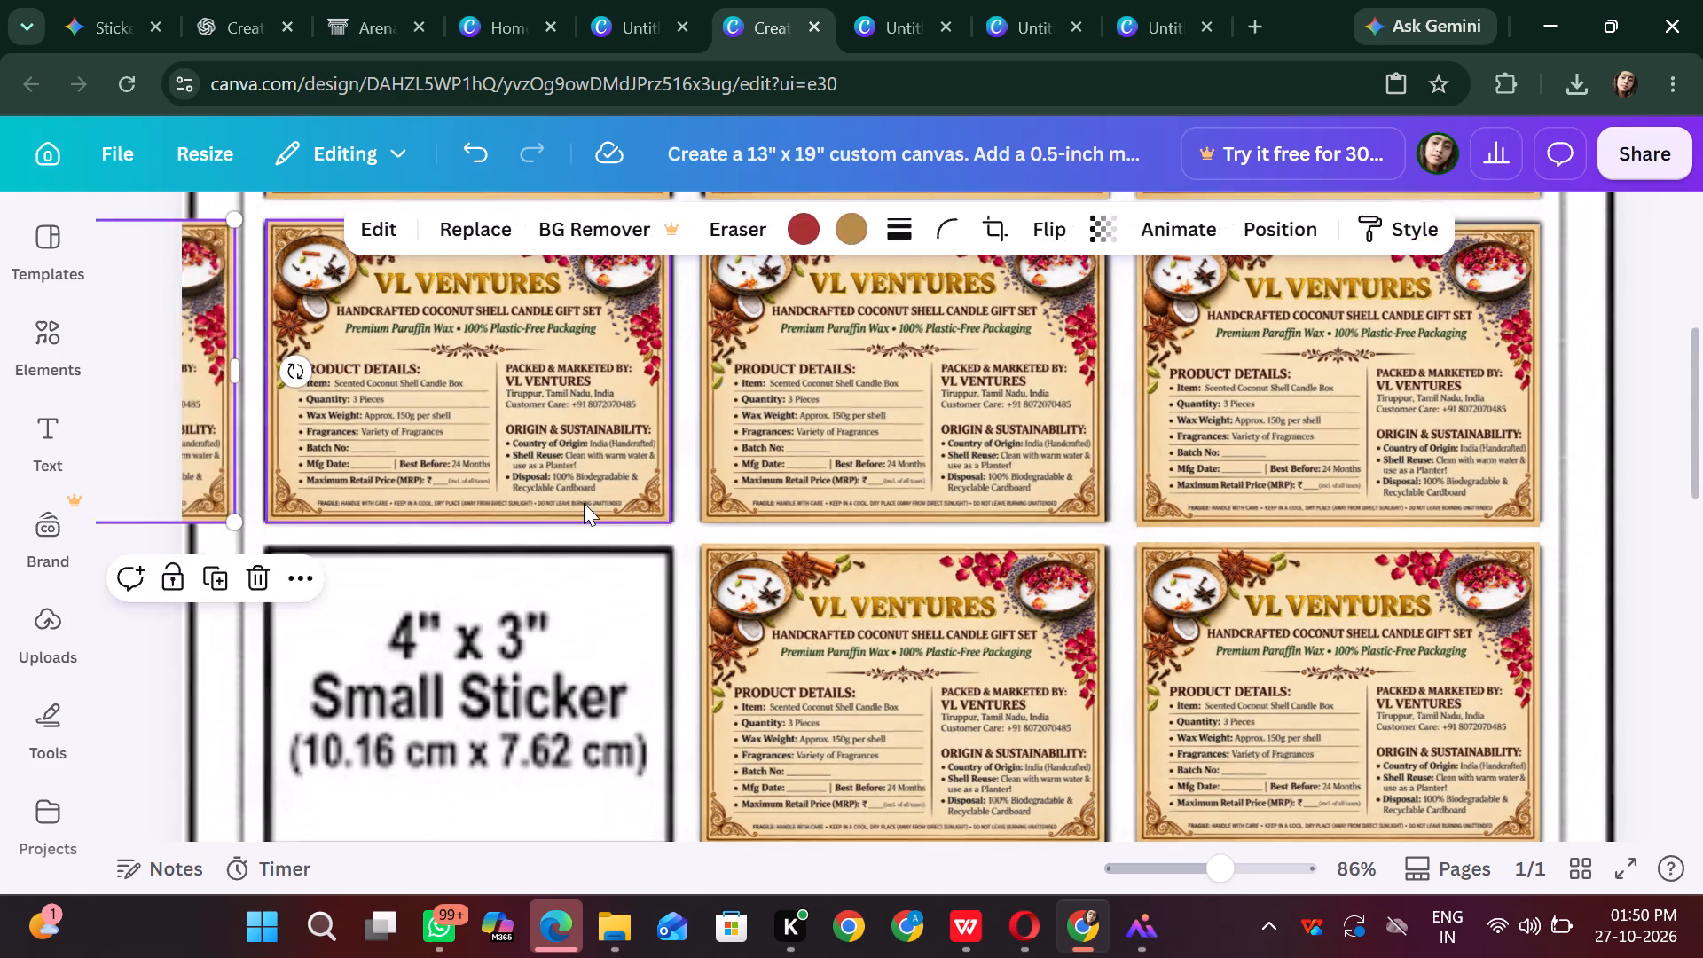
left_click_drag(204, 414, 376, 638)
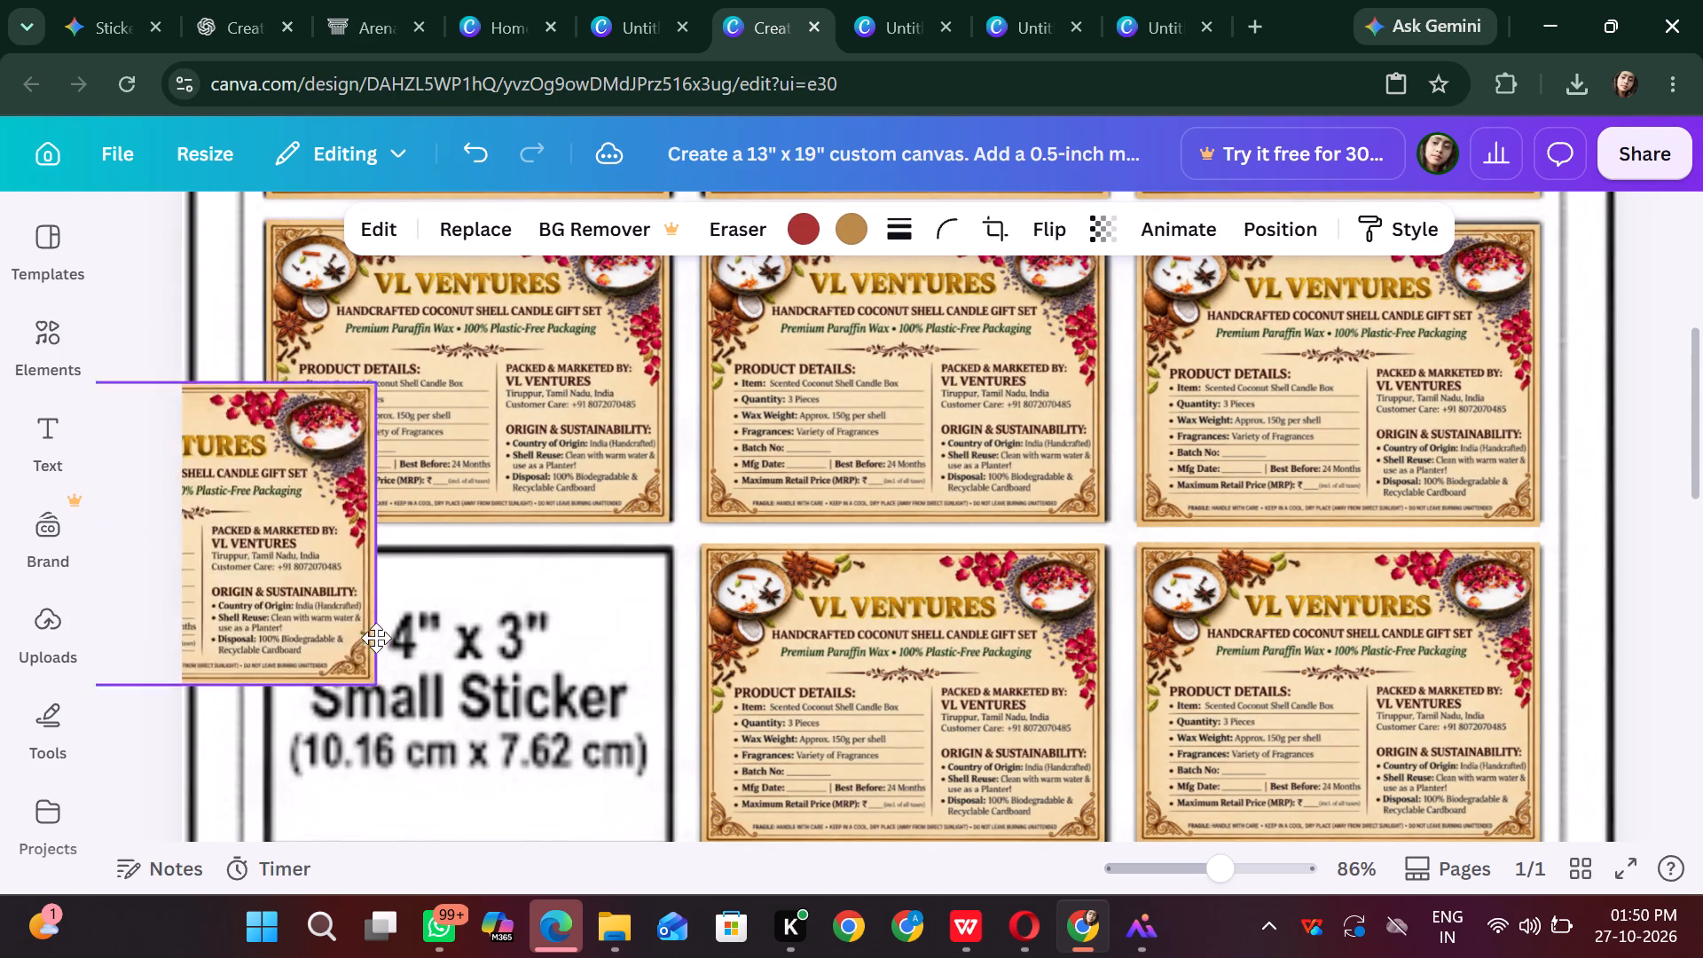
left_click_drag(376, 638, 637, 746)
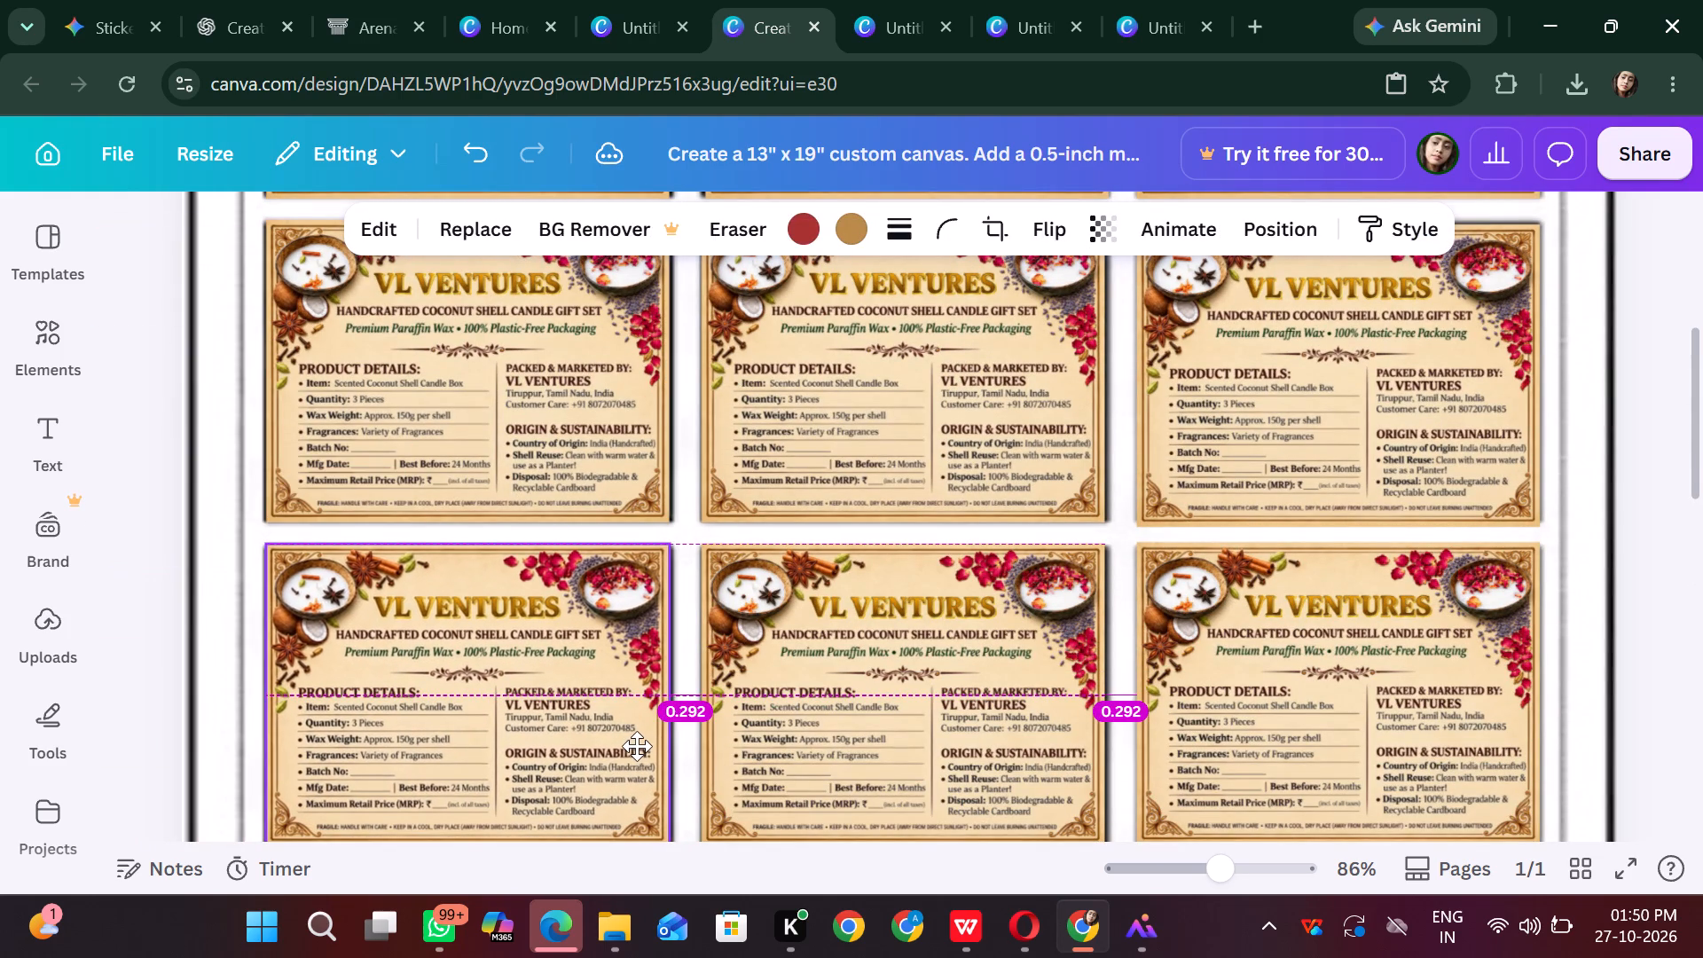
left_click_drag(637, 746, 637, 745)
Duplicate the third row's first label and align the copy over the first cell of the fourth row.
scroll(625, 577, "down", 3)
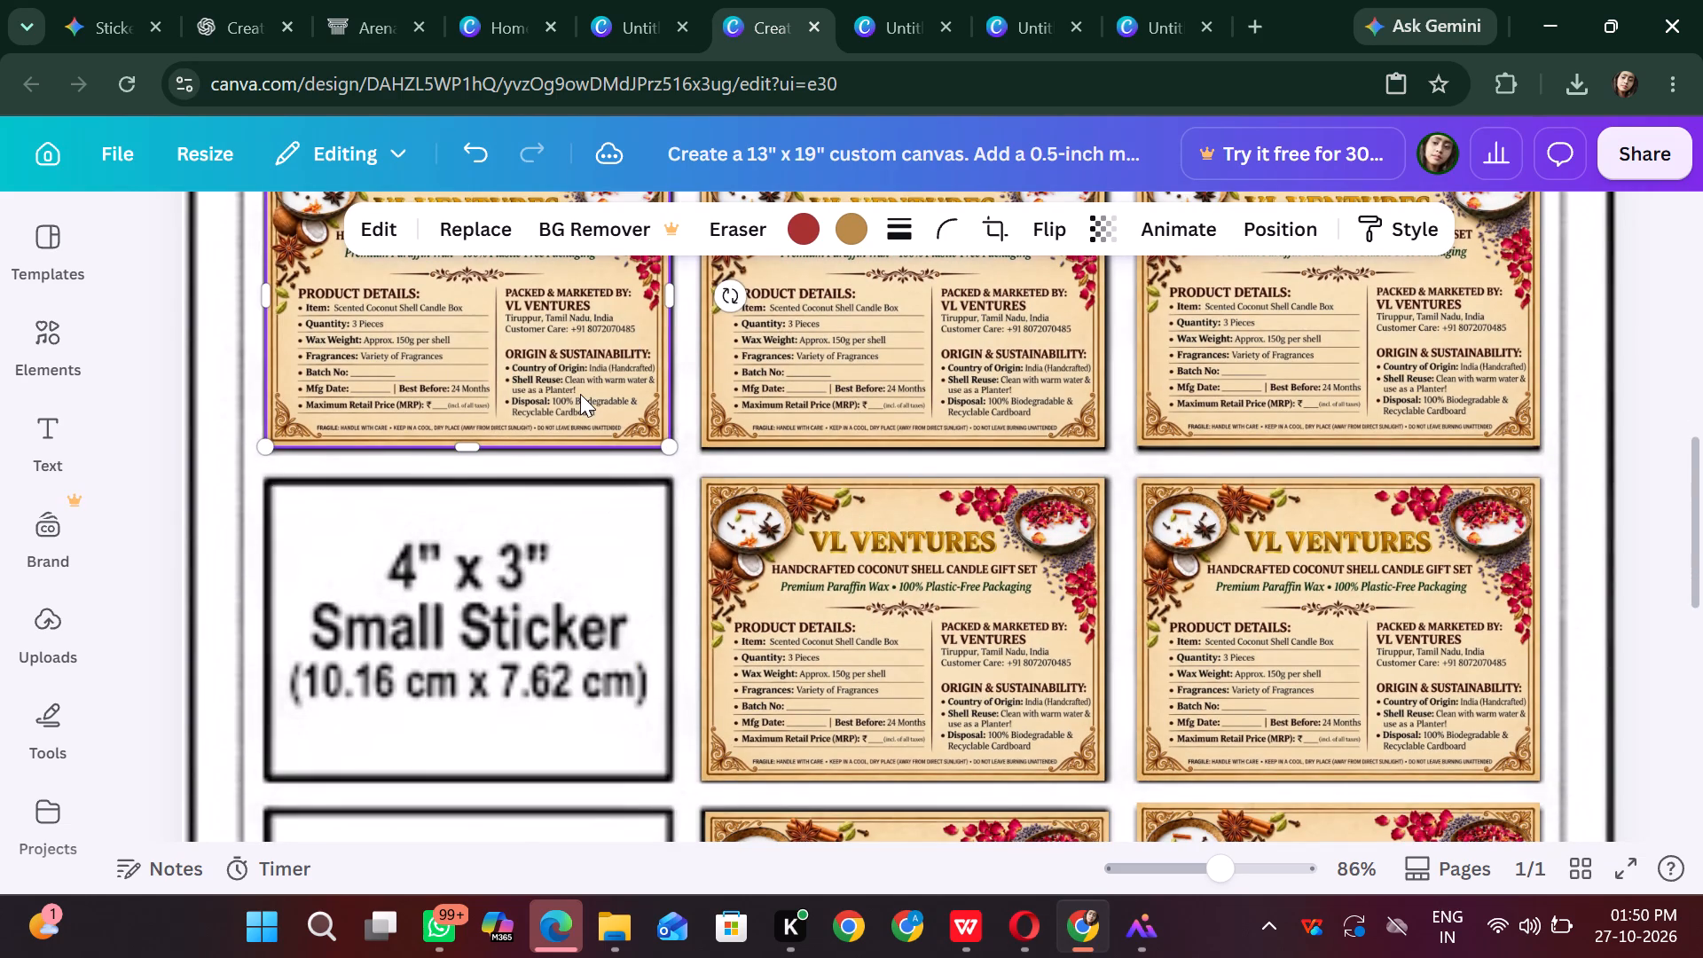
left_click(580, 394)
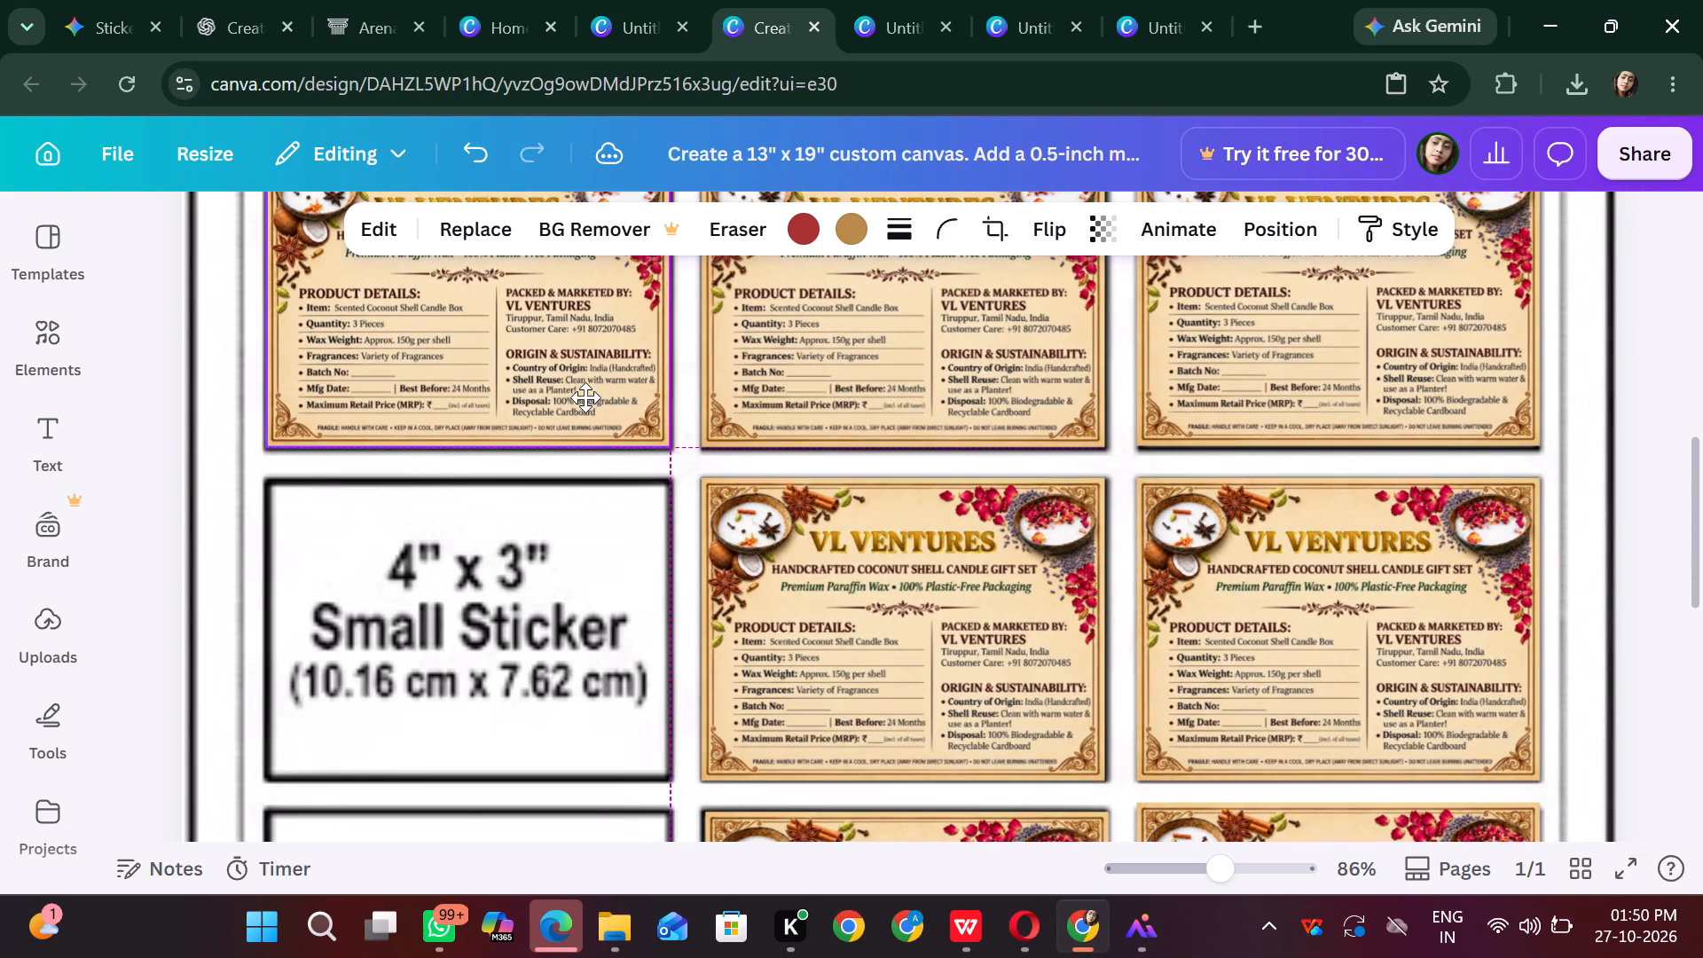
key("ctrl+d")
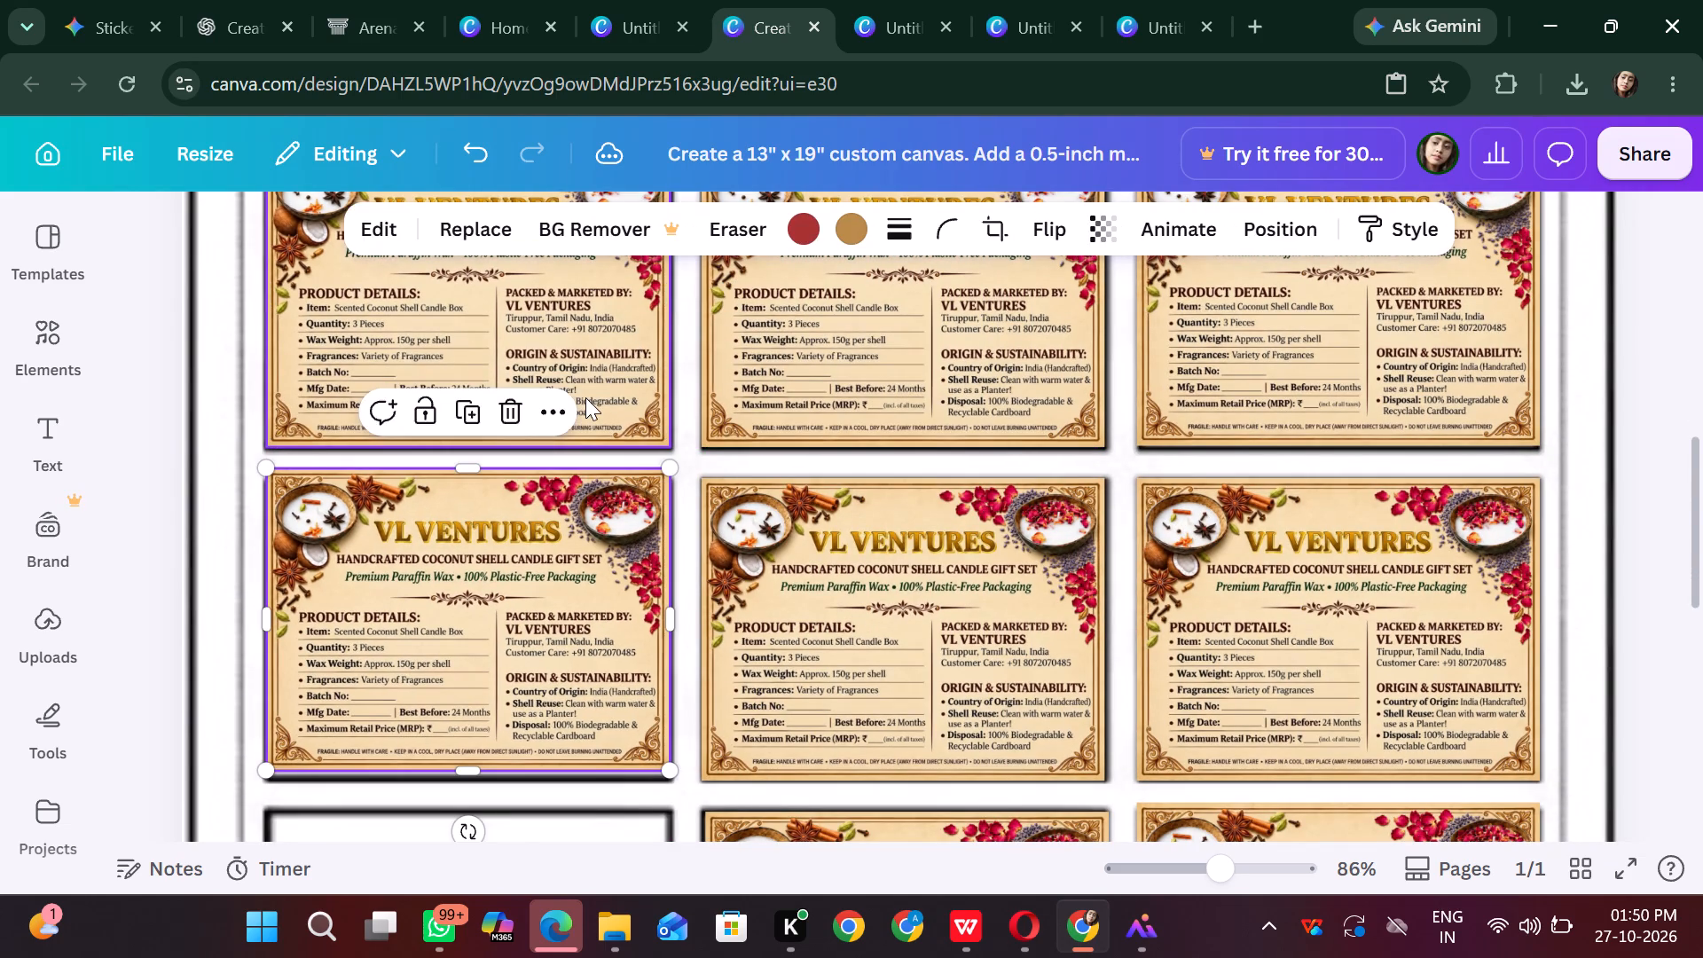
scroll(585, 397, "down", 2)
left_click_drag(584, 397, 595, 408)
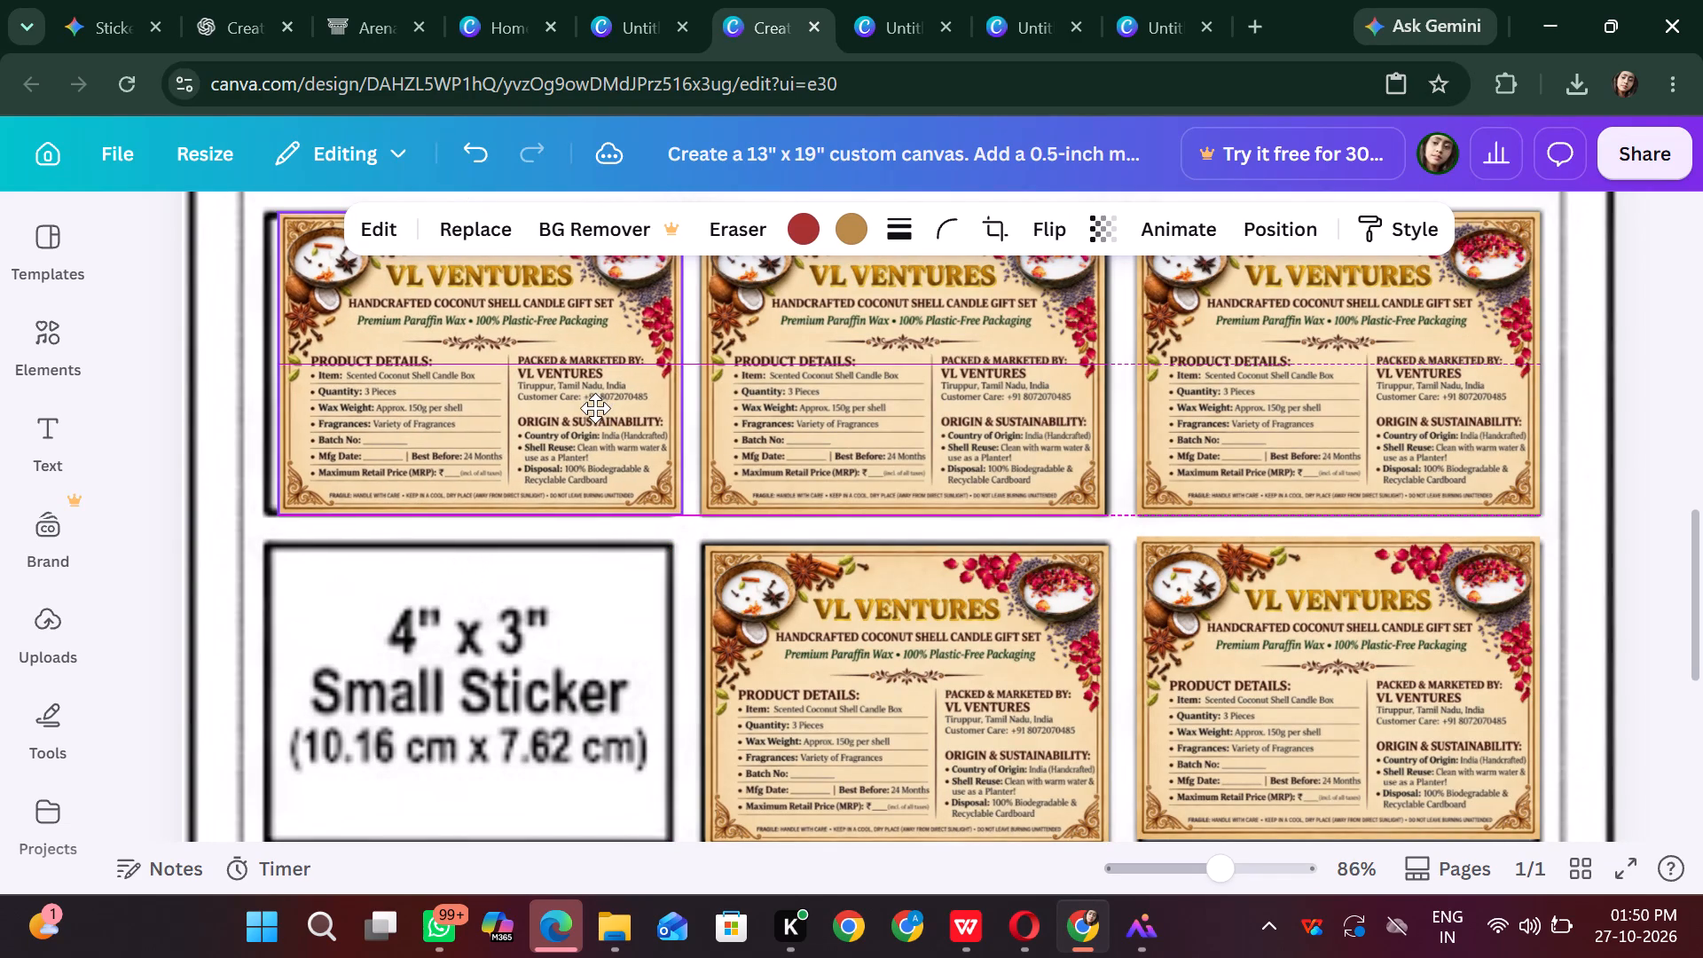
left_click_drag(595, 408, 588, 409)
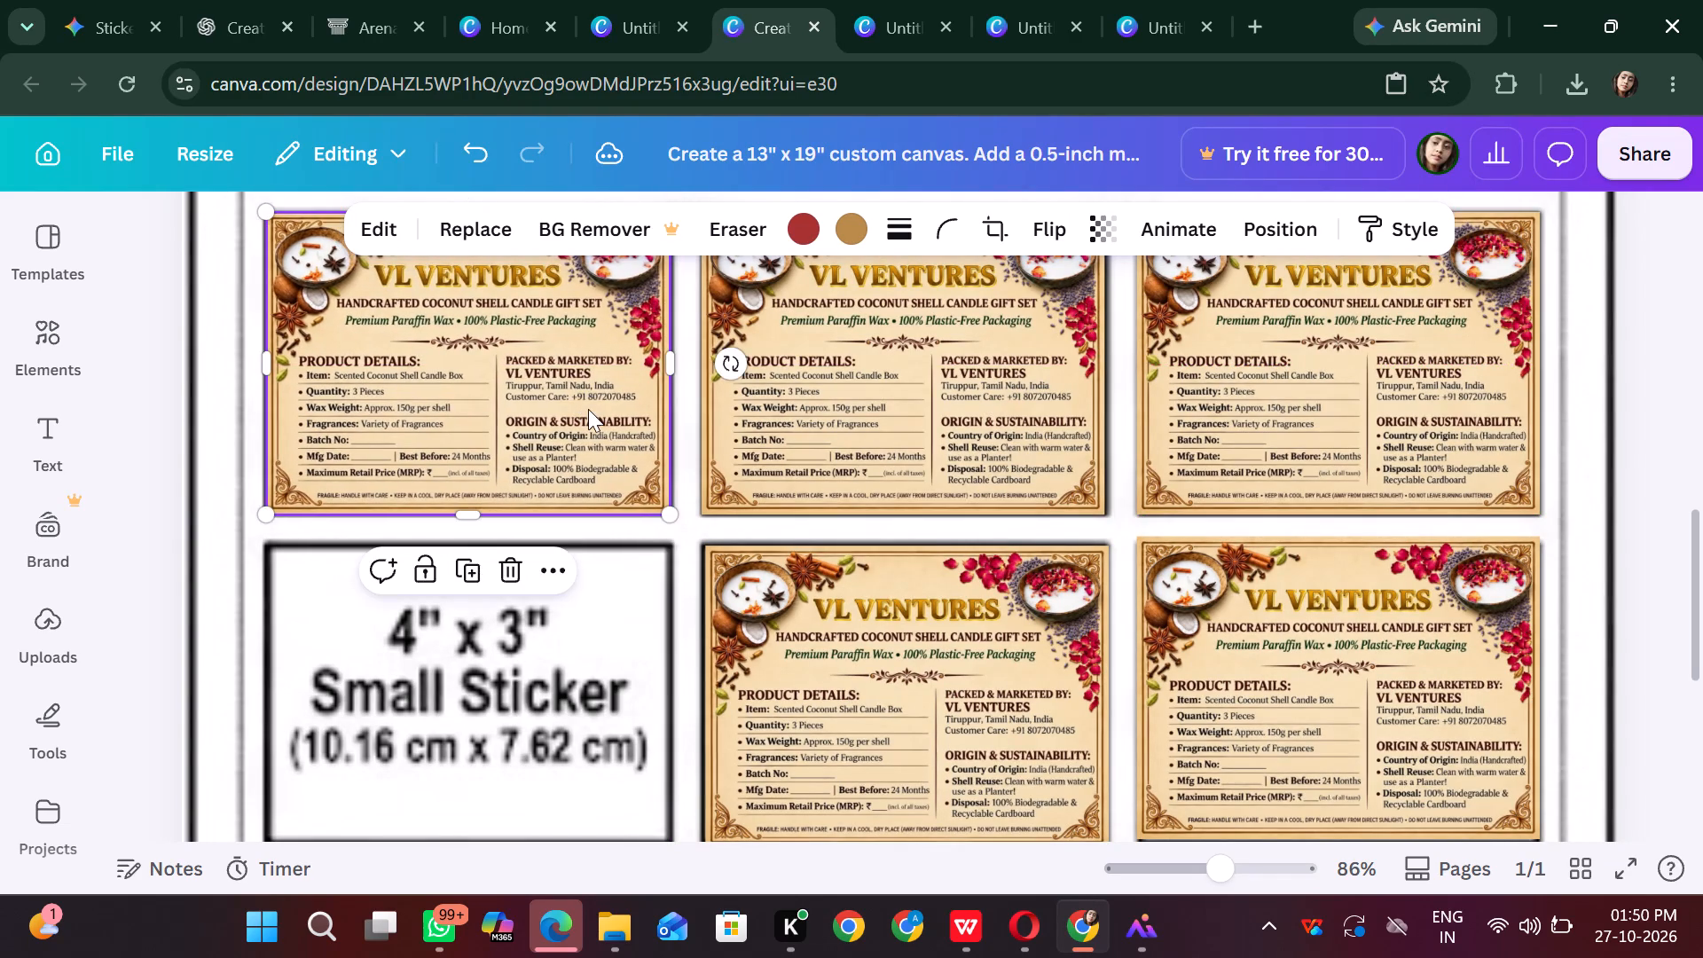
Duplicate the fourth row's first label to fill the first cell of the fifth row.
key("ctrl+d")
scroll(588, 407, "down", 3)
scroll(589, 405, "up", 5)
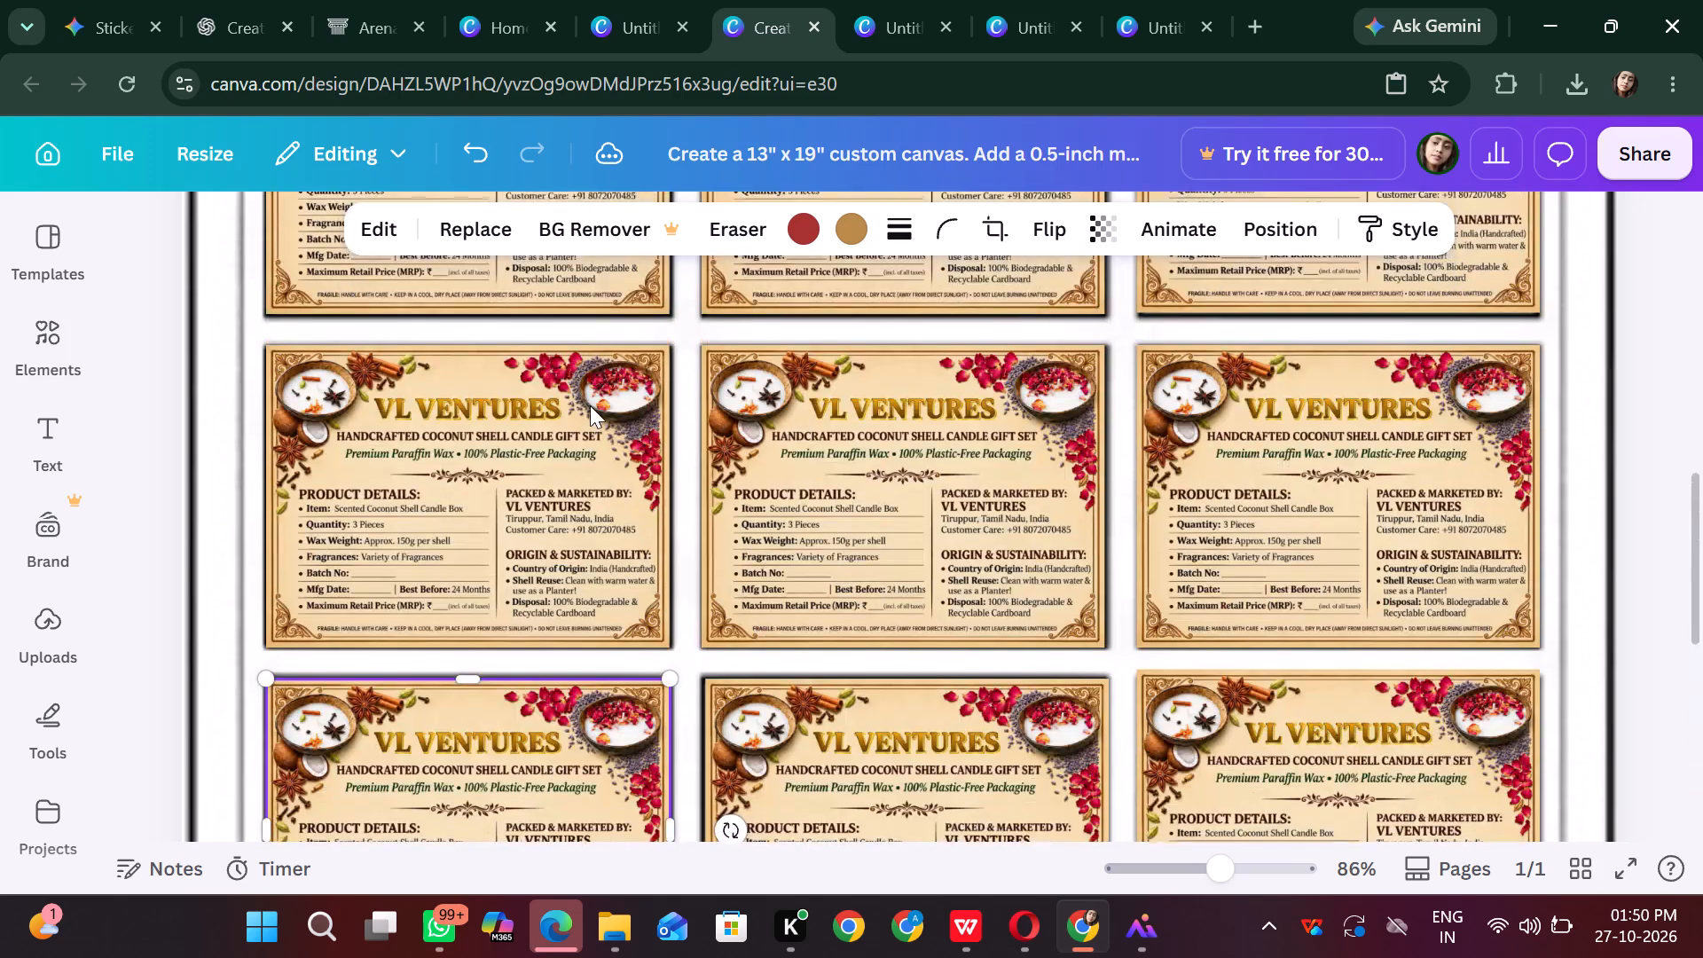
Delete the 4" x 3" sticker grid guide image behind the labels.
scroll(590, 405, "up", 10)
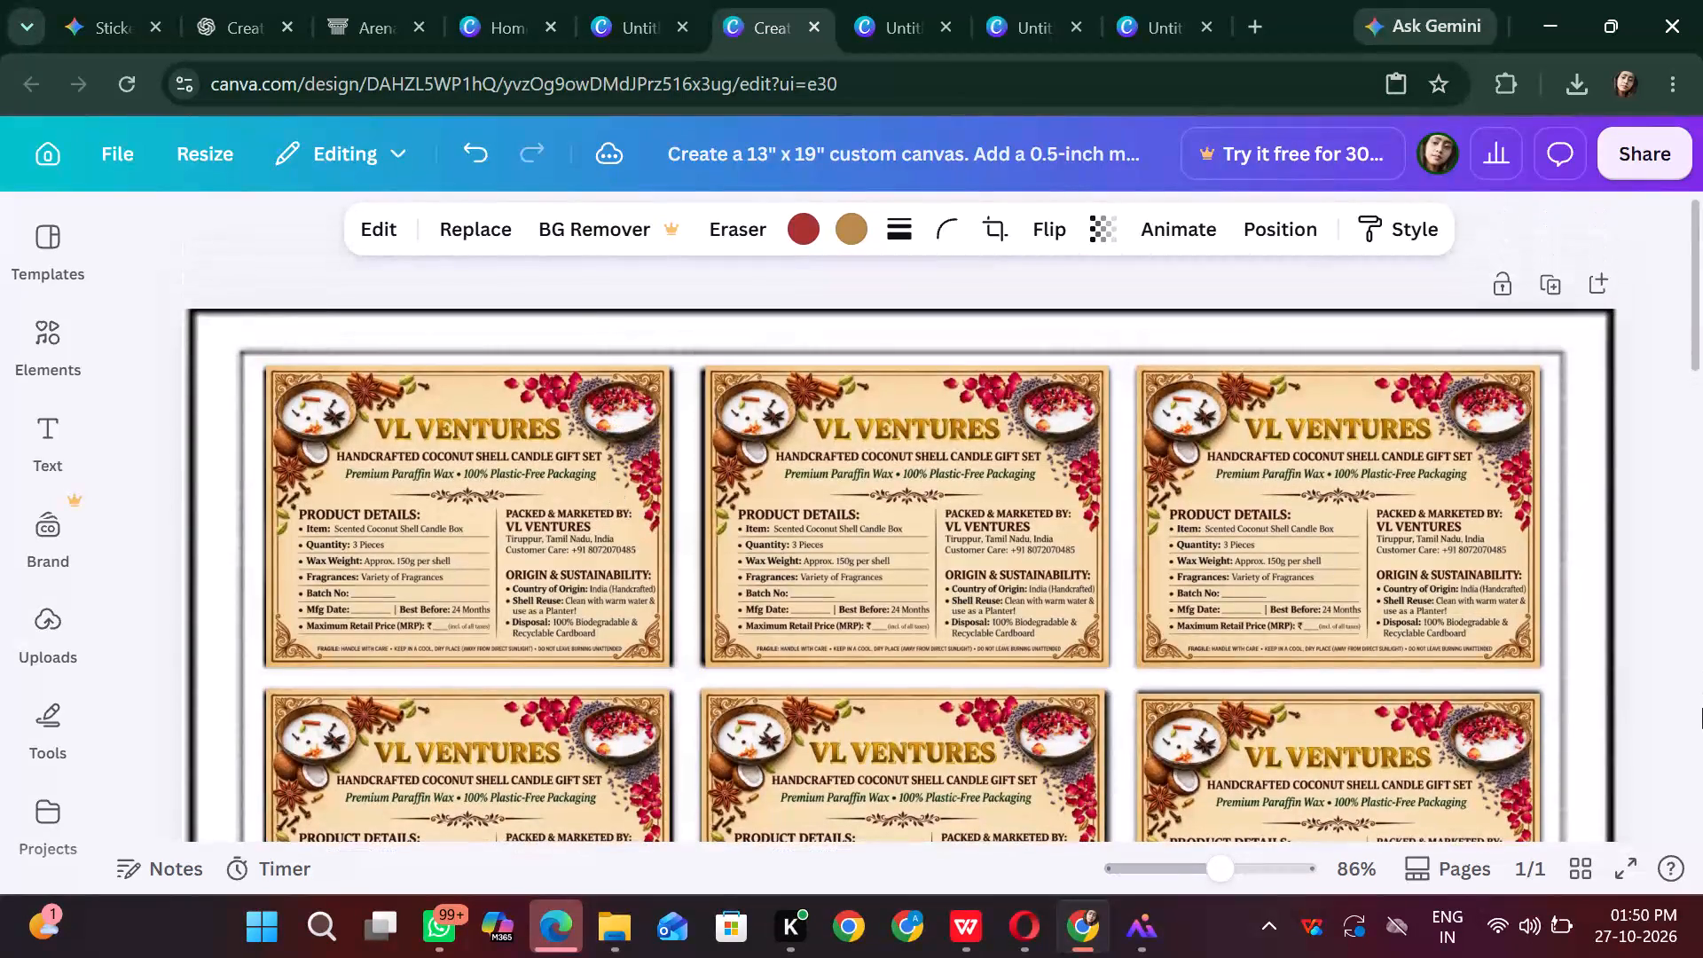
left_click(1585, 352)
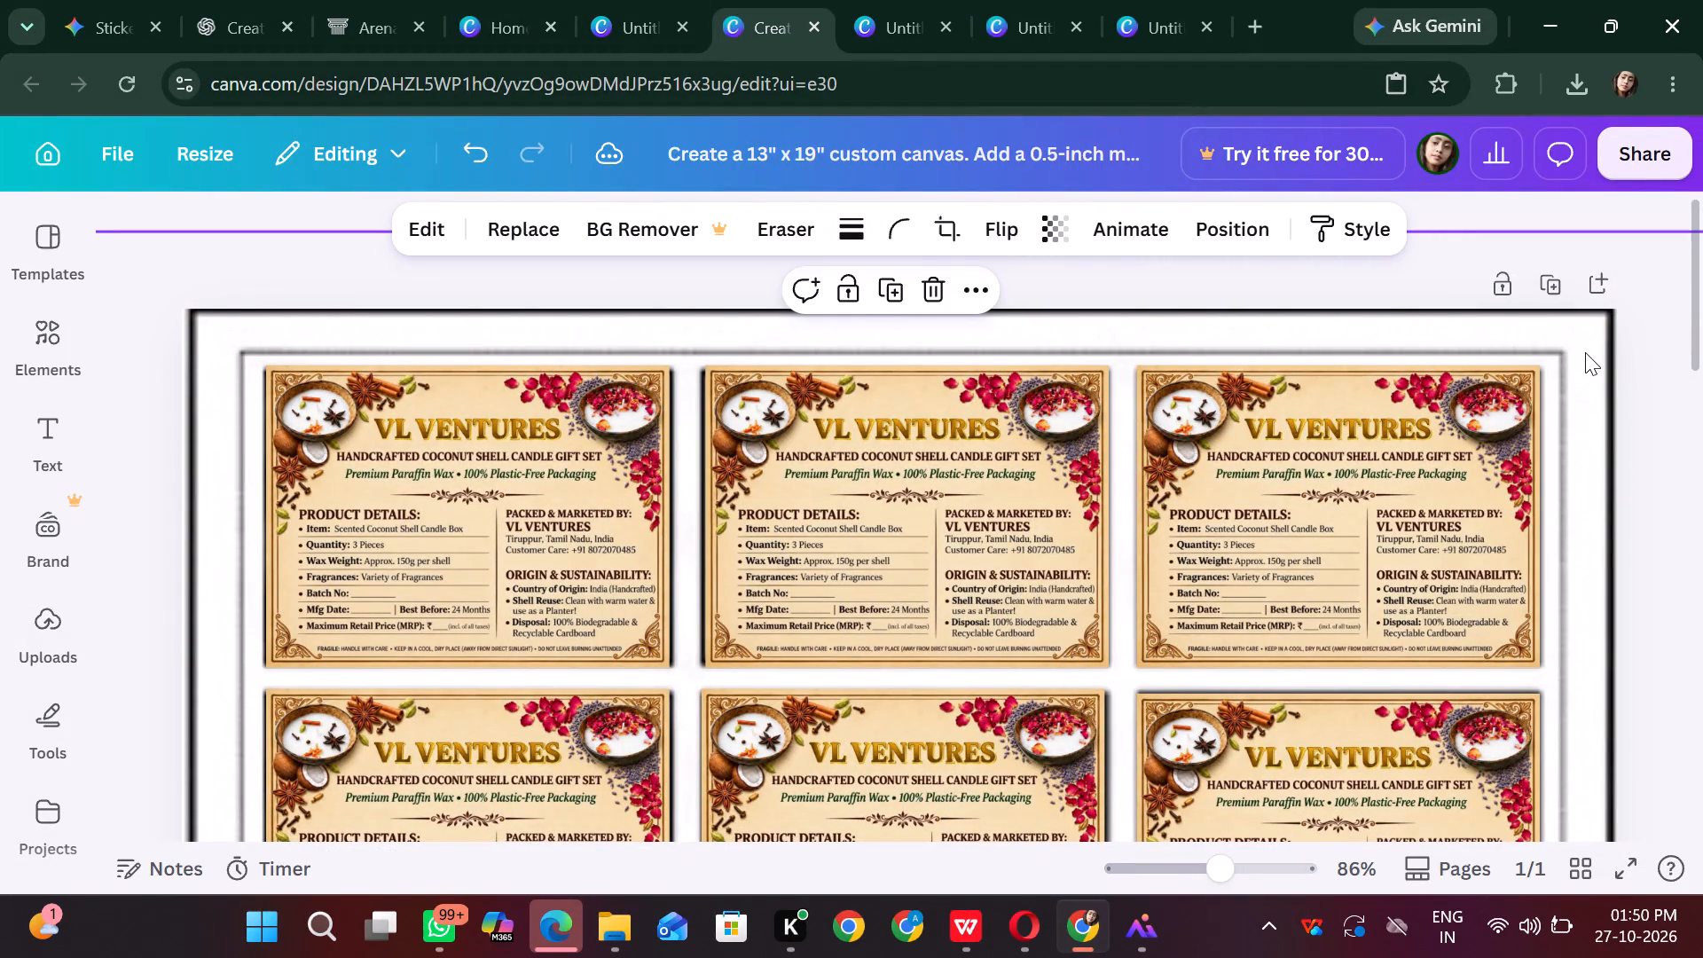
left_click(925, 280)
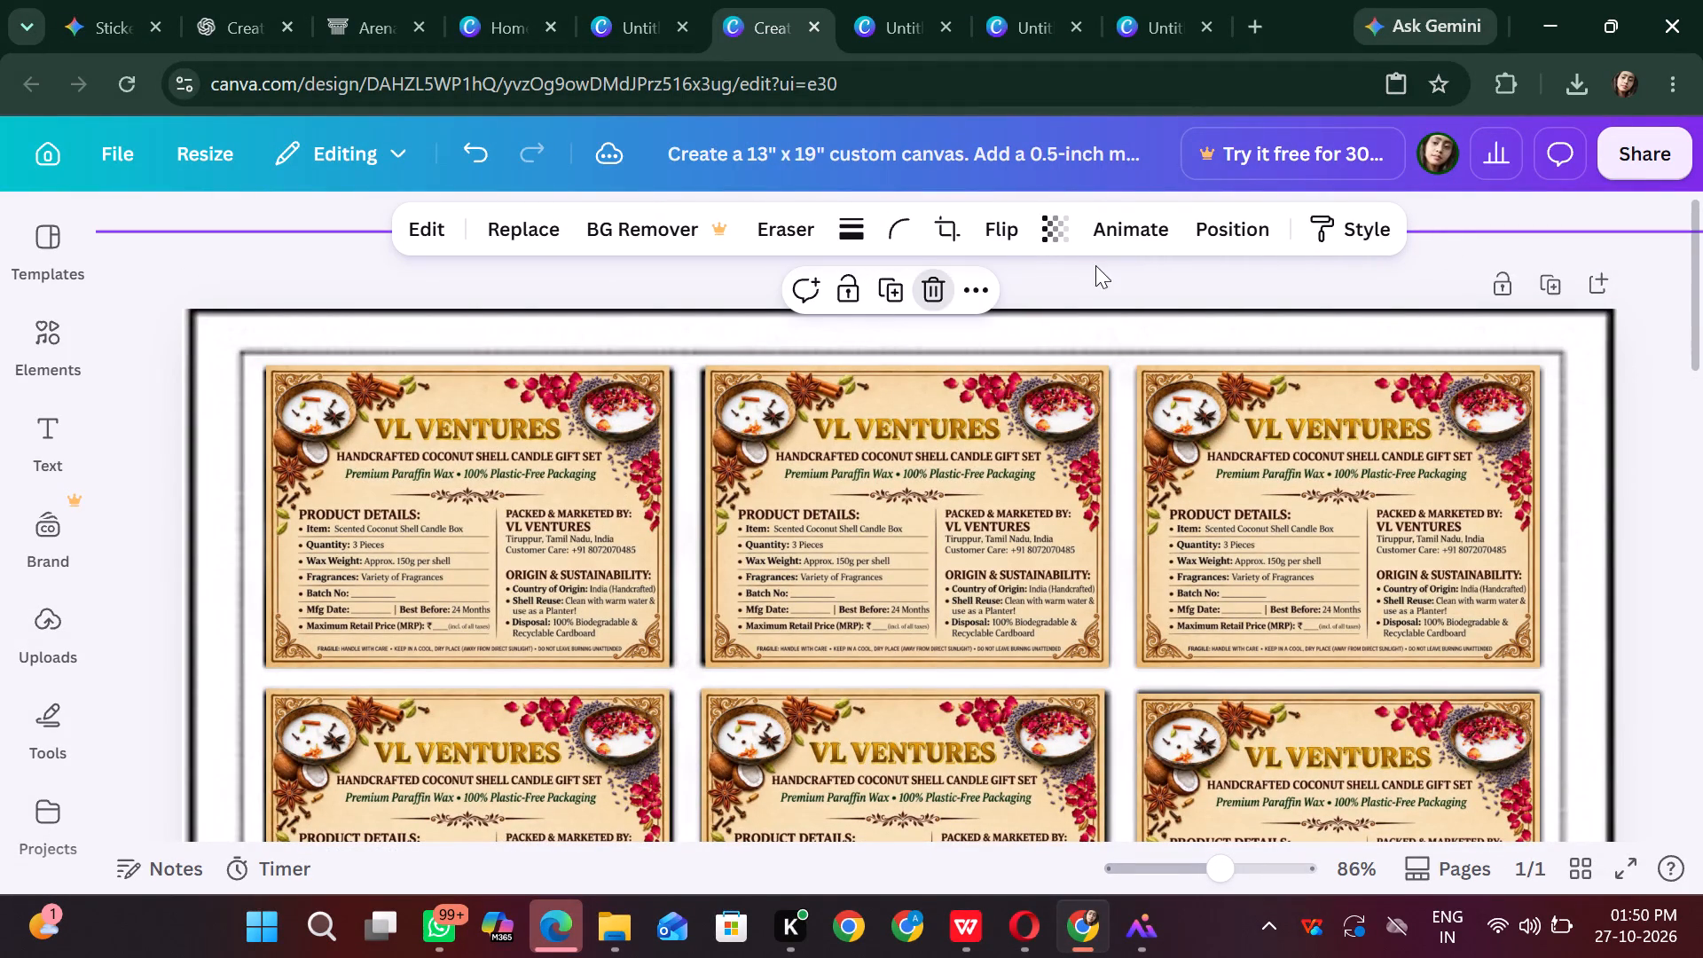
Move the second row's last label up slightly so it lines up with the other labels in that row.
scroll(1095, 265, "down", 3)
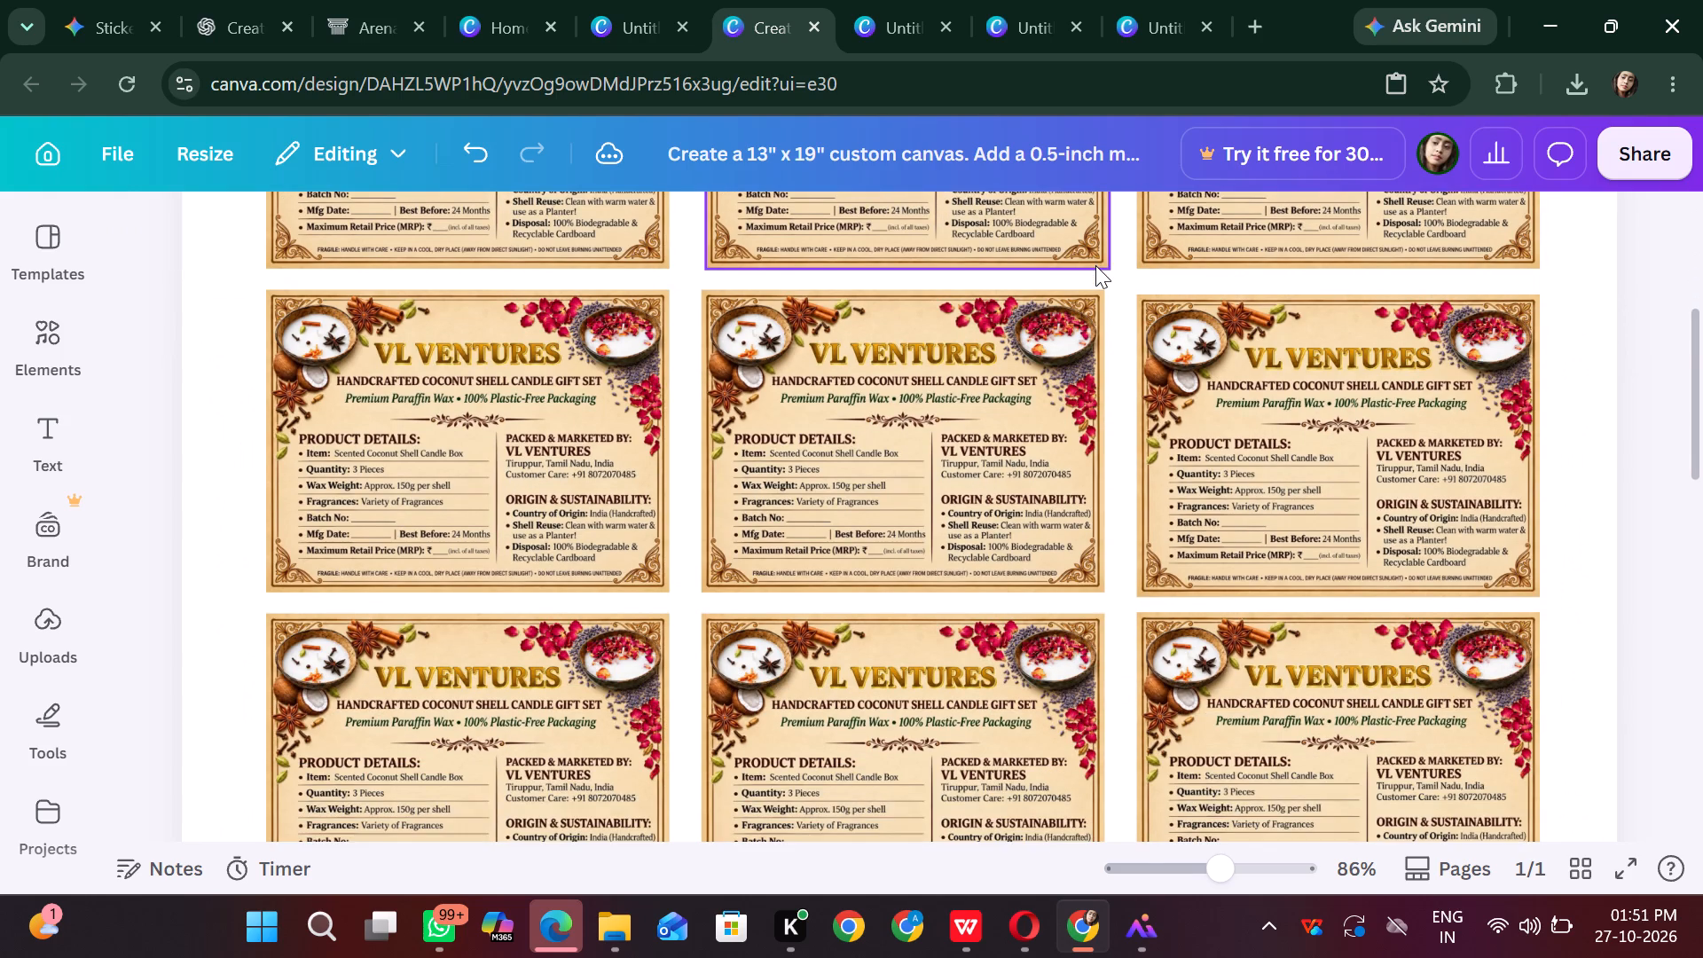
left_click(1377, 427)
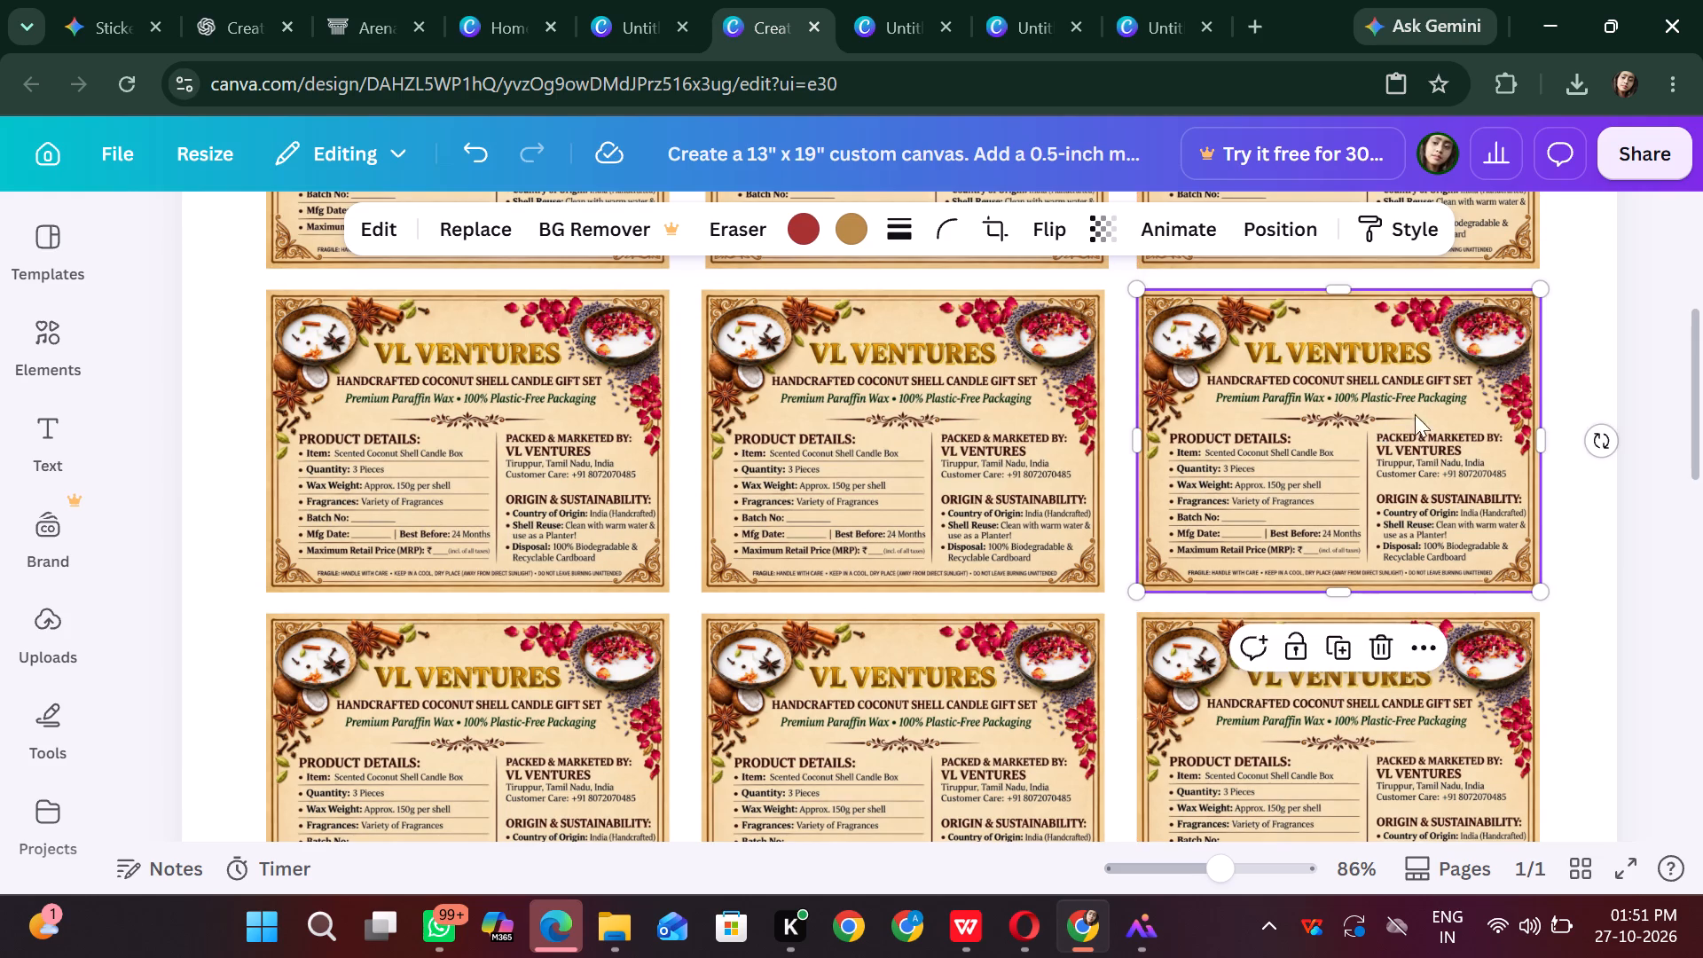
left_click(1591, 589)
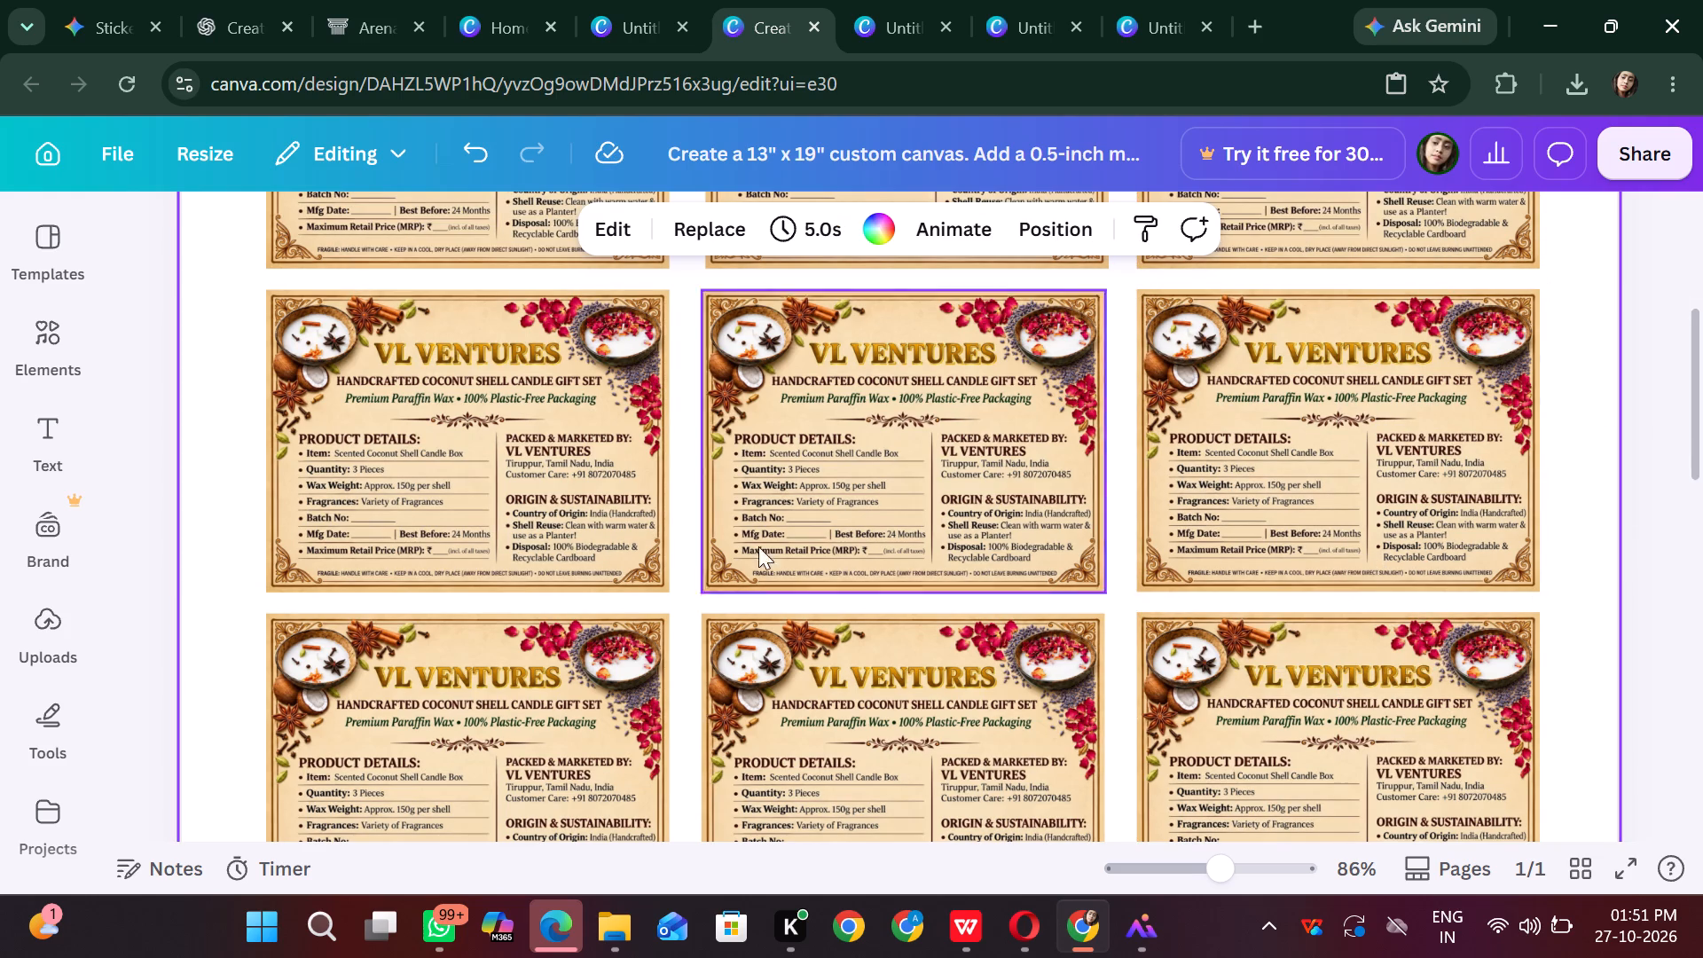
Review the alignment and spacing of the labels over the whole sheet, from the upper rows to the bottom row.
scroll(631, 460, "down", 2)
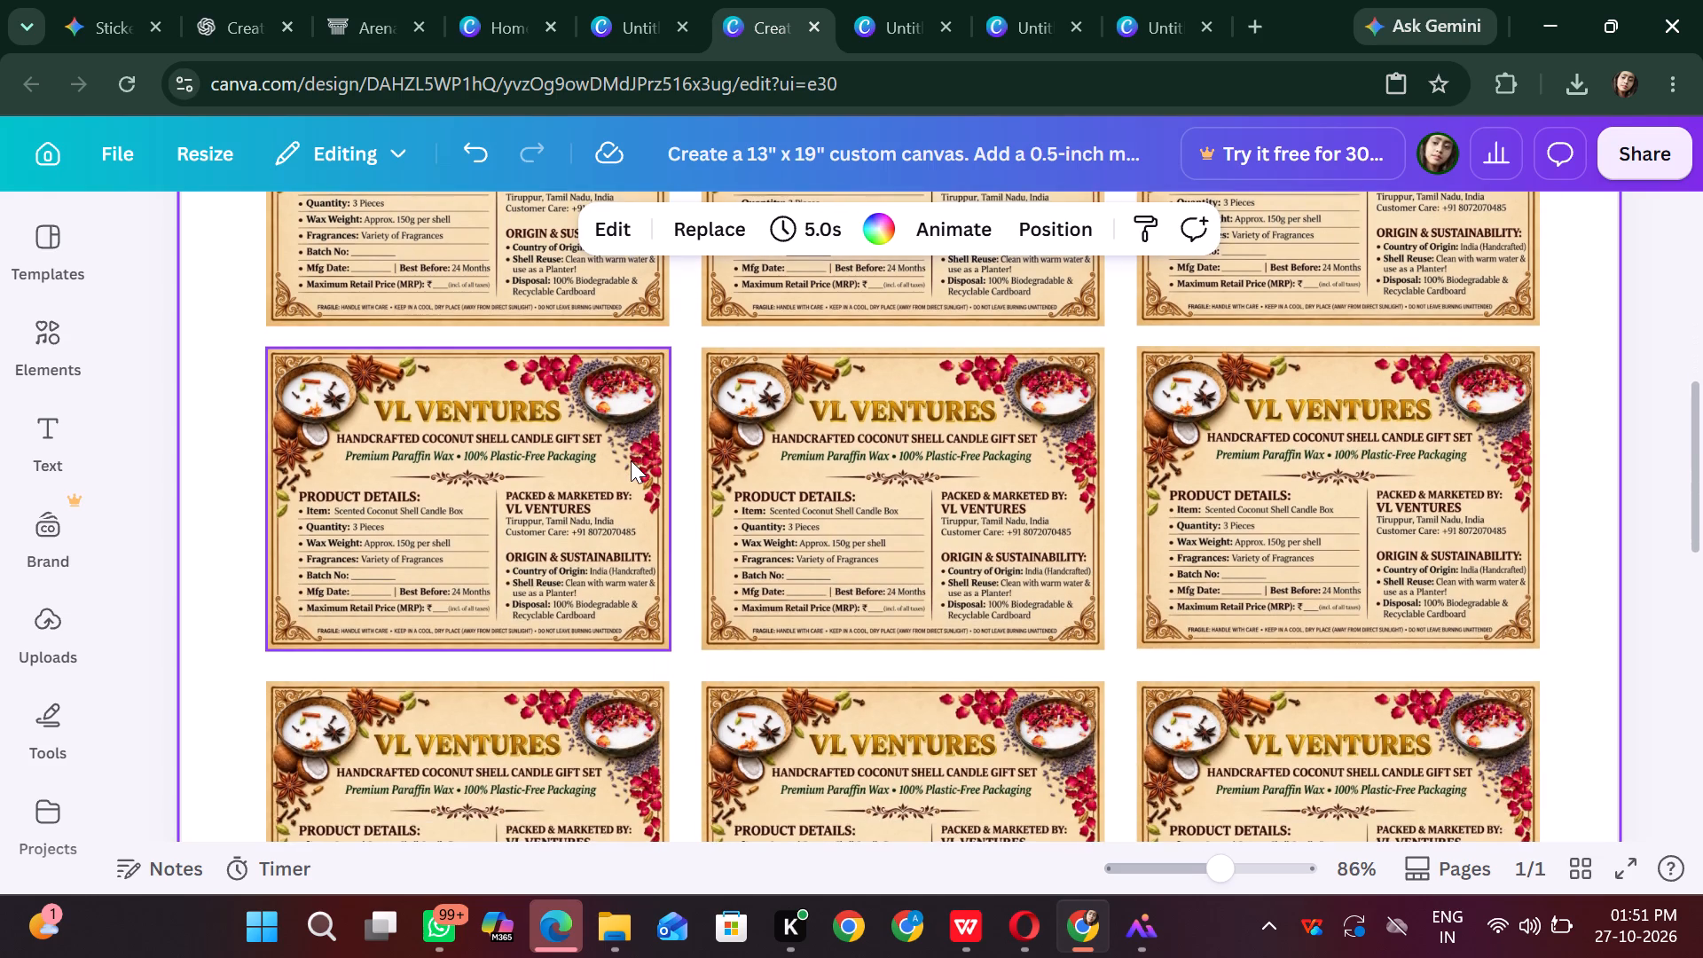
scroll(631, 460, "down", 2)
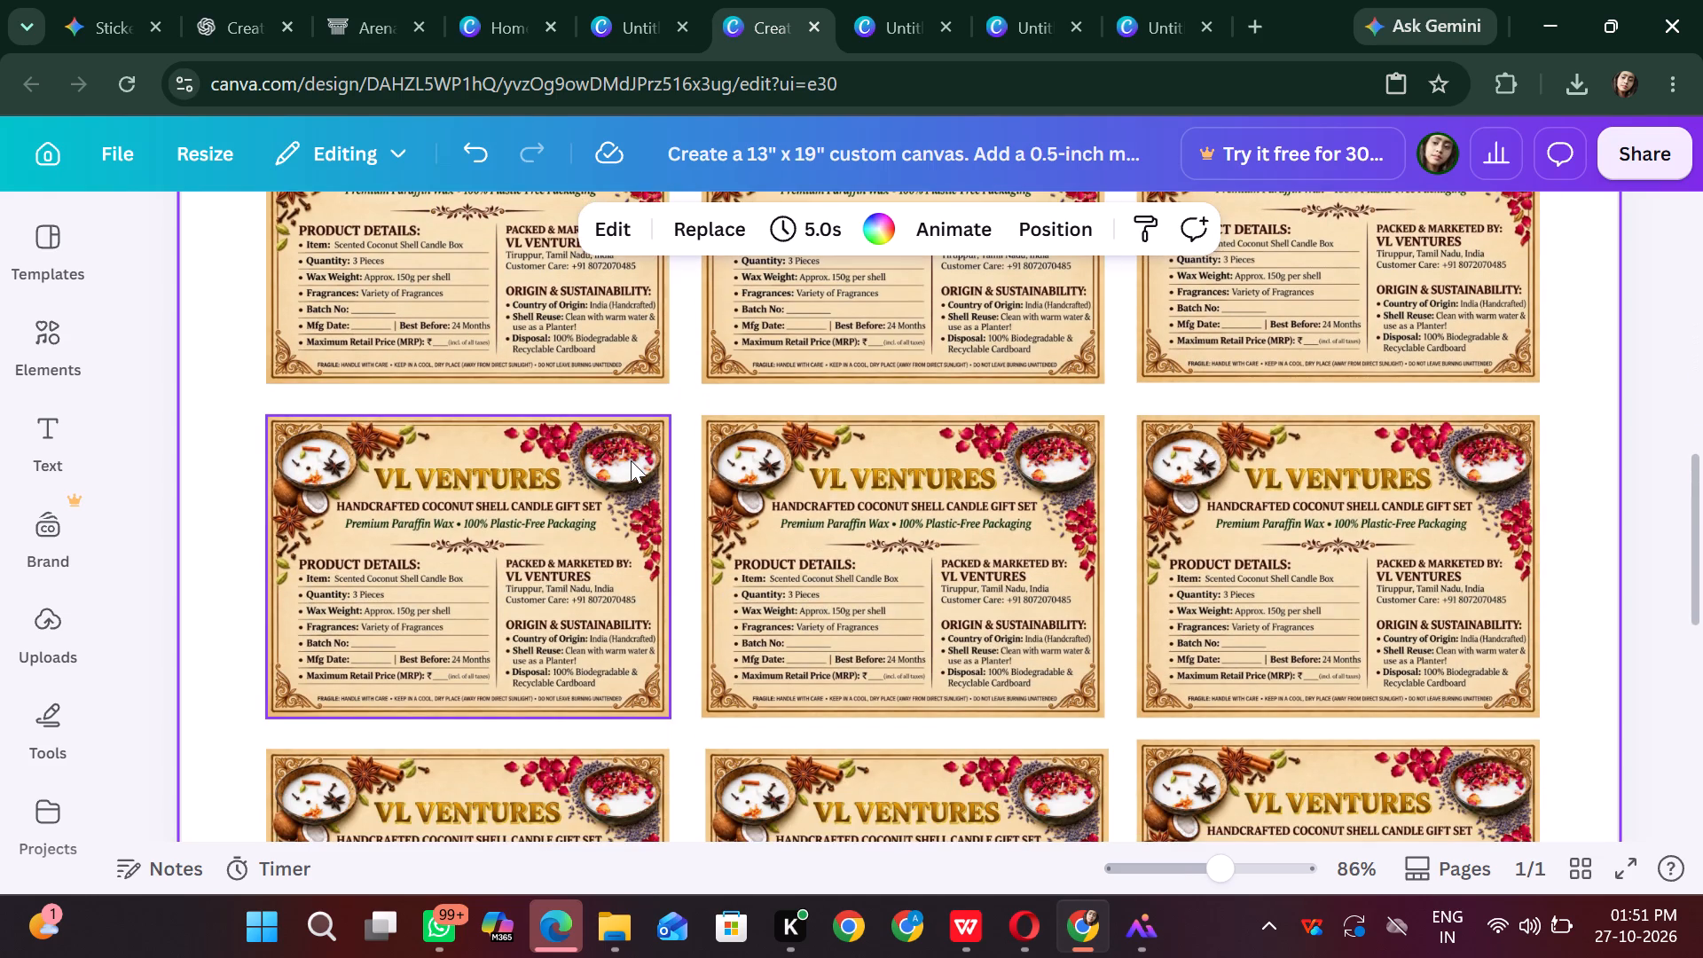
scroll(631, 460, "down", 8)
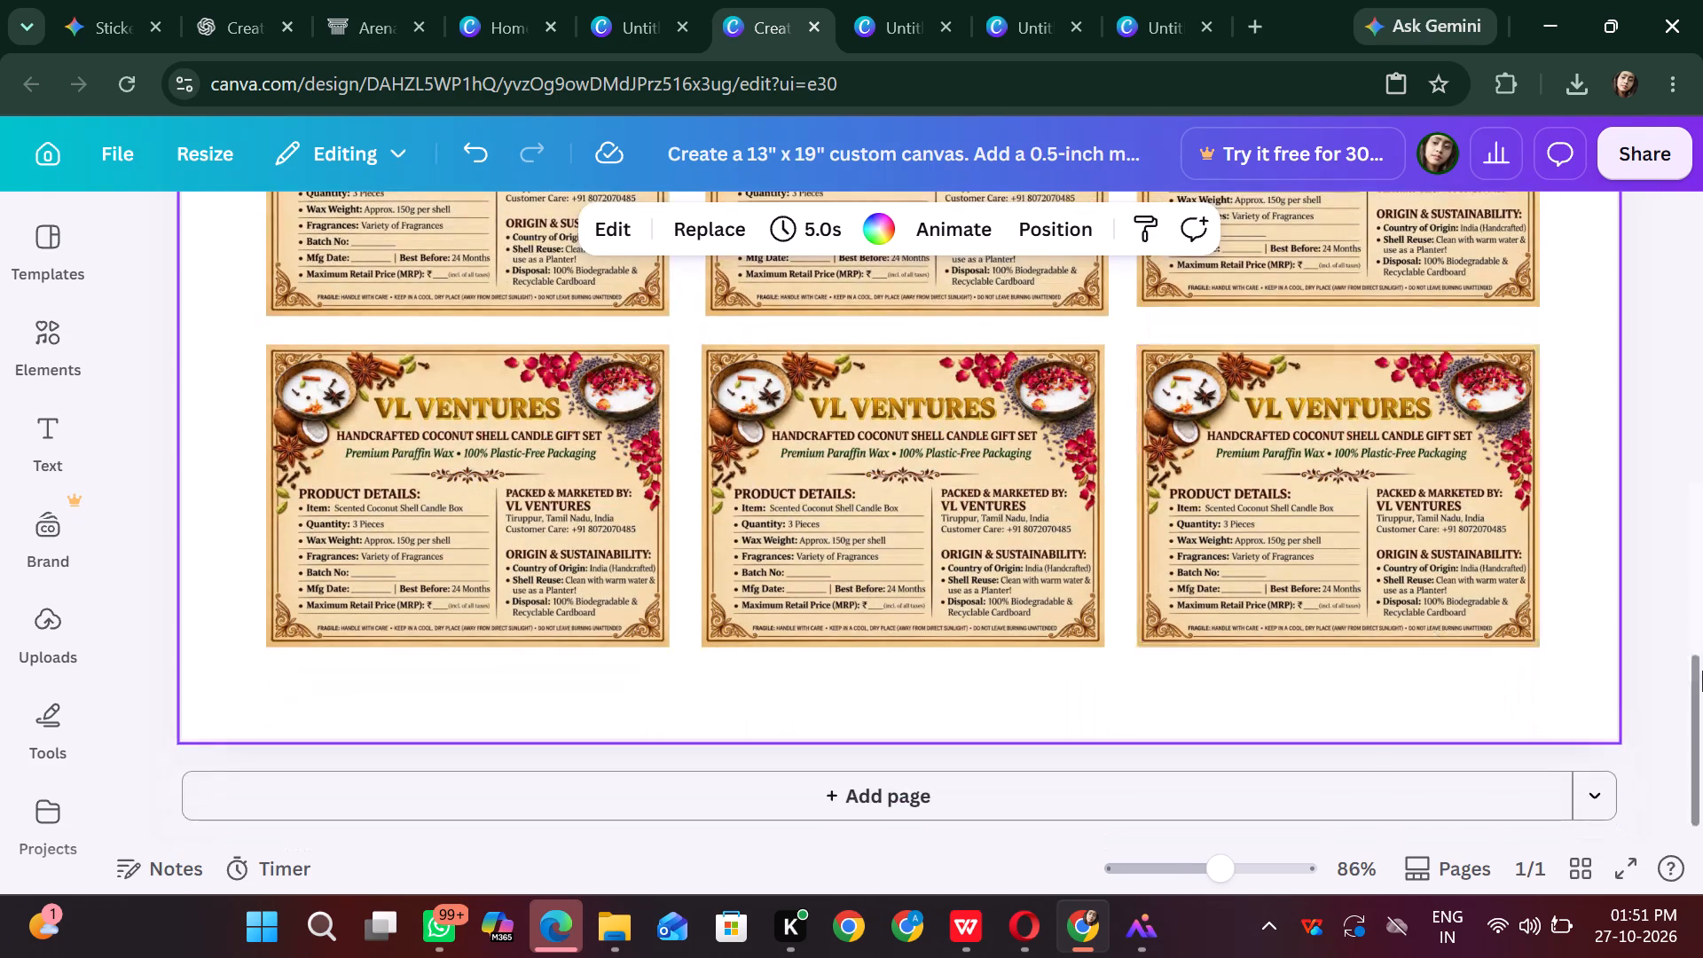
scroll(1668, 648, "up", 14)
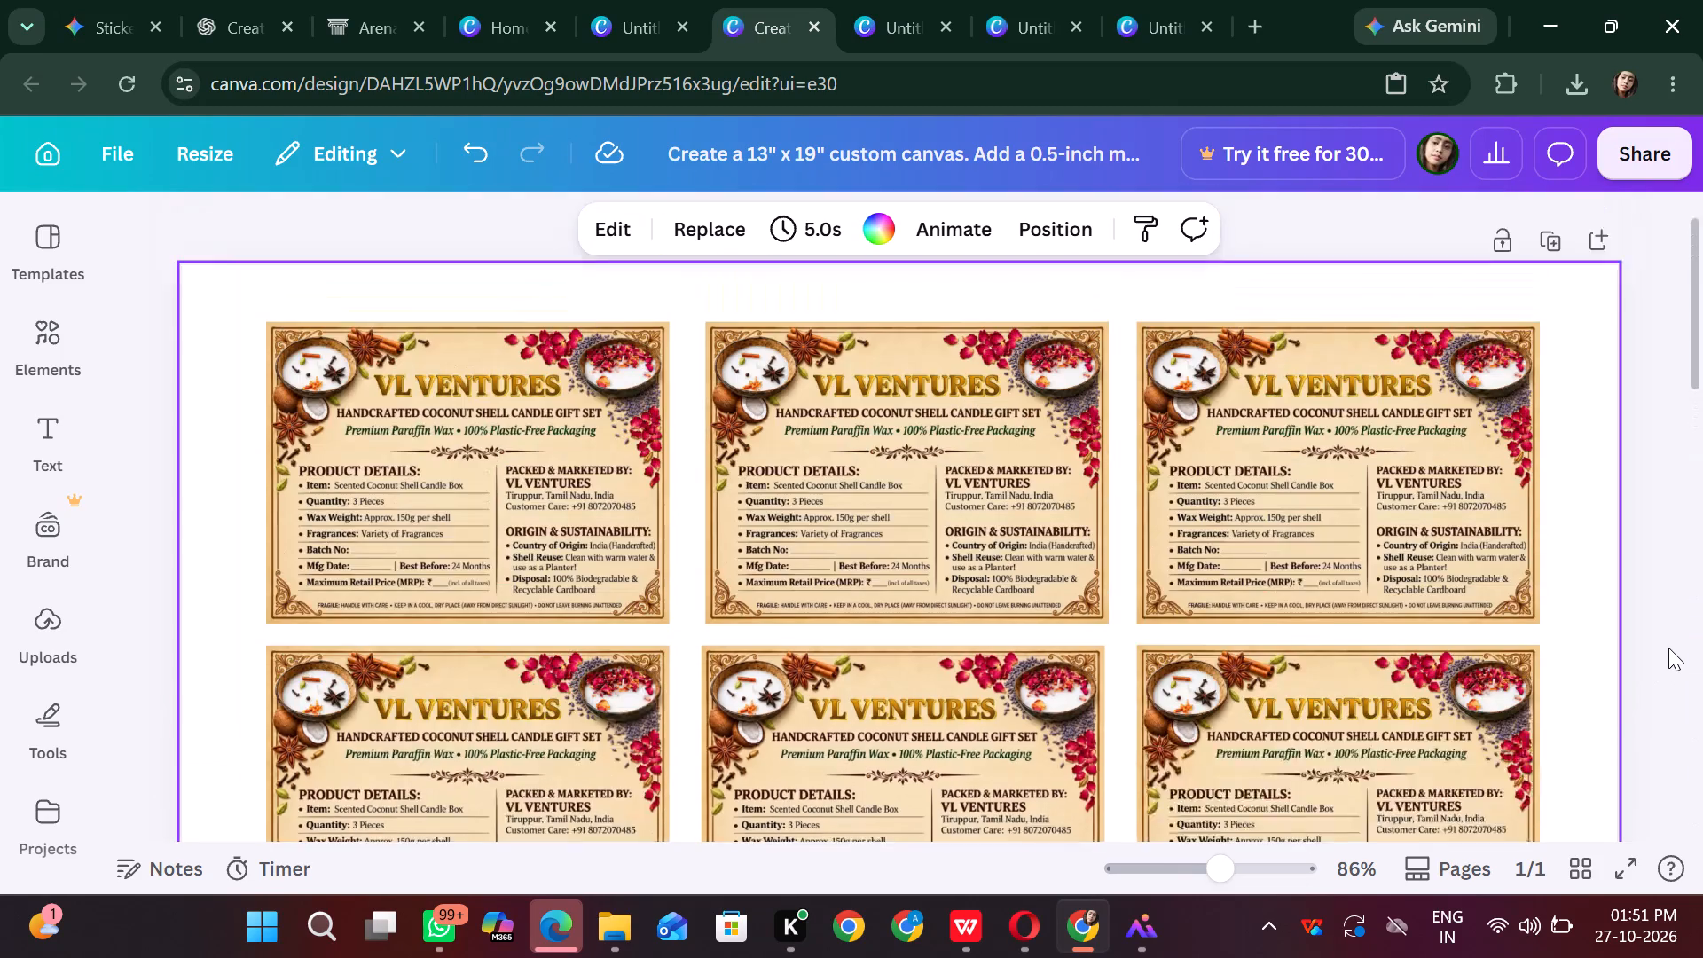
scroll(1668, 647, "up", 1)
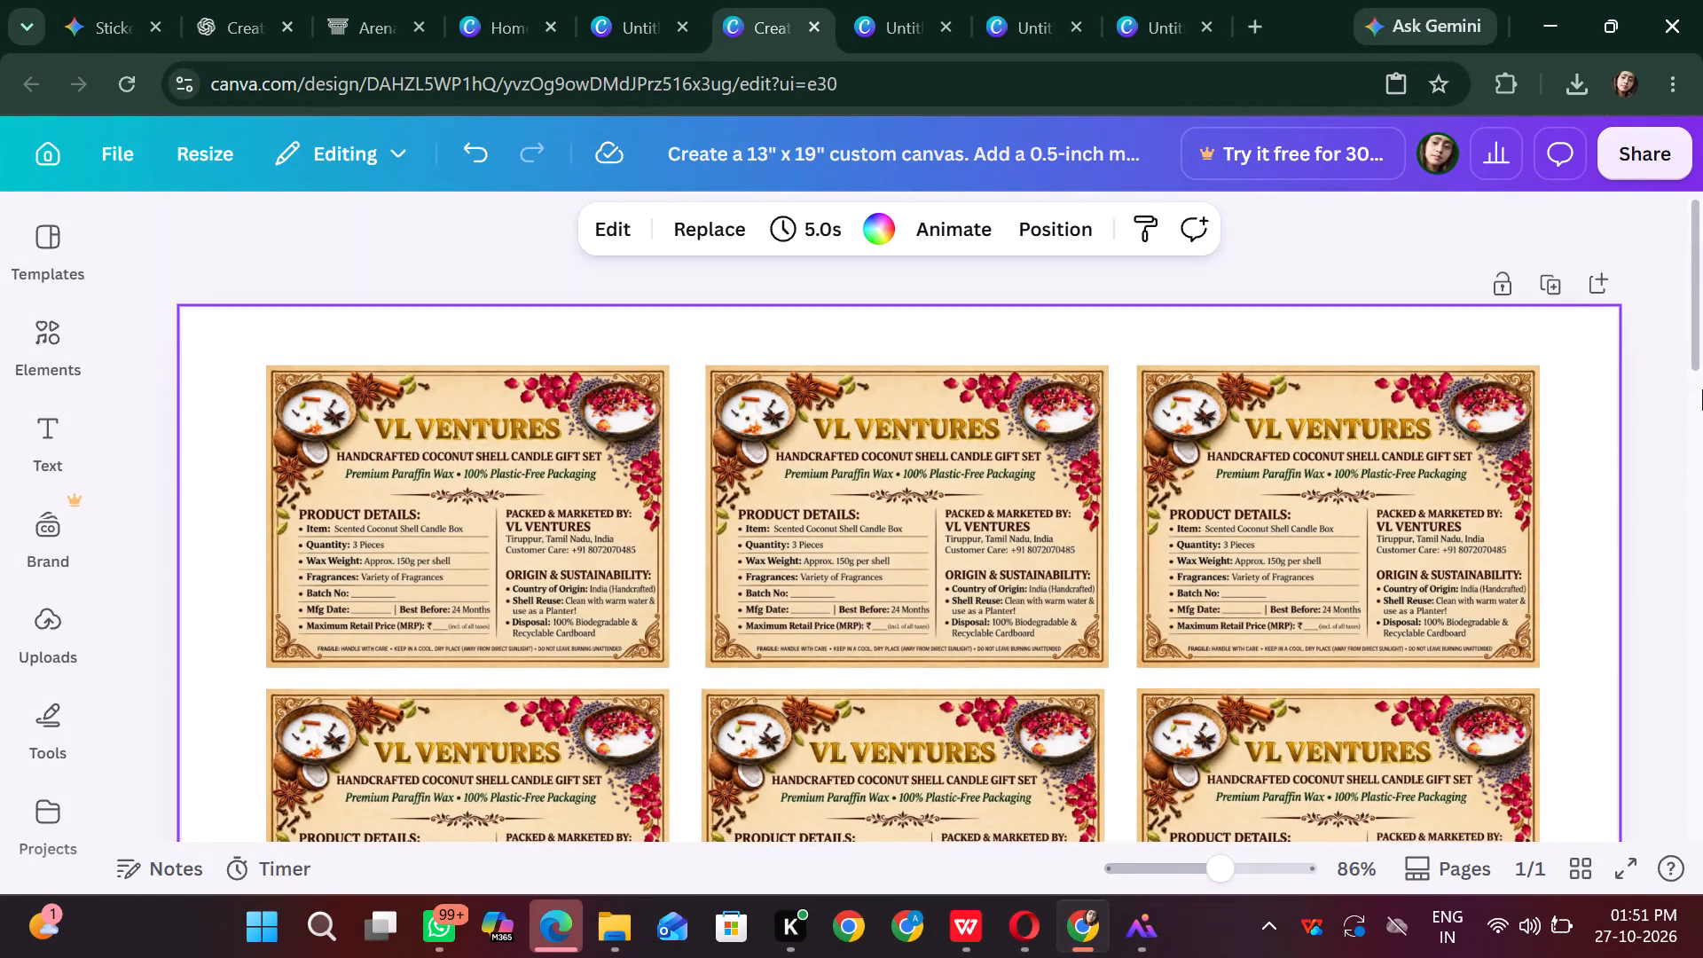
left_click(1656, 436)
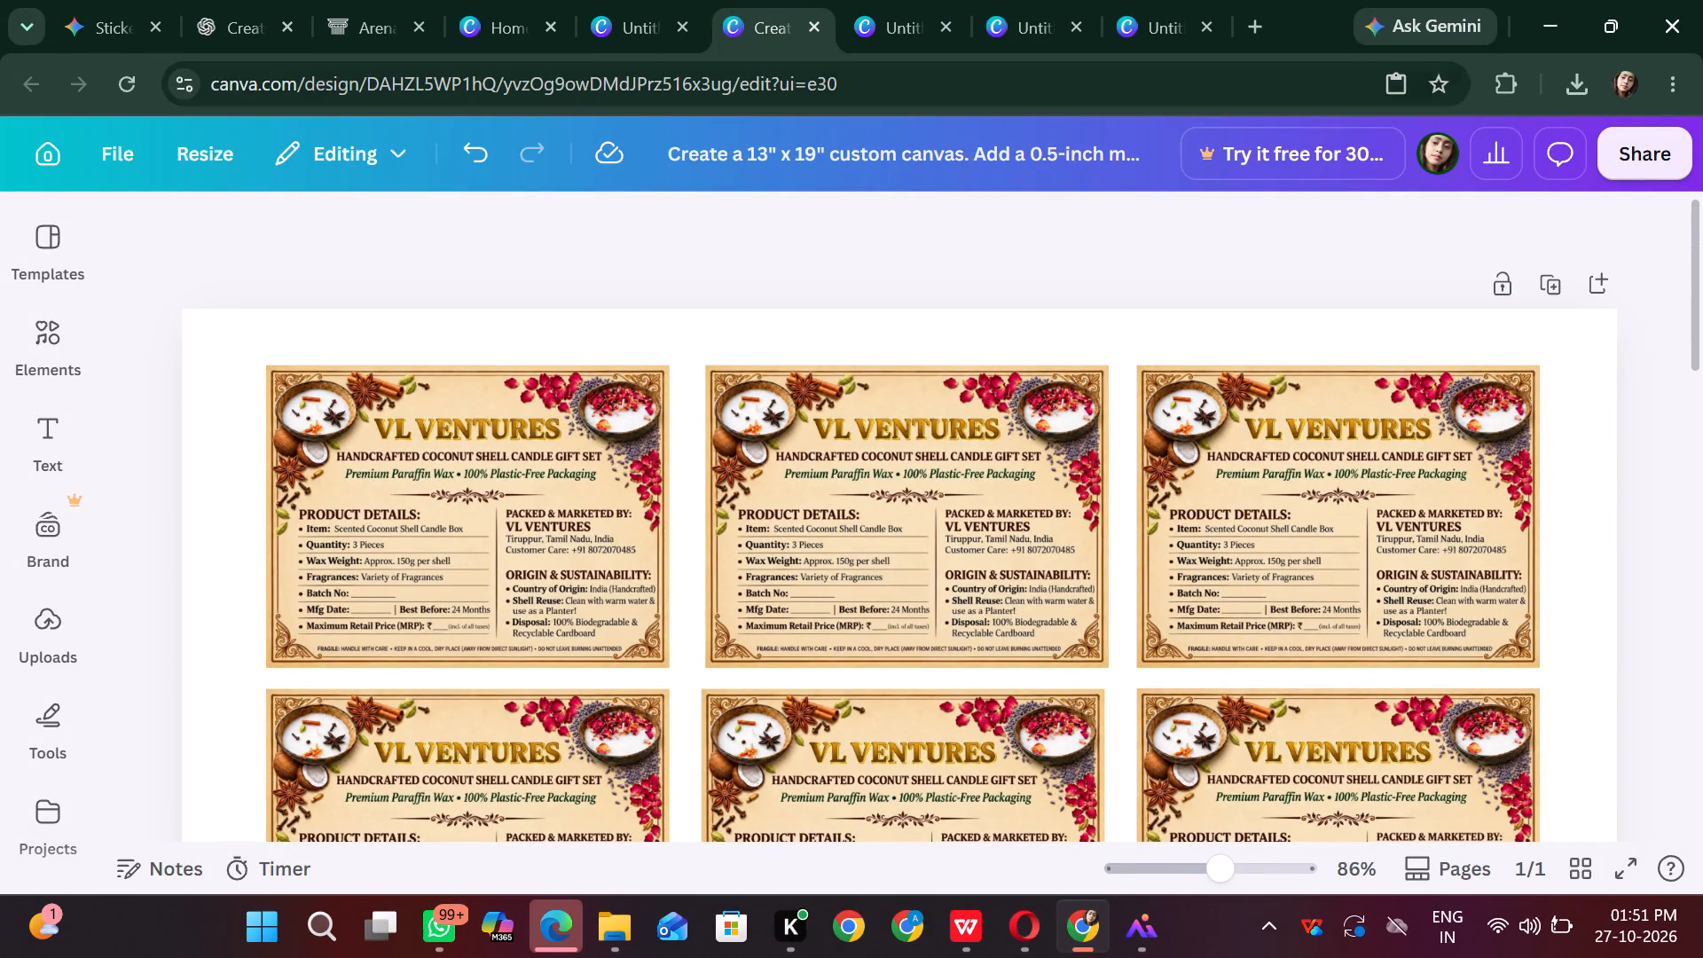
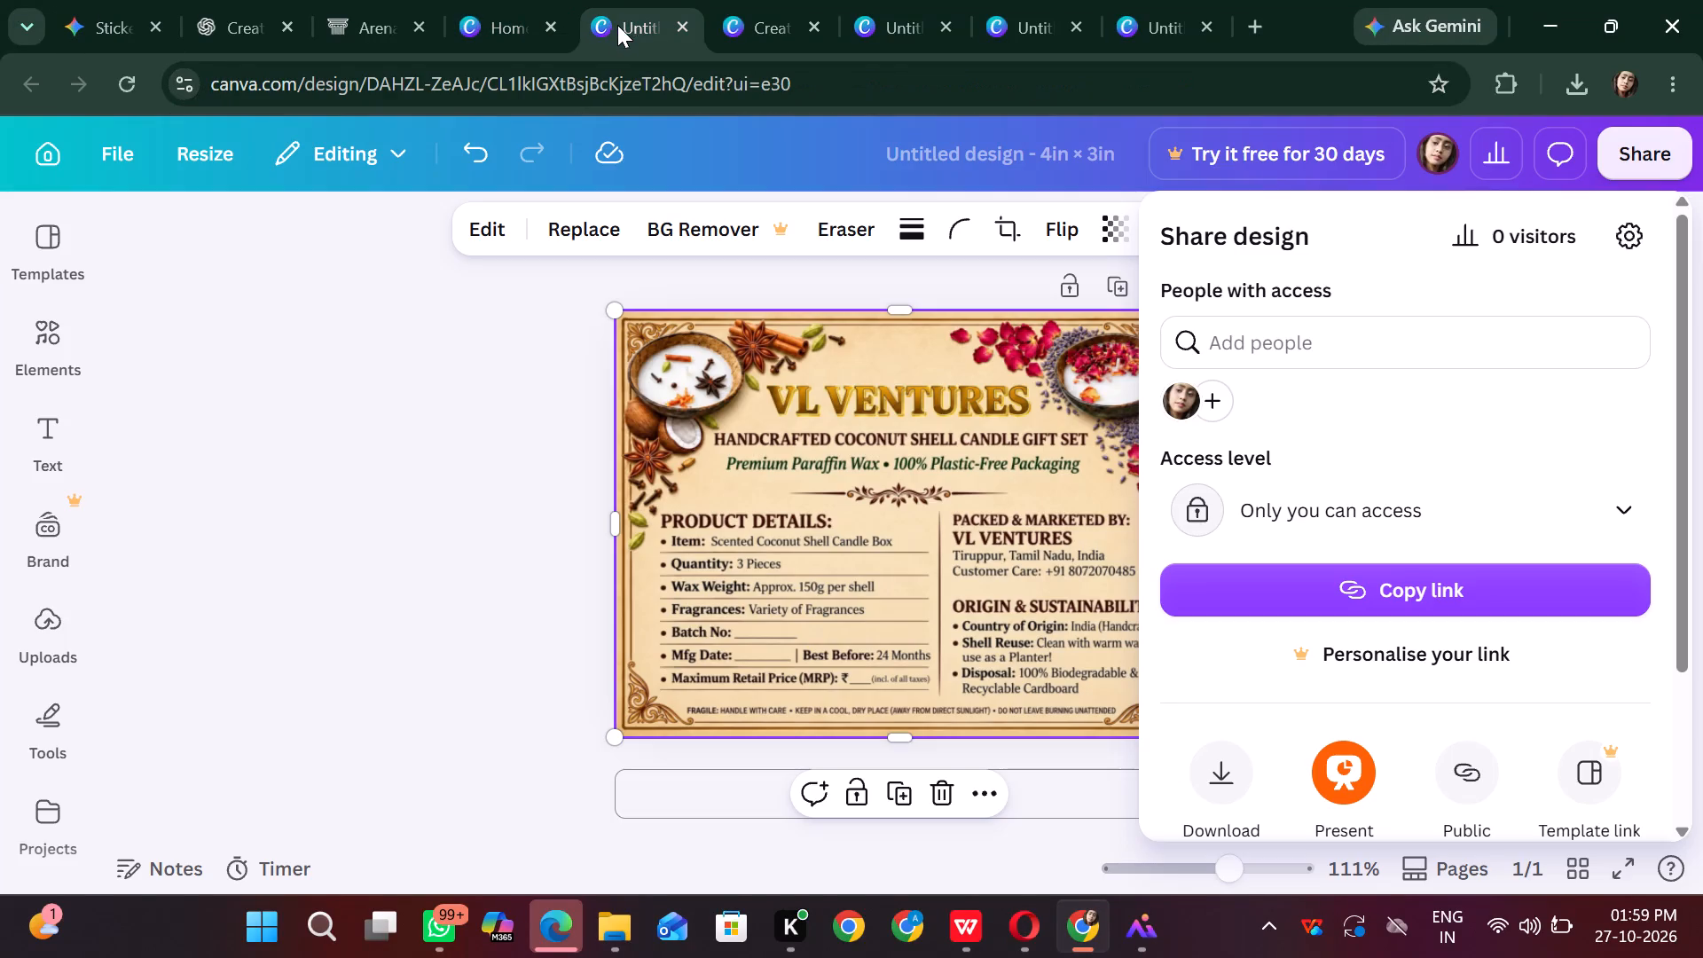
left_click(318, 412)
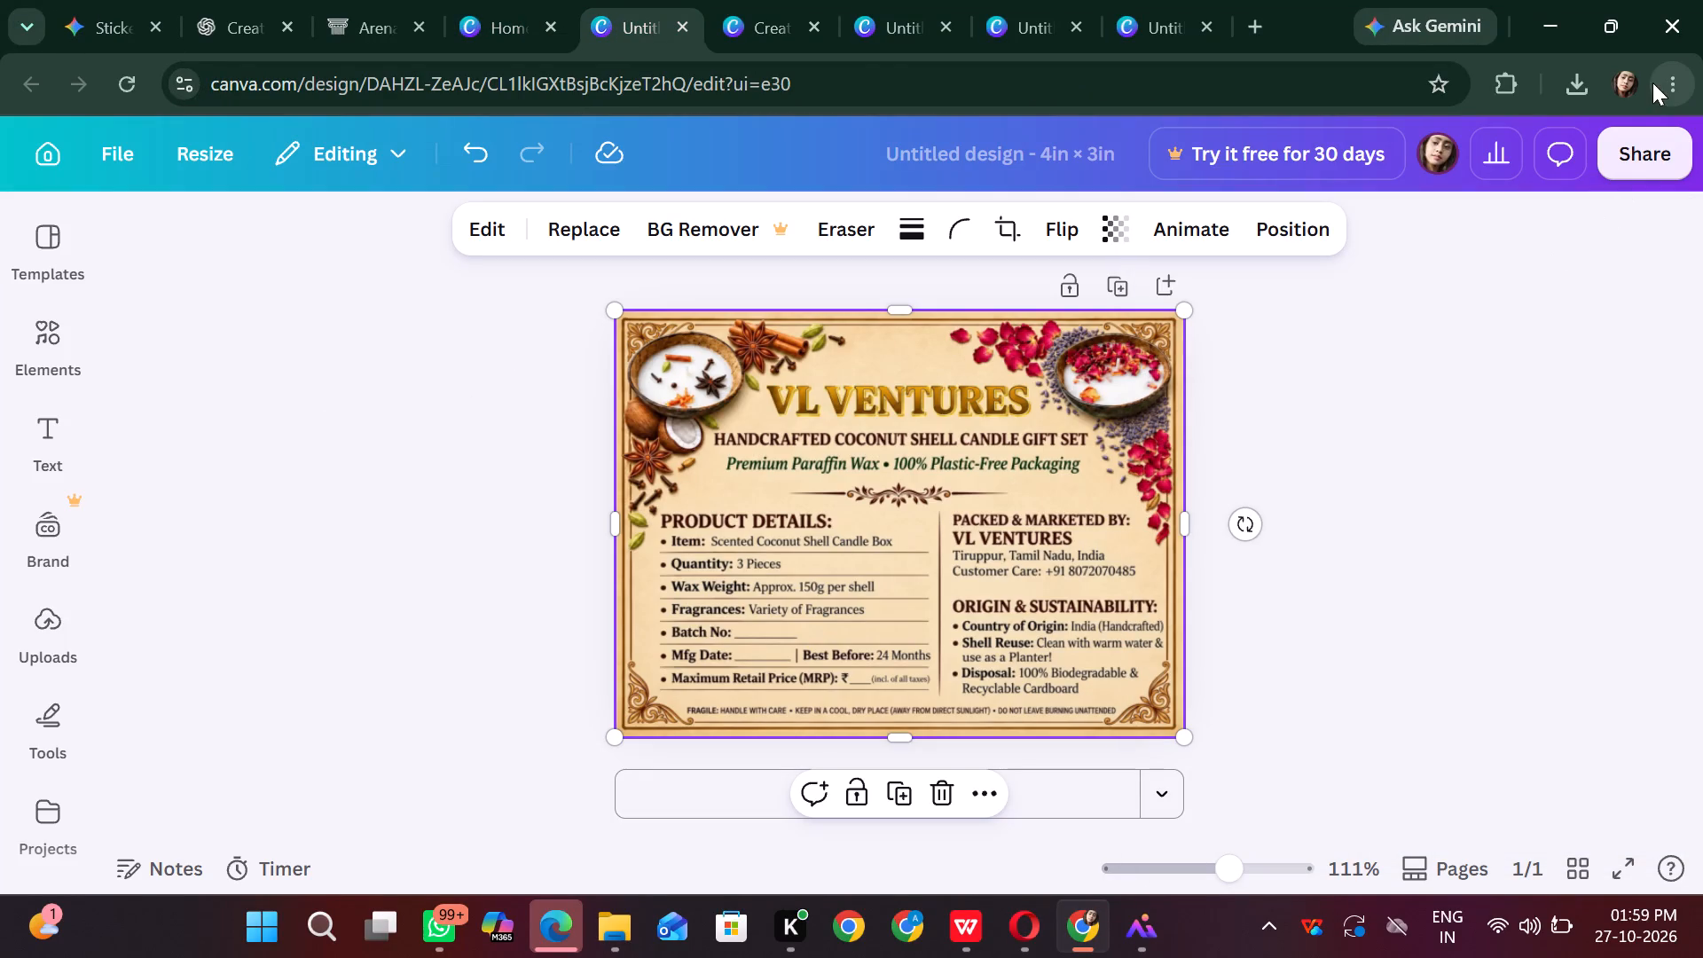
left_click(1668, 81)
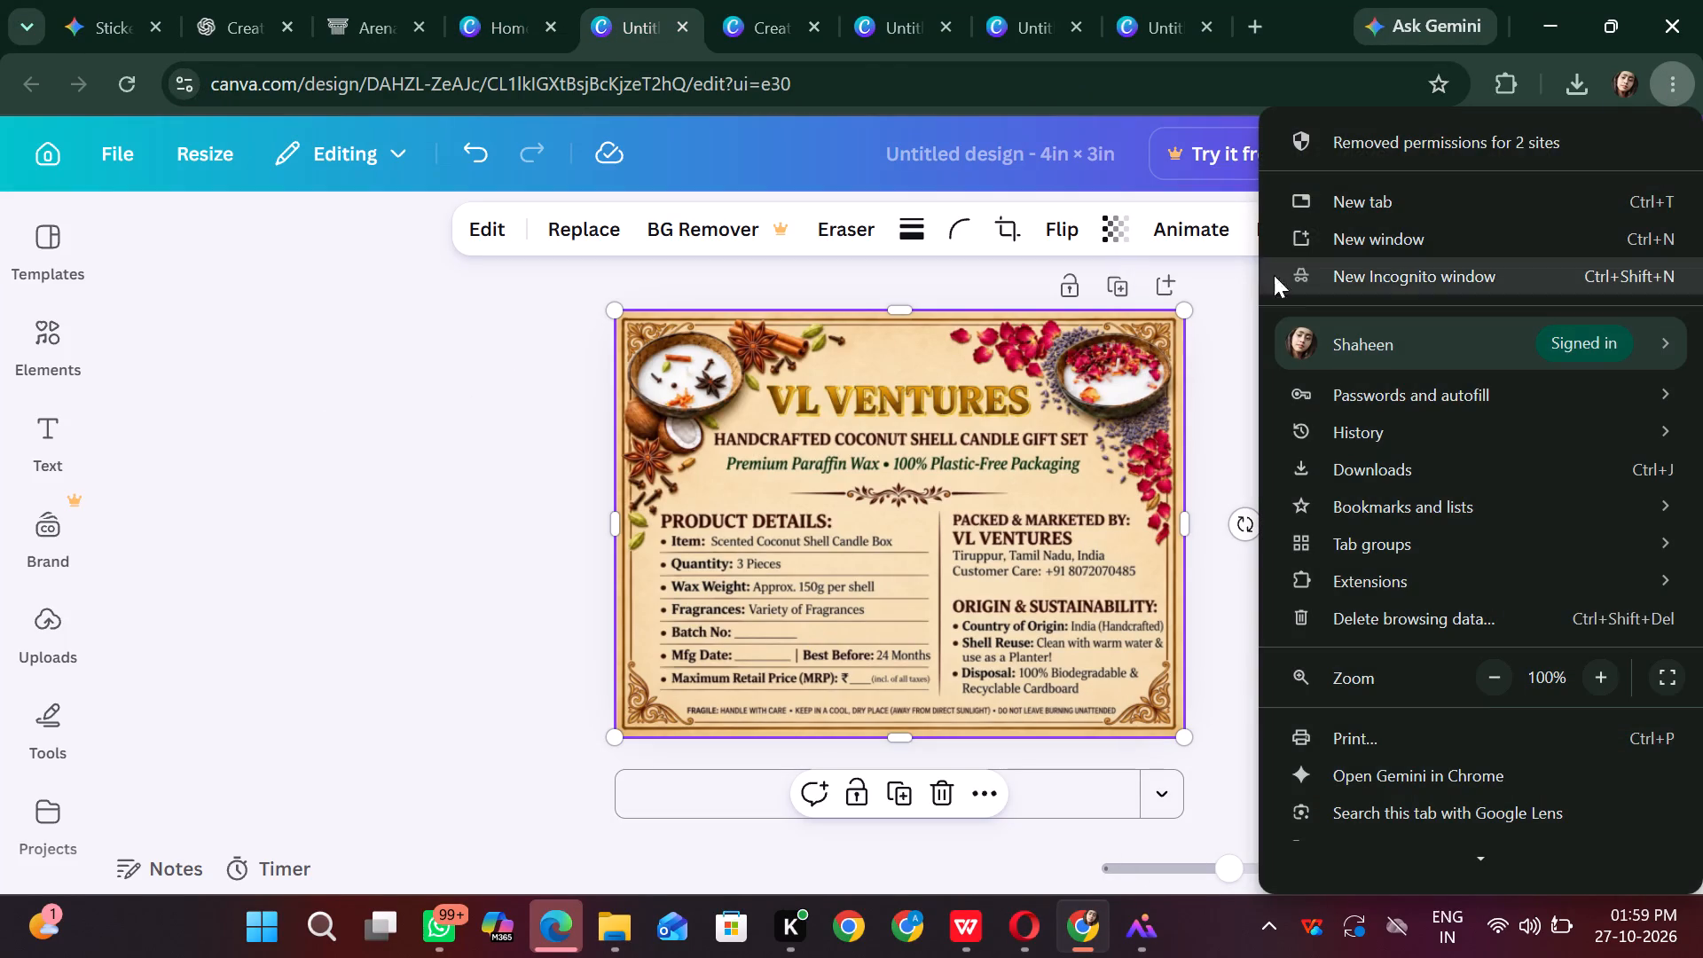
left_click(1238, 365)
left_click(1628, 145)
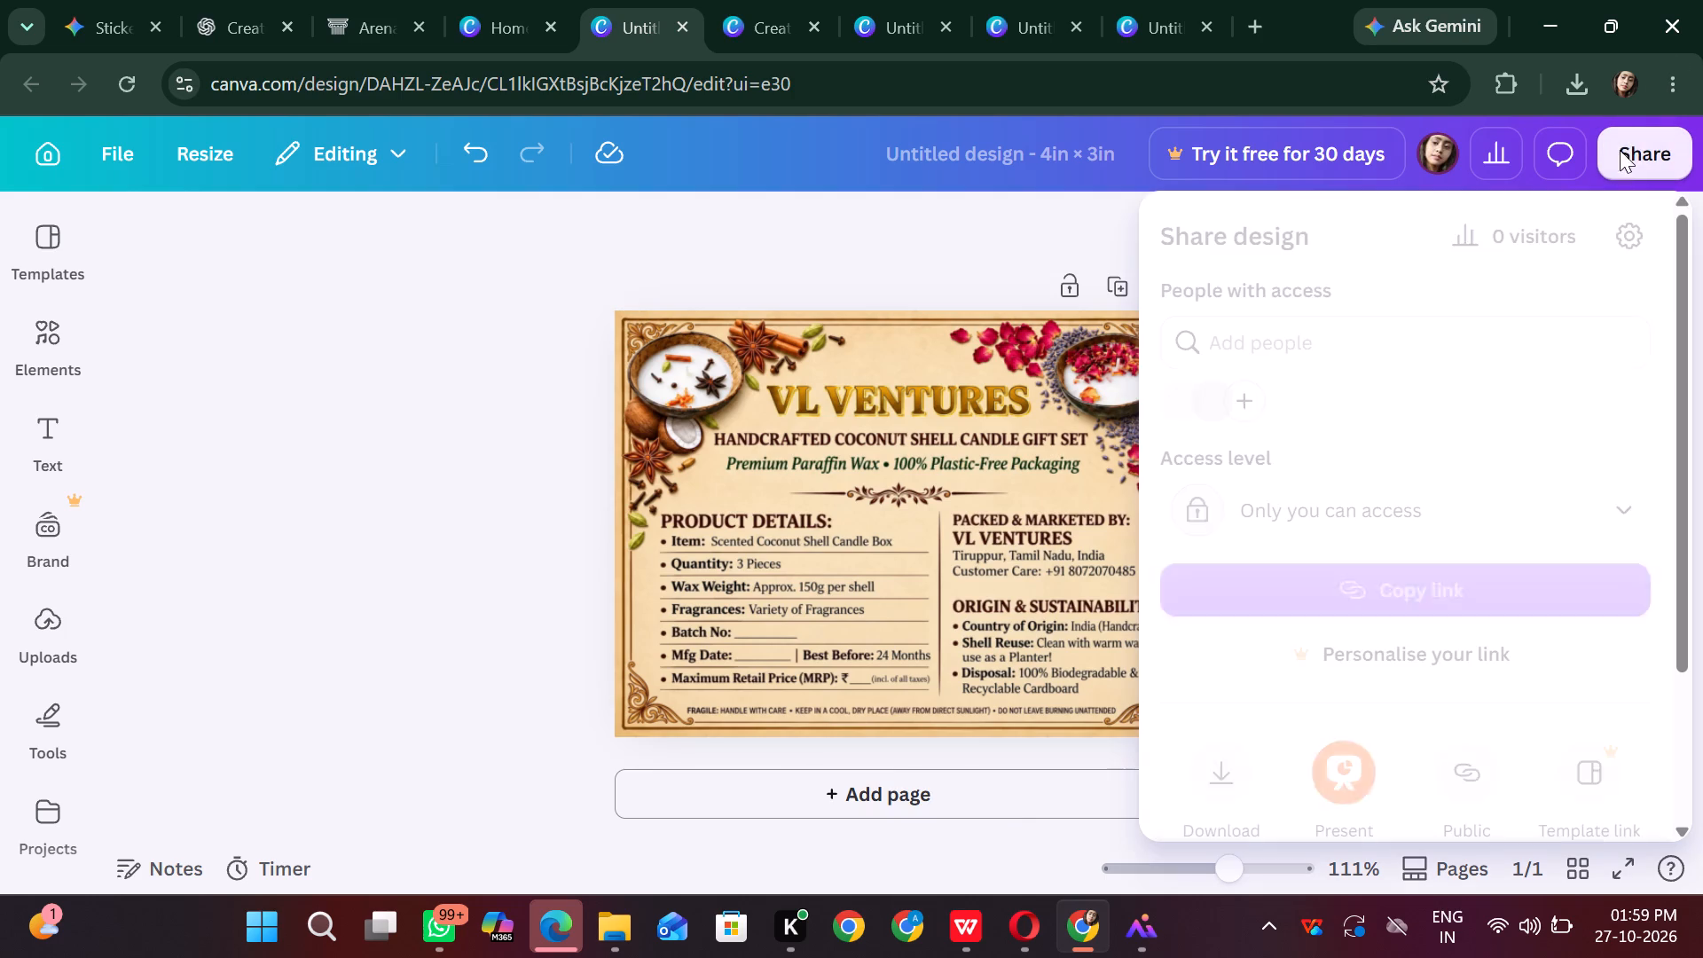
left_click(1225, 812)
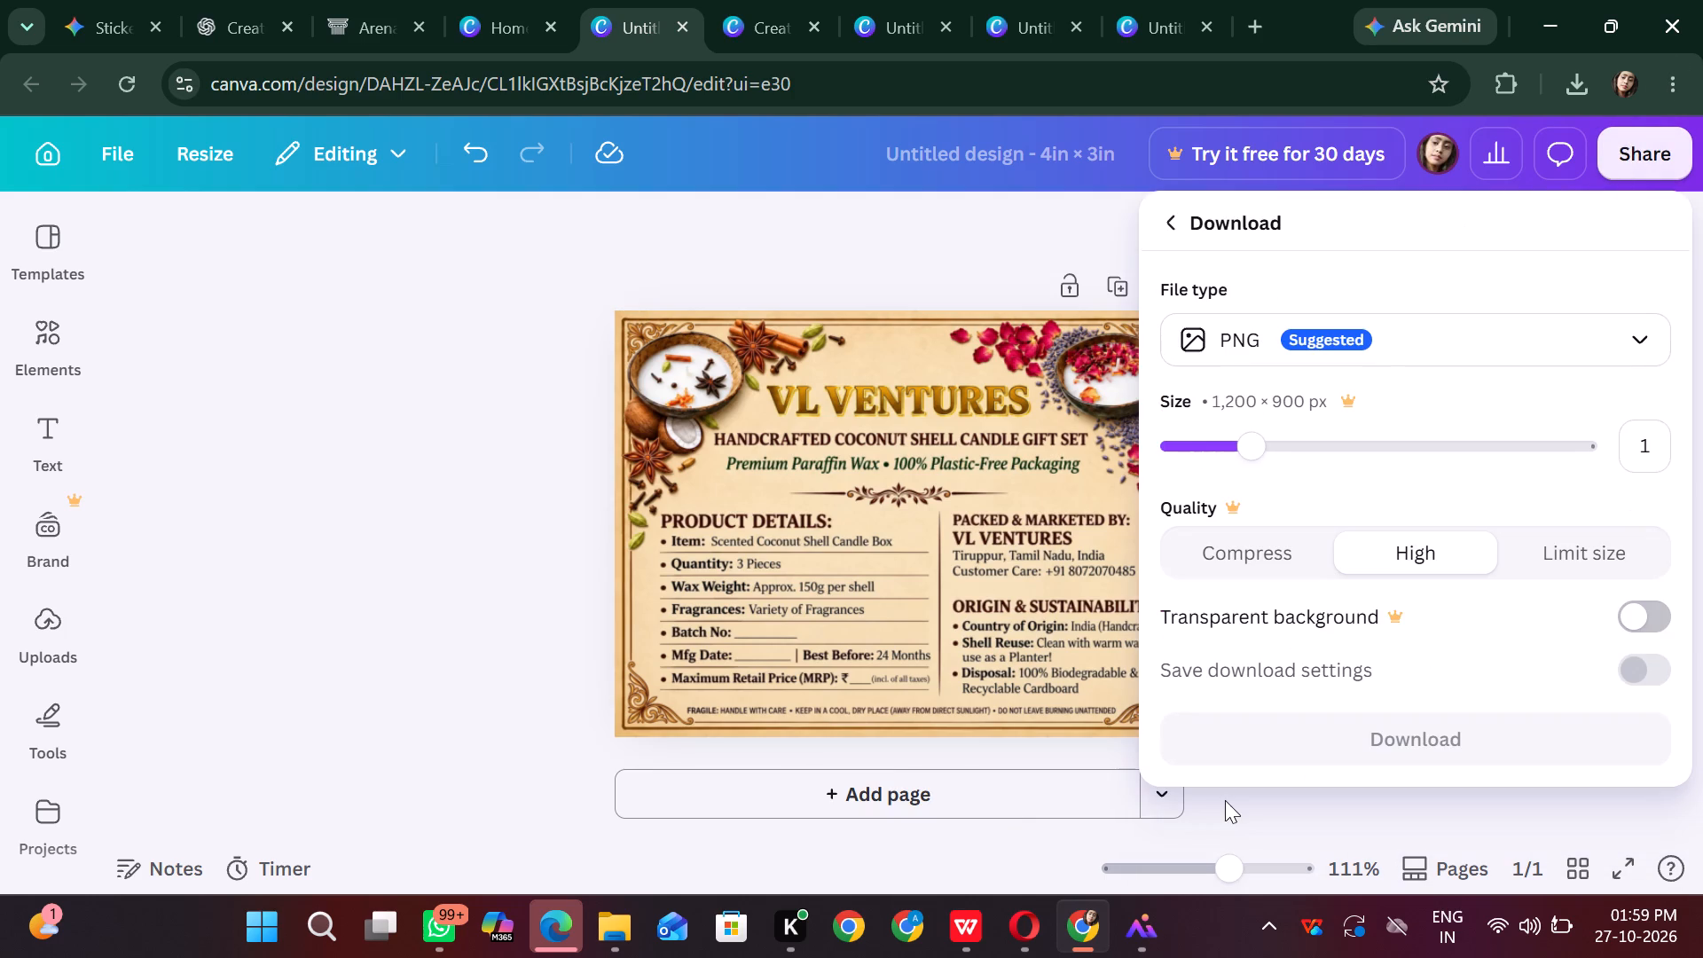
left_click(1511, 330)
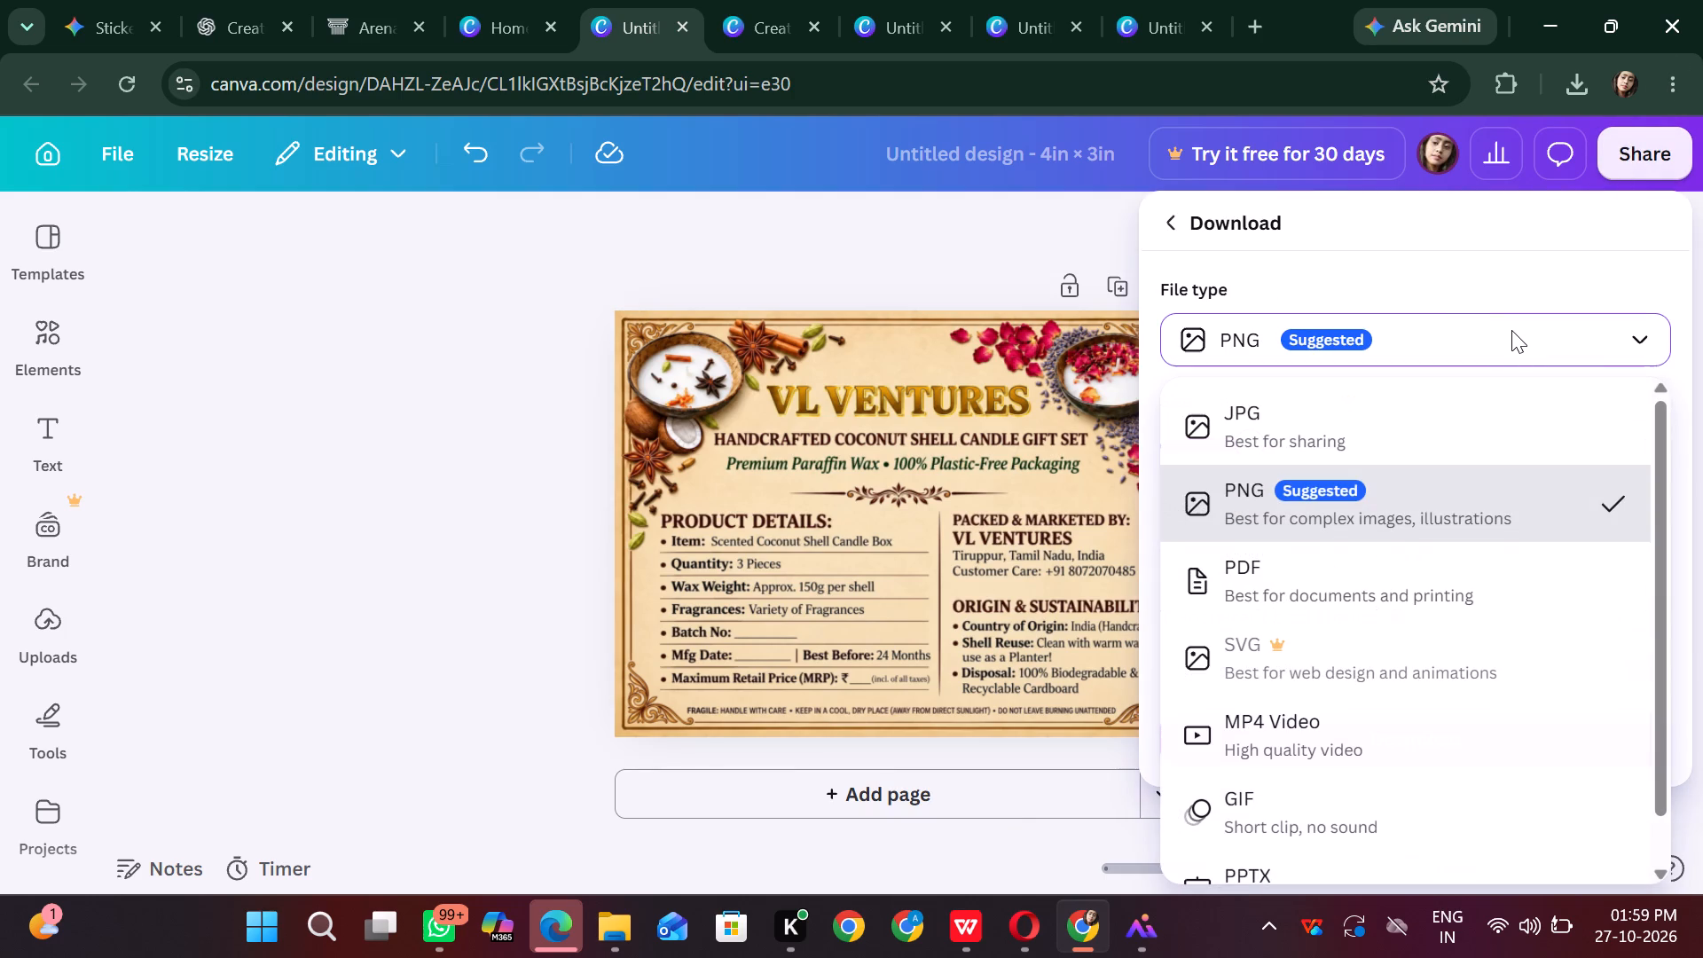
left_click(1354, 579)
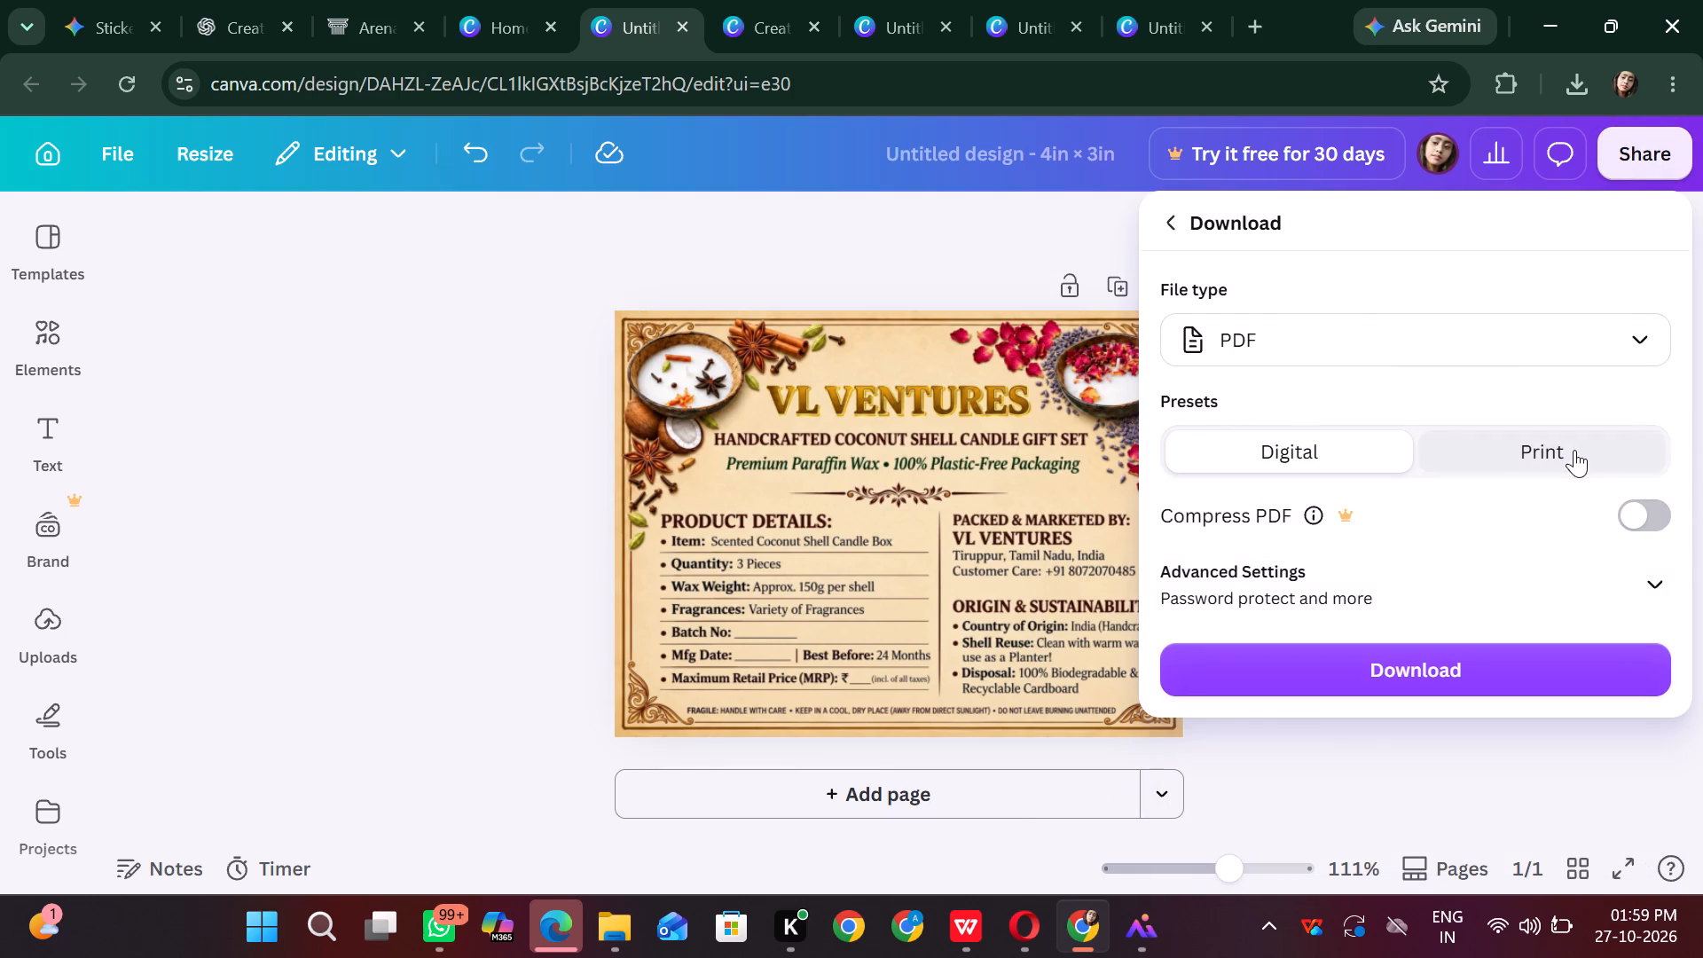
left_click(1574, 449)
left_click(1401, 715)
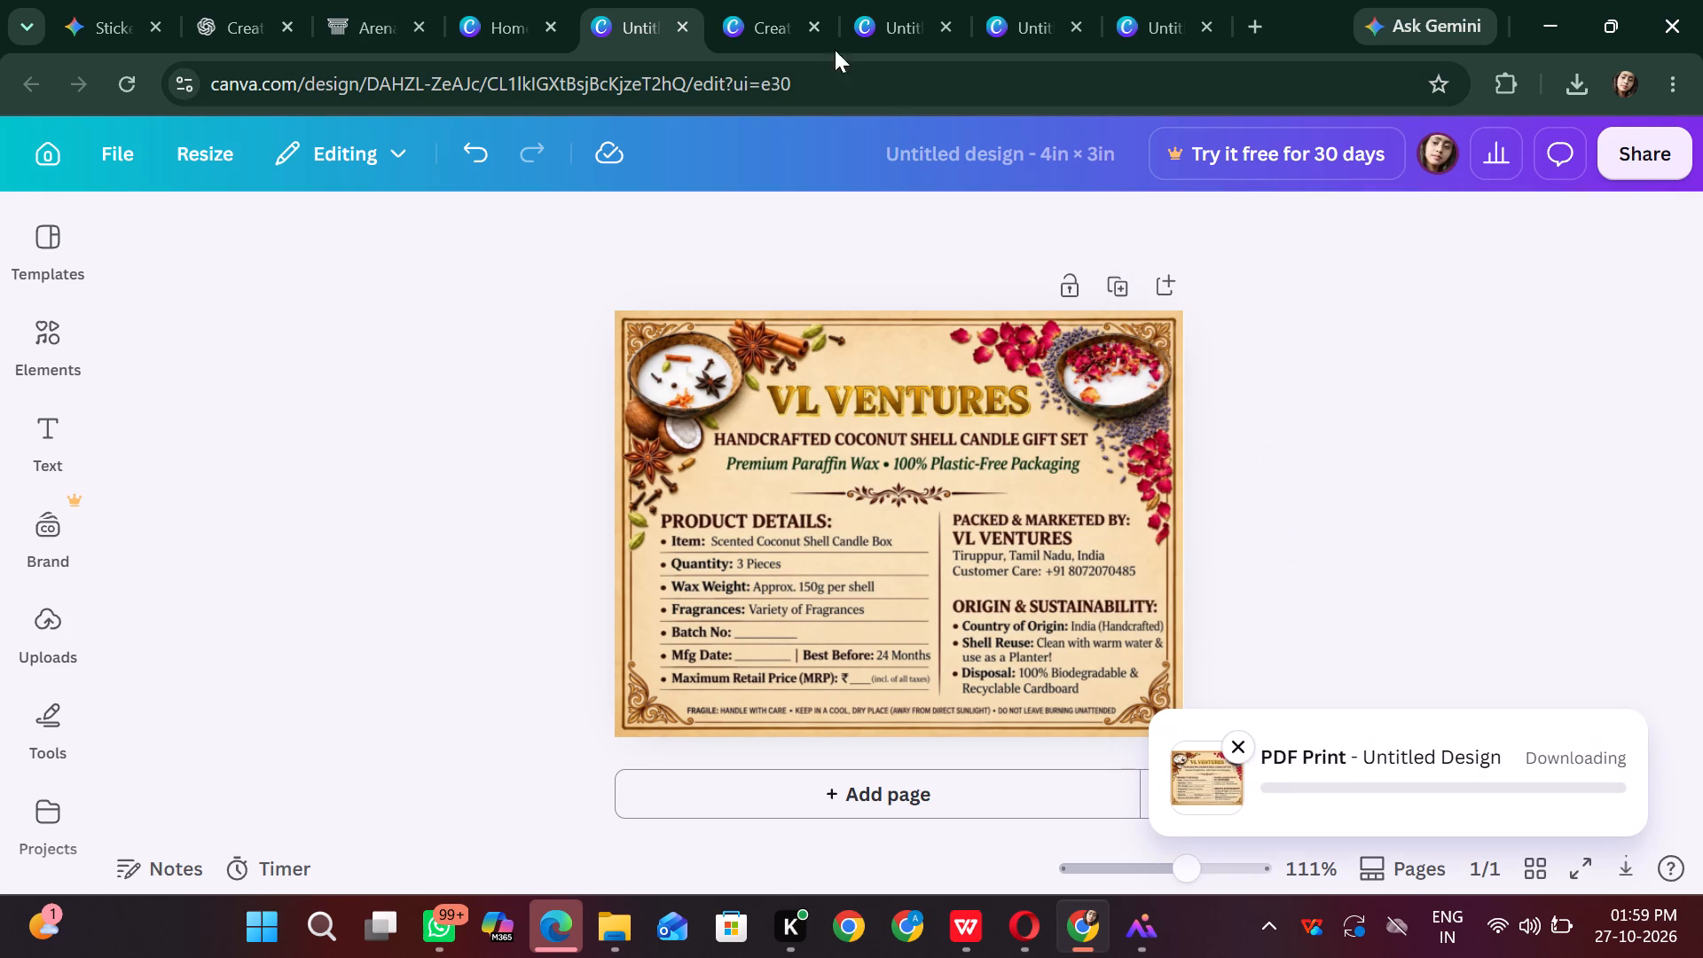
Download the 13" x 19" sheet of small VL Ventures labels in three columns as a PDF with the Print preset.
left_click(743, 4)
left_click(1644, 161)
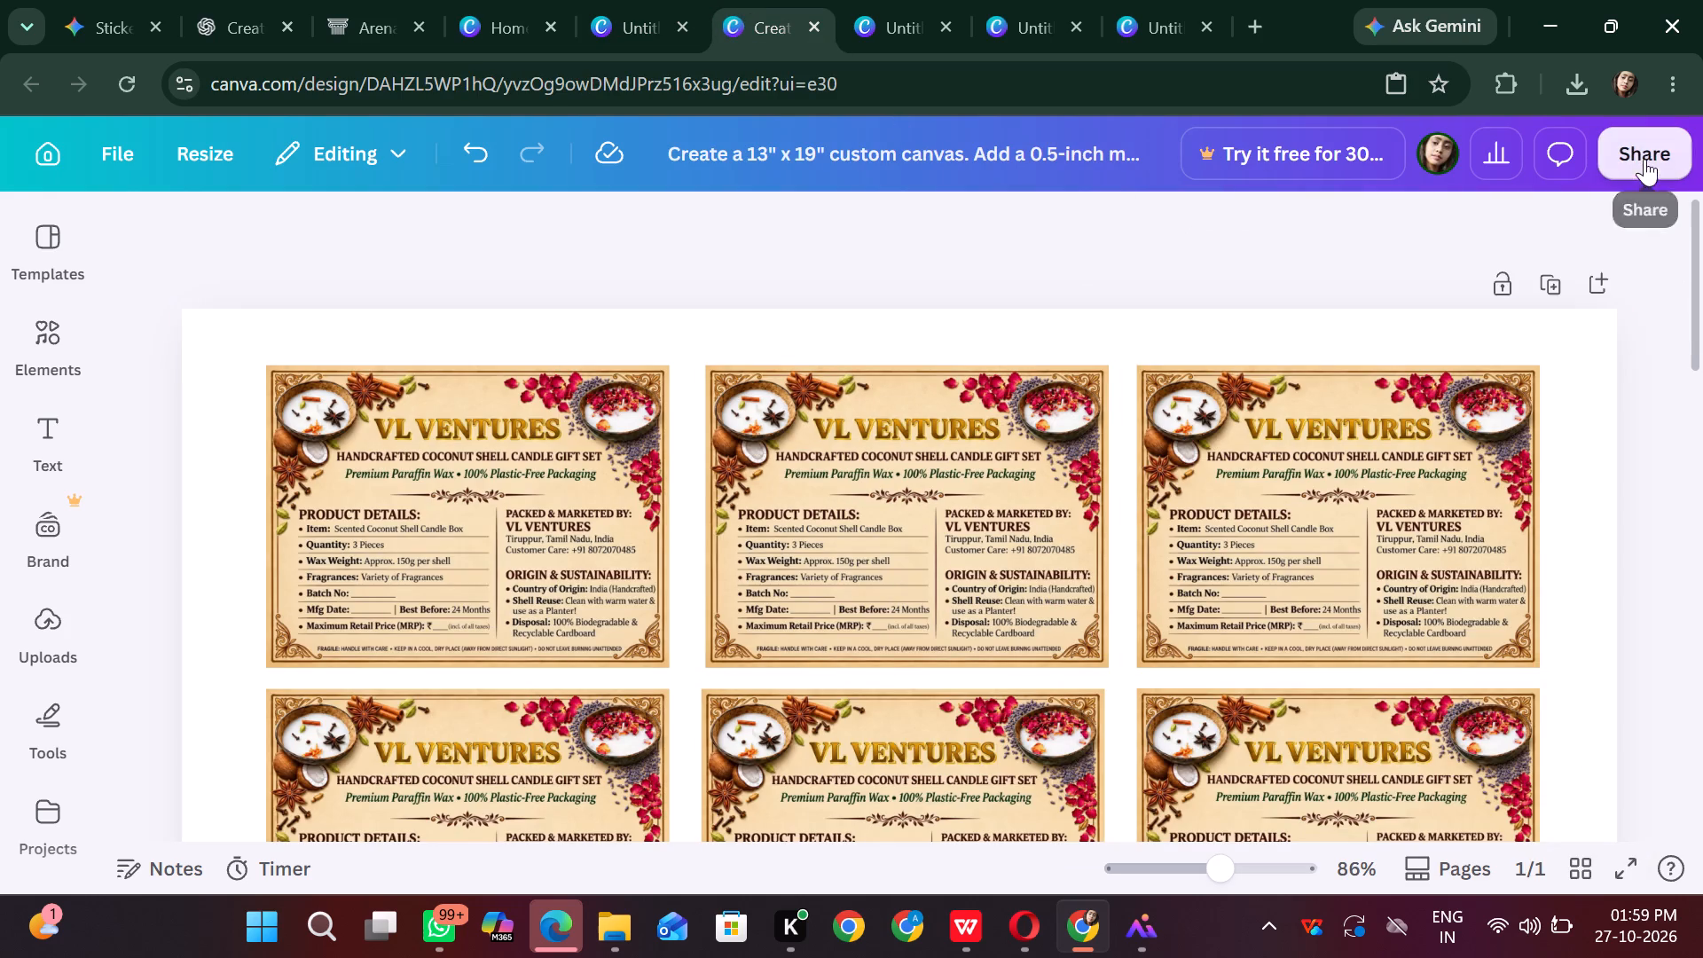
left_click(1219, 778)
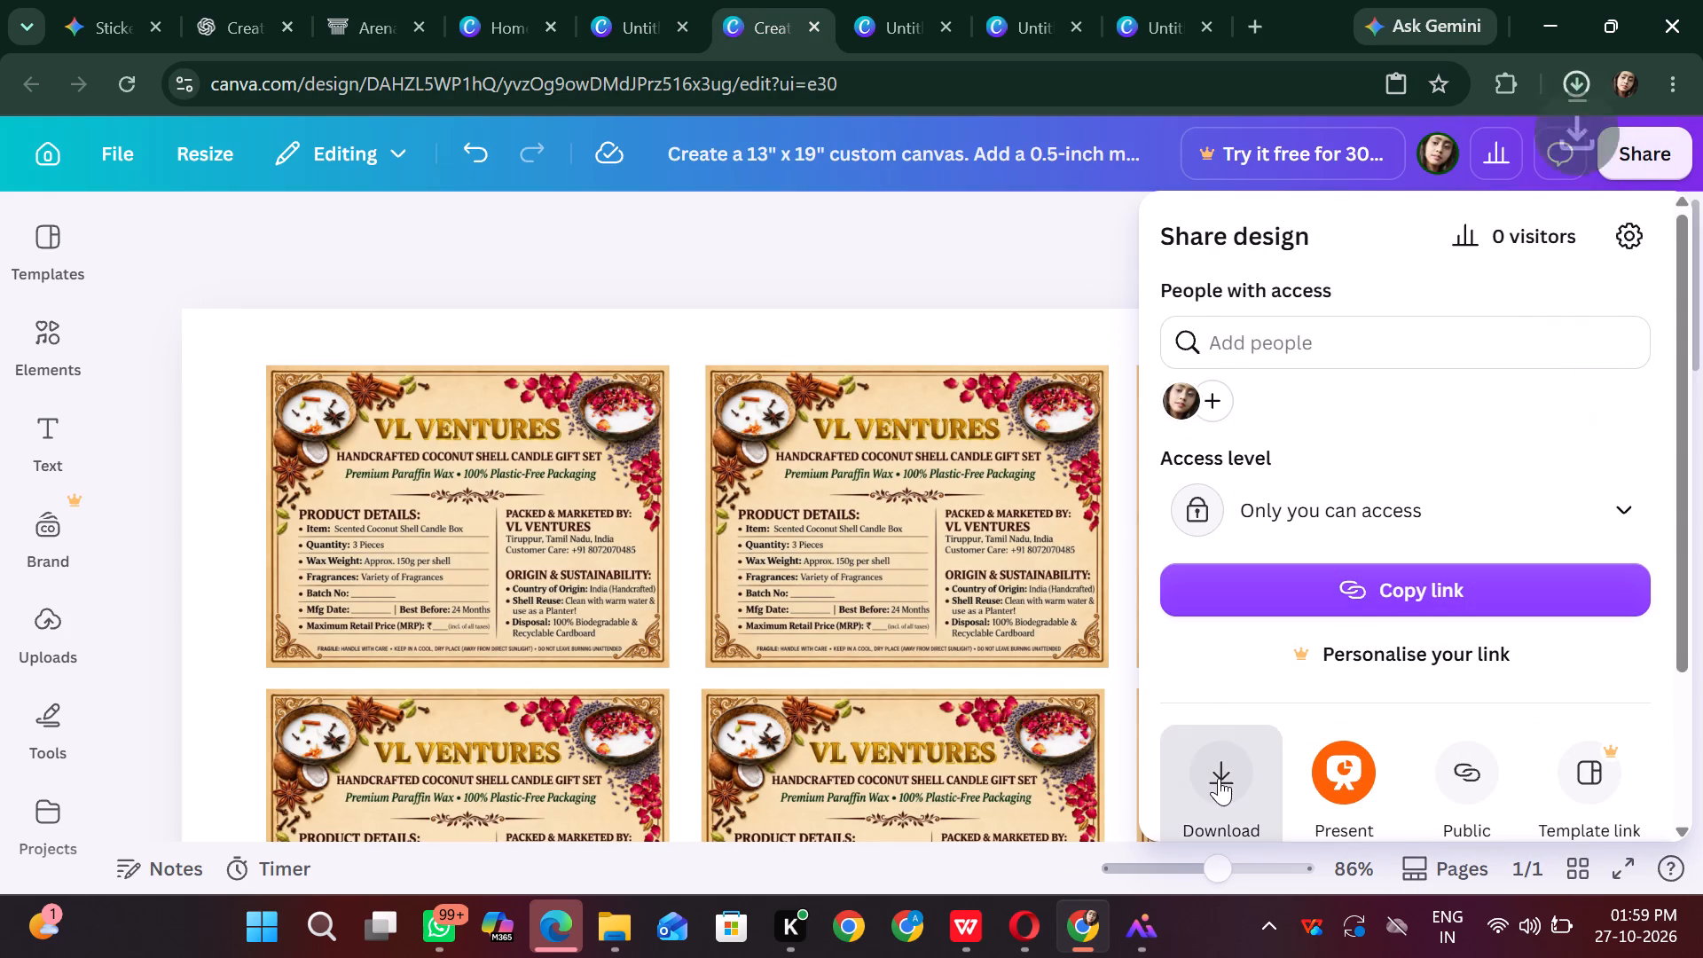
left_click(1580, 341)
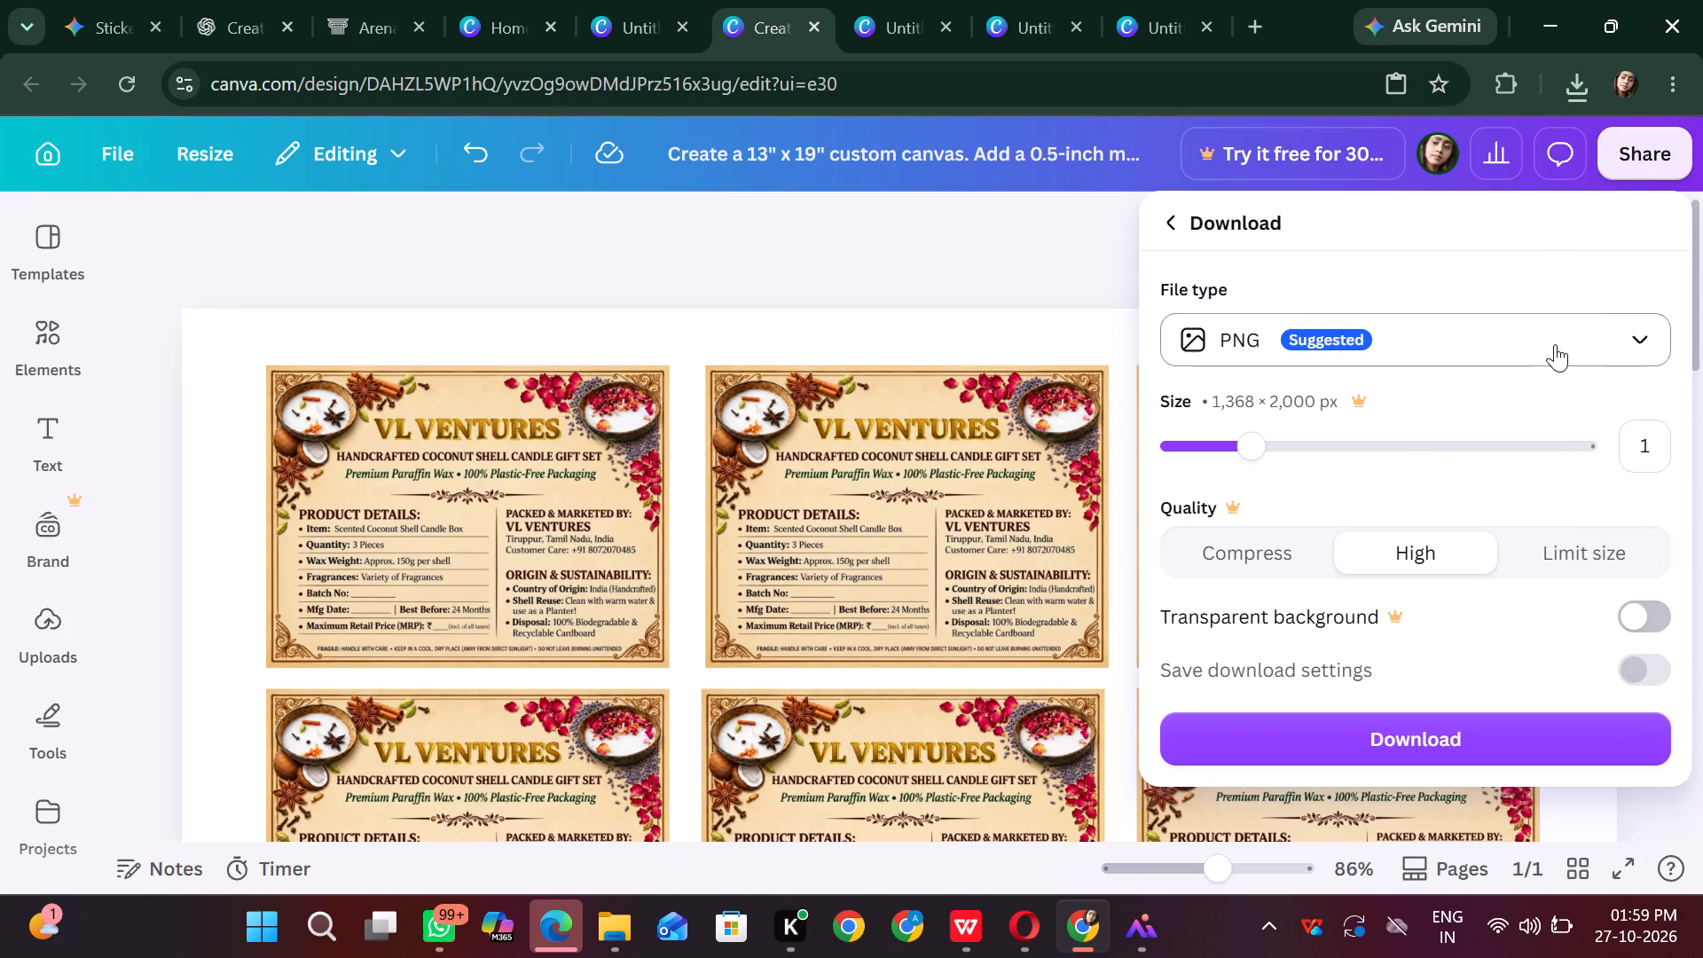
left_click(1564, 331)
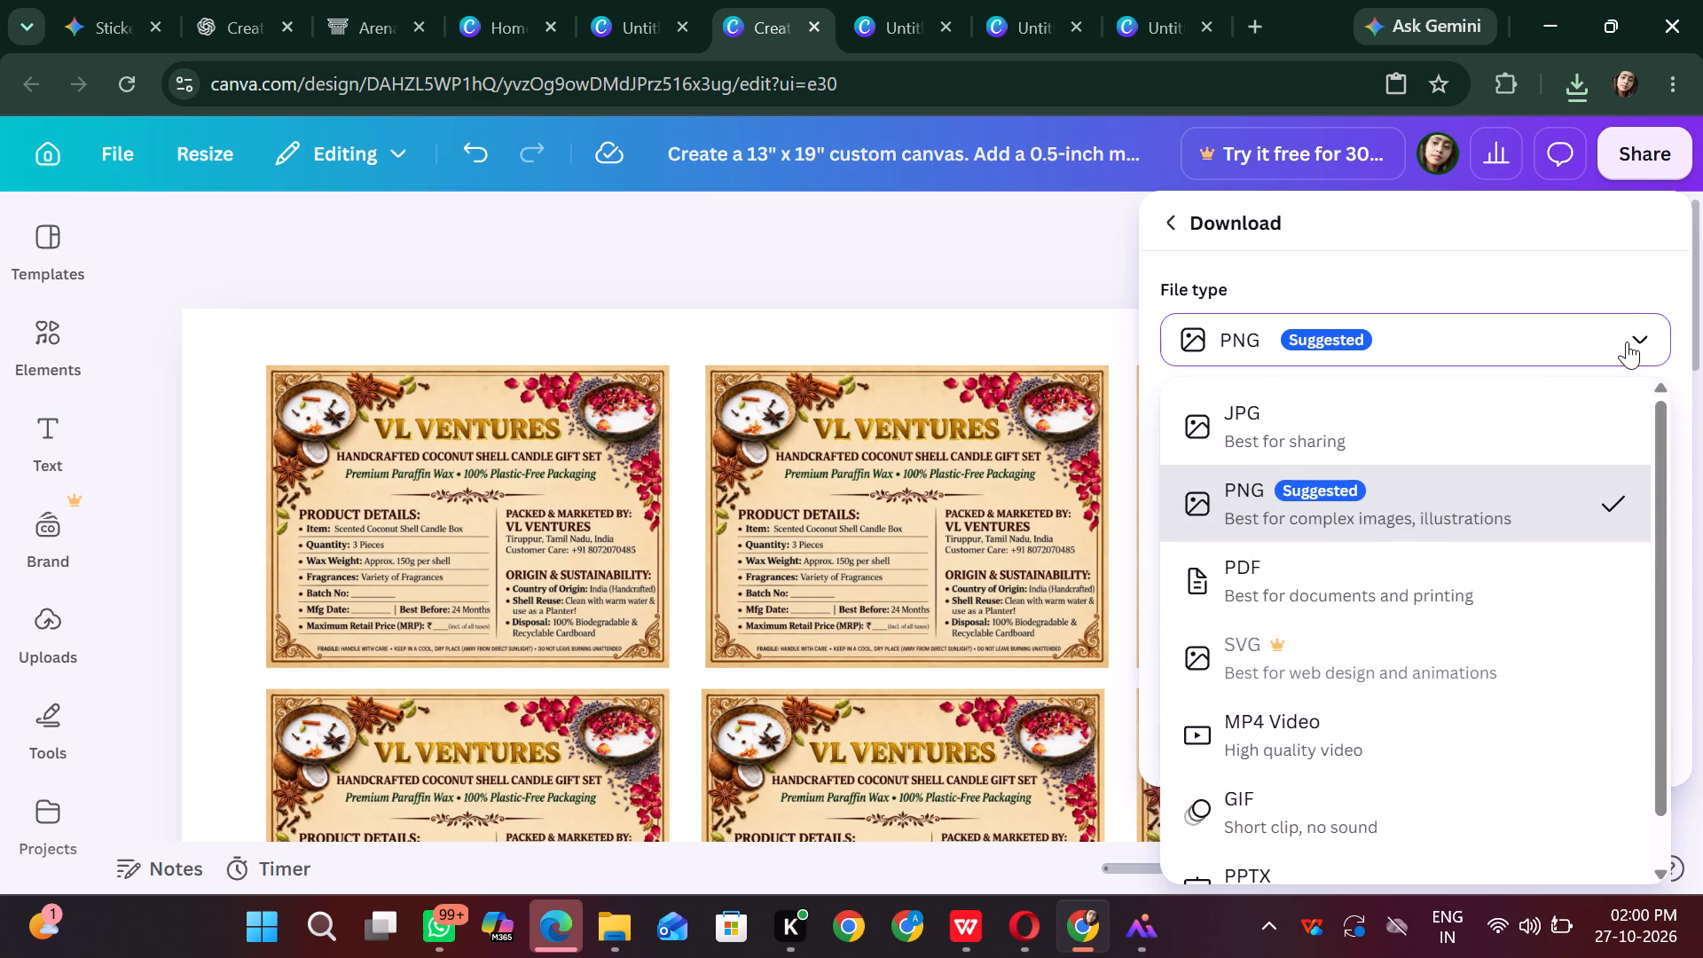
left_click(1299, 555)
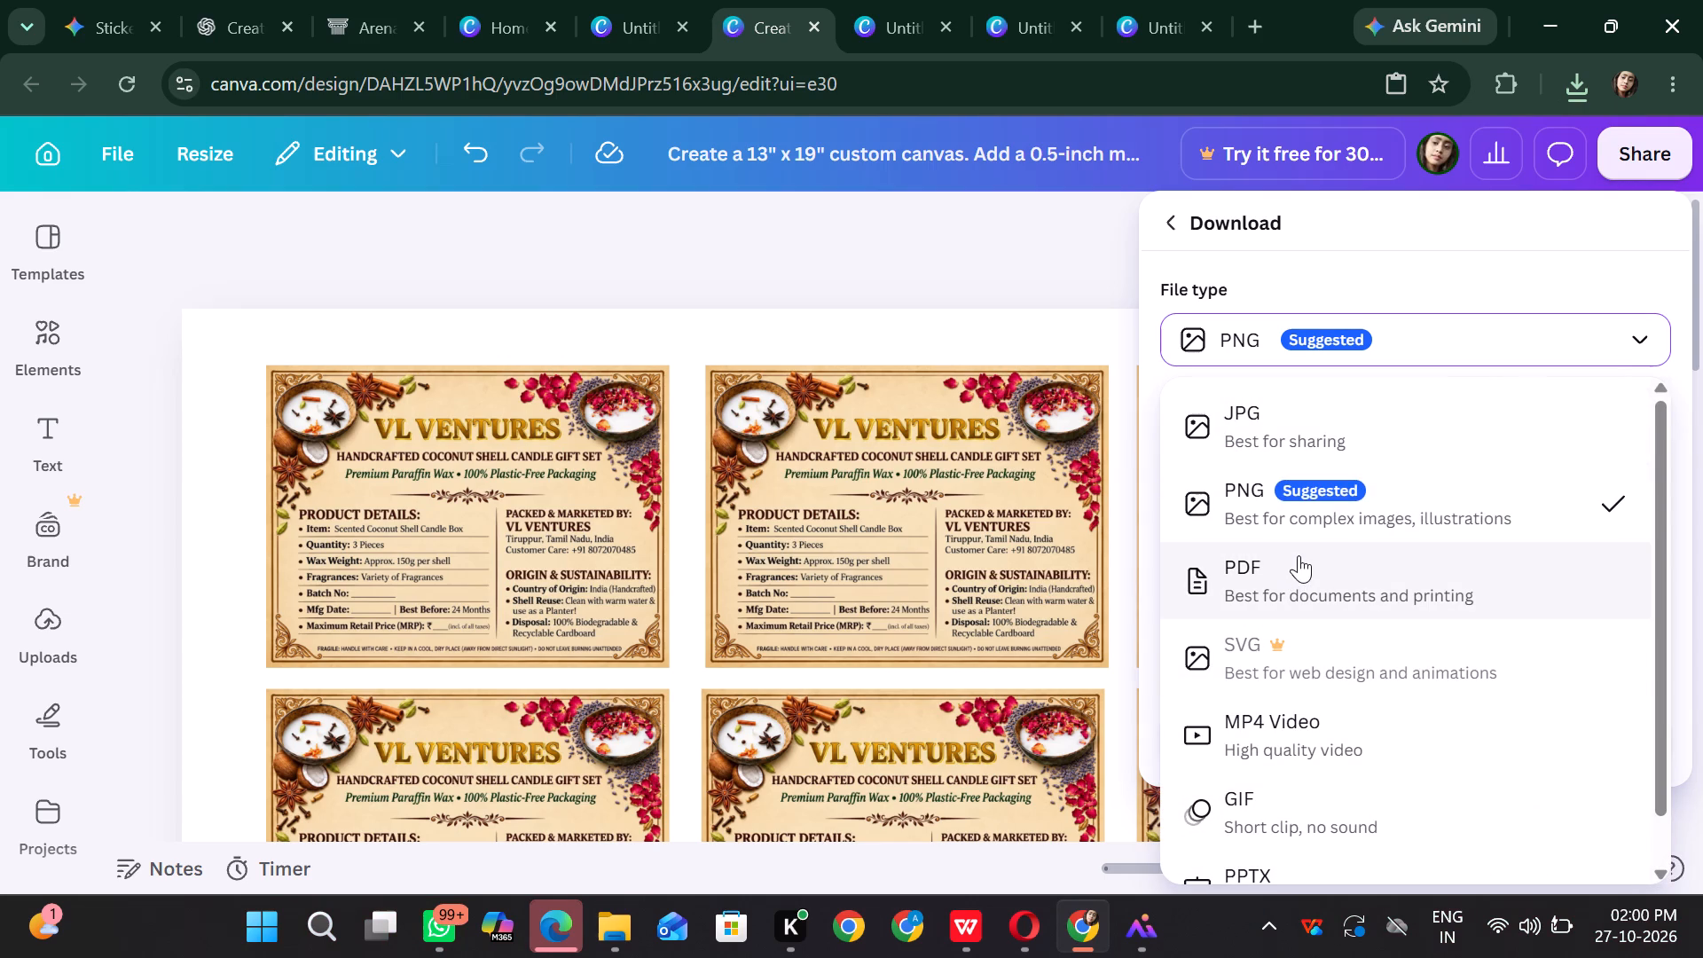
left_click(1551, 469)
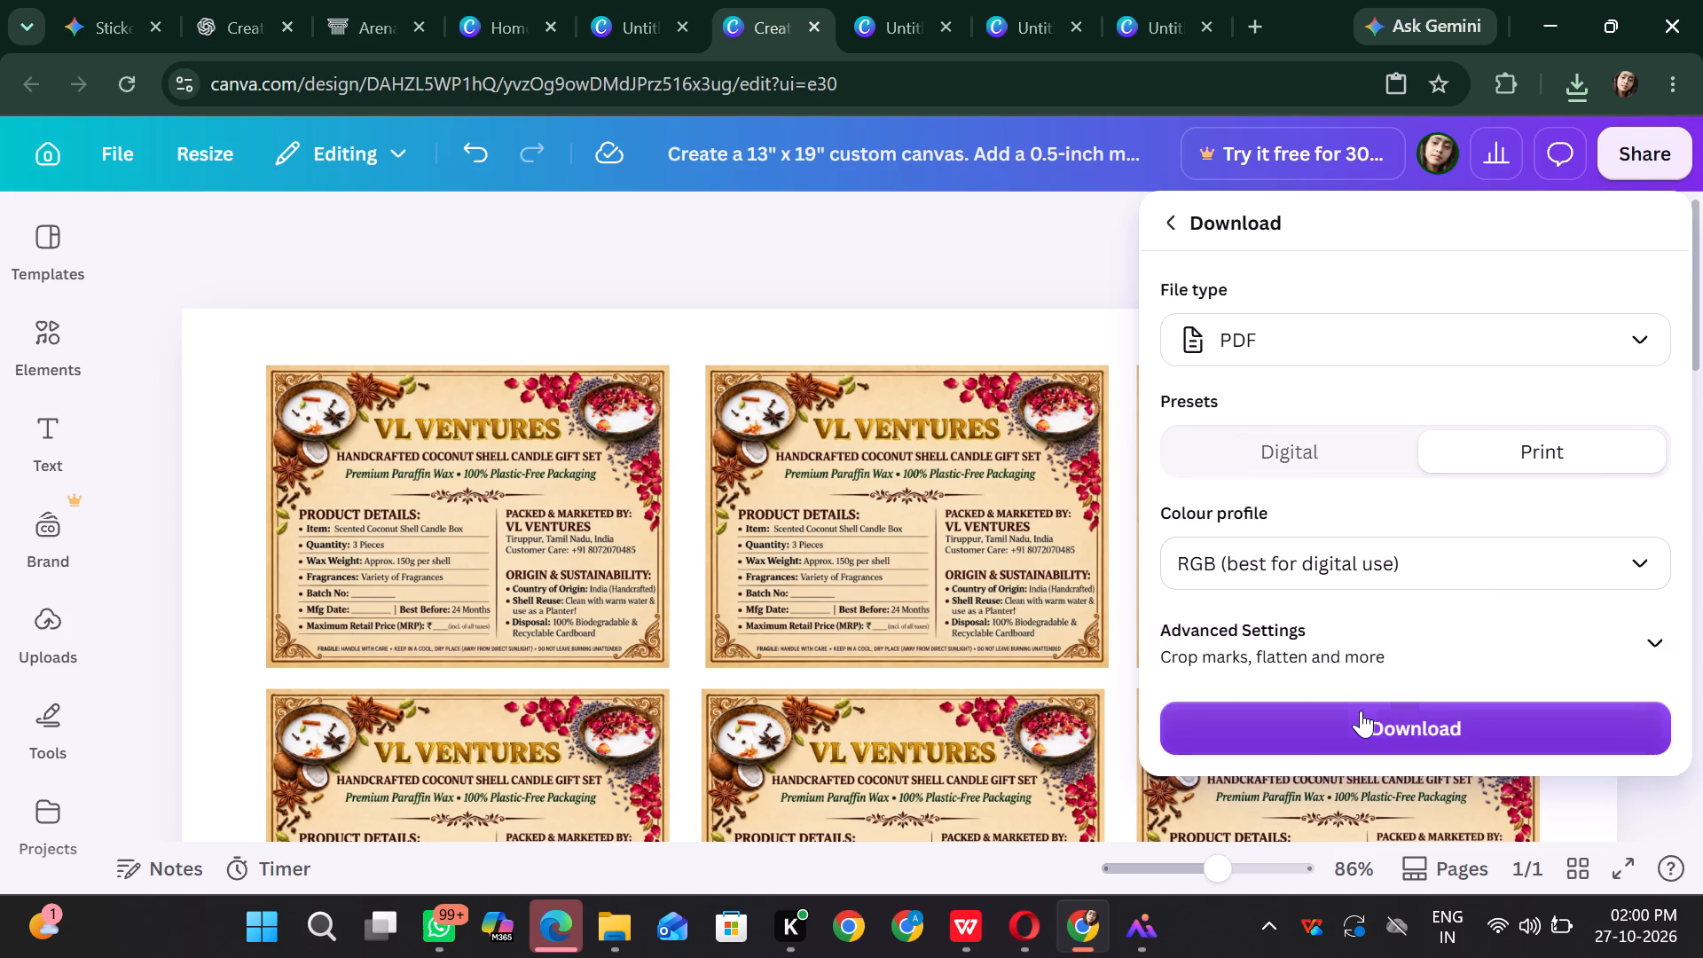
left_click(1361, 711)
scroll(1568, 530, "down", 16)
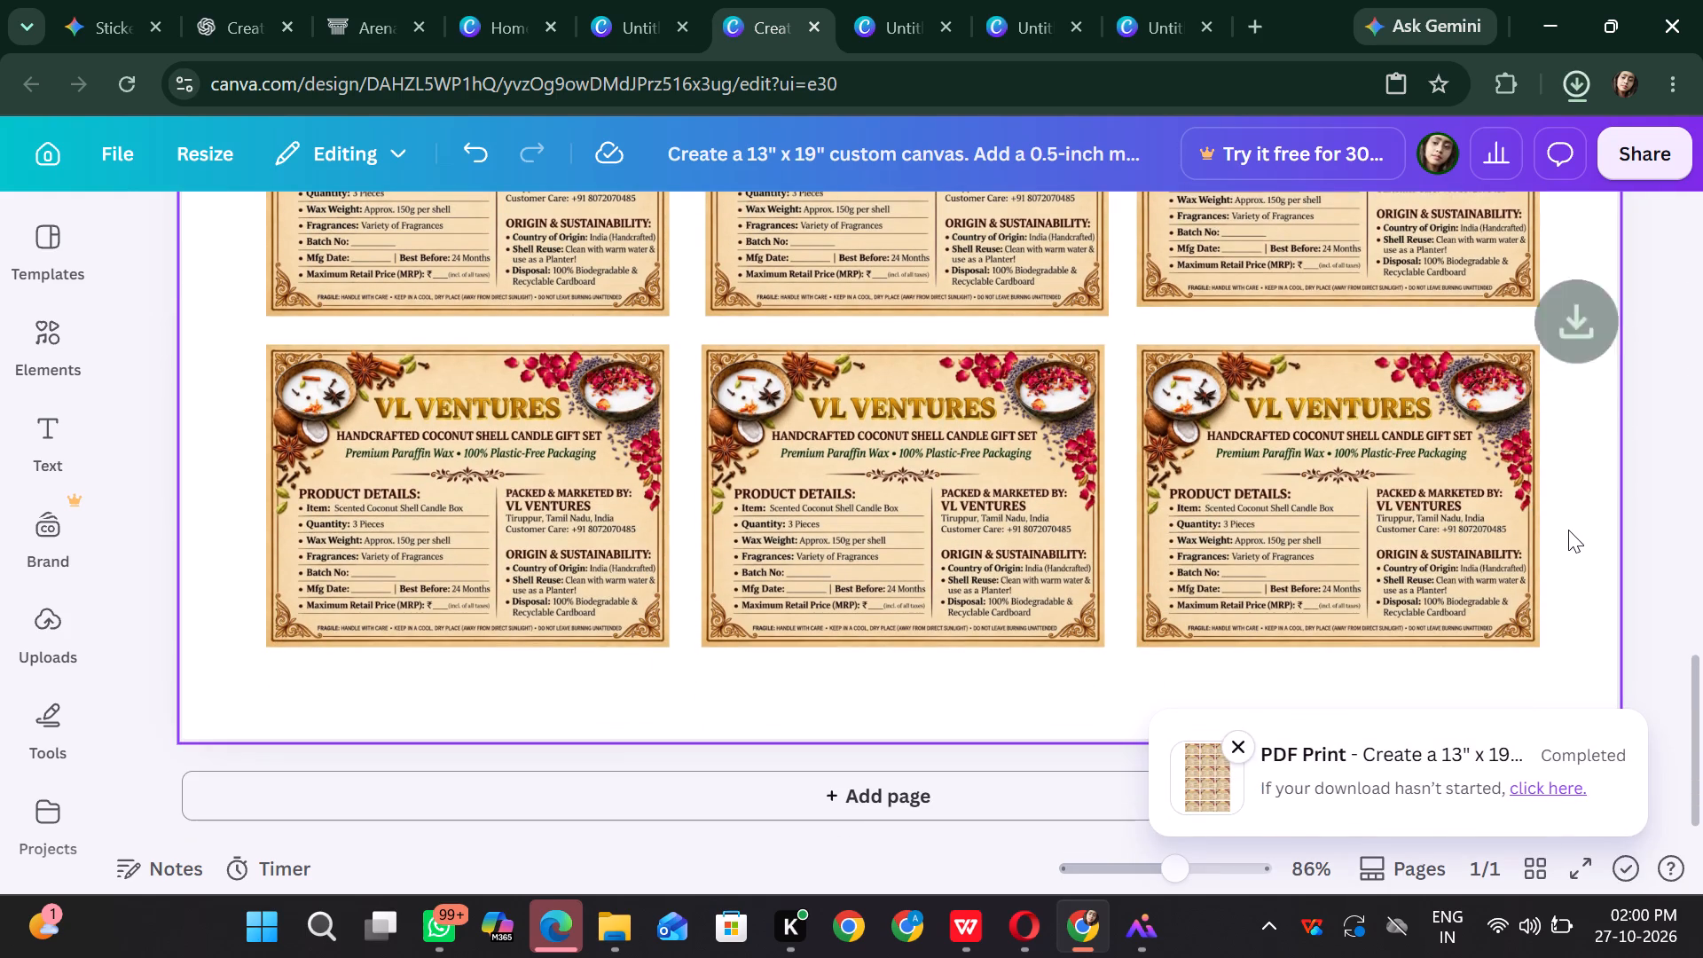
Copy the private share link of the 13" x 19" sheet of small VL Ventures labels, keeping access restricted to the owner.
scroll(1568, 530, "up", 7)
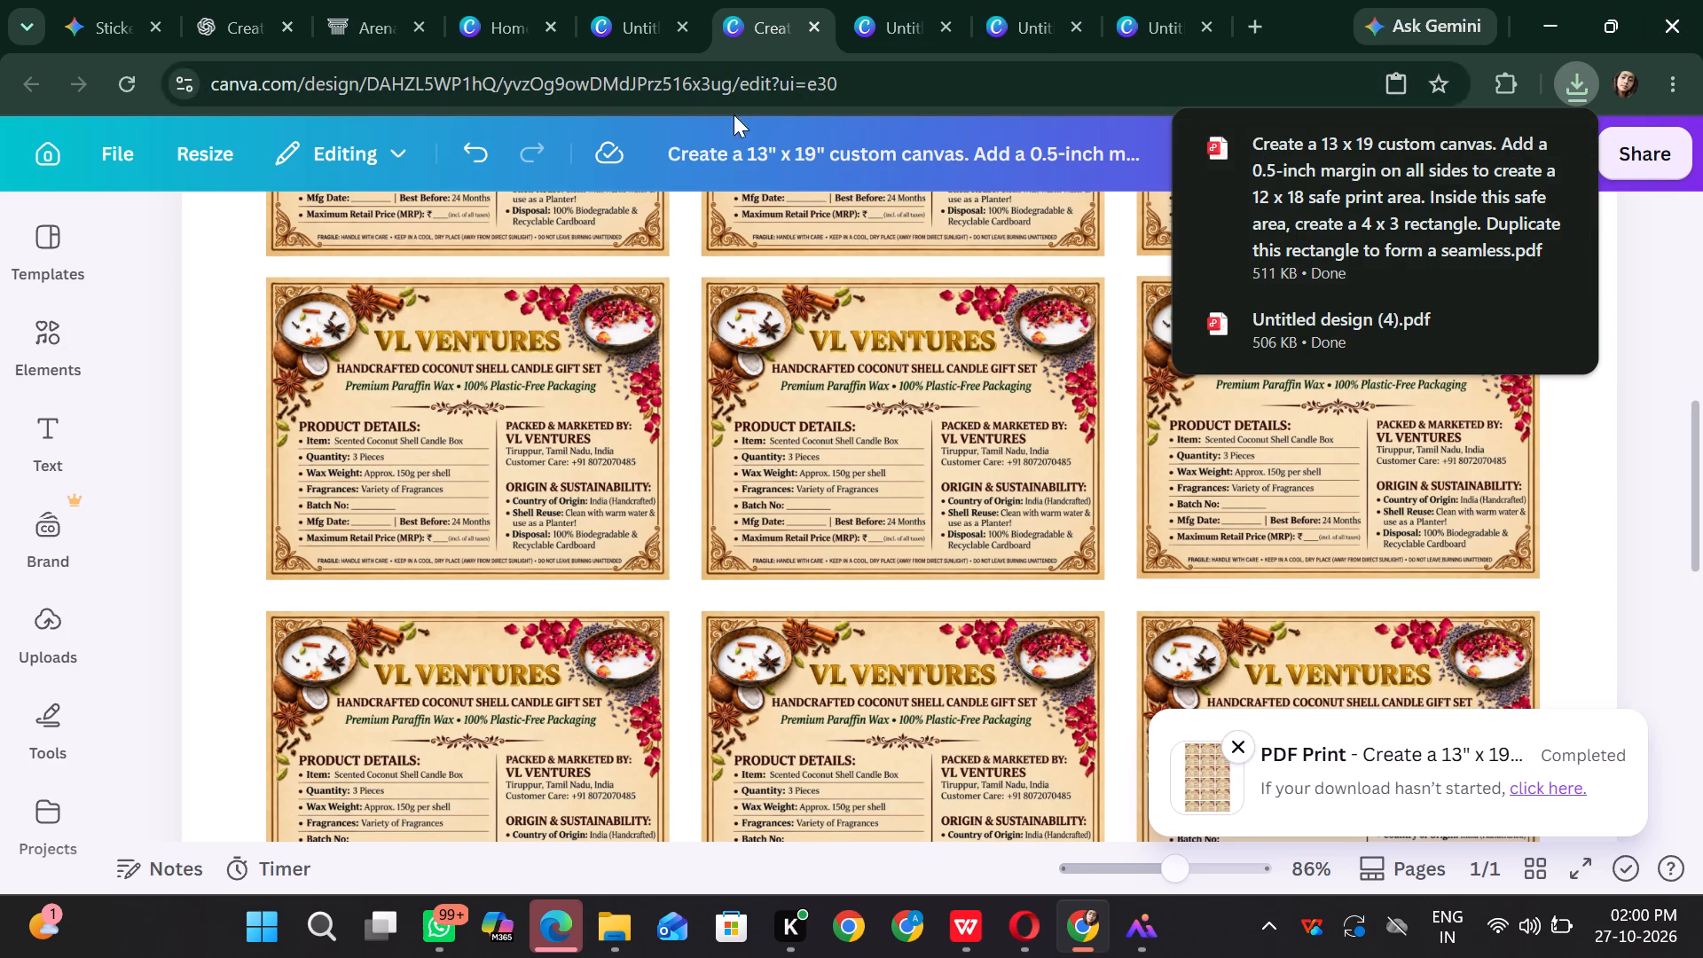
left_click(633, 2)
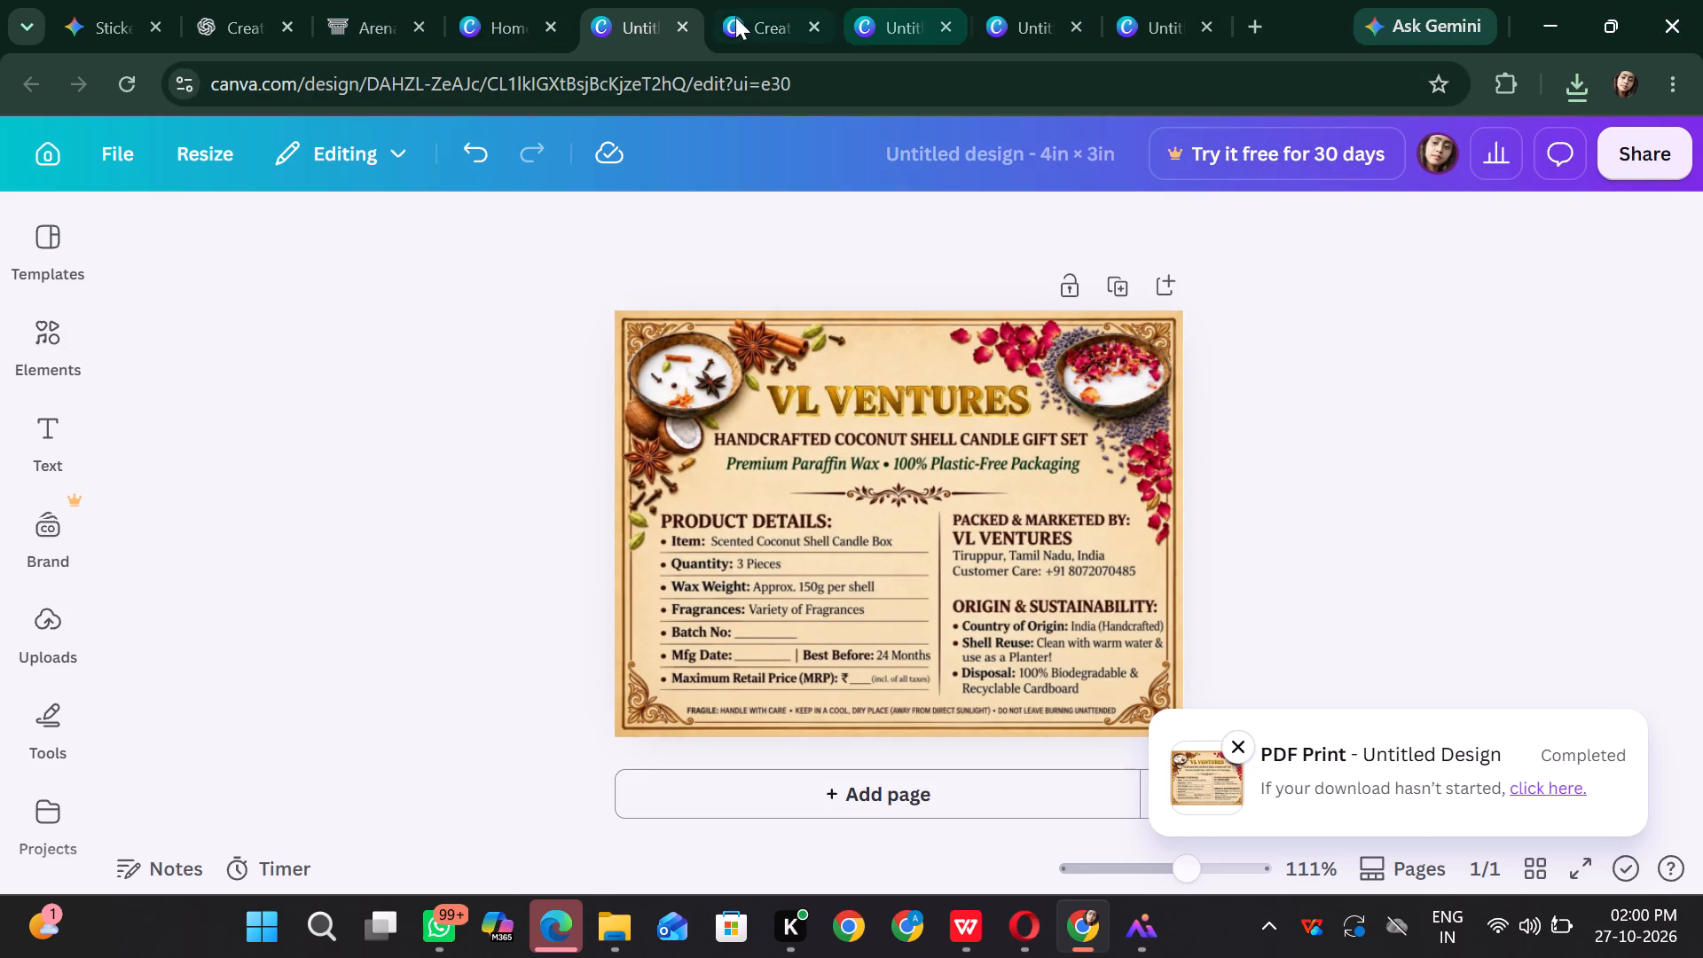
left_click(741, 17)
left_click(1629, 170)
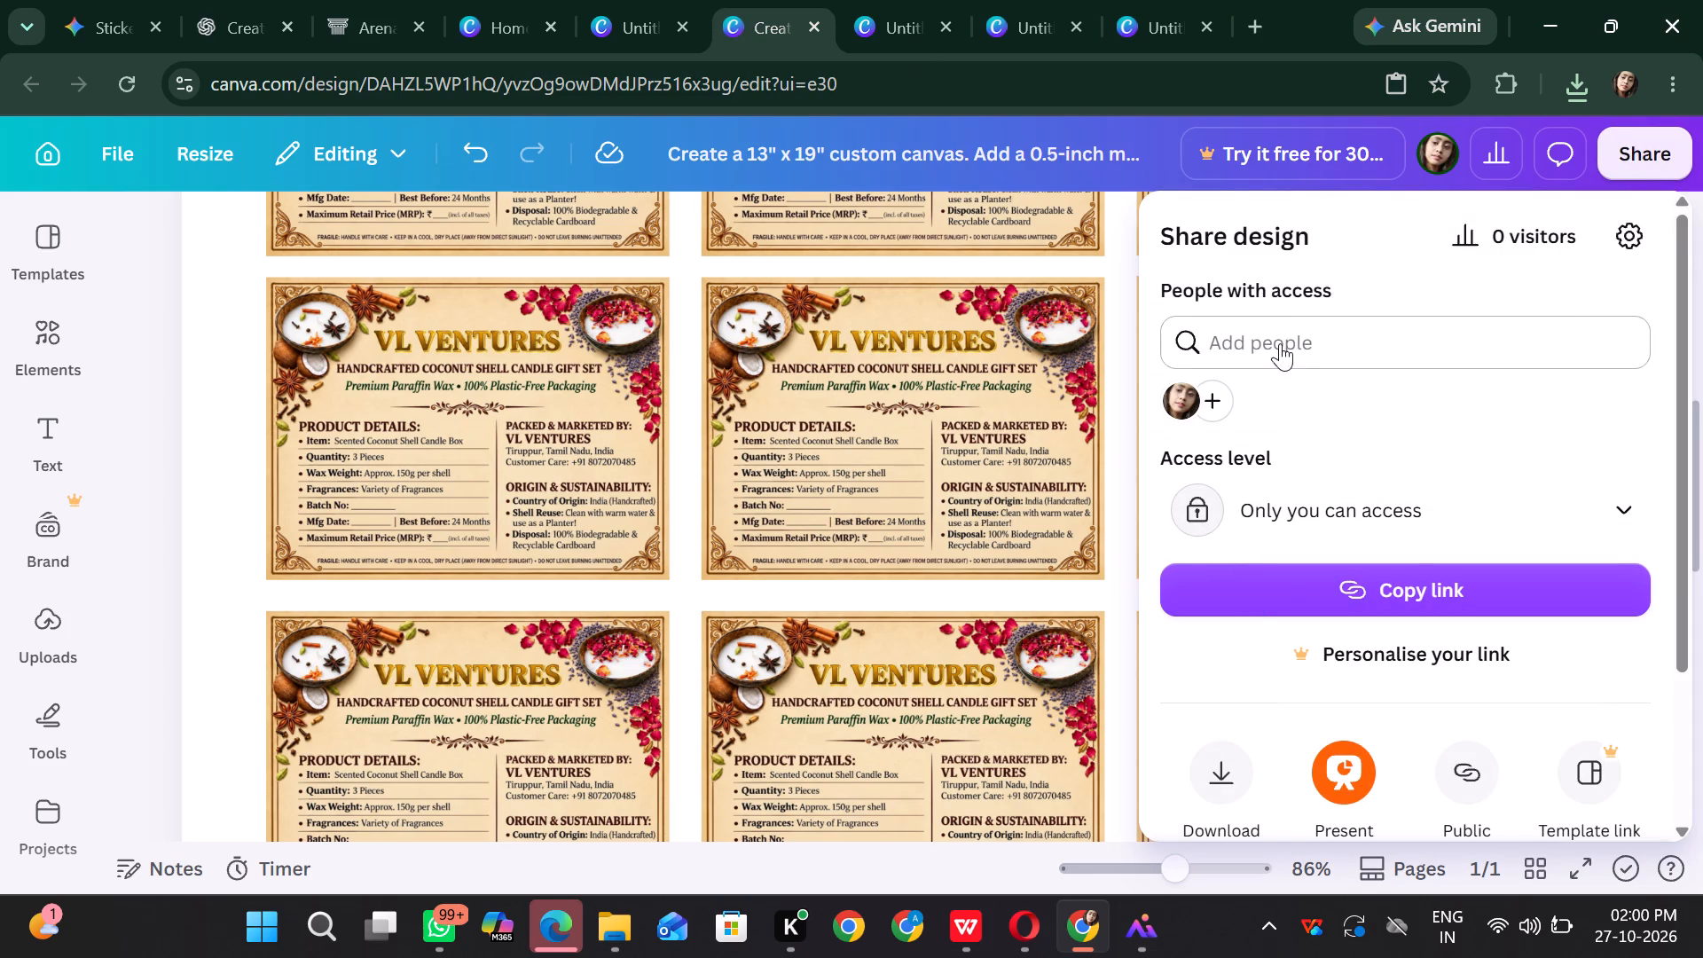
left_click(1402, 587)
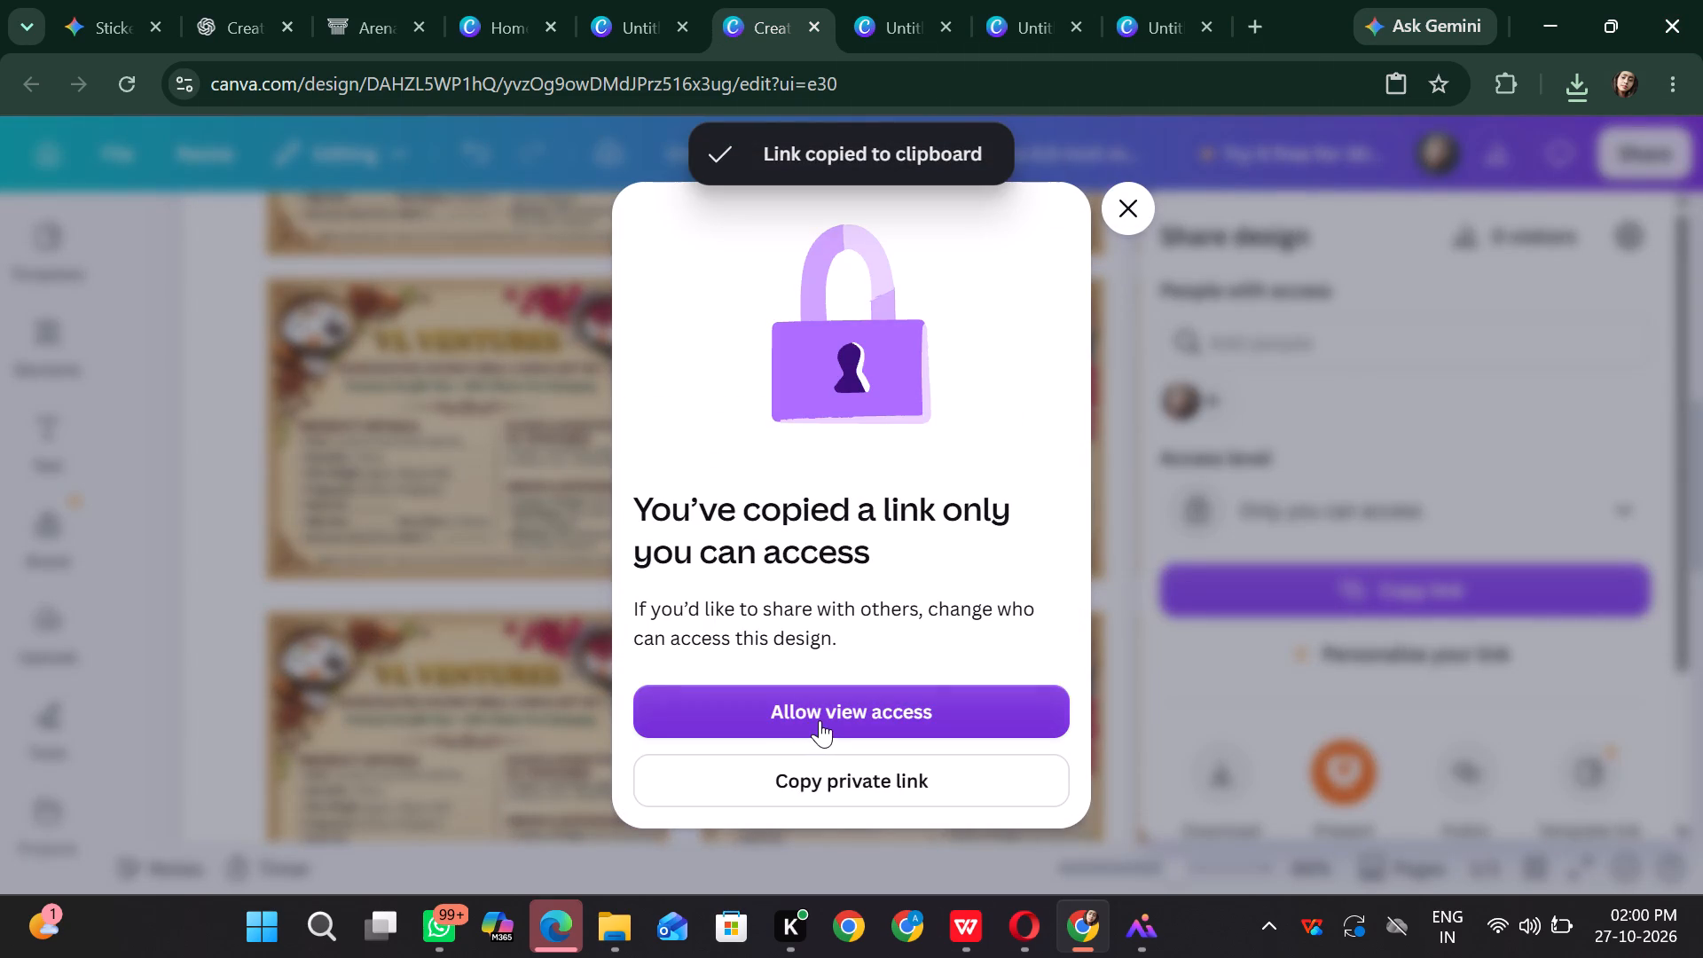
left_click(887, 787)
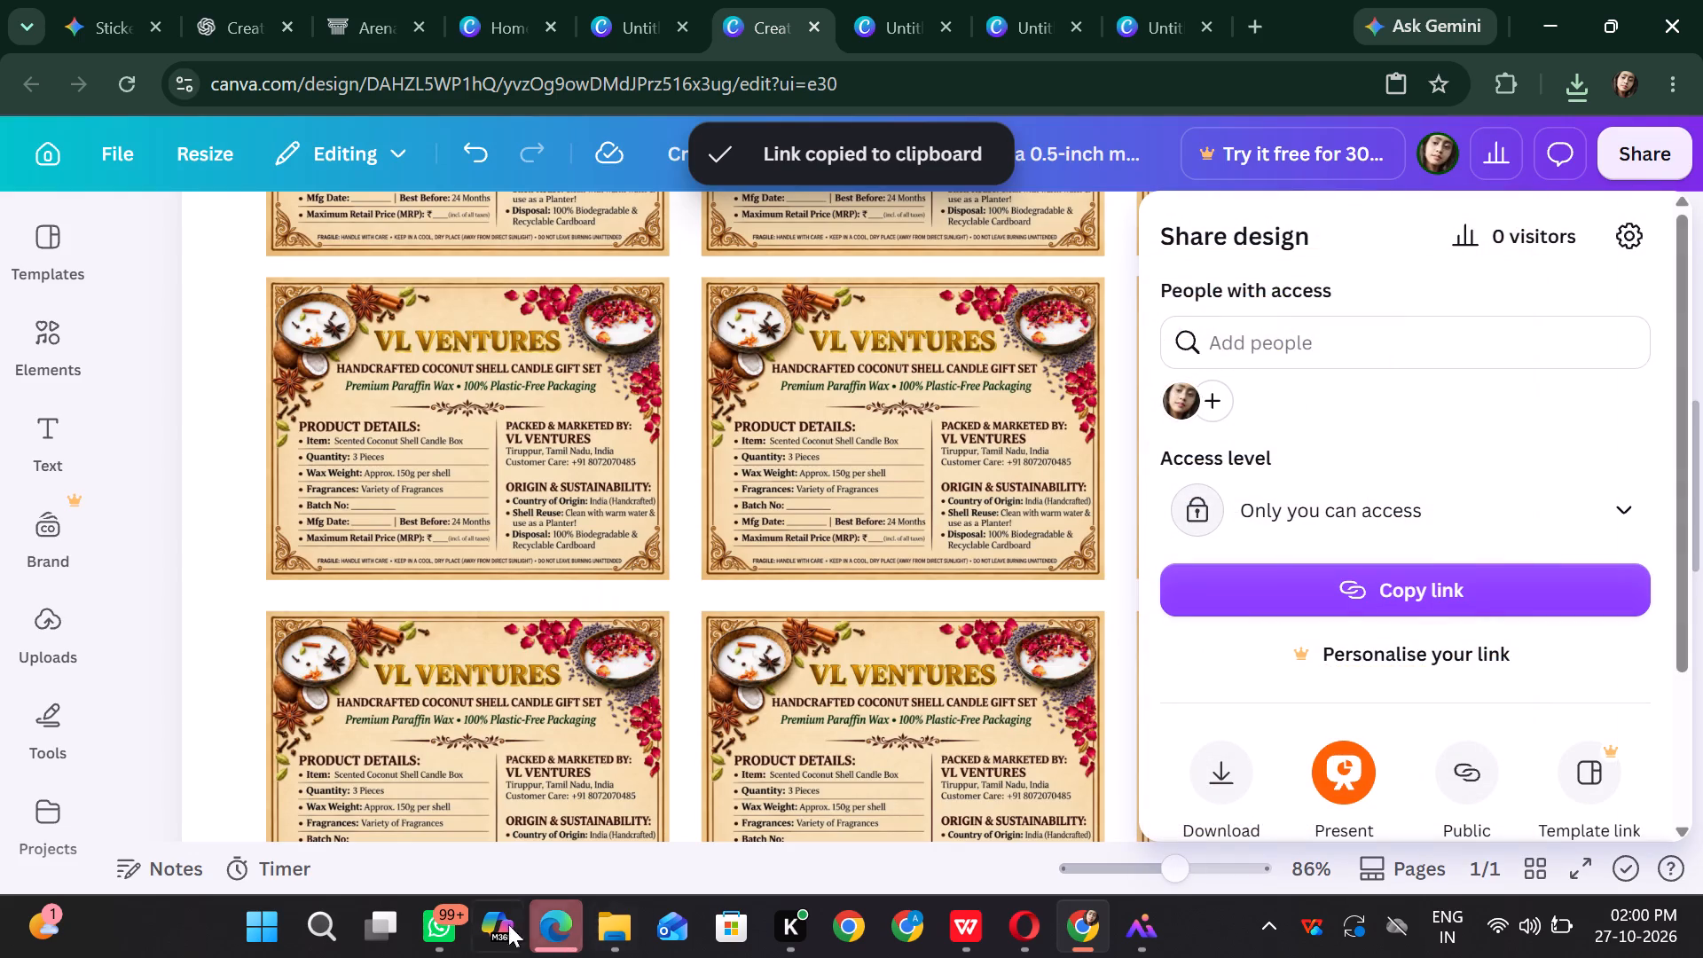
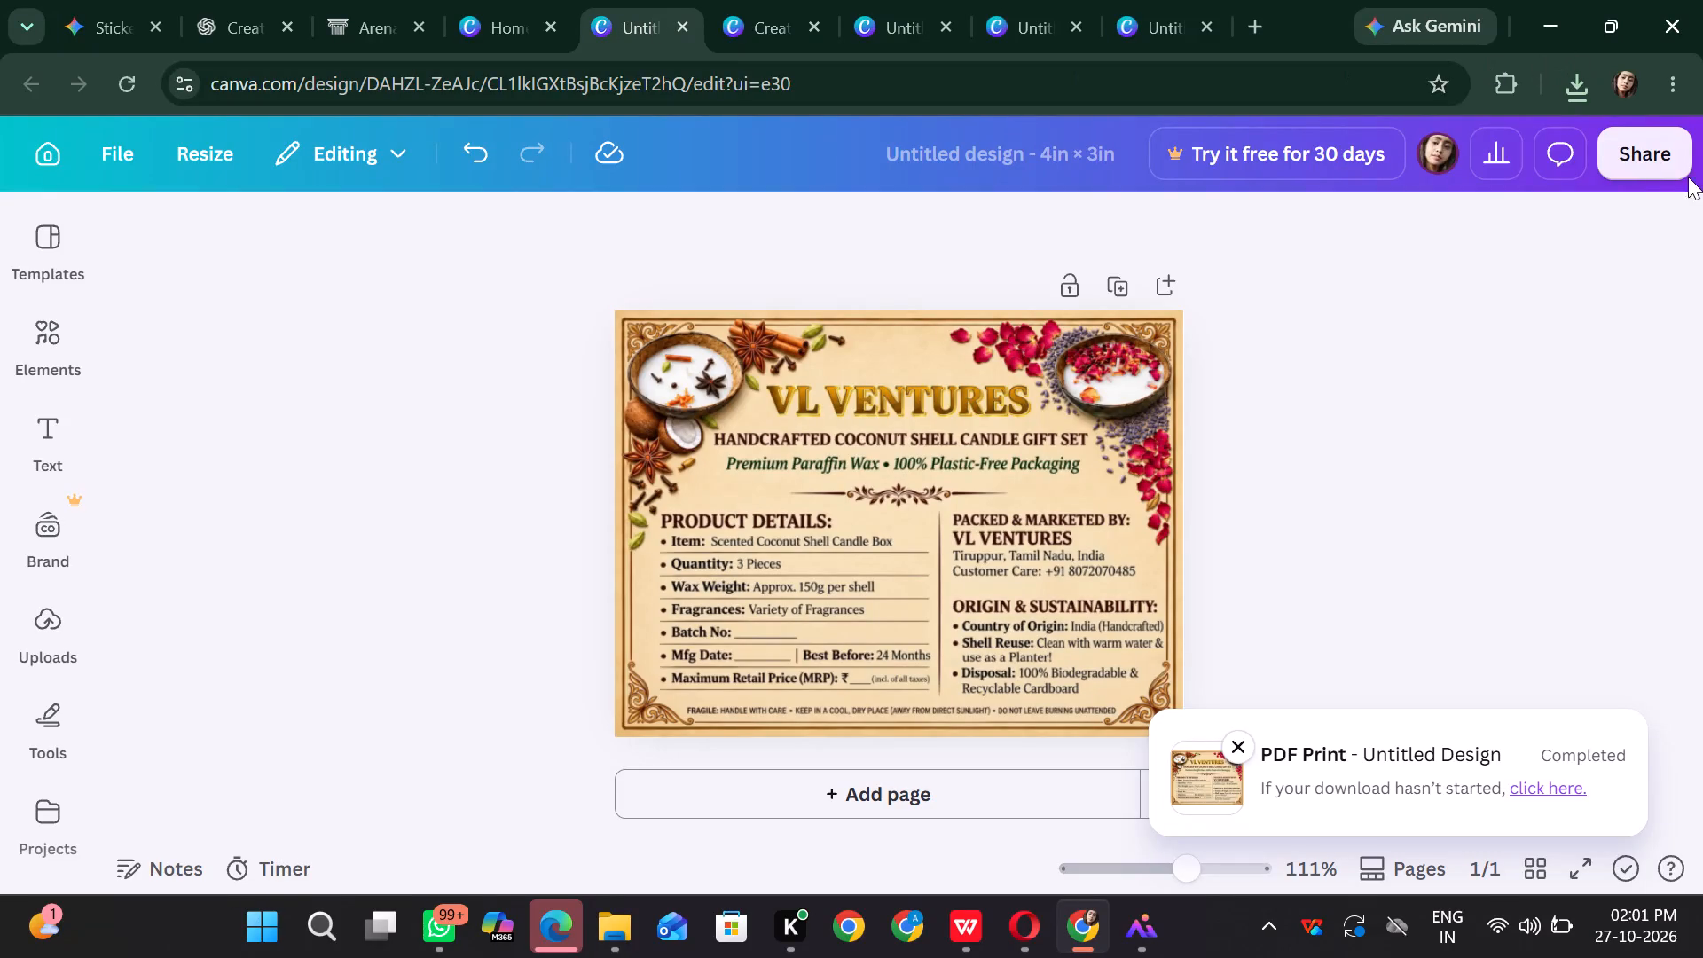
Copy the private share link of the 4in × 3in VL Ventures label design, keeping access limited to the owner.
left_click(1644, 161)
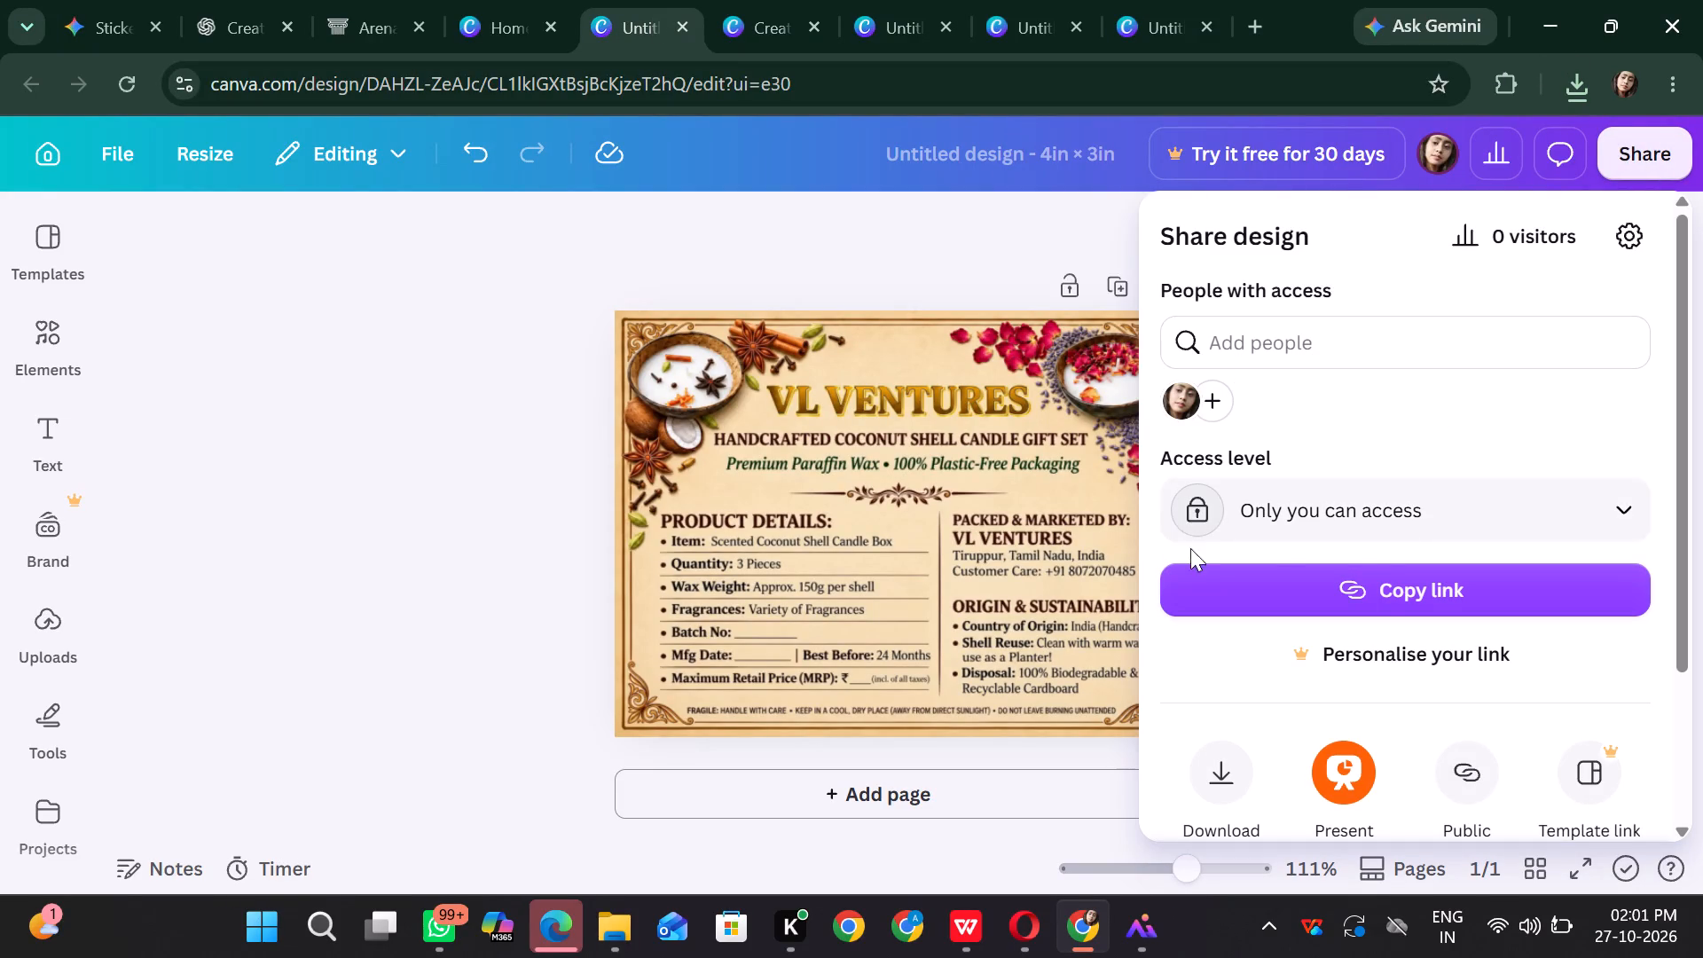
left_click(1392, 582)
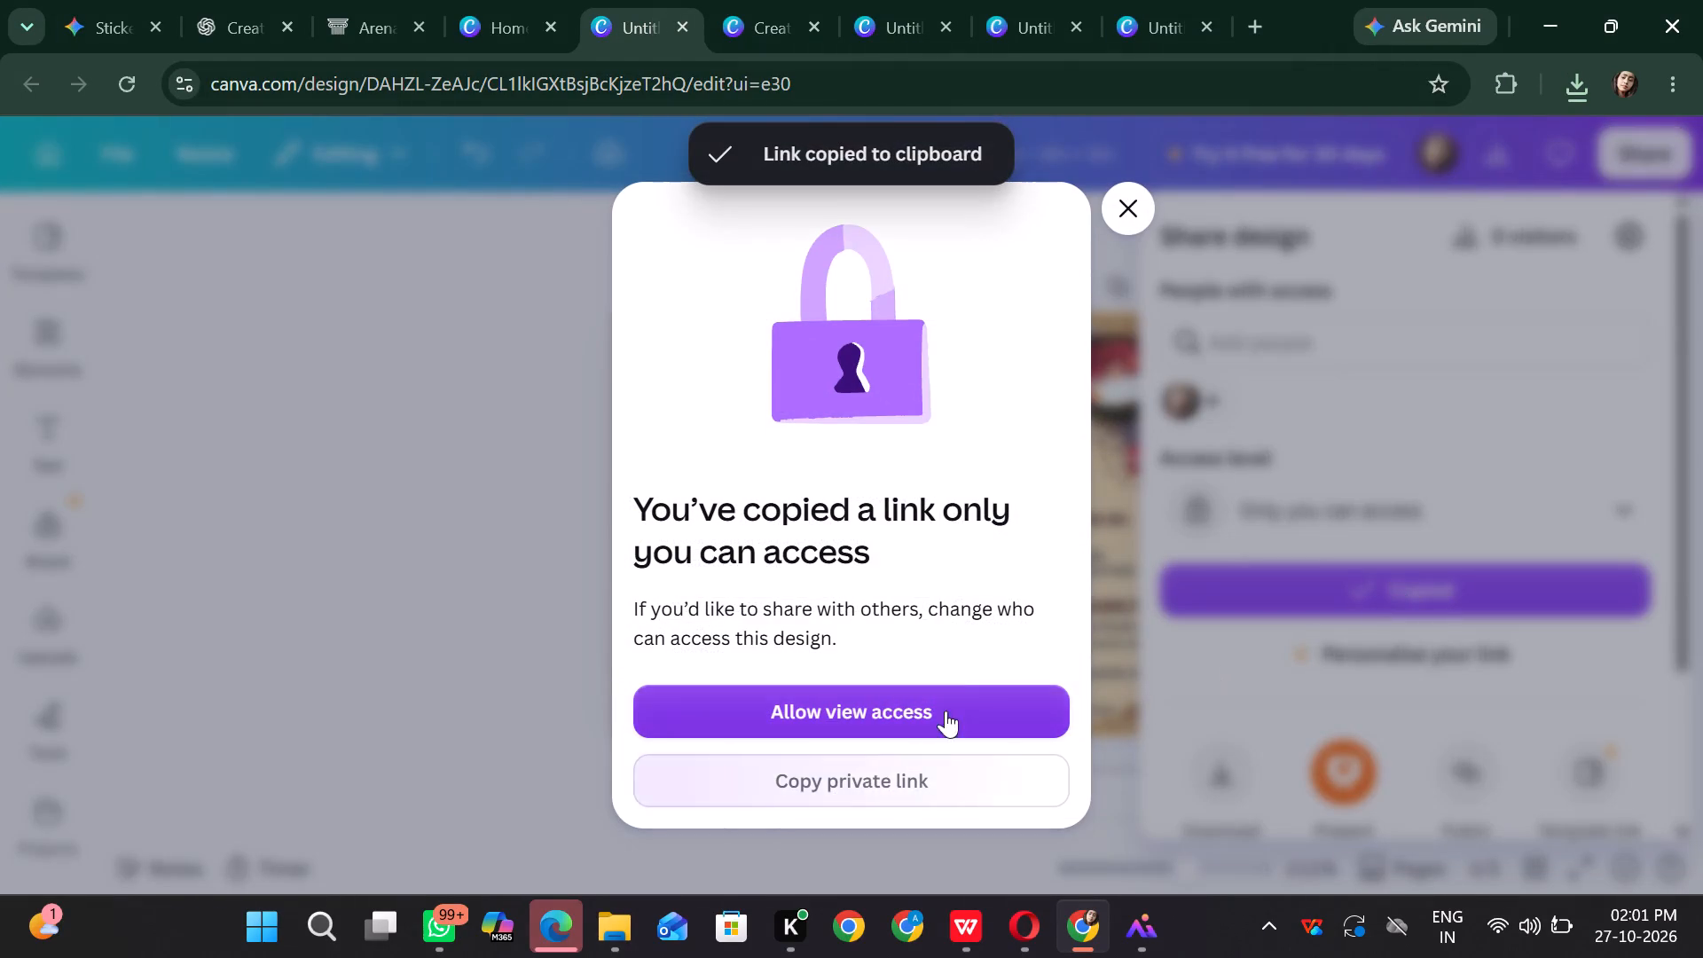
left_click(875, 784)
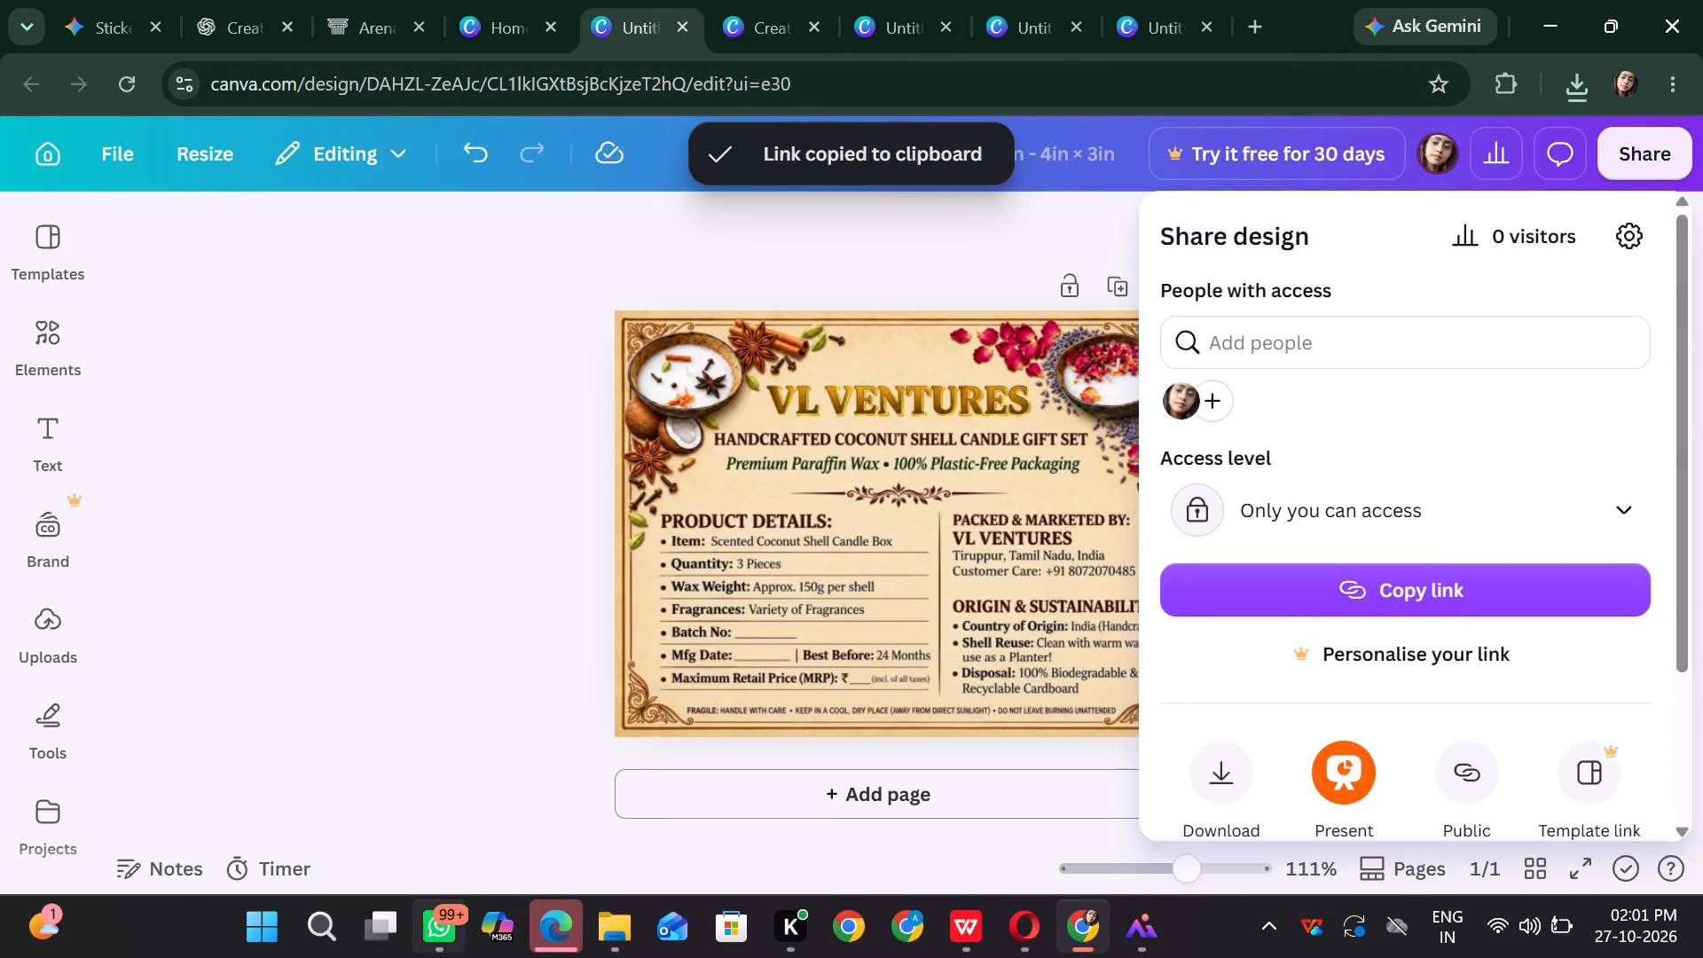
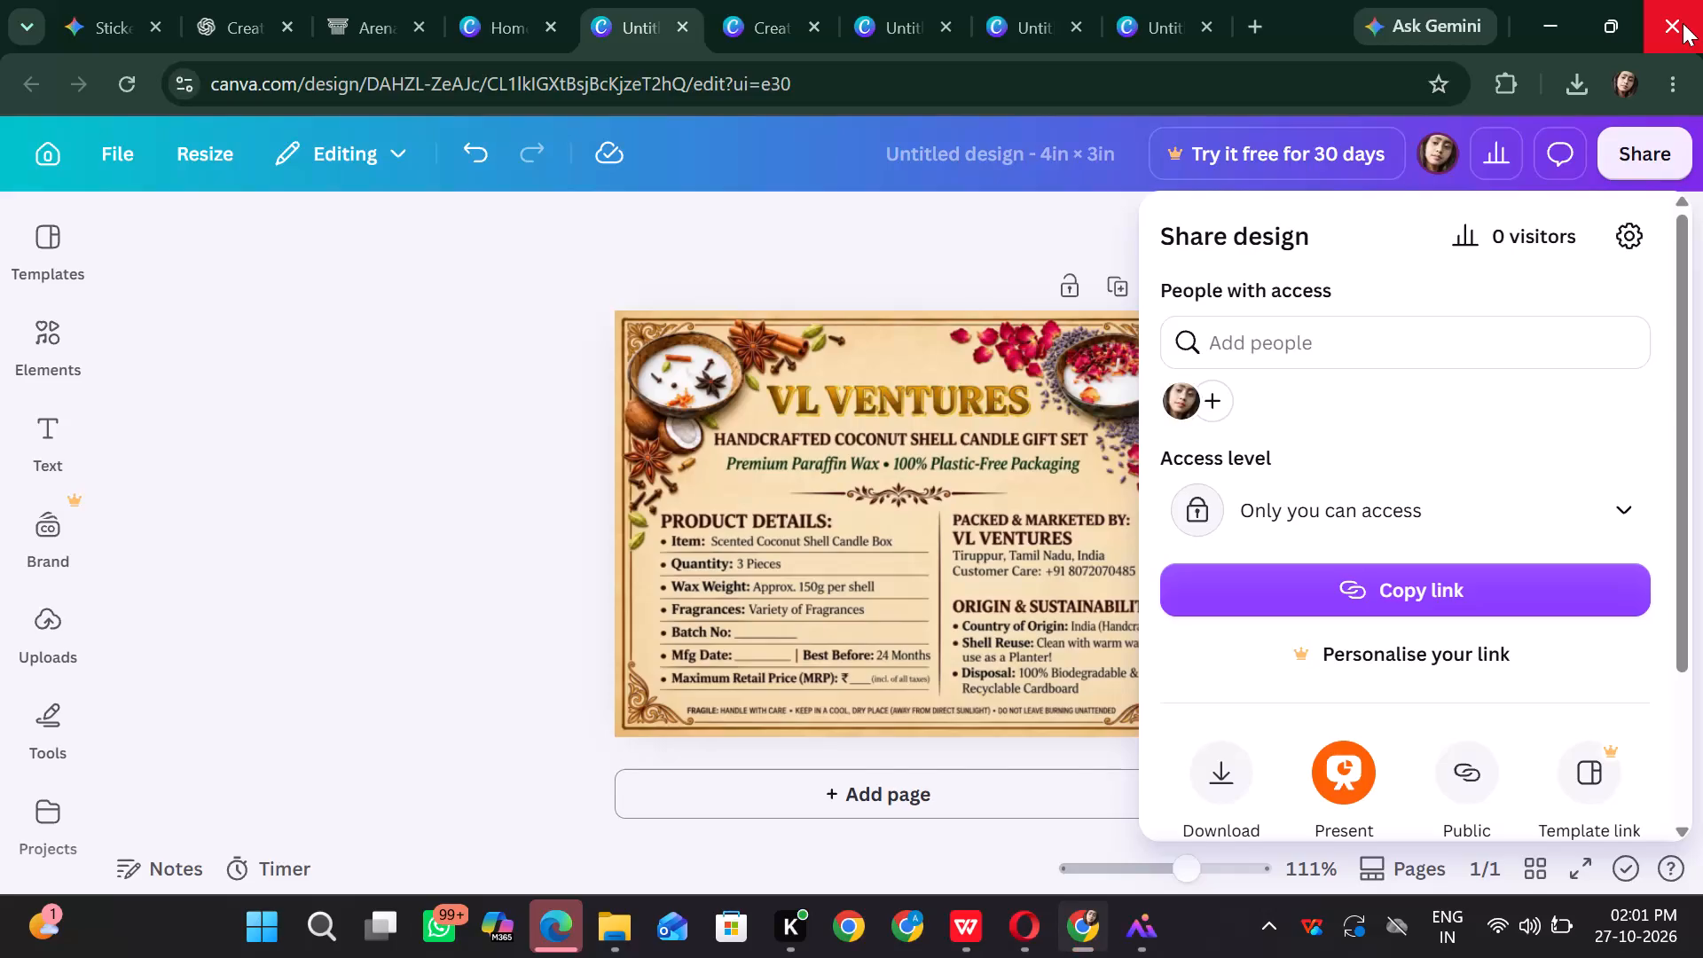
Close the open work windows, including the label image viewer, and discard the unsaved changes to Document1 in WPS Office.
left_click(1683, 24)
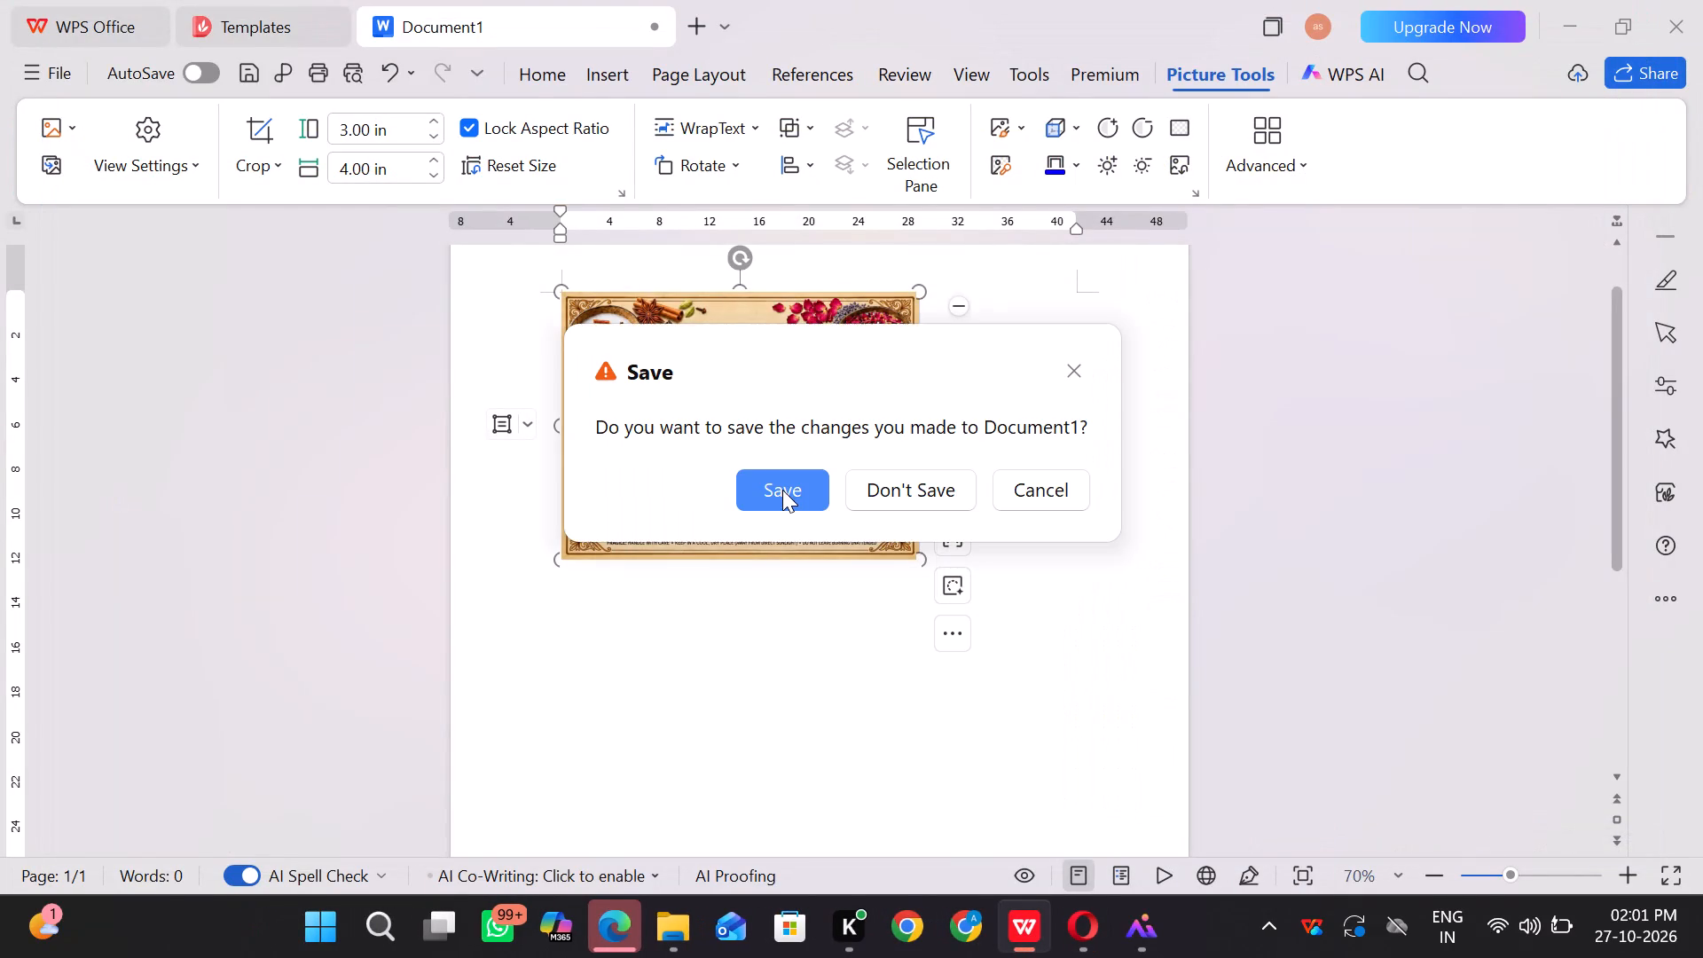
left_click(934, 487)
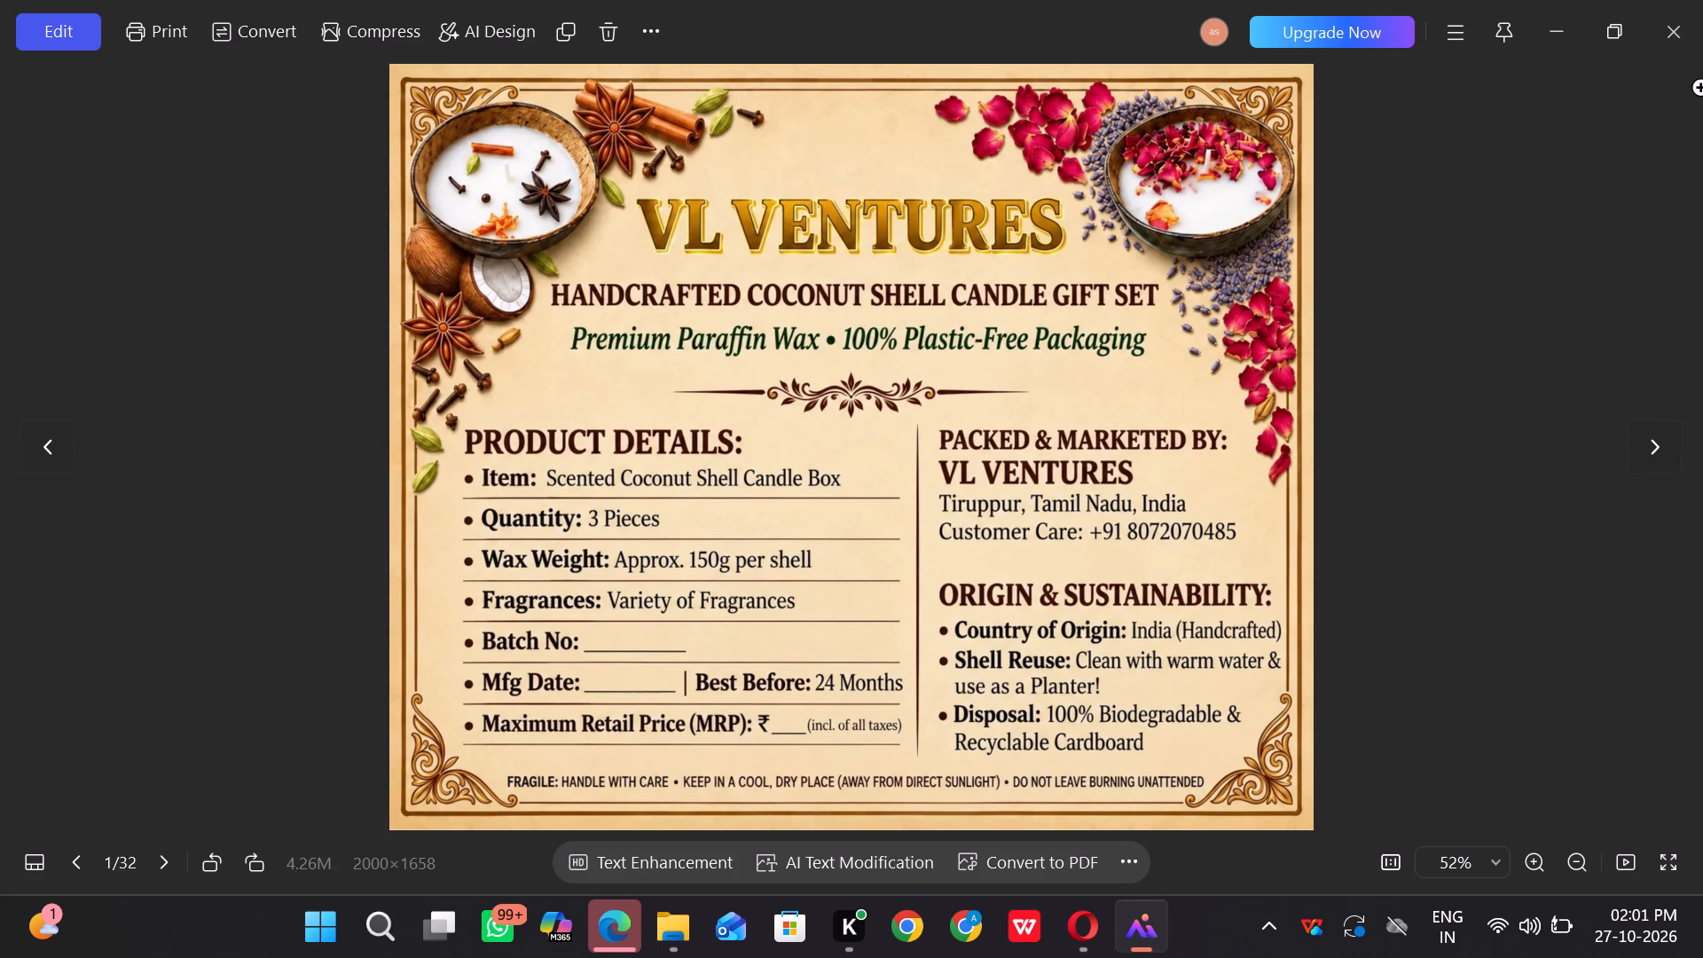
left_click(1697, 44)
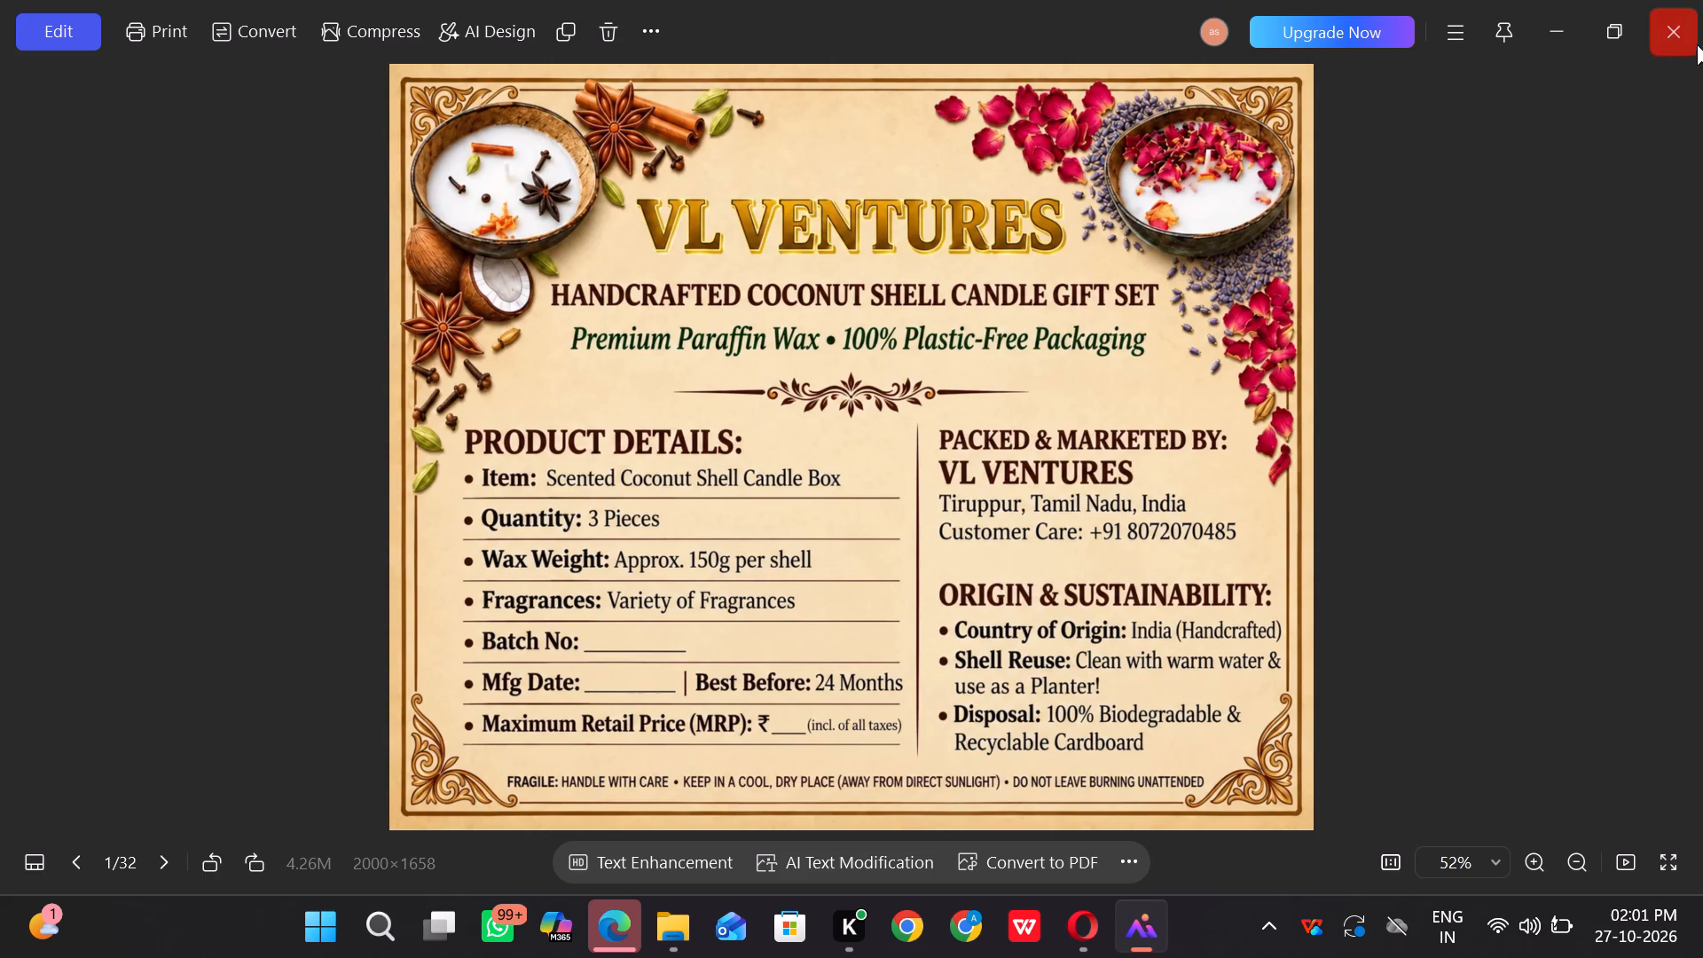